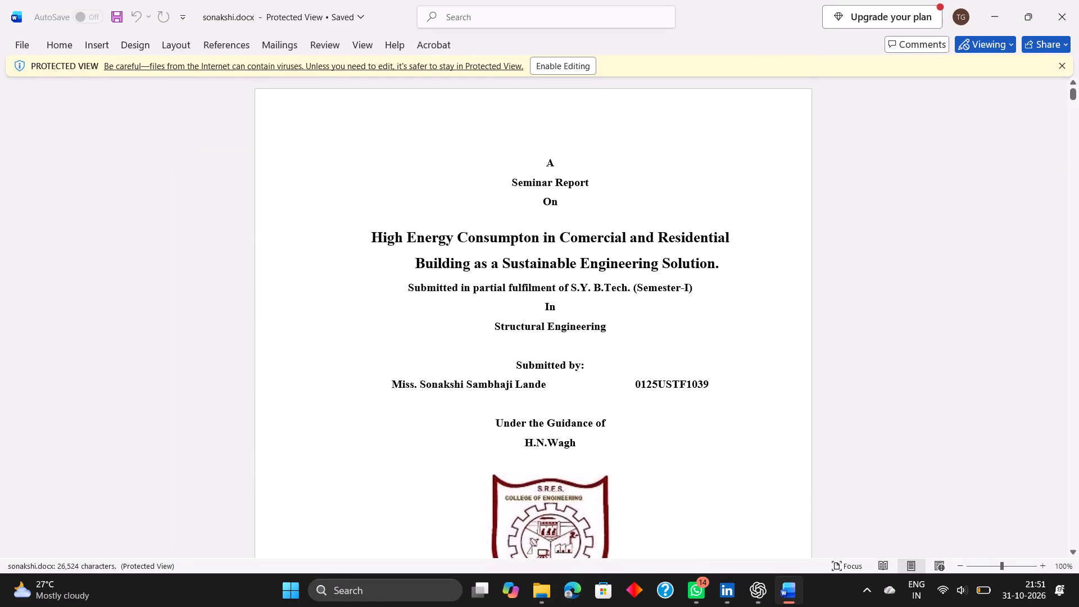
# Skim the seminar report from the title page through the table of contents and the introduction to Chapter 2.
pyautogui.scroll(-11, 550, 266)
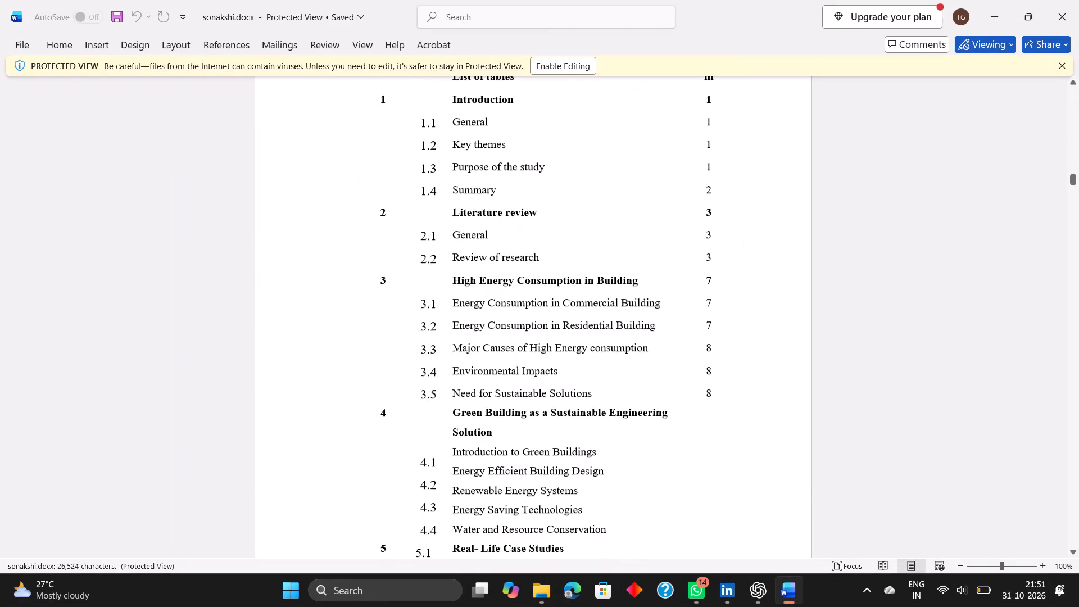
pyautogui.scroll(-6, 550, 266)
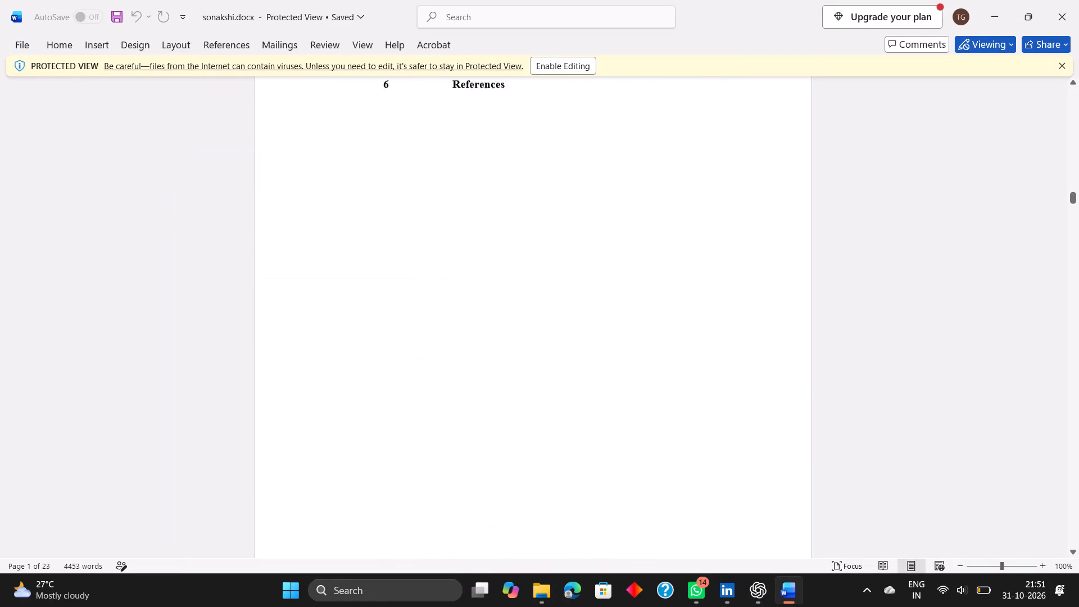
pyautogui.scroll(-7, 555, 254)
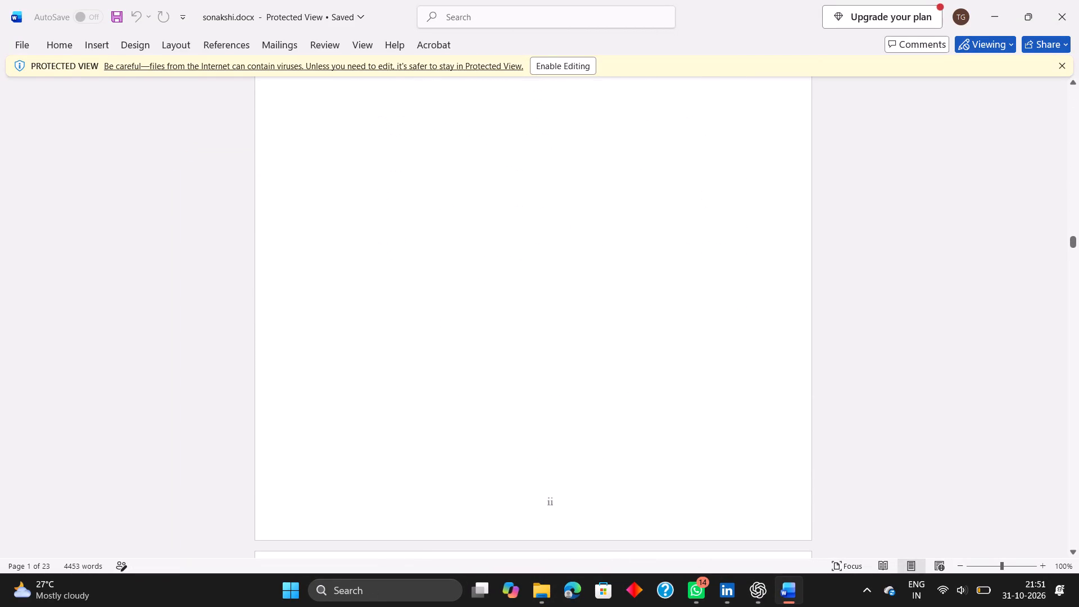
pyautogui.scroll(-5, 555, 254)
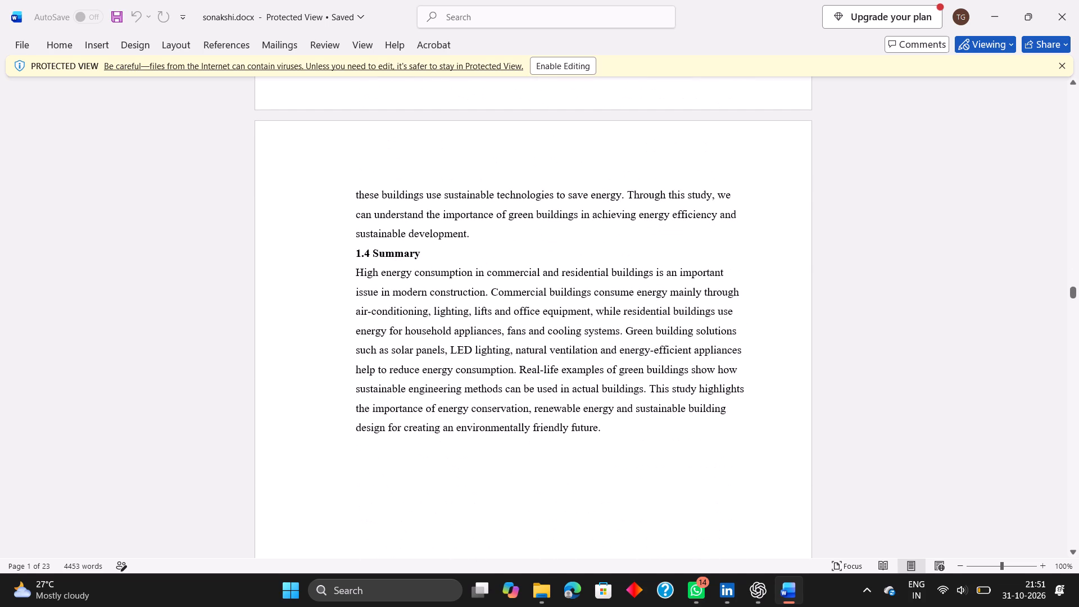
pyautogui.scroll(-6, 555, 254)
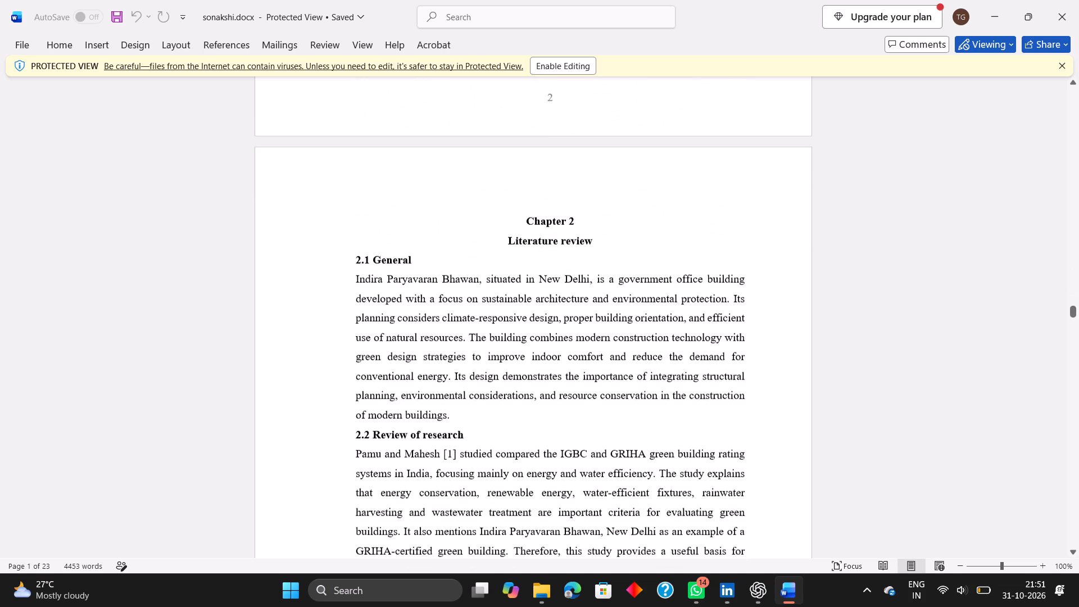
# Read Chapter 2, Literature review, examining section 2.1 General and the cited studies in section 2.2 Review of research.
pyautogui.scroll(-2, 557, 247)
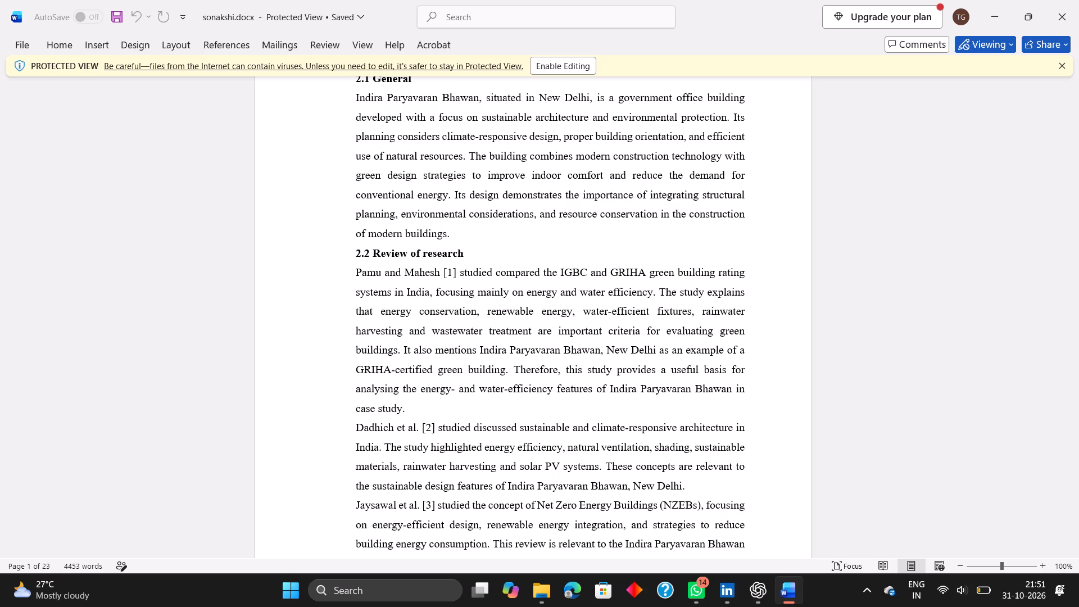
pyautogui.scroll(1, 557, 295)
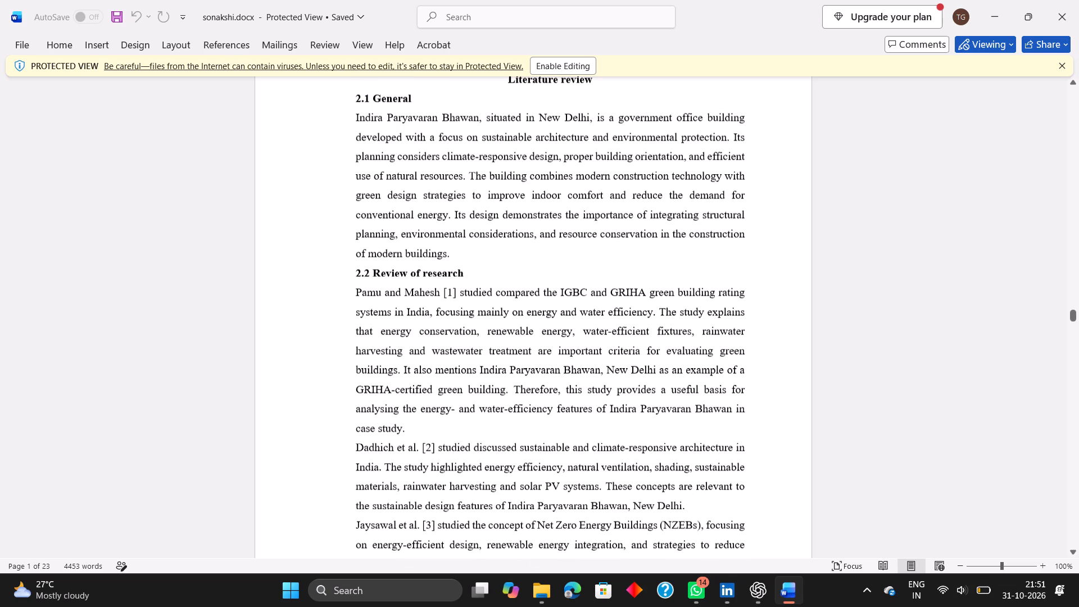
pyautogui.scroll(3, 557, 295)
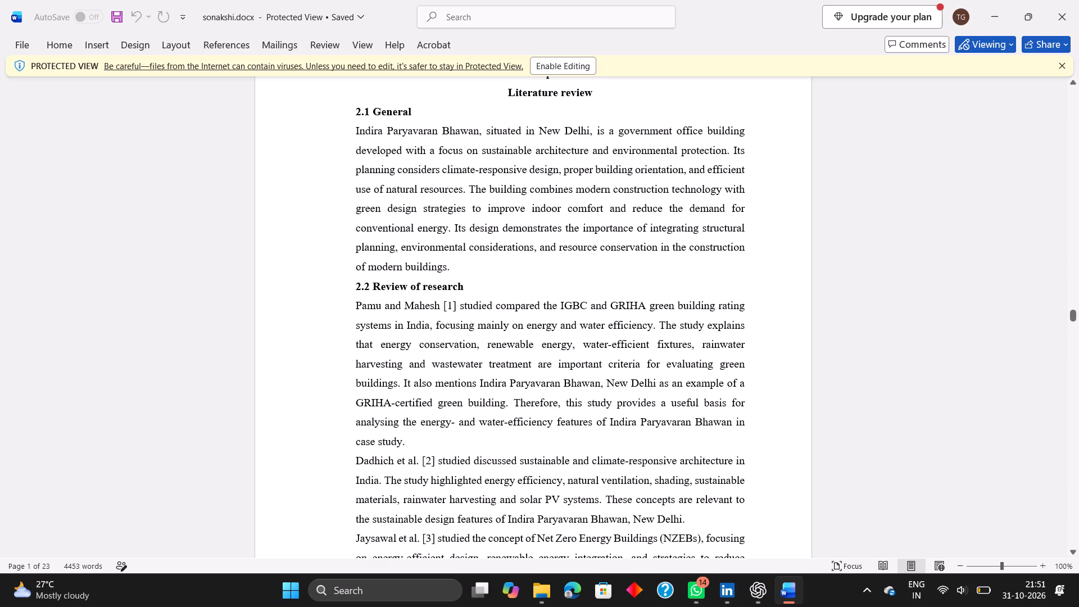
pyautogui.scroll(2, 557, 295)
pyautogui.scroll(-1, 557, 295)
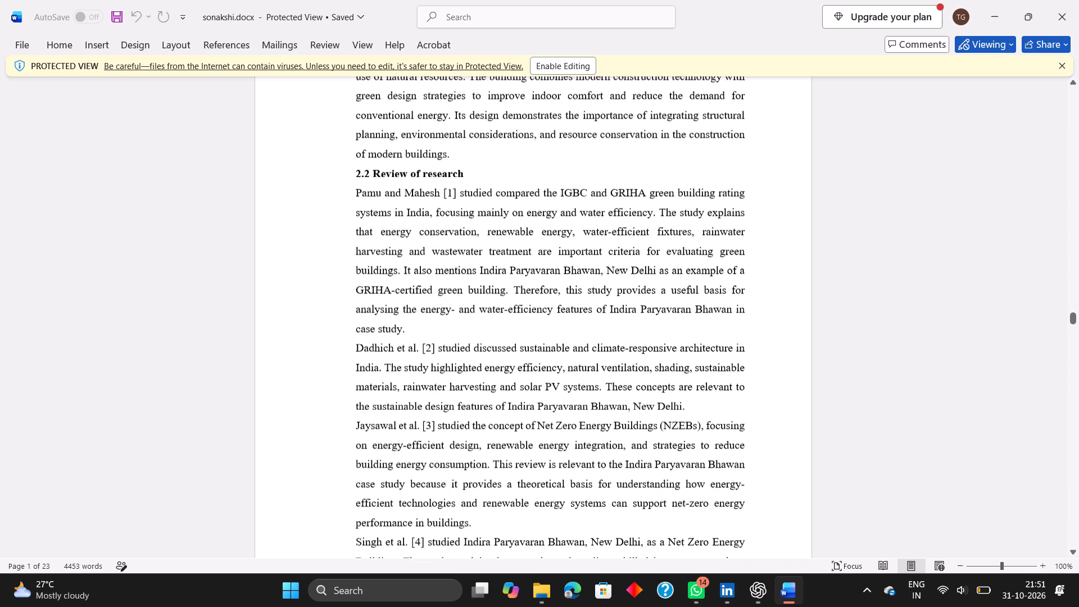
pyautogui.scroll(-1, 557, 295)
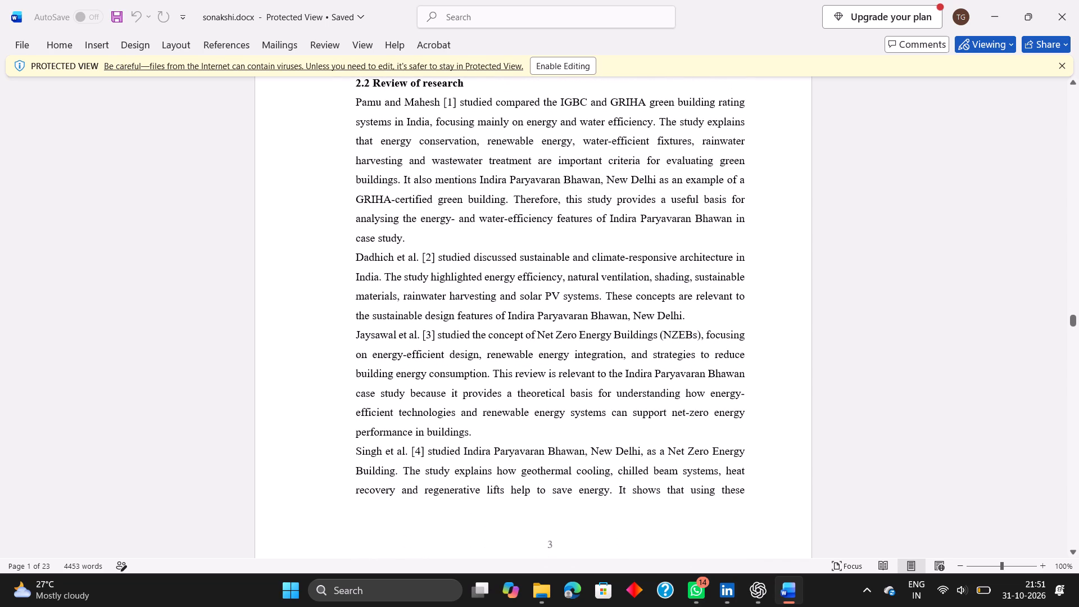
pyautogui.scroll(-3, 557, 295)
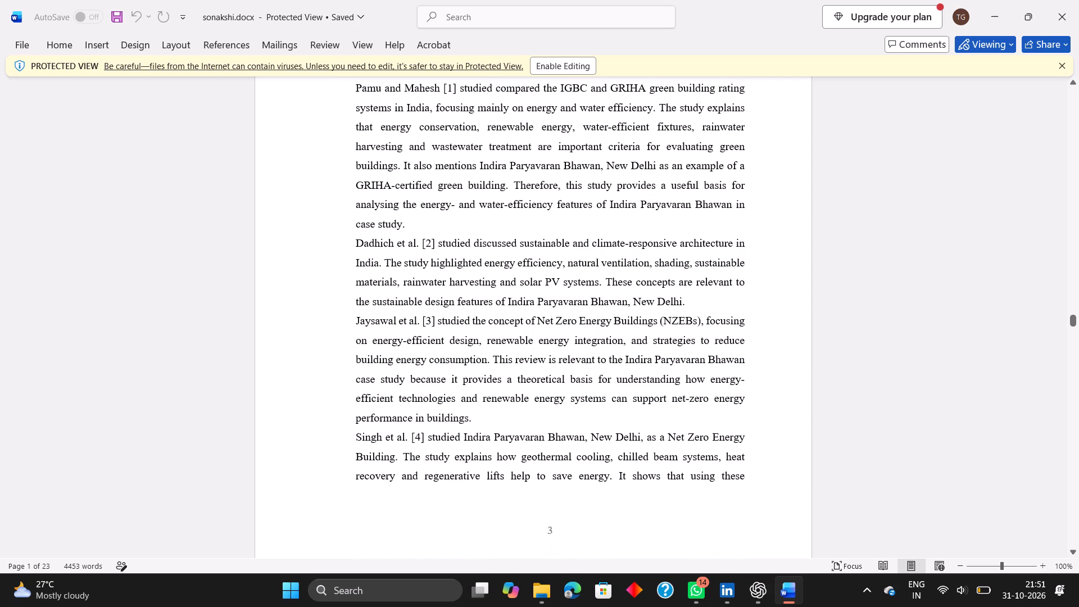
pyautogui.scroll(-2, 557, 295)
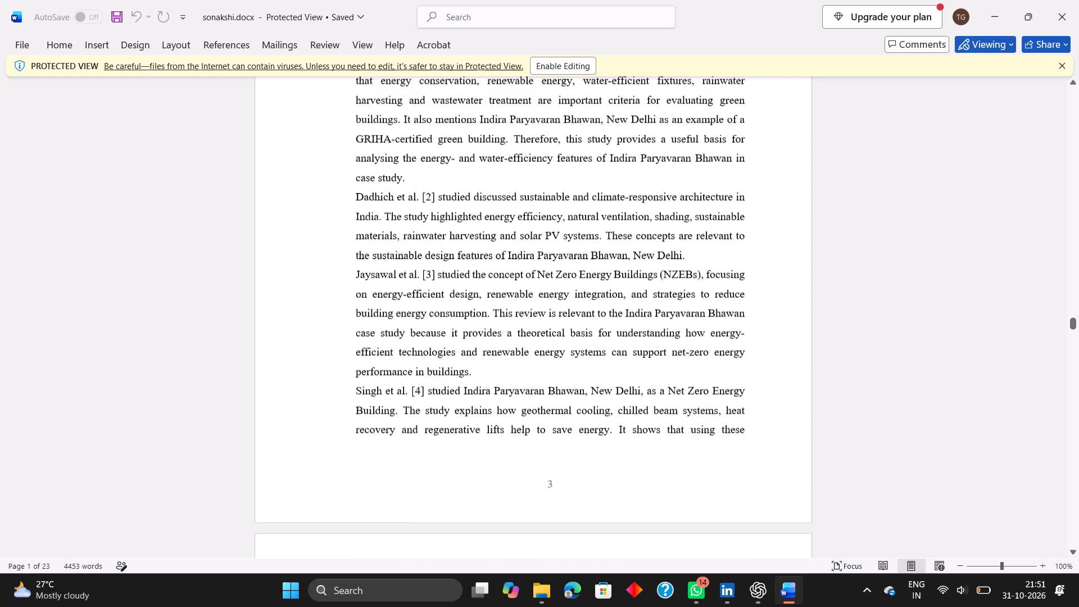
pyautogui.scroll(-2, 557, 295)
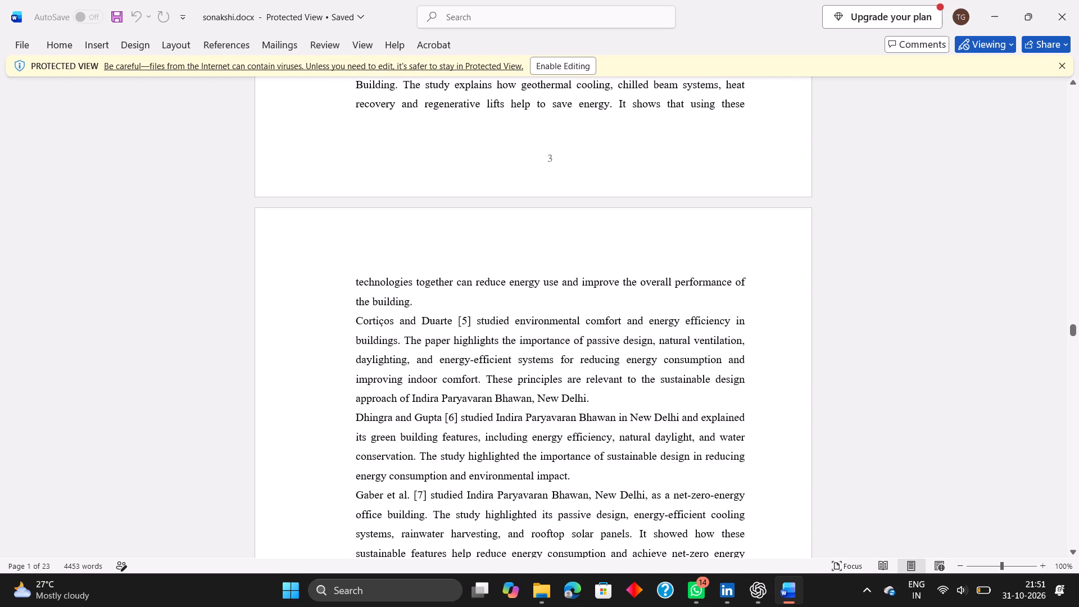
pyautogui.scroll(-1, 560, 289)
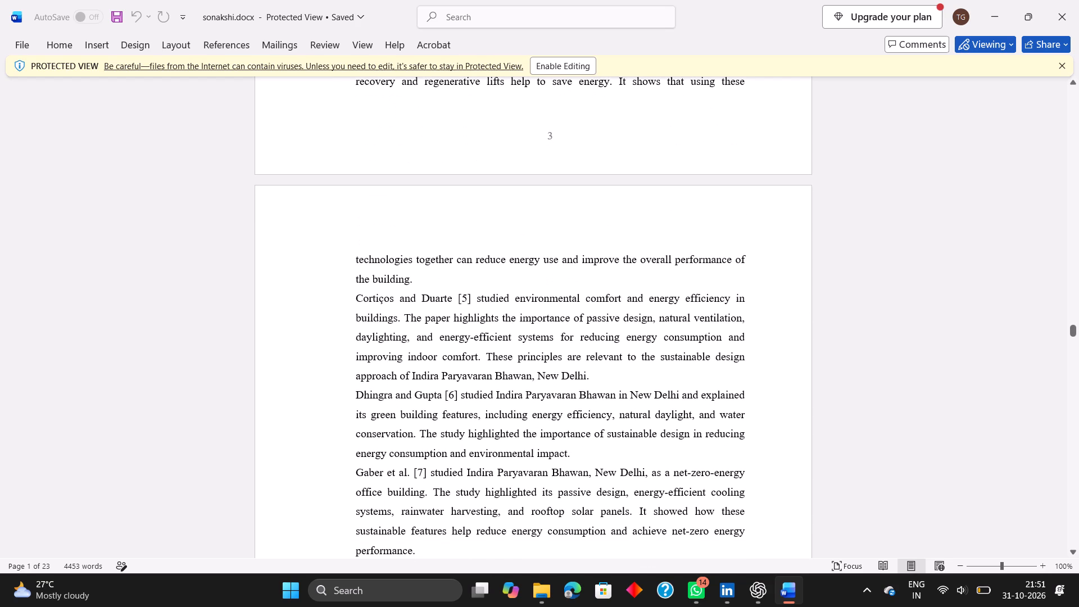
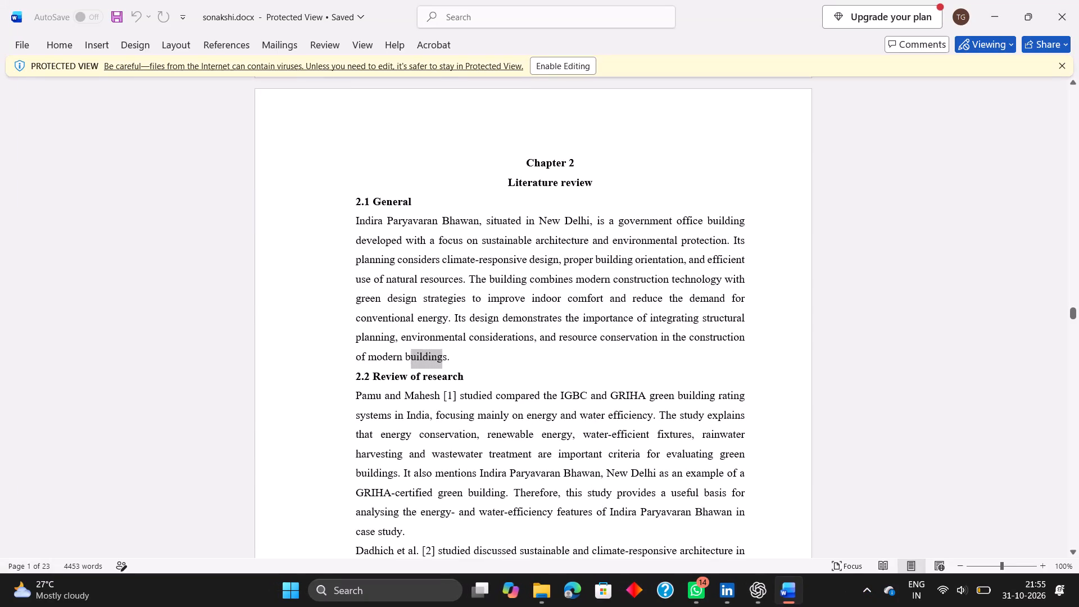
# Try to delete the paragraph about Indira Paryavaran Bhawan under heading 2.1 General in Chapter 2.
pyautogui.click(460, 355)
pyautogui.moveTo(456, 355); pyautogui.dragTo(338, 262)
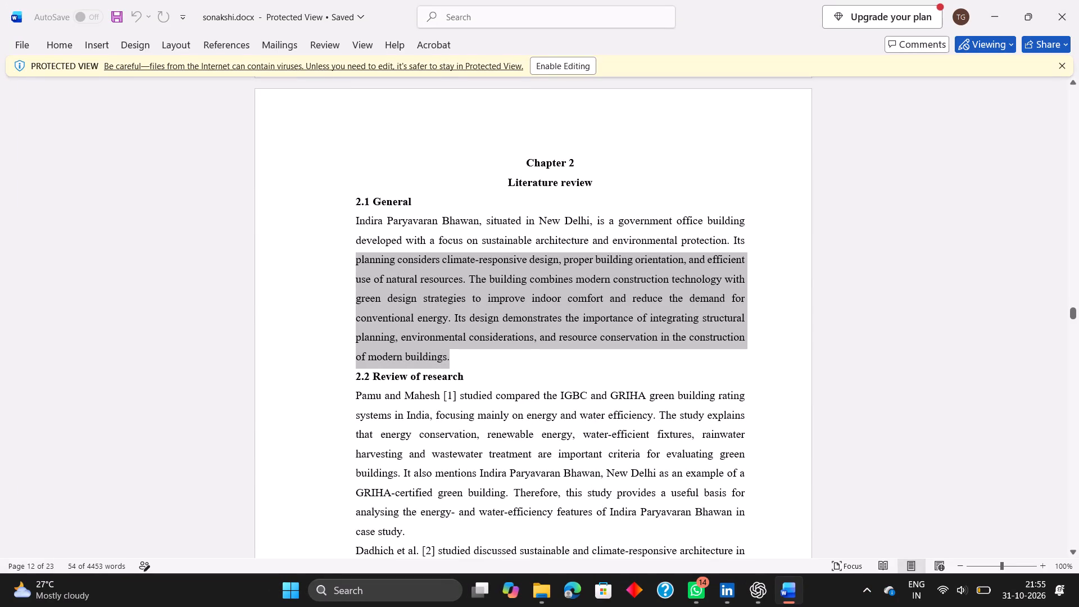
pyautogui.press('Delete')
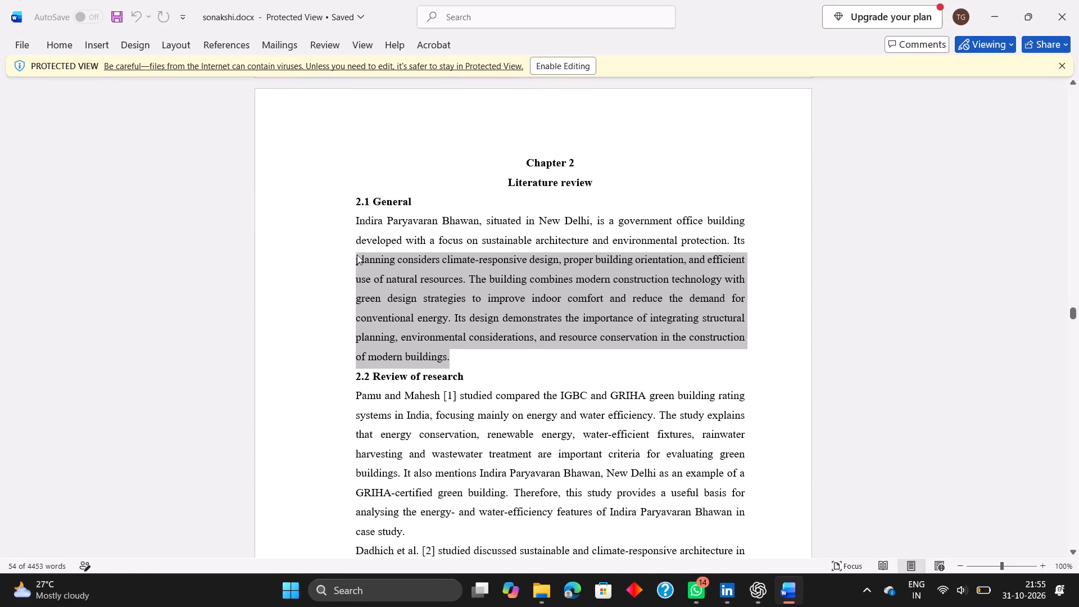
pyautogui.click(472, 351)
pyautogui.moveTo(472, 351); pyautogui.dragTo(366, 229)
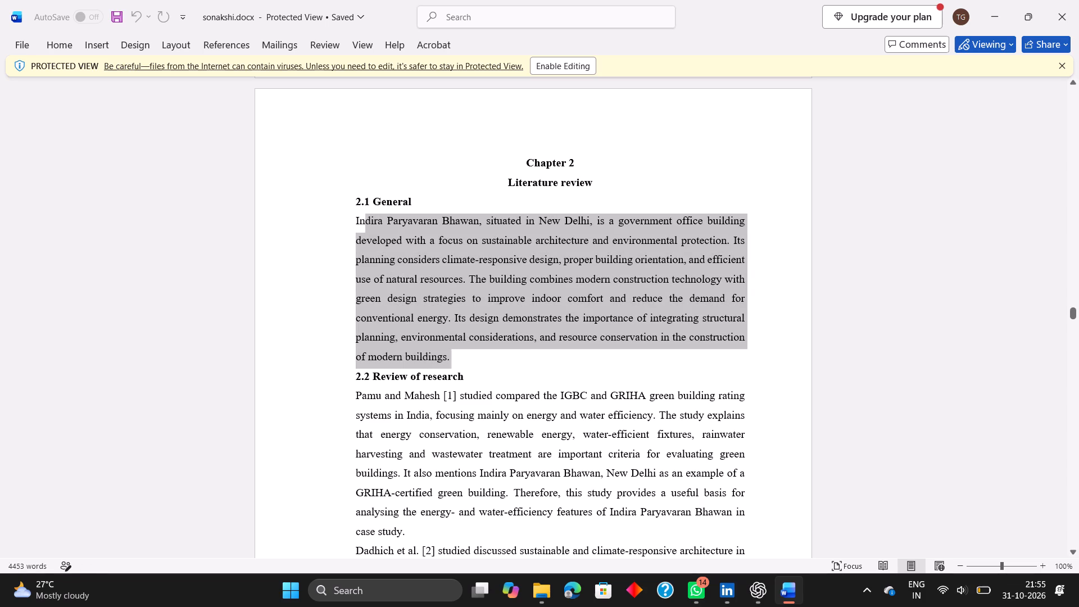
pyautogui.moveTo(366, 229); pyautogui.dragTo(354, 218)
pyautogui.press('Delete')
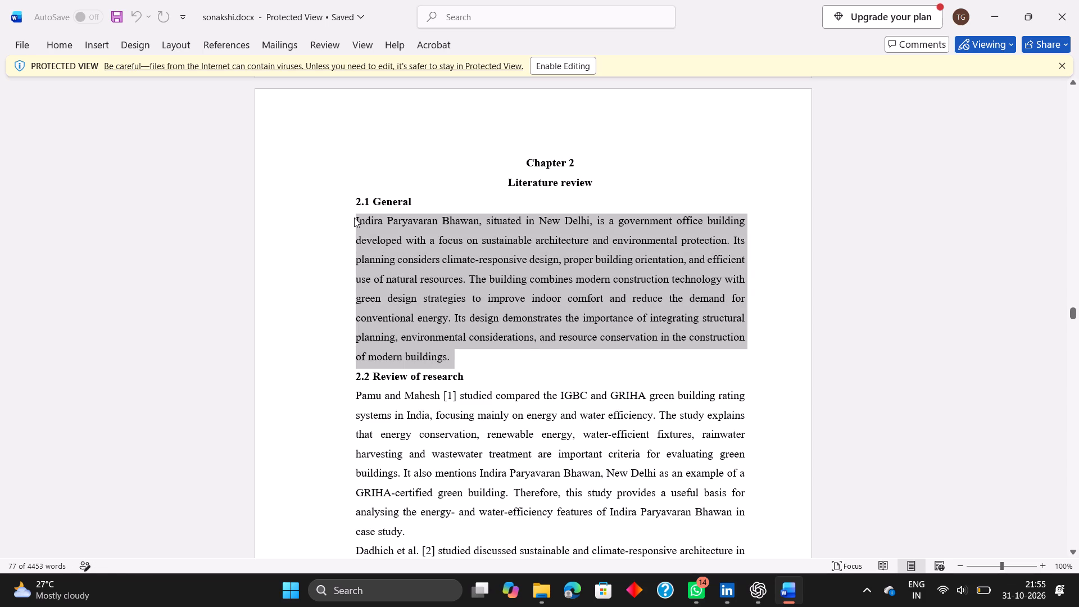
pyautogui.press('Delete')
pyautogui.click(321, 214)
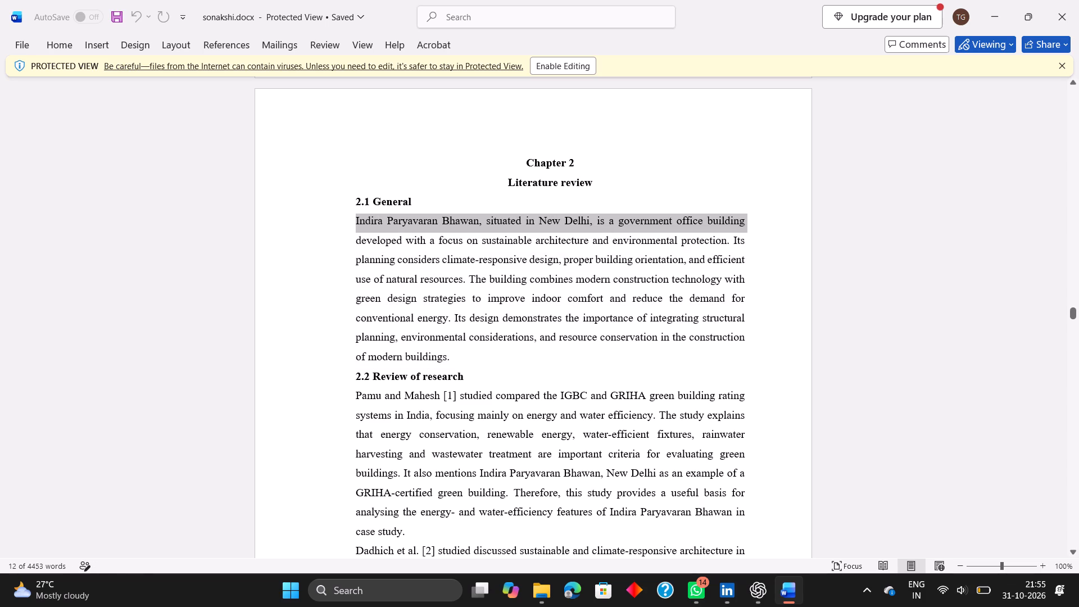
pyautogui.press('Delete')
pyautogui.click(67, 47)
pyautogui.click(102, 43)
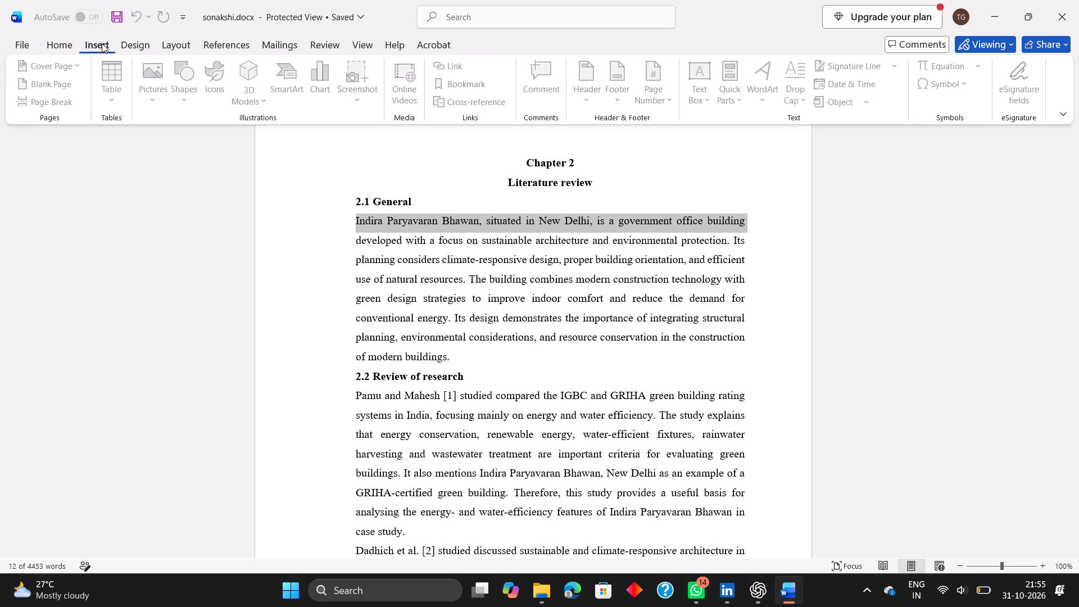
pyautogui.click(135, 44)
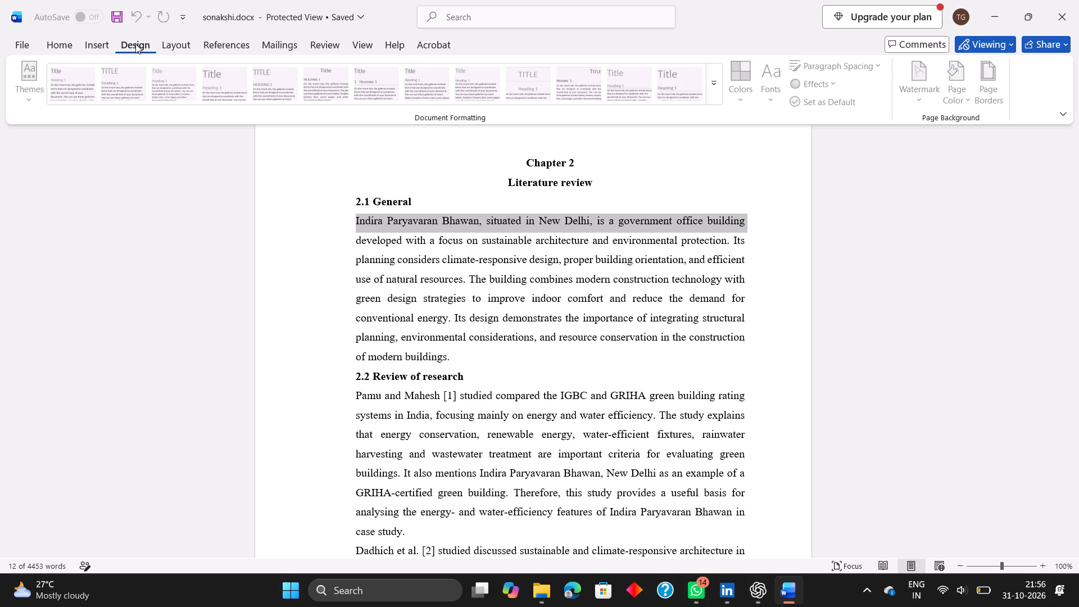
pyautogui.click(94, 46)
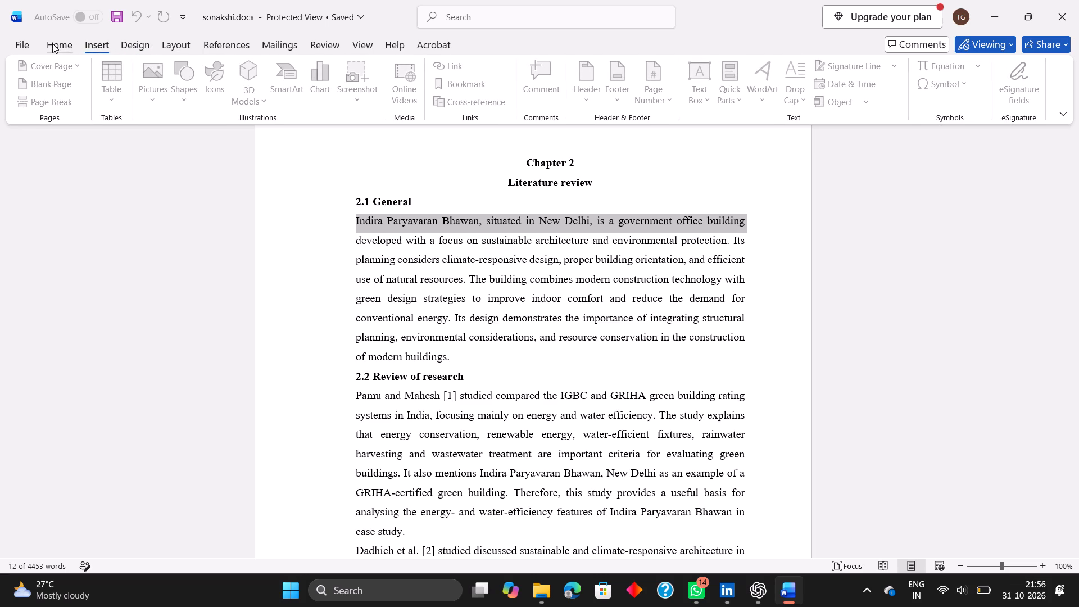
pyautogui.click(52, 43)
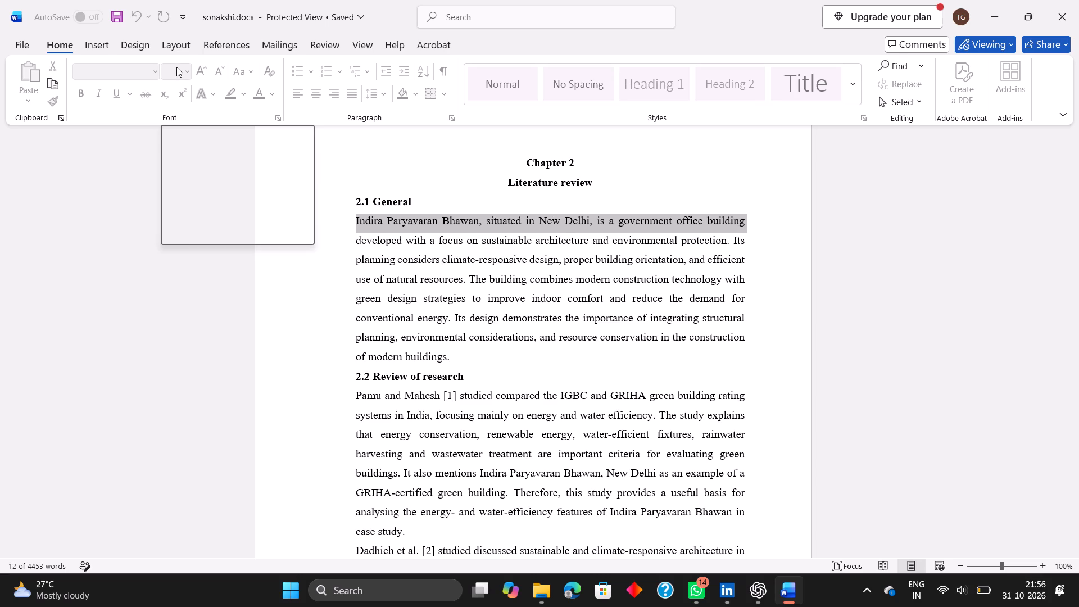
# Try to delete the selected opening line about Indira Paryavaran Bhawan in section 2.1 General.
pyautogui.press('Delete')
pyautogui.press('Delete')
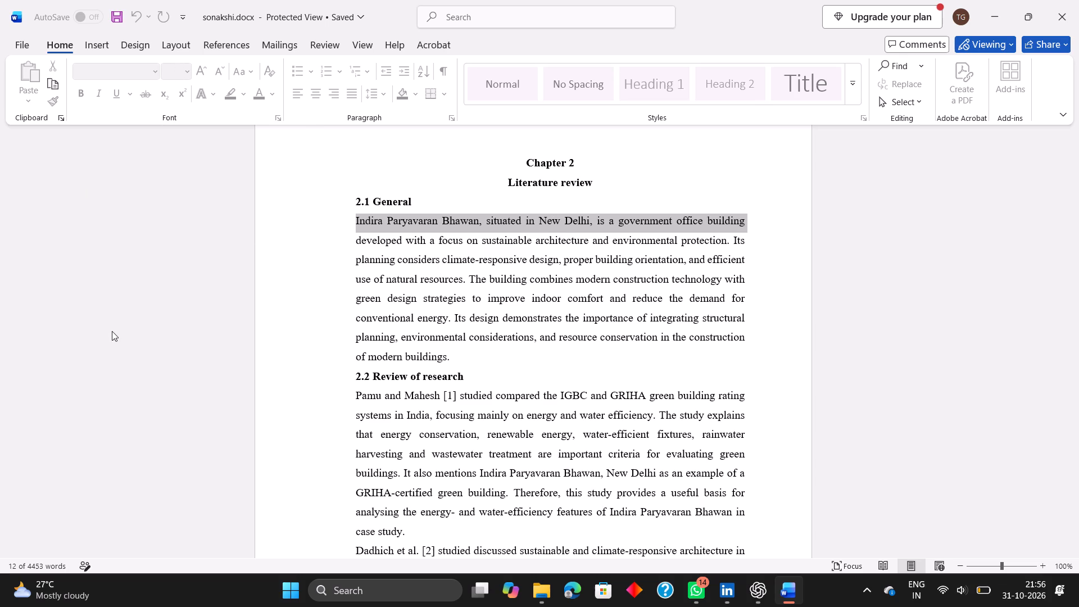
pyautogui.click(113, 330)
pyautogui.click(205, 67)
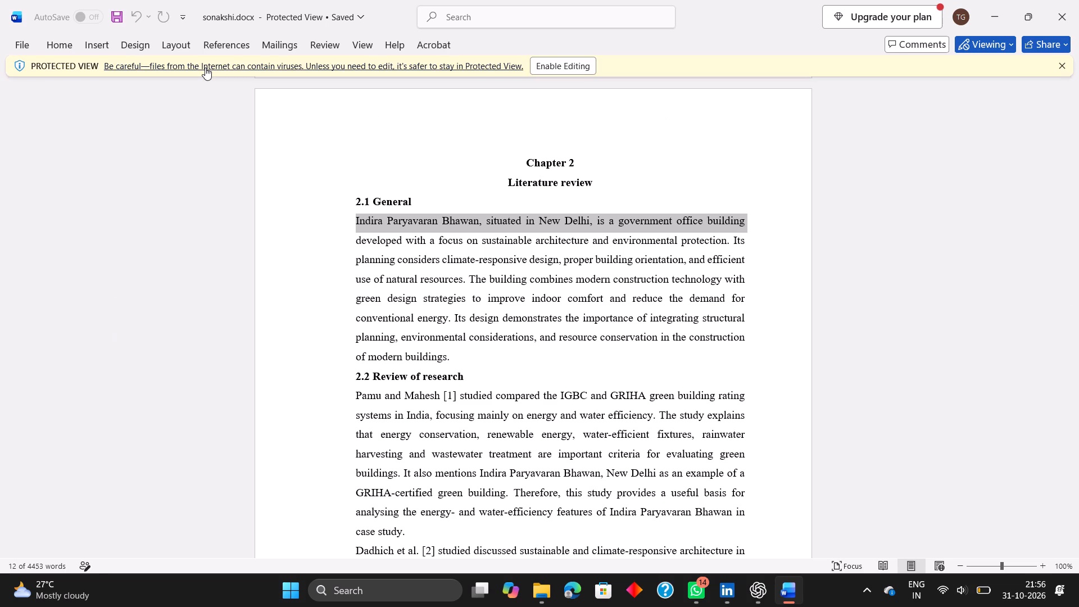
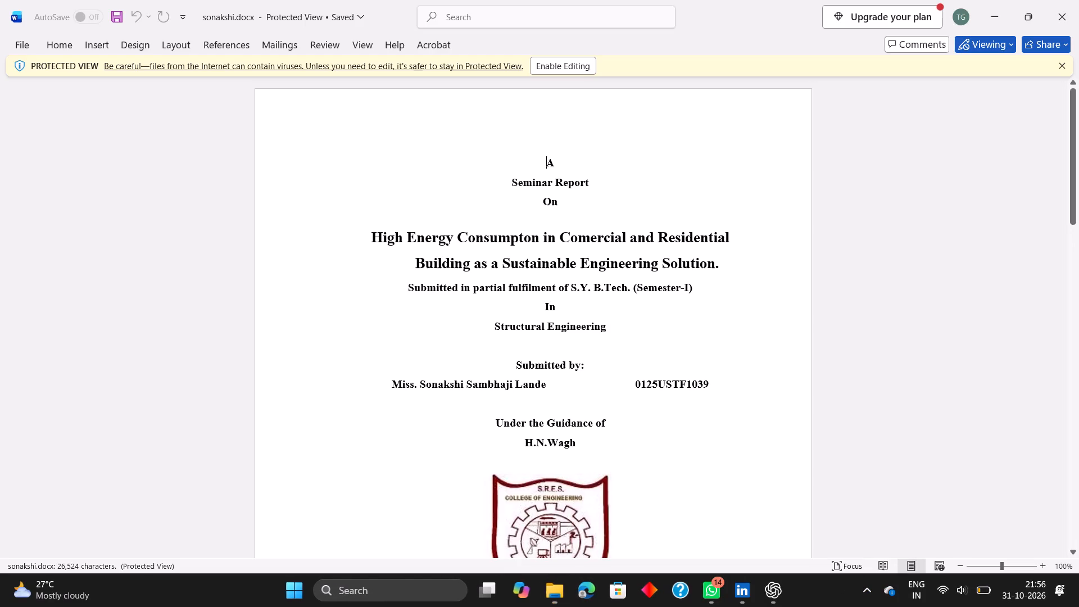
# Look through the report's front matter, from the title page through the contents, abstract and list of figures.
pyautogui.scroll(-4, 460, 267)
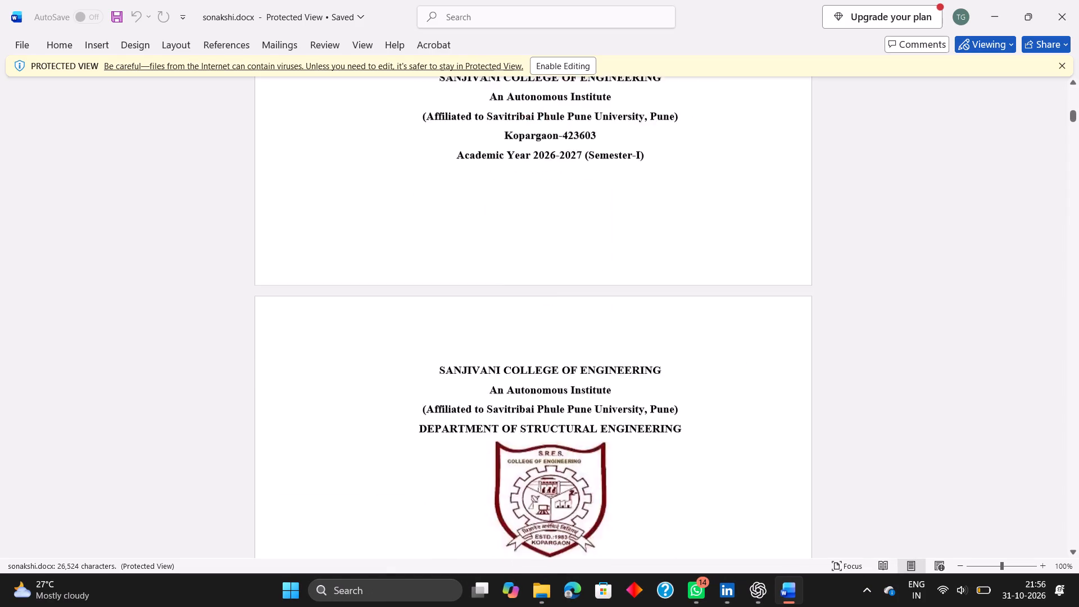
pyautogui.scroll(-10, 460, 267)
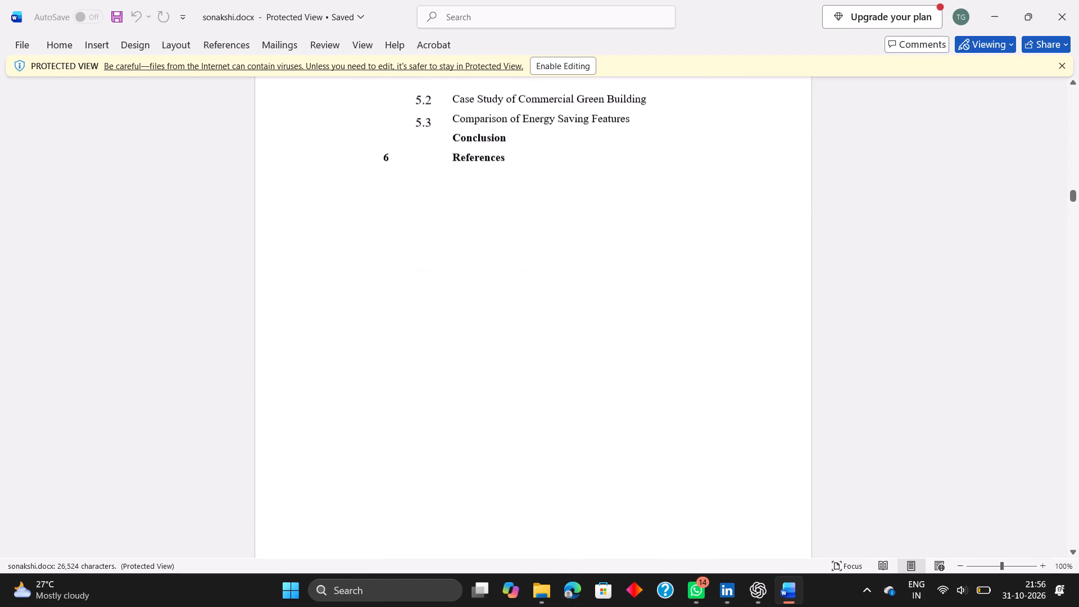
pyautogui.scroll(-2, 460, 267)
pyautogui.scroll(2, 460, 267)
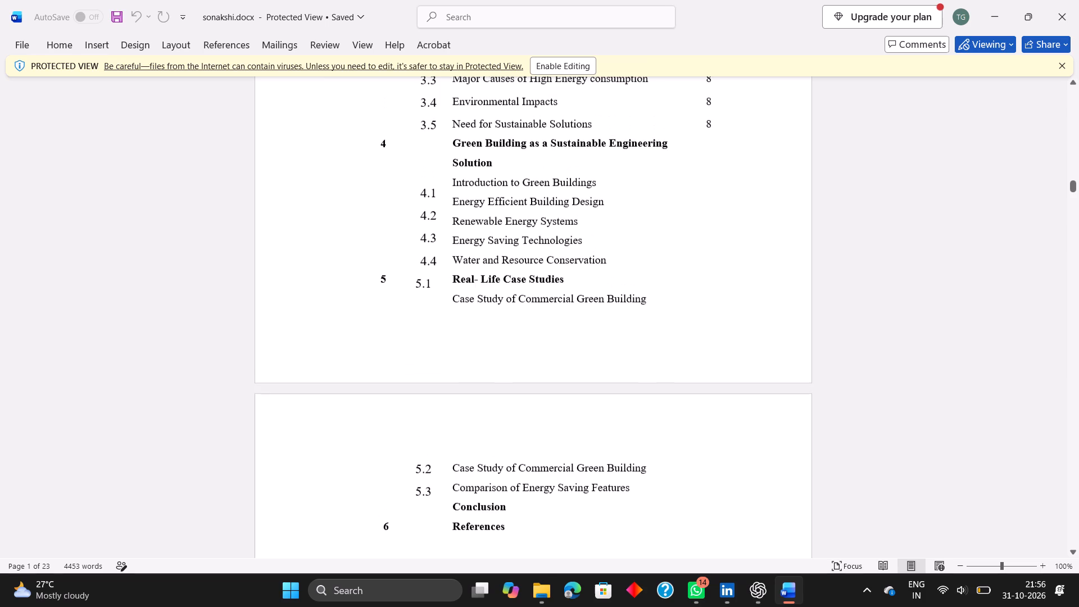
pyautogui.scroll(1, 460, 267)
pyautogui.scroll(-3, 471, 228)
pyautogui.scroll(-2, 546, 64)
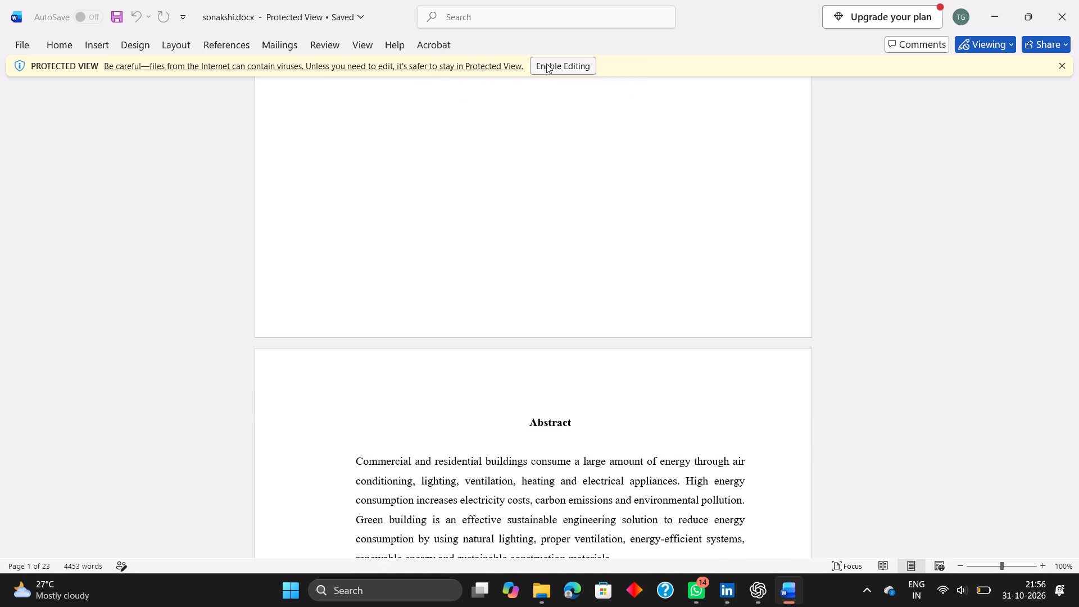
pyautogui.scroll(-1, 546, 64)
pyautogui.scroll(-2, 518, 277)
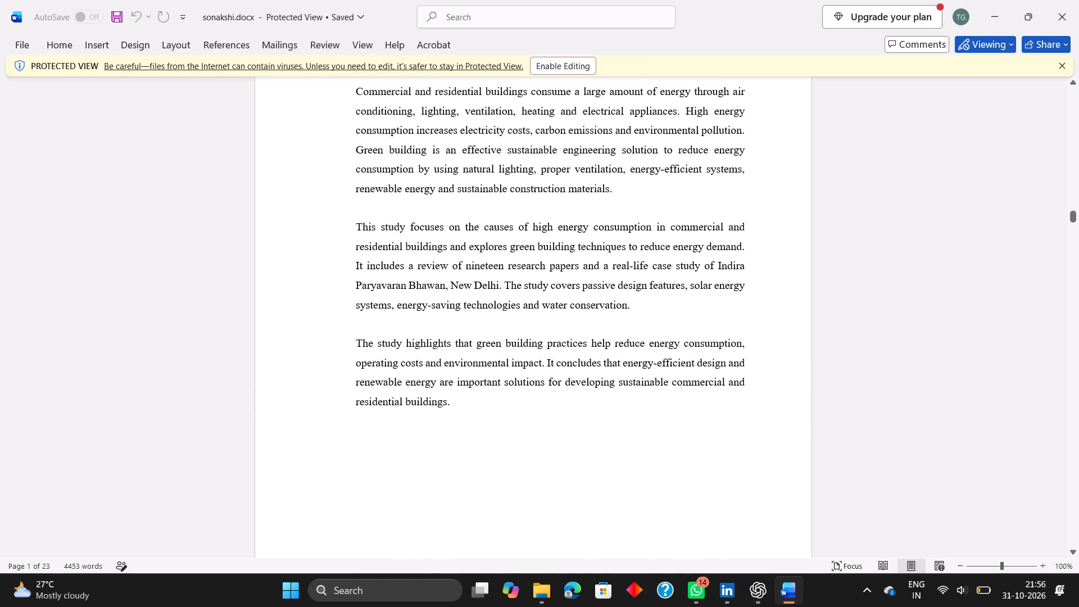
pyautogui.scroll(-2, 518, 277)
pyautogui.scroll(-1, 548, 221)
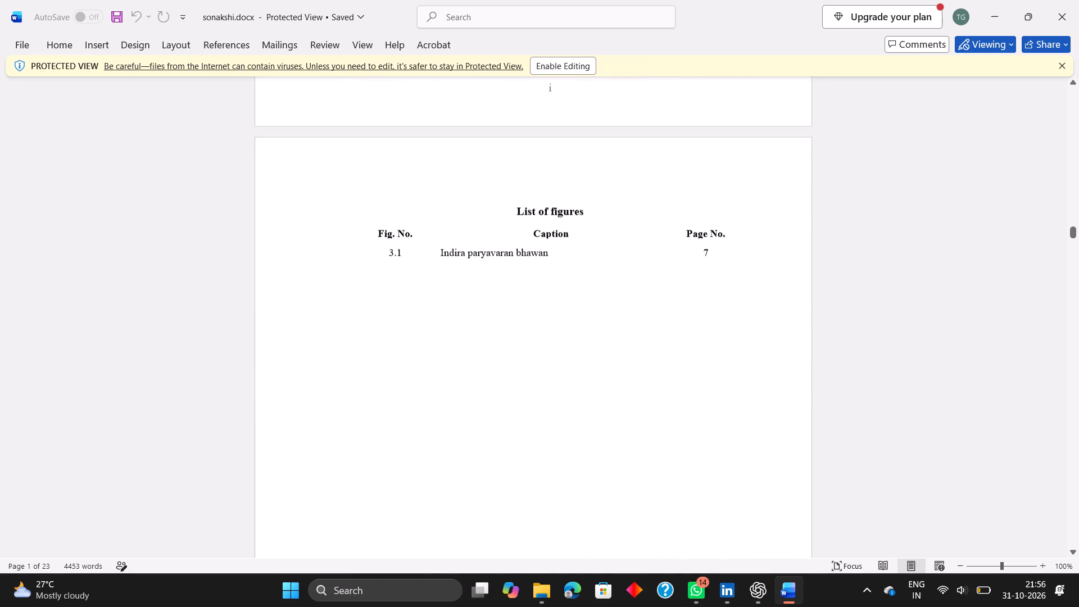
pyautogui.scroll(-1, 632, 63)
pyautogui.scroll(-8, 591, 346)
pyautogui.scroll(-1, 627, 273)
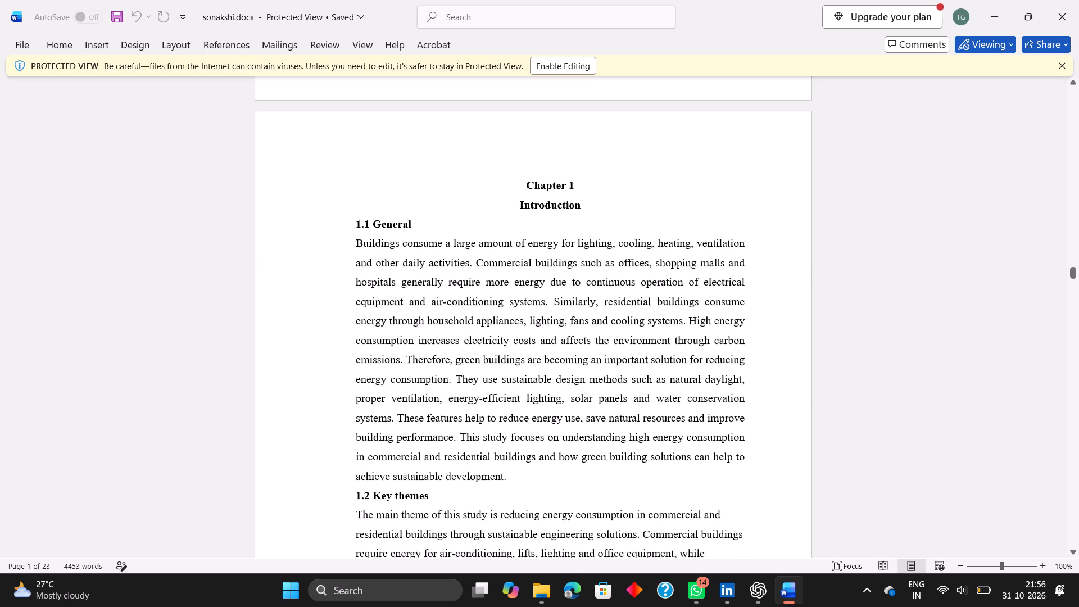
# Read through Chapter 1 Introduction, sections 1.1 to 1.4, and on to section 2.1 General of the Chapter 2 literature review.
pyautogui.scroll(-1, 627, 273)
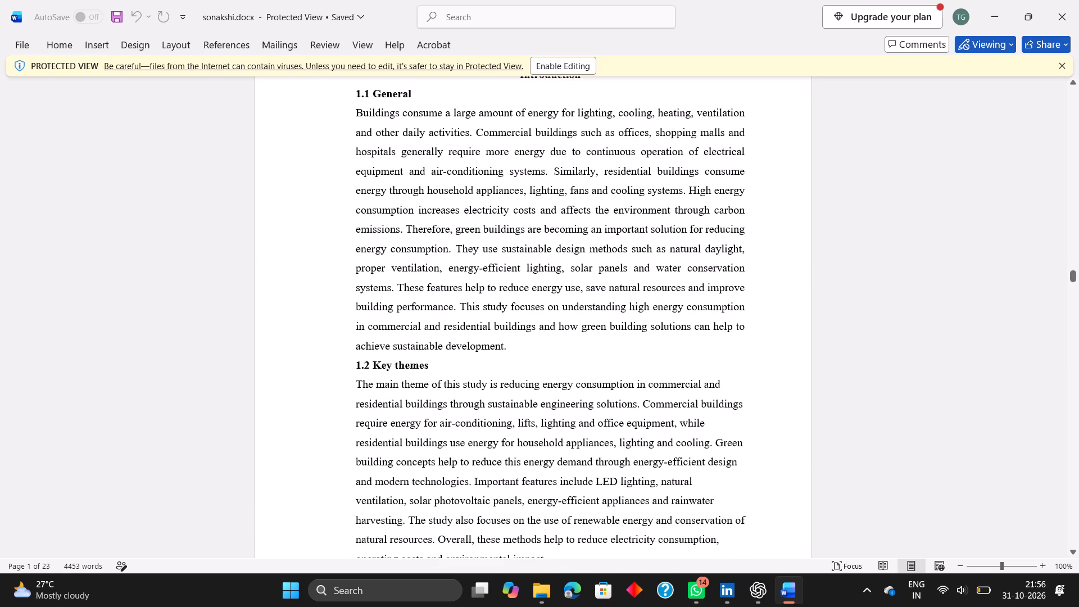
pyautogui.scroll(-1, 613, 329)
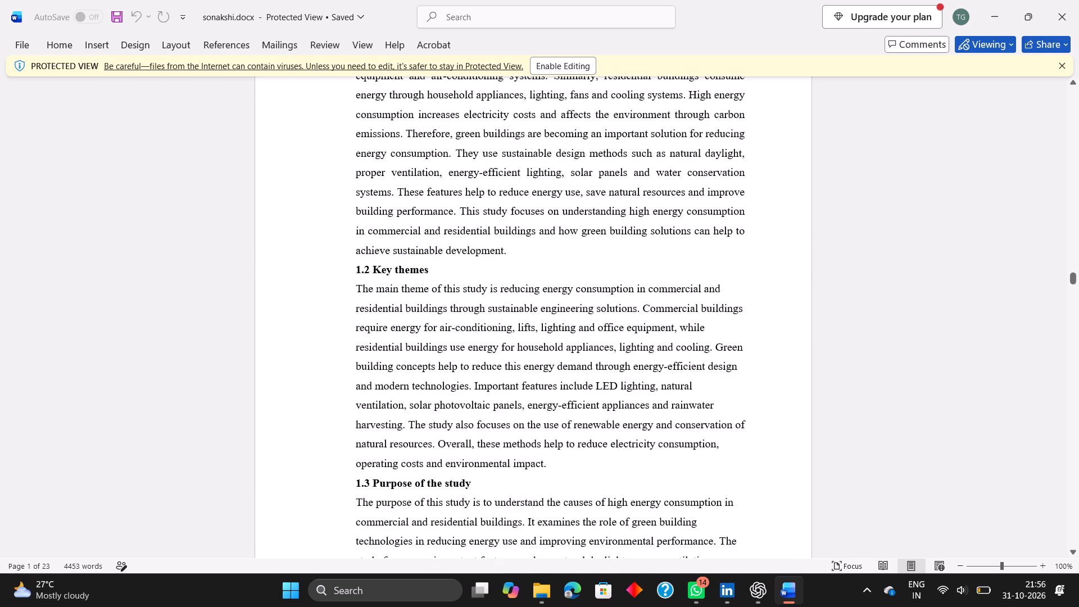
pyautogui.scroll(-1, 613, 329)
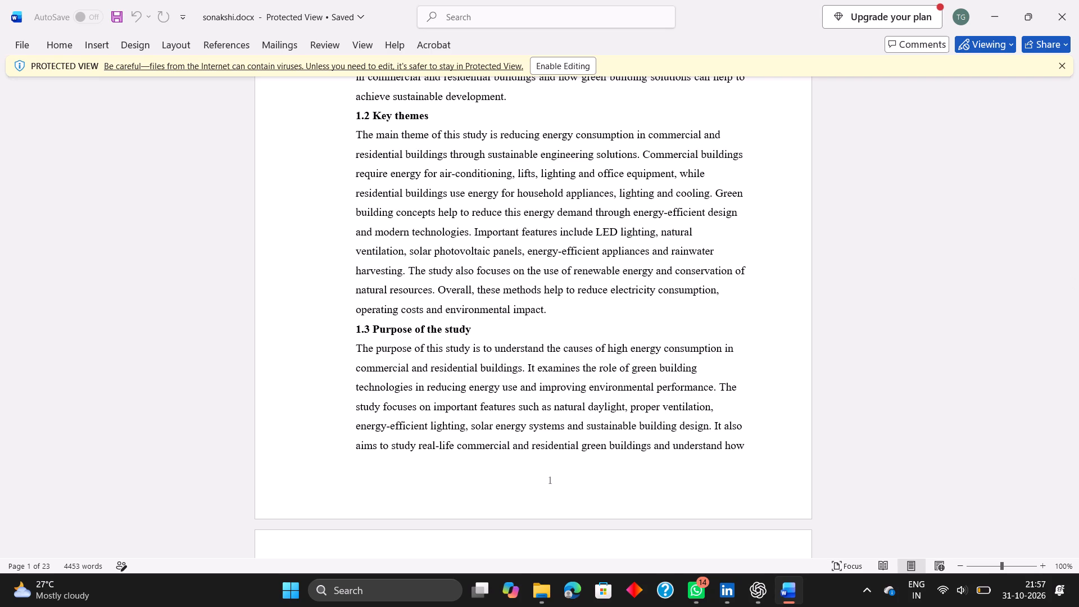
pyautogui.scroll(-2, 613, 329)
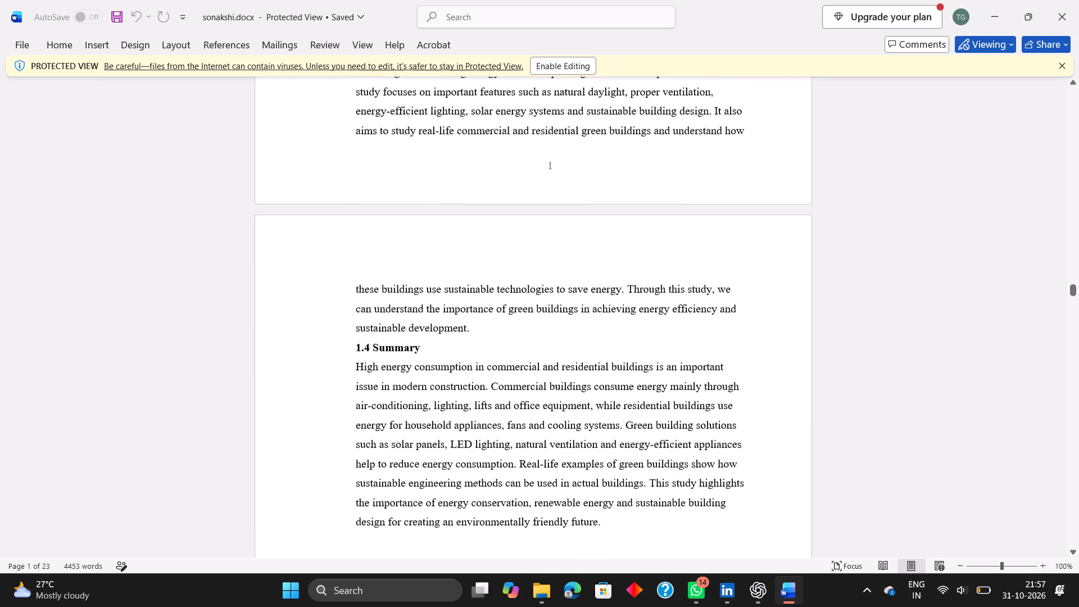
pyautogui.scroll(-2, 613, 329)
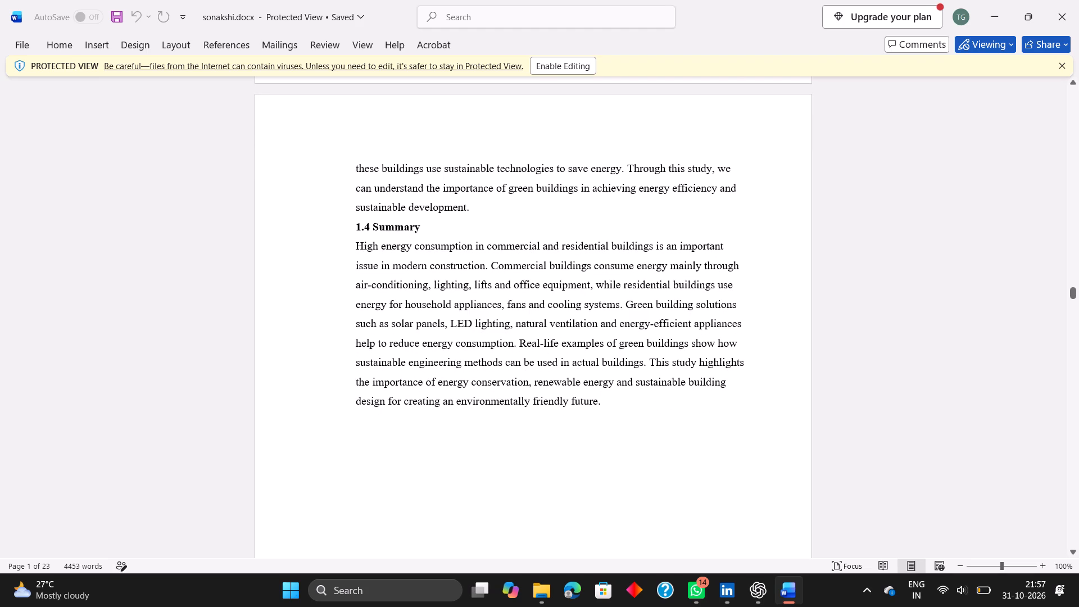
pyautogui.scroll(-3, 613, 329)
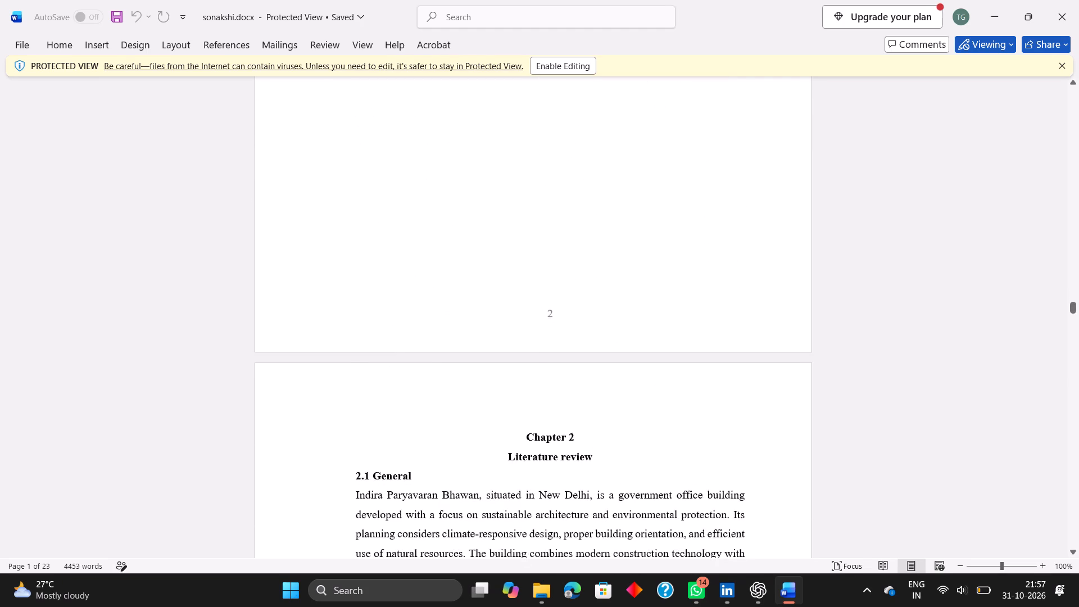
pyautogui.scroll(-2, 613, 329)
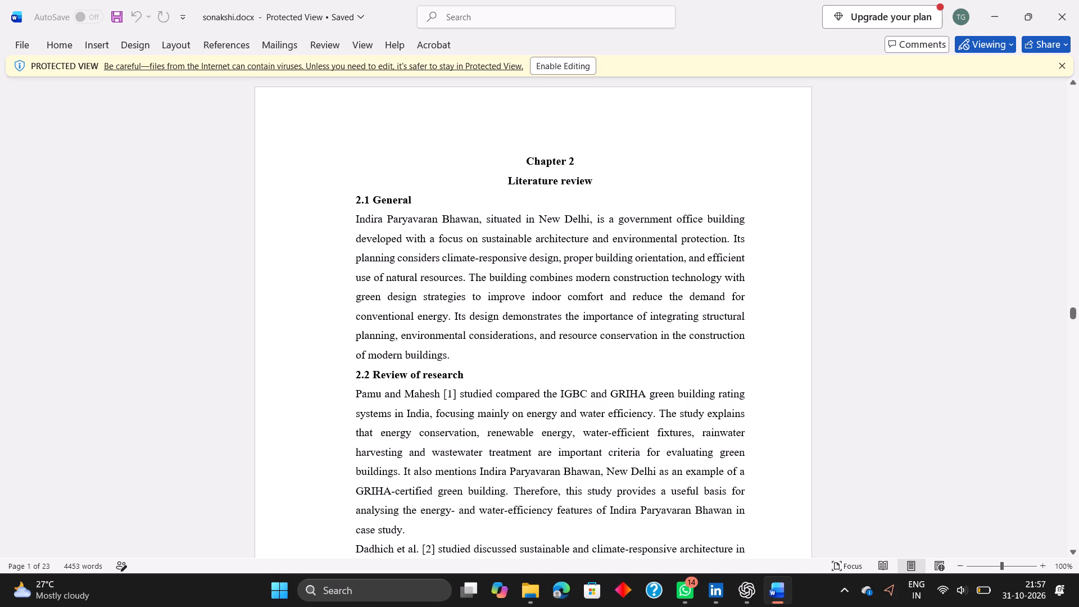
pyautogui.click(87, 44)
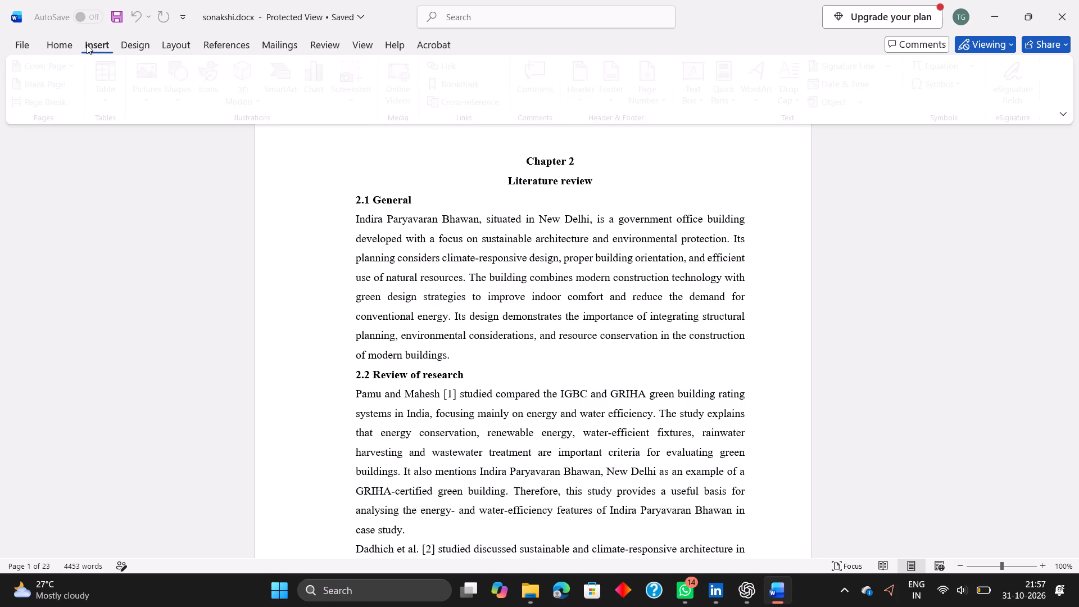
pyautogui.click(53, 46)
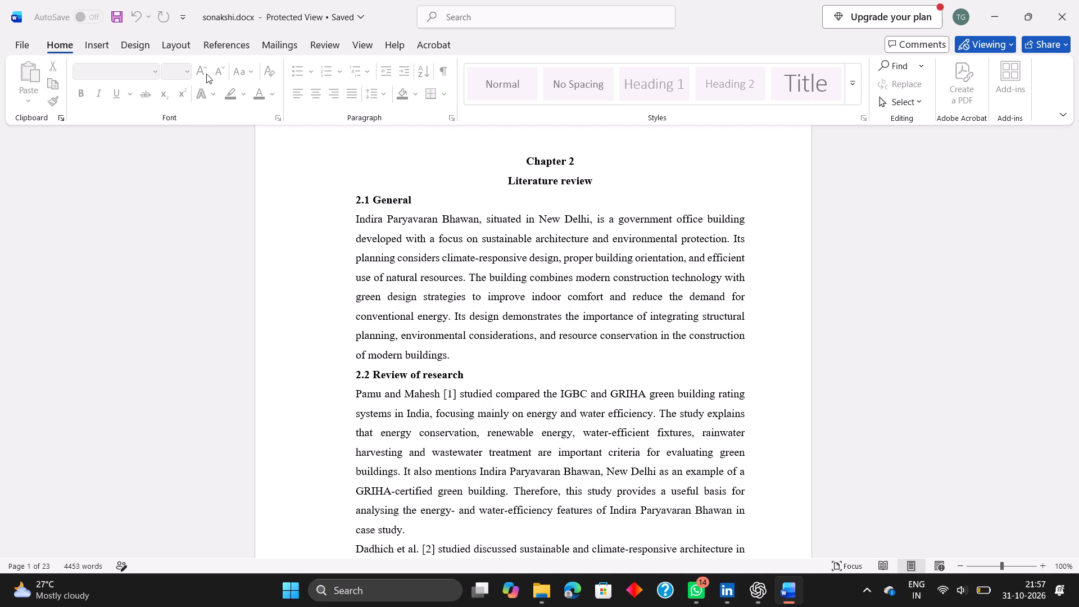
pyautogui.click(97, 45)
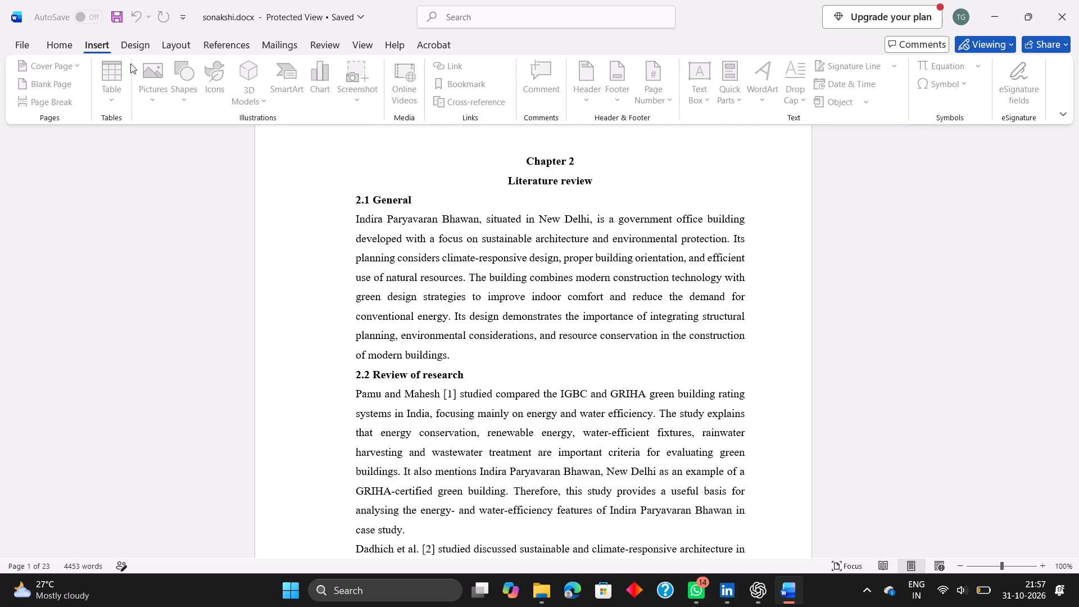
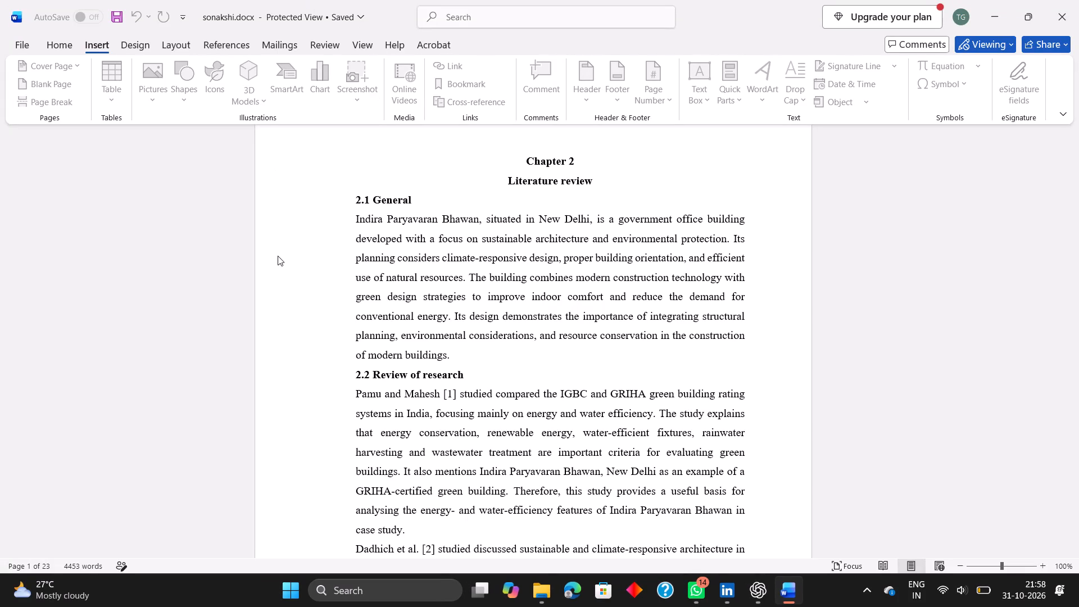
# Go back from the Chapter 2 literature review to the title page at the start of the report.
pyautogui.scroll(18, 278, 256)
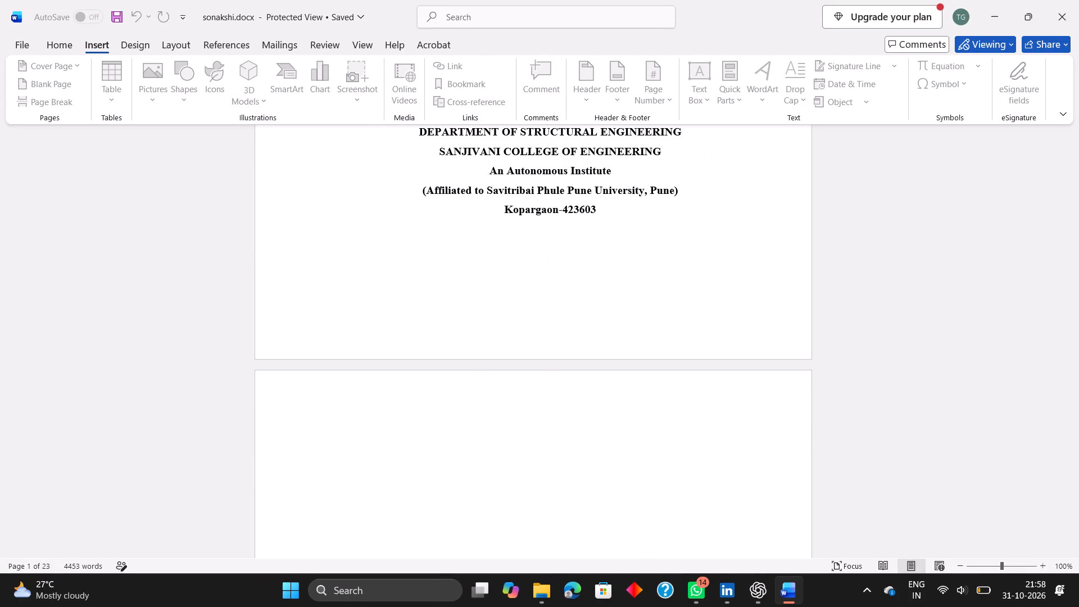
# Enable editing of the protected seminar report so that its text can be changed.
pyautogui.scroll(4, 278, 256)
pyautogui.scroll(-1, 278, 256)
pyautogui.moveTo(128, 174); pyautogui.dragTo(69, 94)
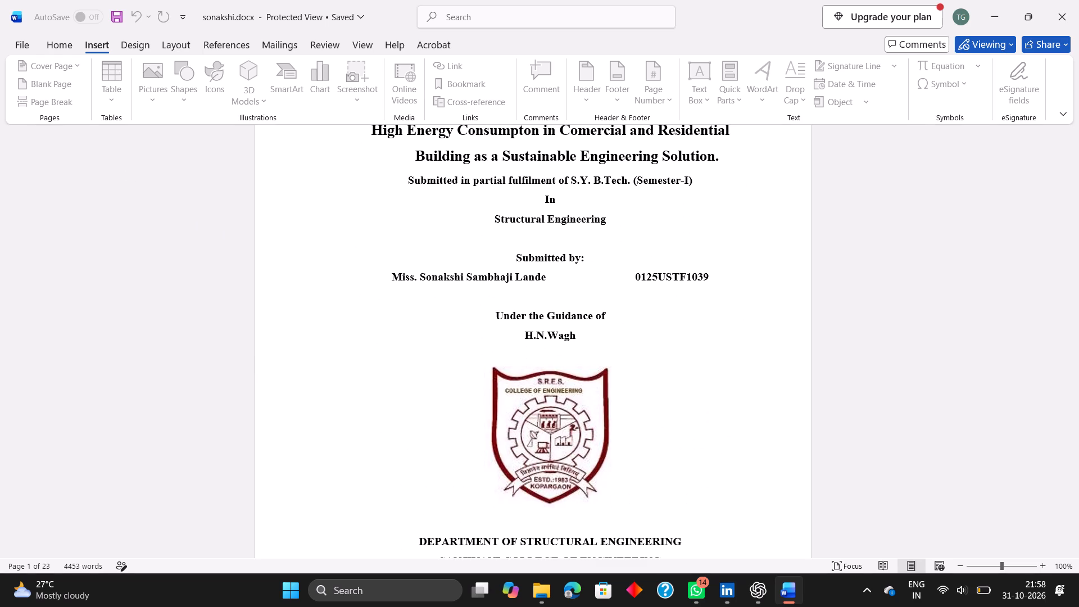
pyautogui.moveTo(69, 94); pyautogui.dragTo(270, 52)
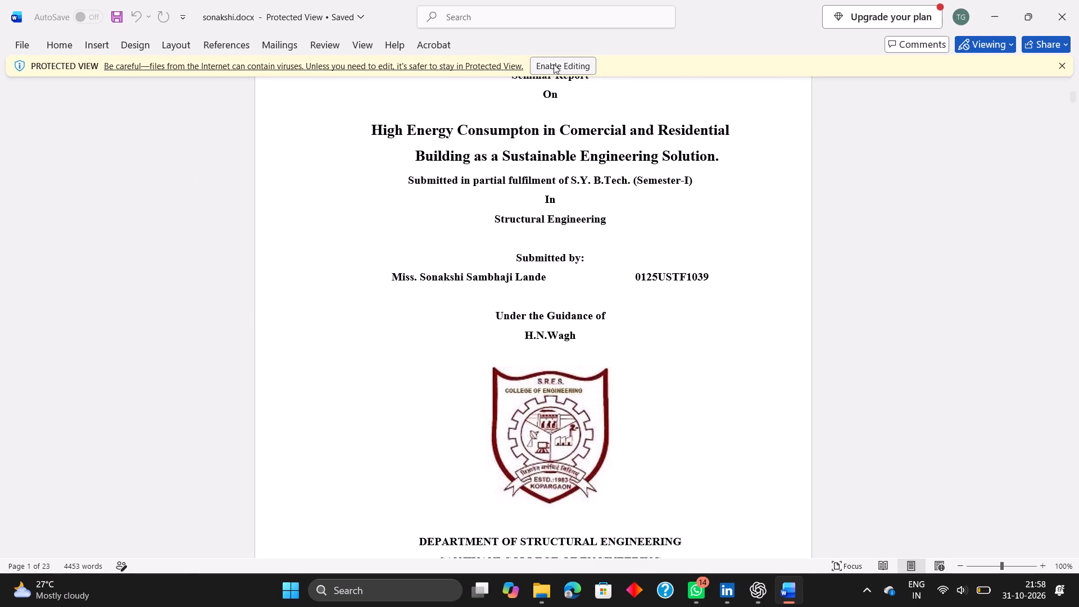
pyautogui.click(554, 62)
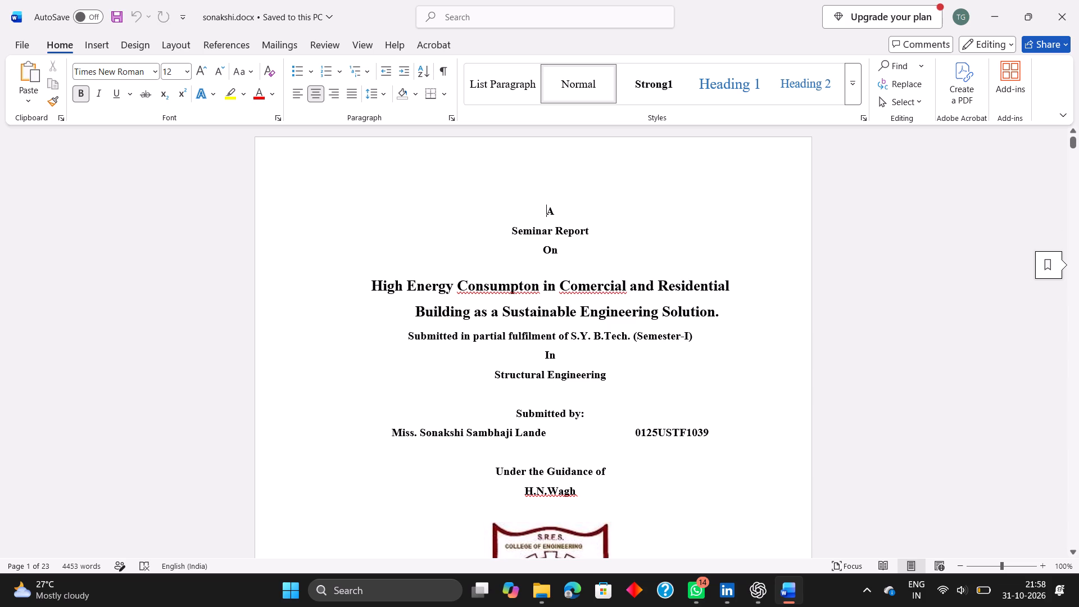
# Go from the title page to section 2.1 General in the Chapter 2 Literature review.
pyautogui.scroll(-5, 532, 228)
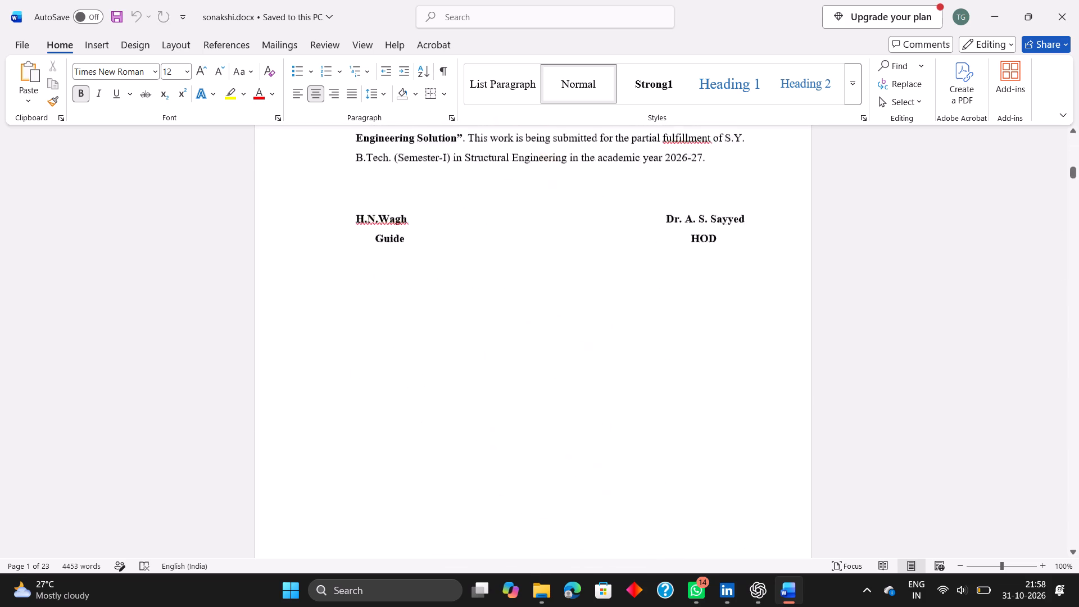
pyautogui.scroll(-4, 532, 228)
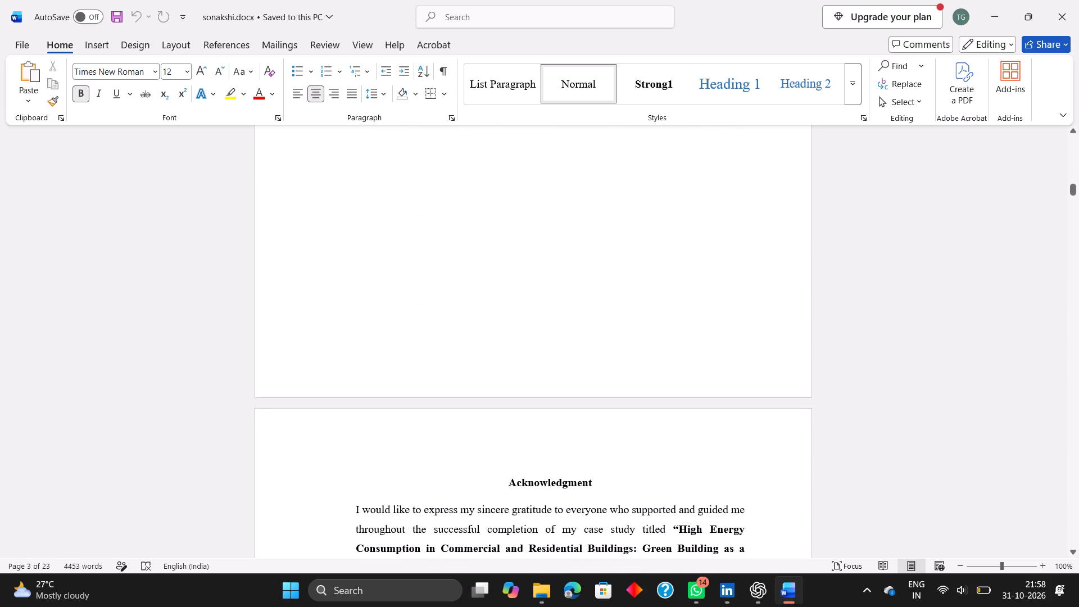
pyautogui.scroll(-8, 532, 228)
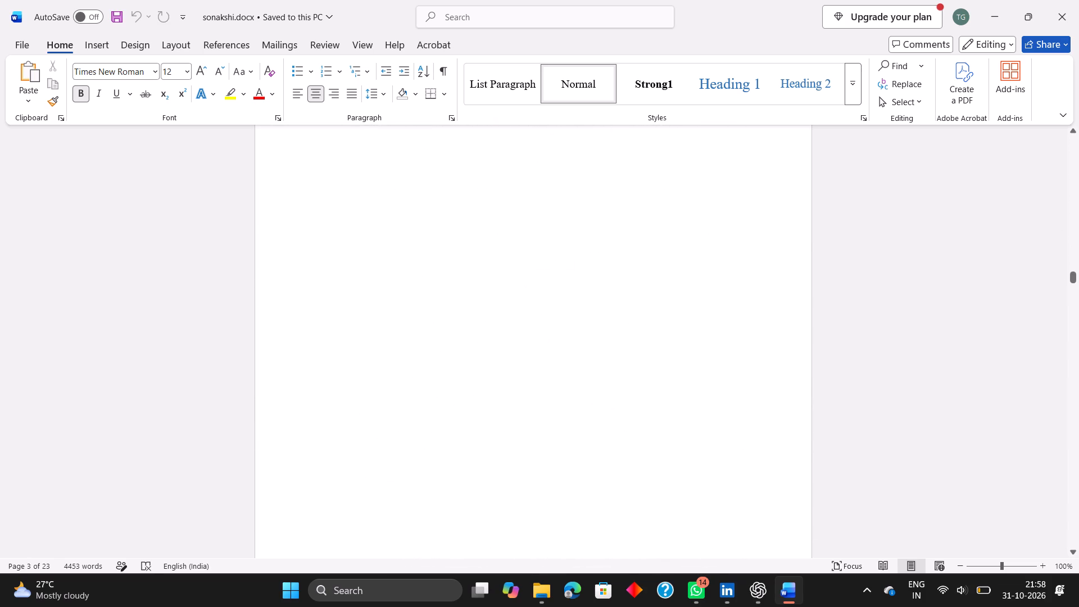
pyautogui.scroll(-17, 532, 228)
pyautogui.scroll(1, 532, 228)
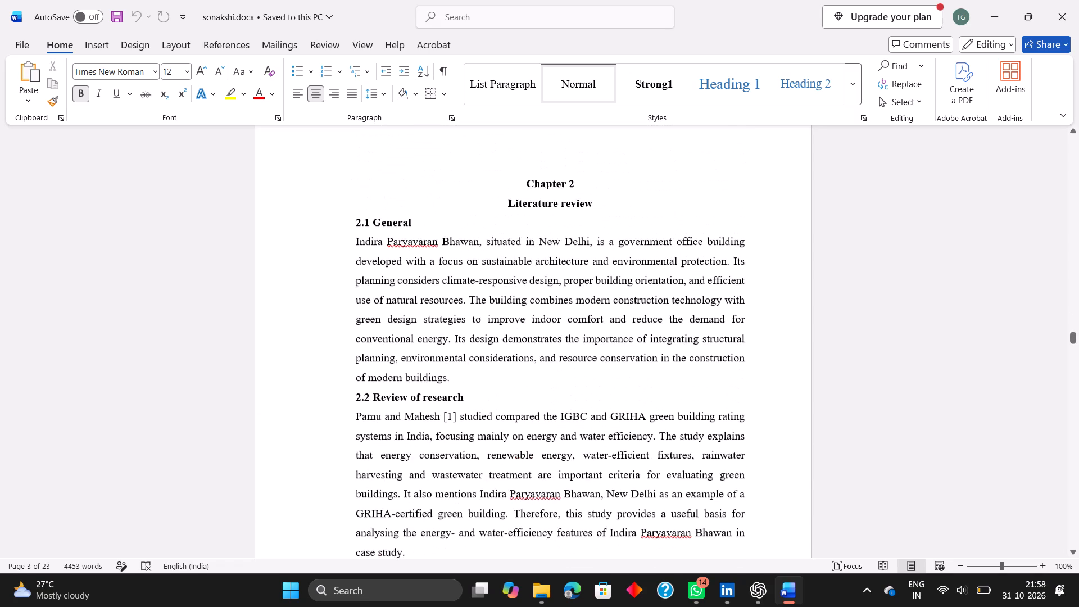
pyautogui.scroll(1, 532, 228)
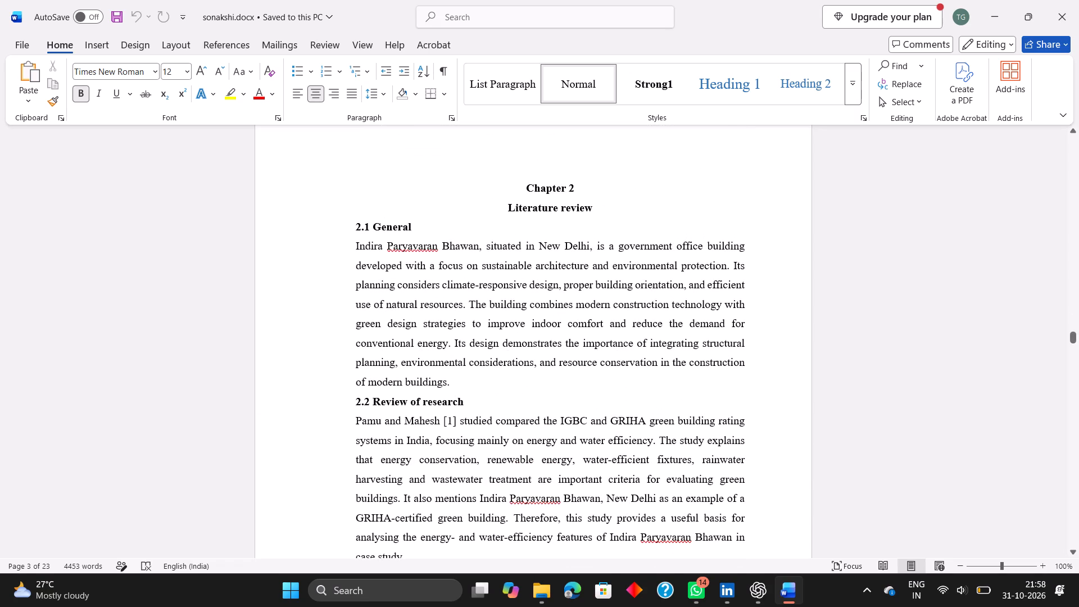
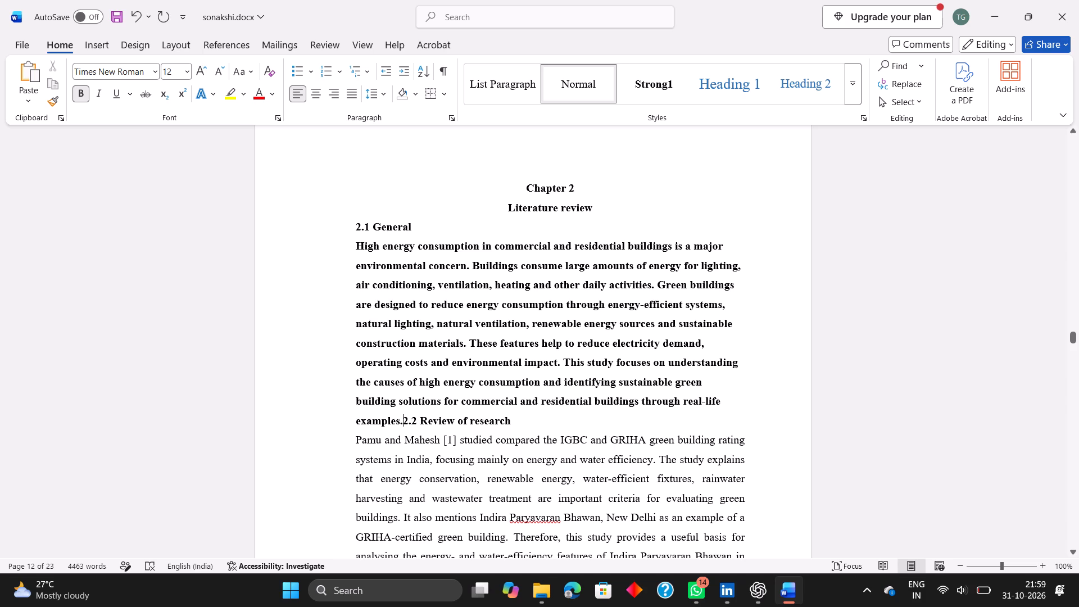
pyautogui.press('Return')
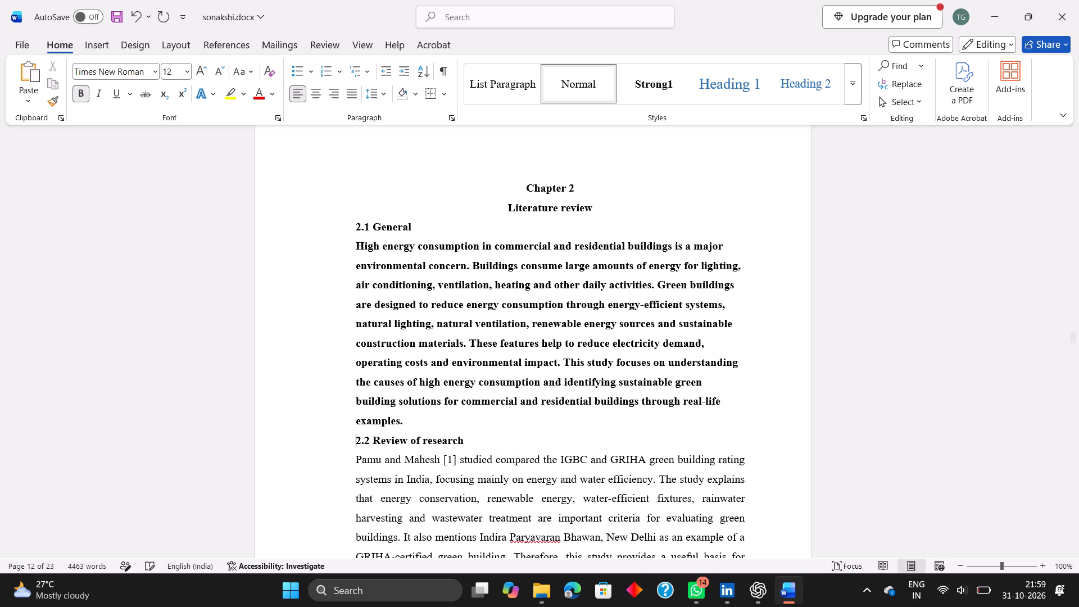
# Remove the bold formatting from the new energy consumption paragraph under 2.1 General.
pyautogui.click(352, 245)
pyautogui.moveTo(353, 244); pyautogui.dragTo(506, 322)
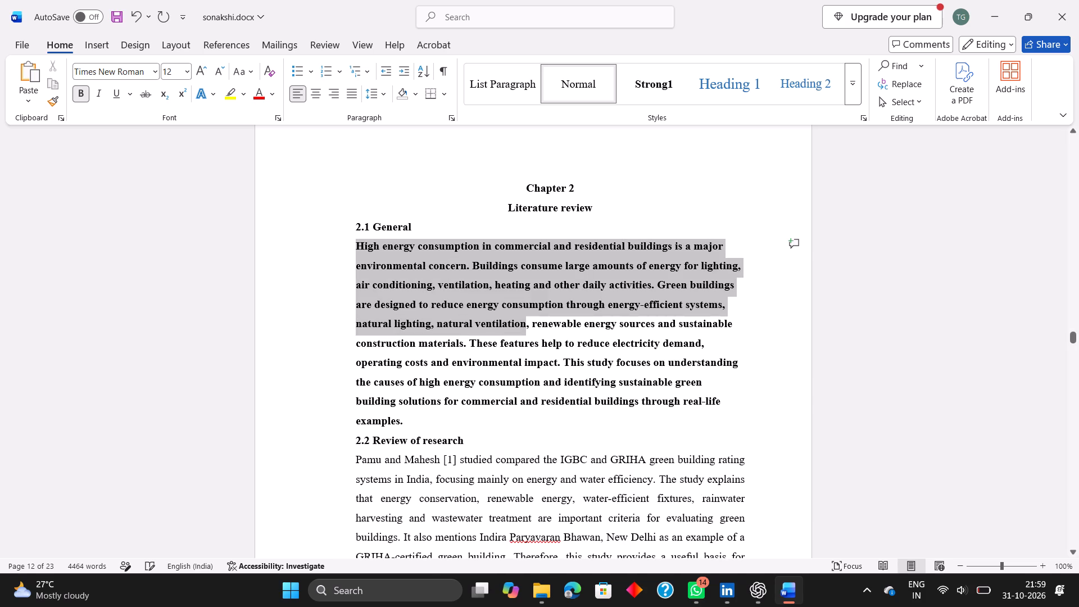
pyautogui.moveTo(506, 322); pyautogui.dragTo(555, 420)
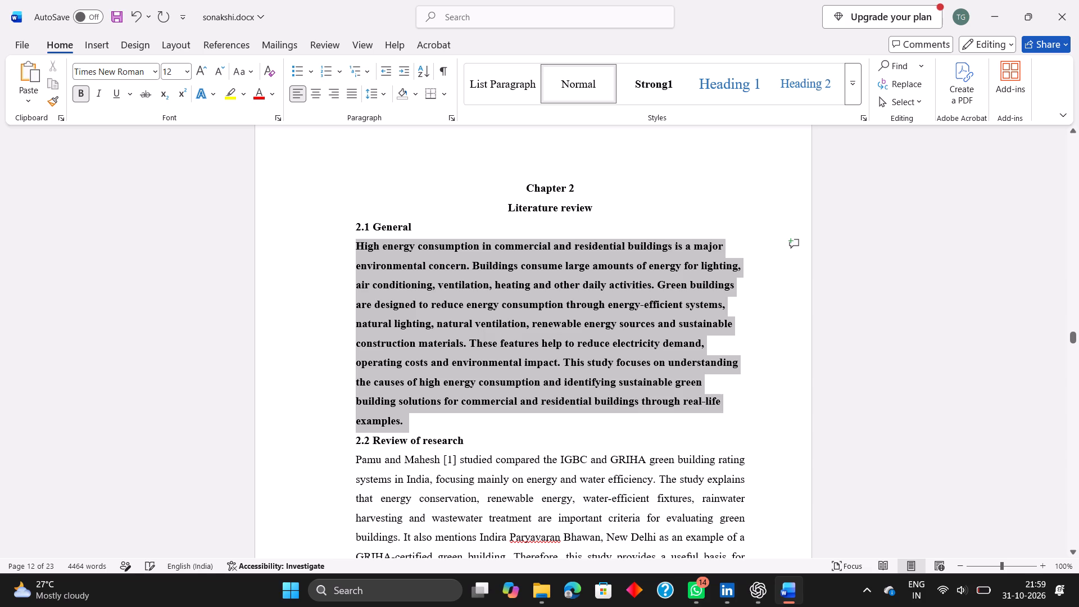
pyautogui.moveTo(555, 420); pyautogui.dragTo(555, 419)
pyautogui.click(565, 397)
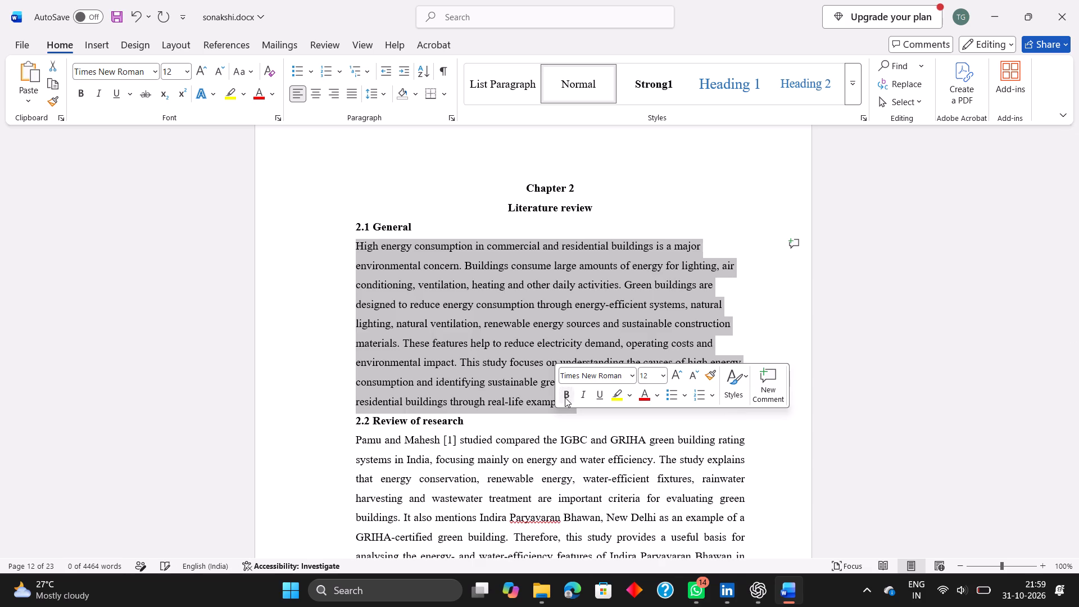
pyautogui.click(318, 348)
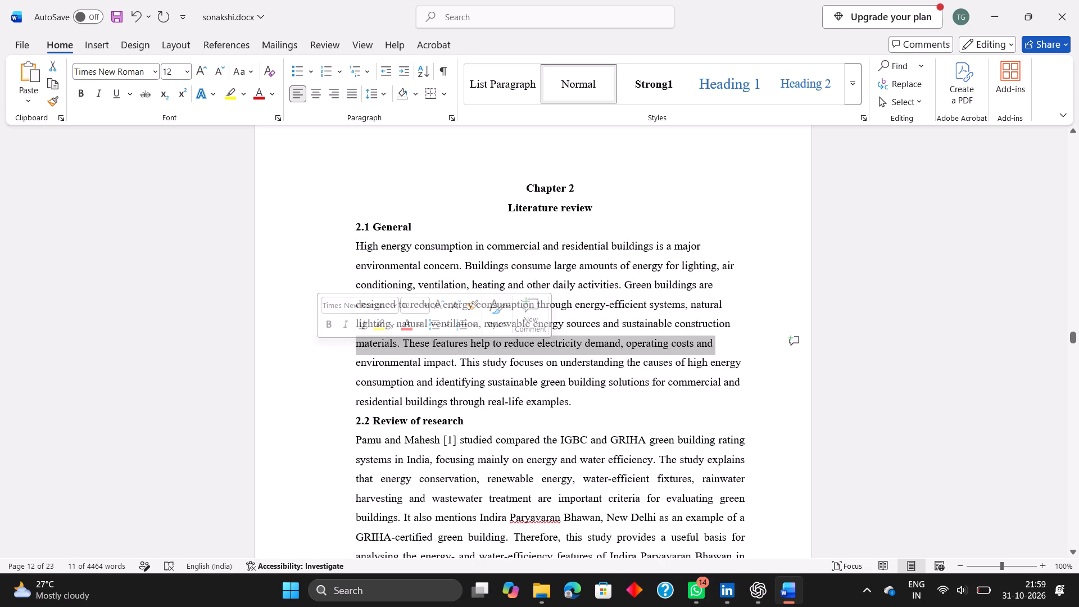
pyautogui.click(585, 413)
# Look through the summaries of cited studies in section 2.2 Review of research.
pyautogui.scroll(-1, 585, 413)
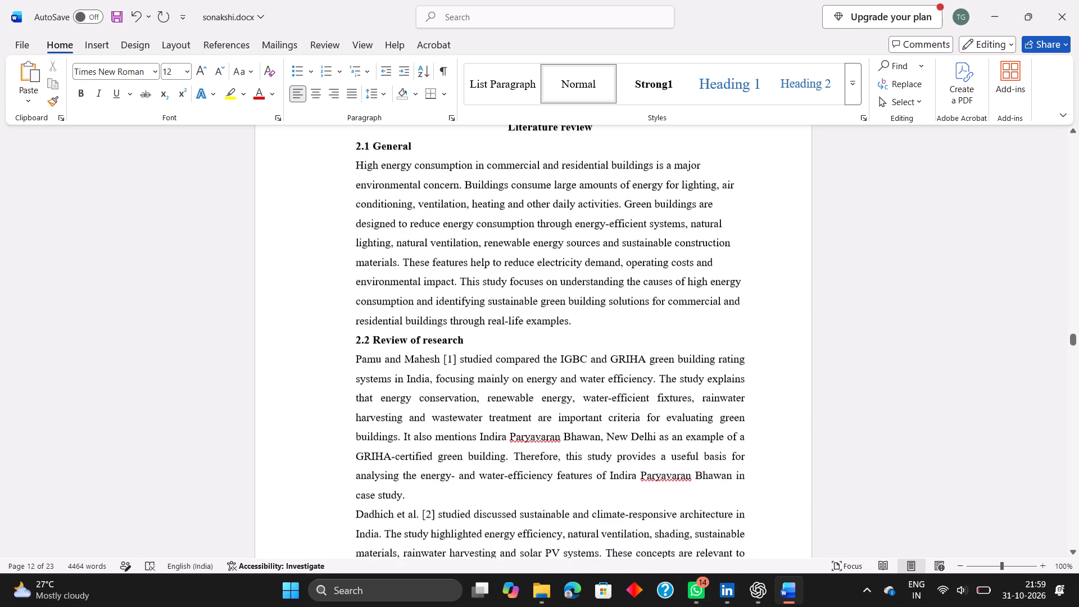
pyautogui.scroll(-1, 585, 413)
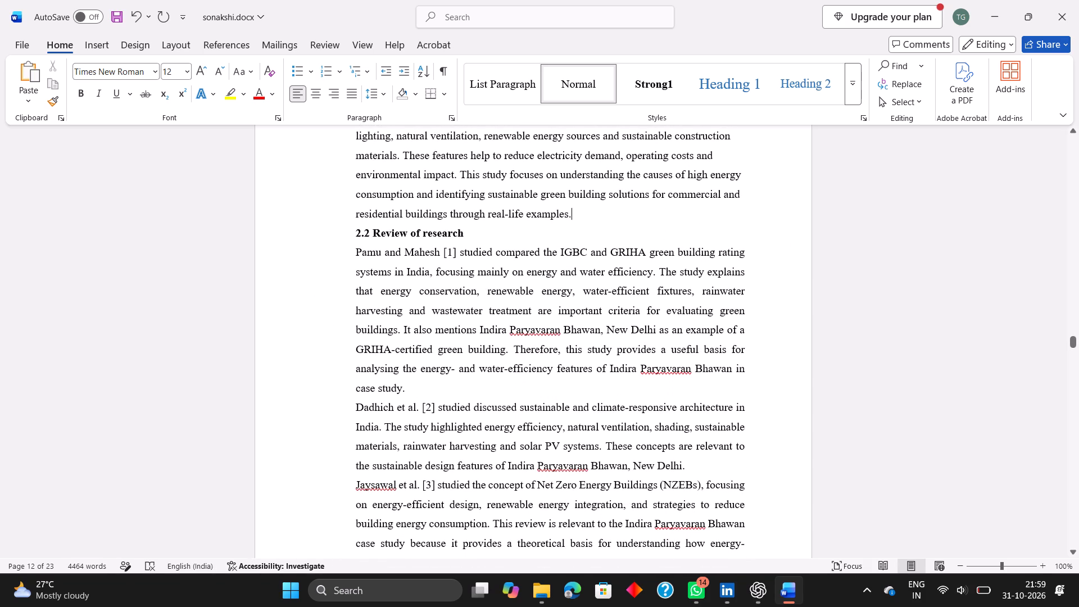
pyautogui.scroll(-2, 585, 413)
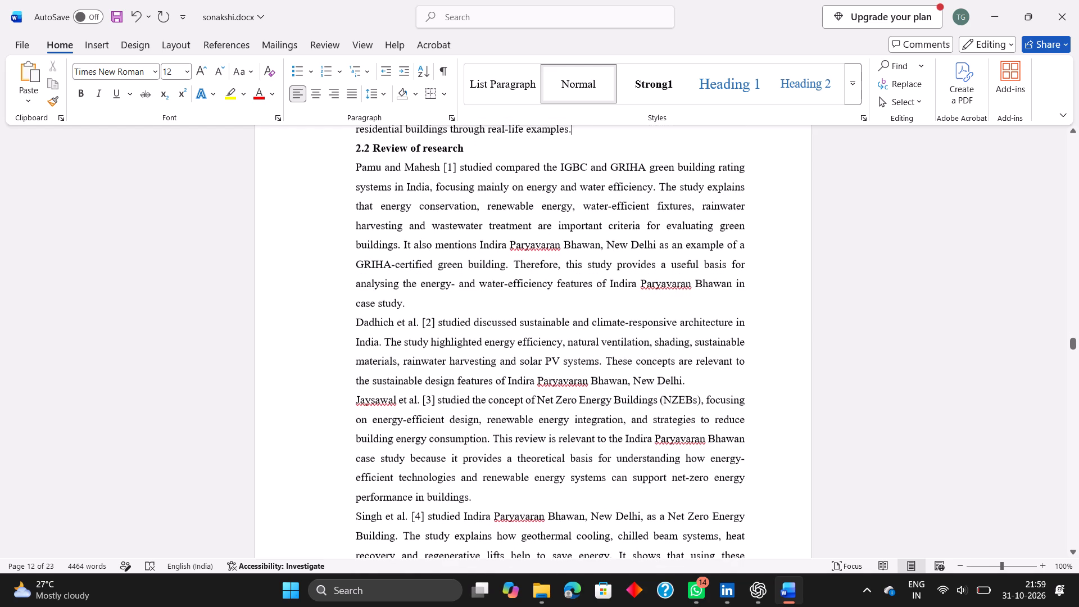
pyautogui.scroll(-2, 585, 413)
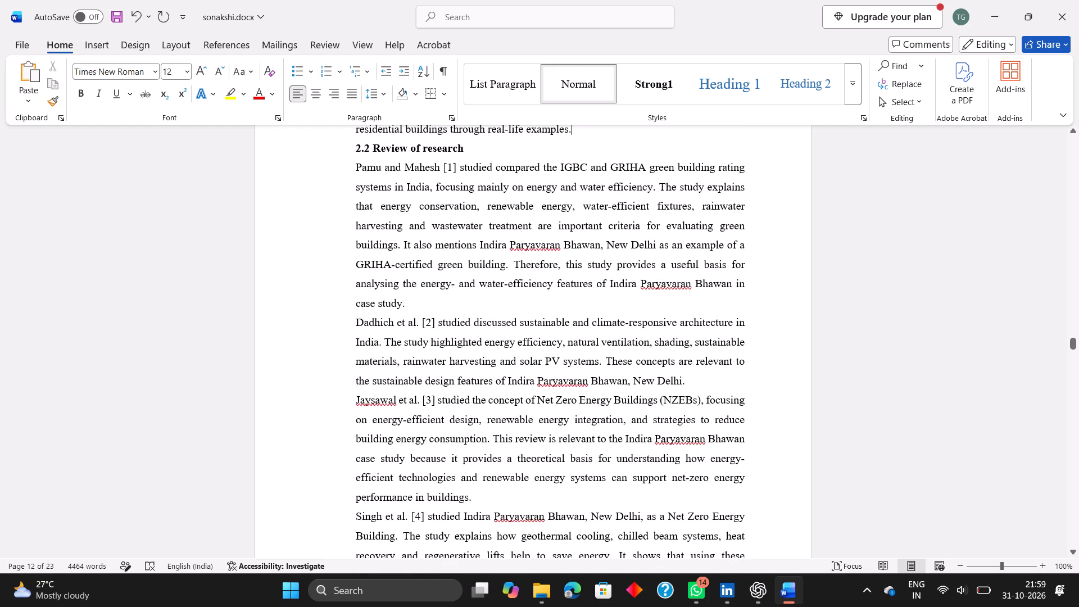
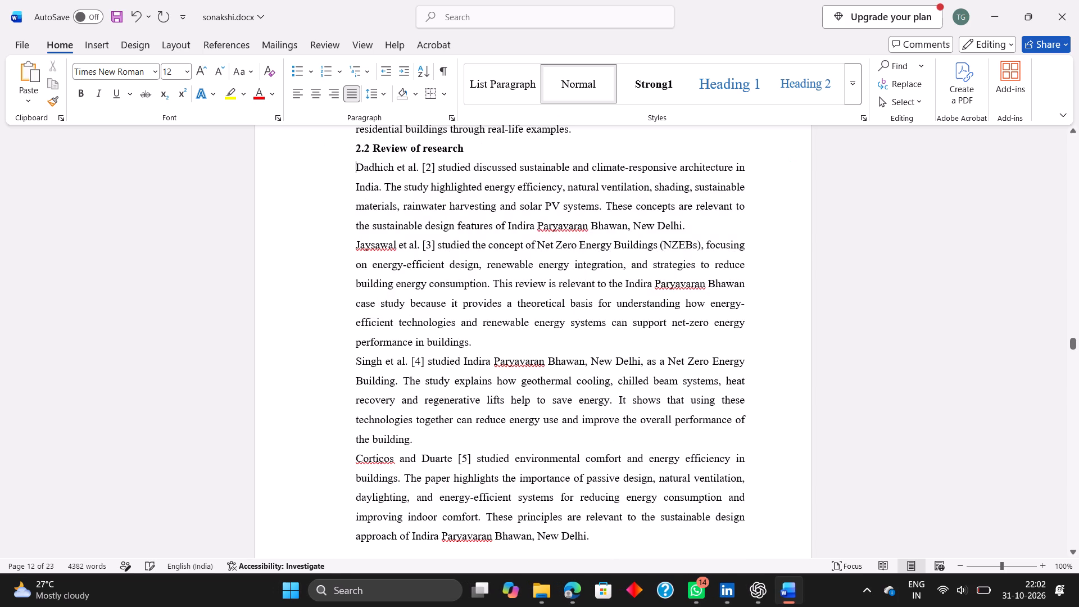
pyautogui.hotkey('ctrl', 'v')
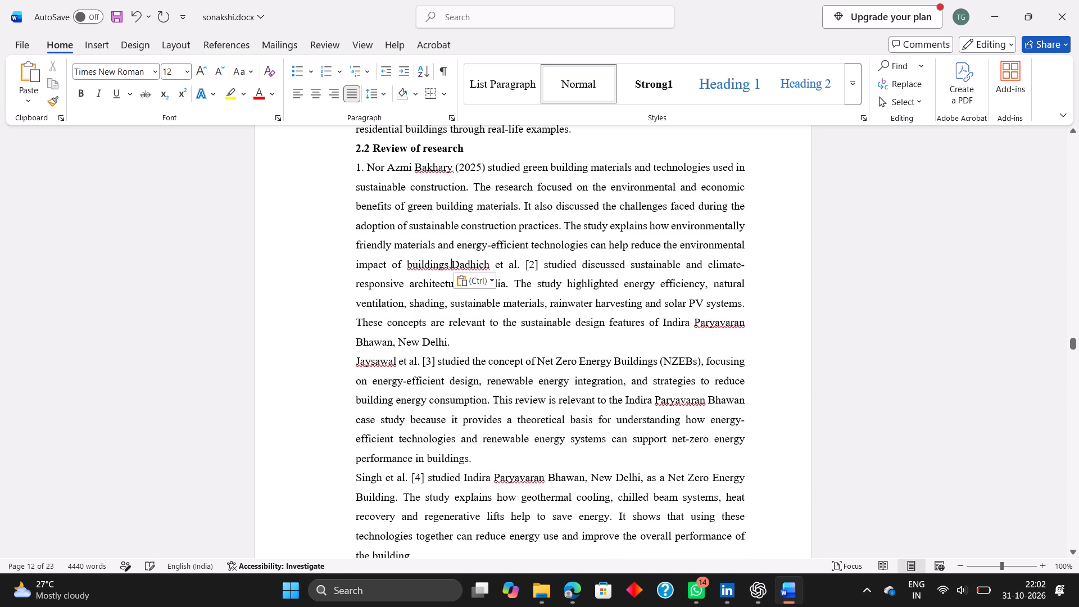
# Remove the leading "1." from the pasted Bakhary paragraph and move the Dadhich et al. [2] text into its own paragraph.
pyautogui.click(366, 165)
pyautogui.press('BackSpace')
pyautogui.press('BackSpace')
pyautogui.press('BackSpace')
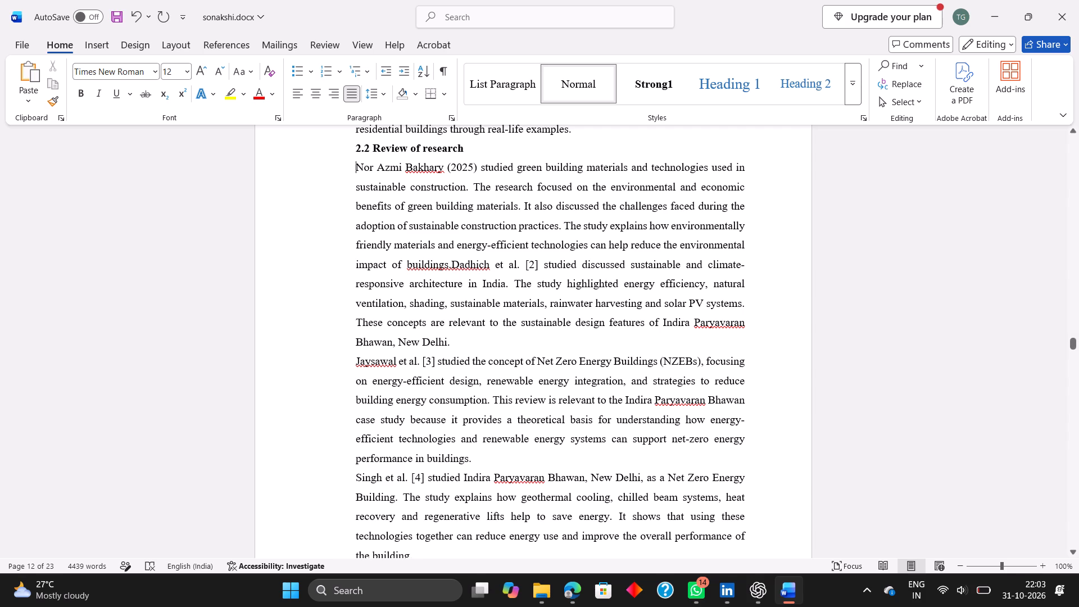
pyautogui.click(451, 264)
pyautogui.press('Return')
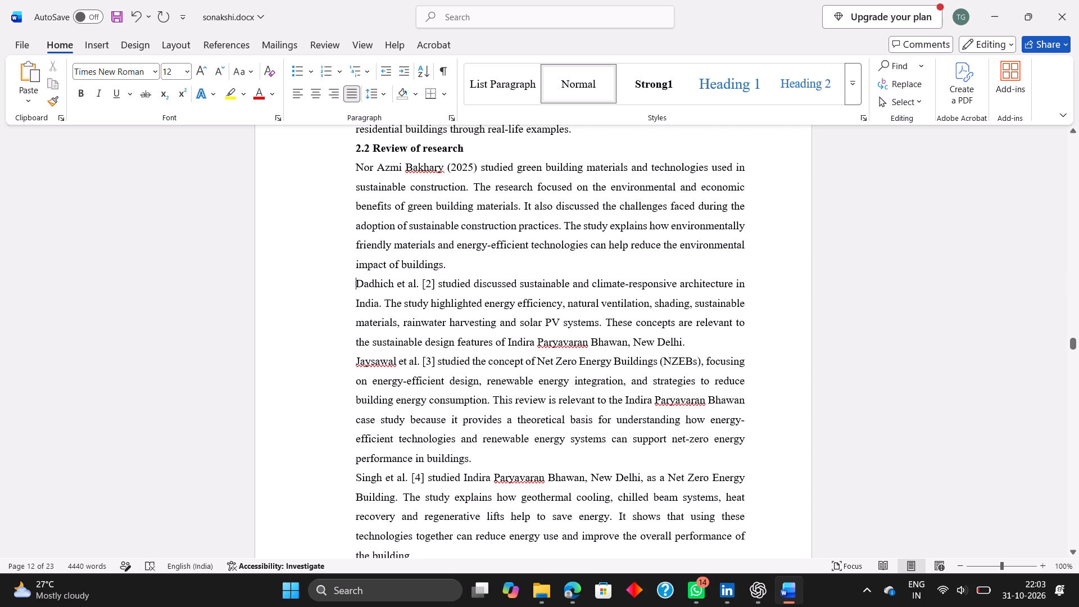
# Delete the year 2025 from the parentheses after Bakhary's name in the first study of section 2.2.
pyautogui.click(472, 165)
pyautogui.press('BackSpace')
pyautogui.press('BackSpace')
pyautogui.press('BackSpace')
pyautogui.press('BackSpace')
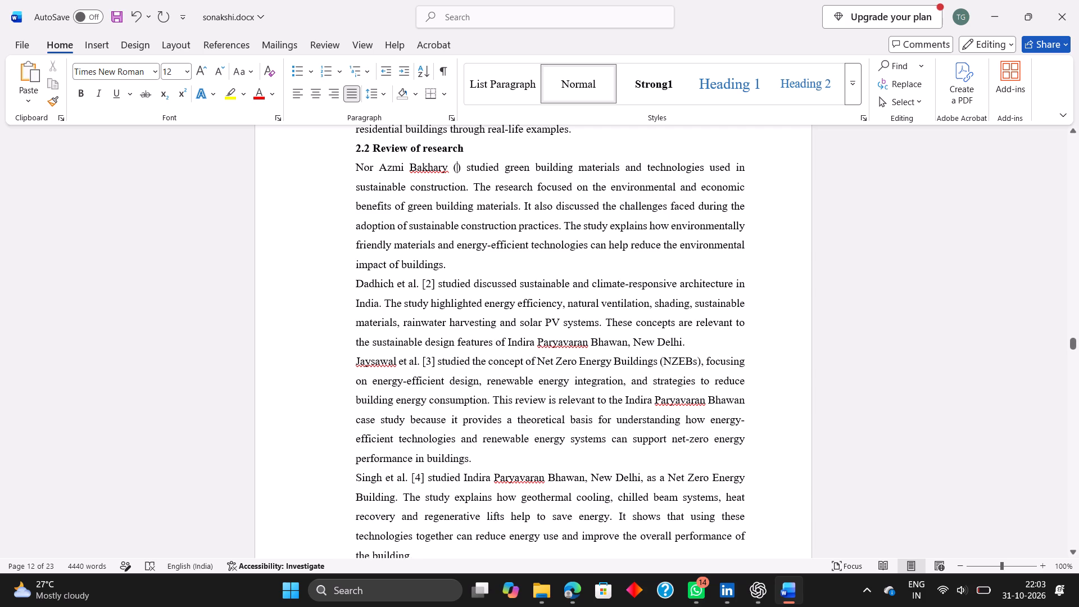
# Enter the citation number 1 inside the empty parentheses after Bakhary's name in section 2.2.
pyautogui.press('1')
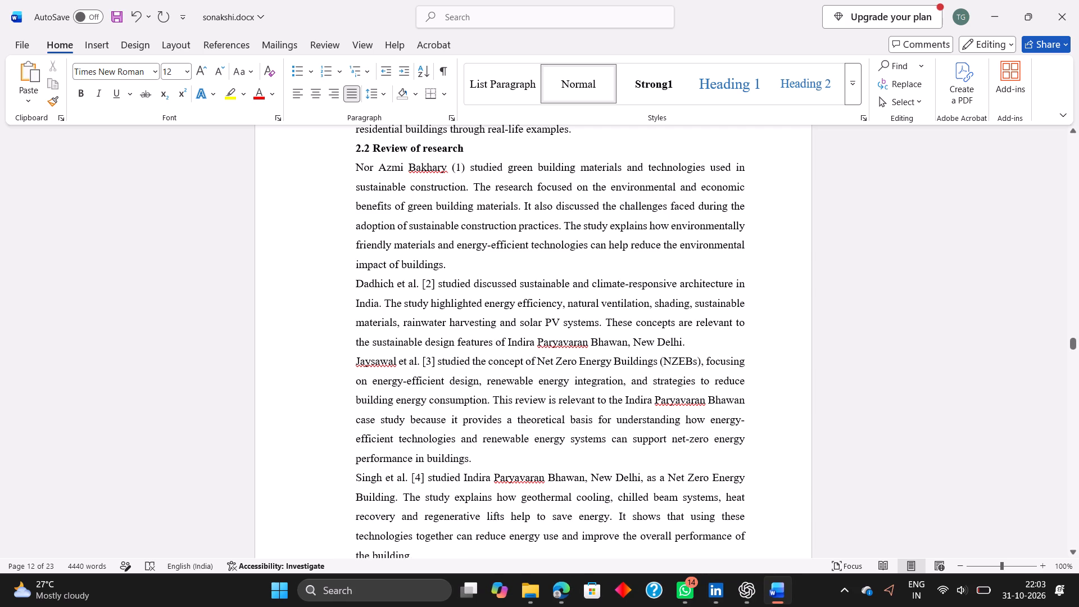
# Remove the round-bracket citation "(1)" after Bakhary's name in the first study of section 2.2.
pyautogui.click(466, 165)
pyautogui.press('BackSpace')
pyautogui.press('BackSpace')
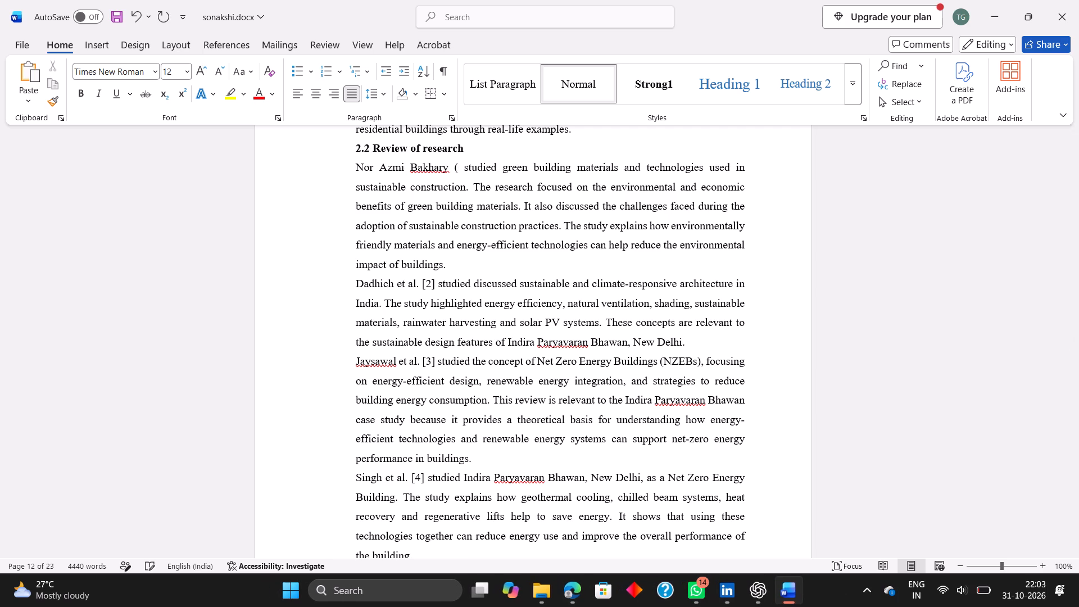
pyautogui.press('BackSpace')
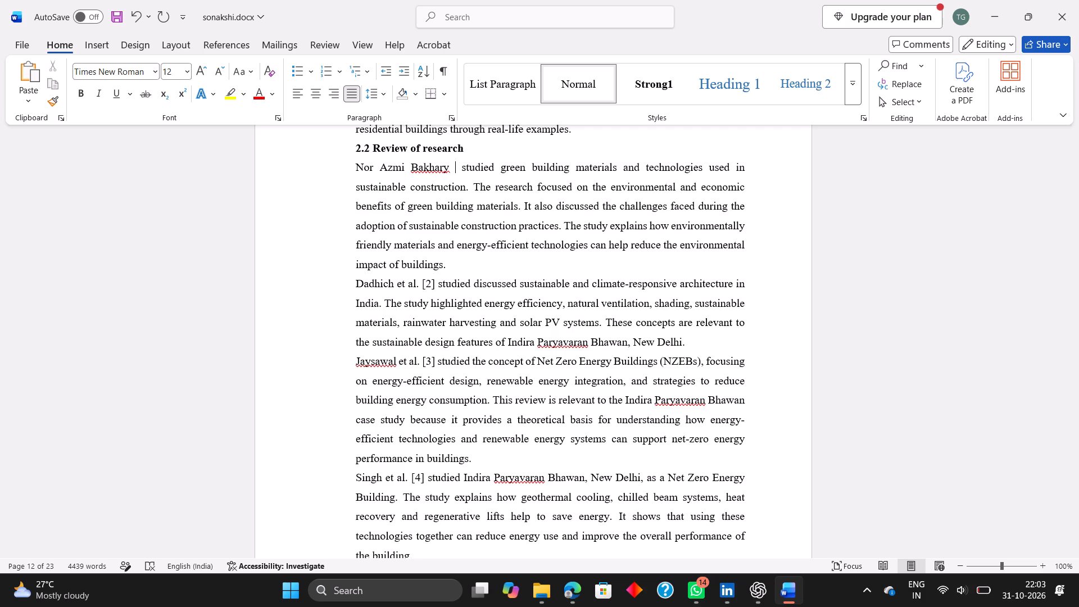
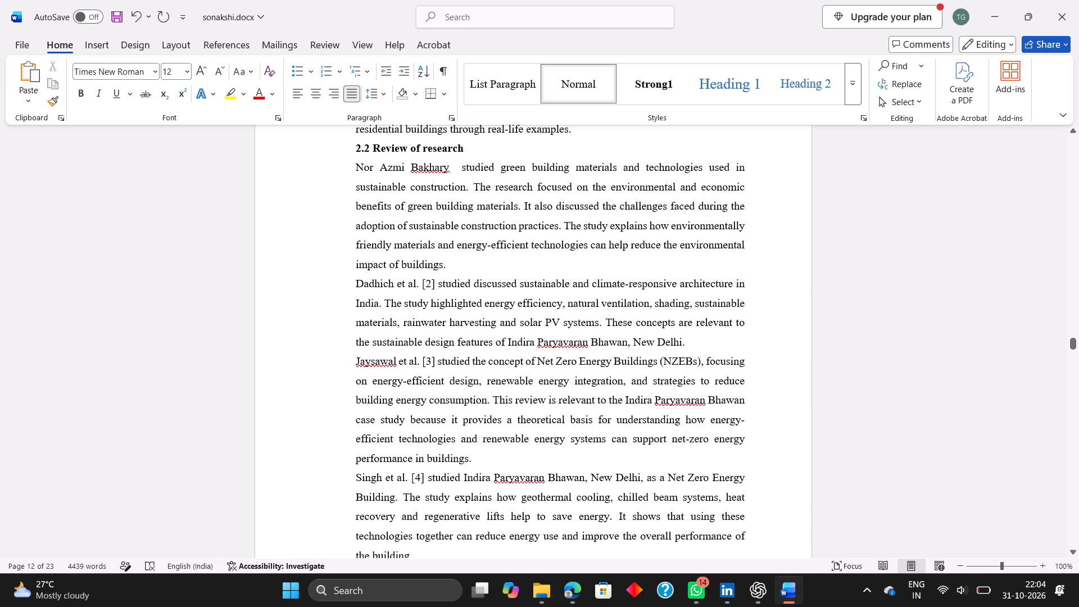
pyautogui.click(352, 282)
pyautogui.moveTo(356, 286); pyautogui.dragTo(525, 401)
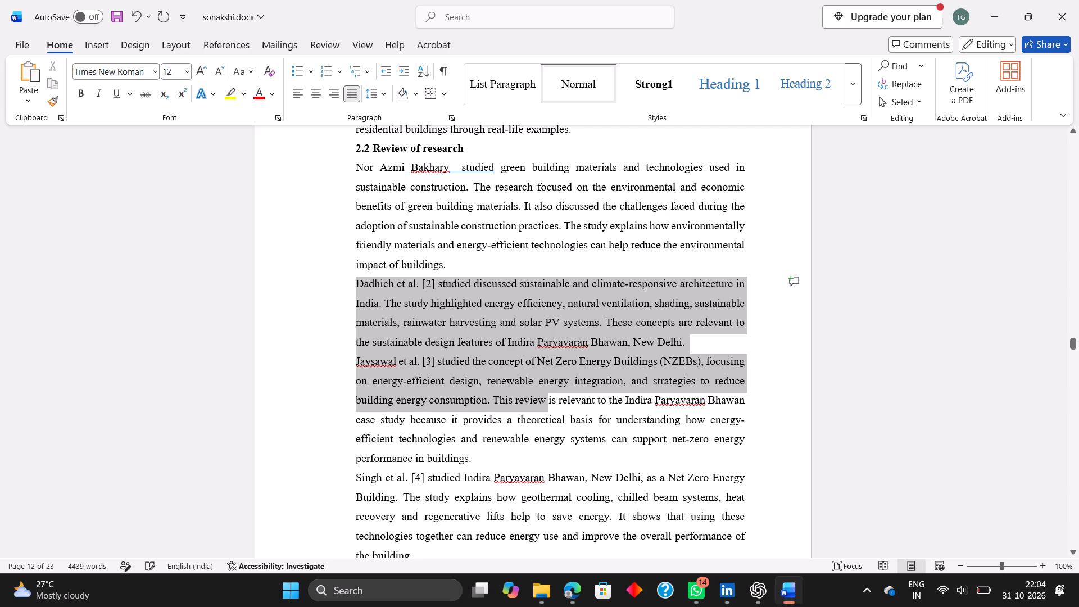
pyautogui.moveTo(525, 401); pyautogui.dragTo(619, 456)
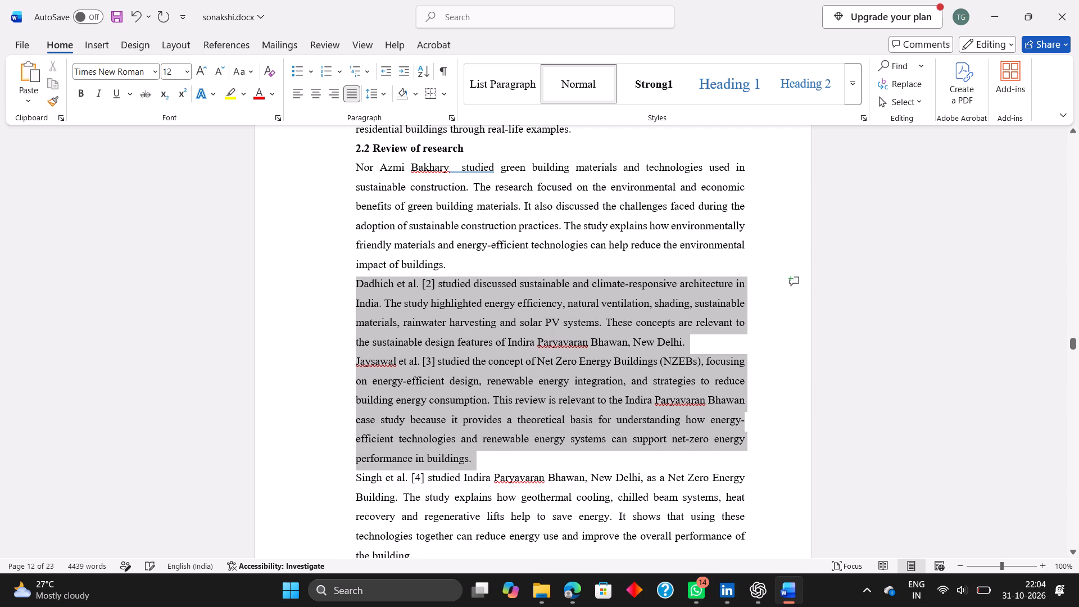
pyautogui.moveTo(619, 456); pyautogui.dragTo(614, 460)
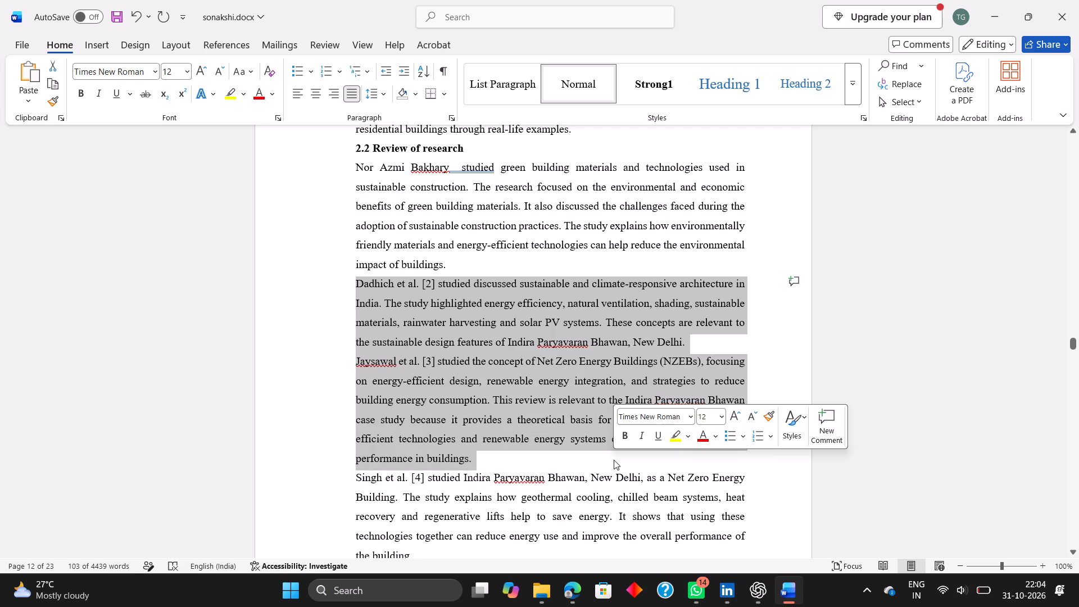
pyautogui.press('Delete')
pyautogui.hotkey('ctrl', 'v')
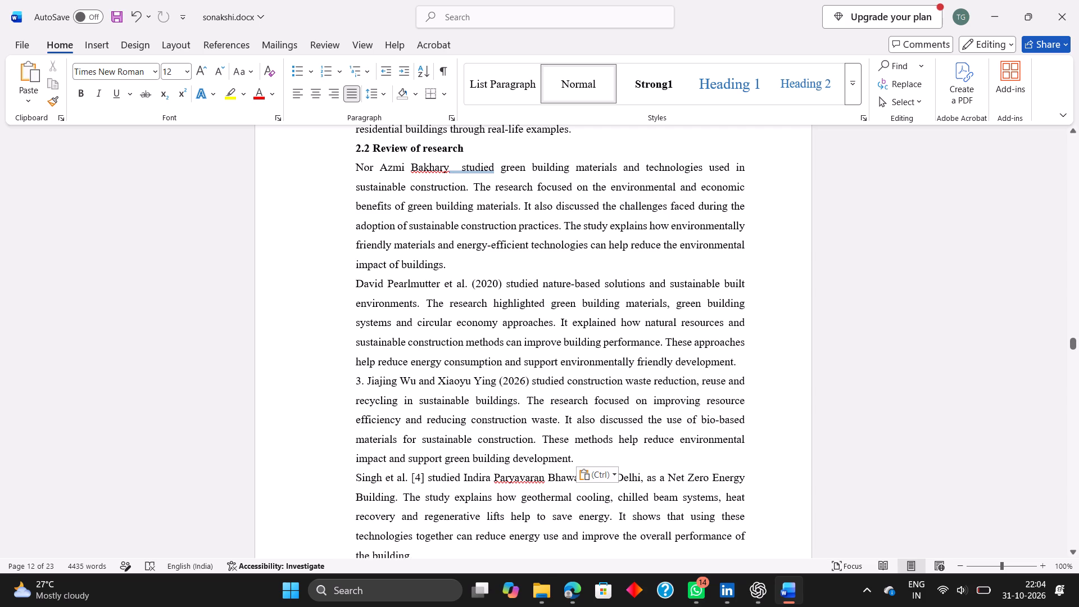
# Insert the citation number [1] after Bakhary's name in the first study of section 2.2 and remove the extra space before "studied".
pyautogui.click(350, 239)
pyautogui.click(323, 203)
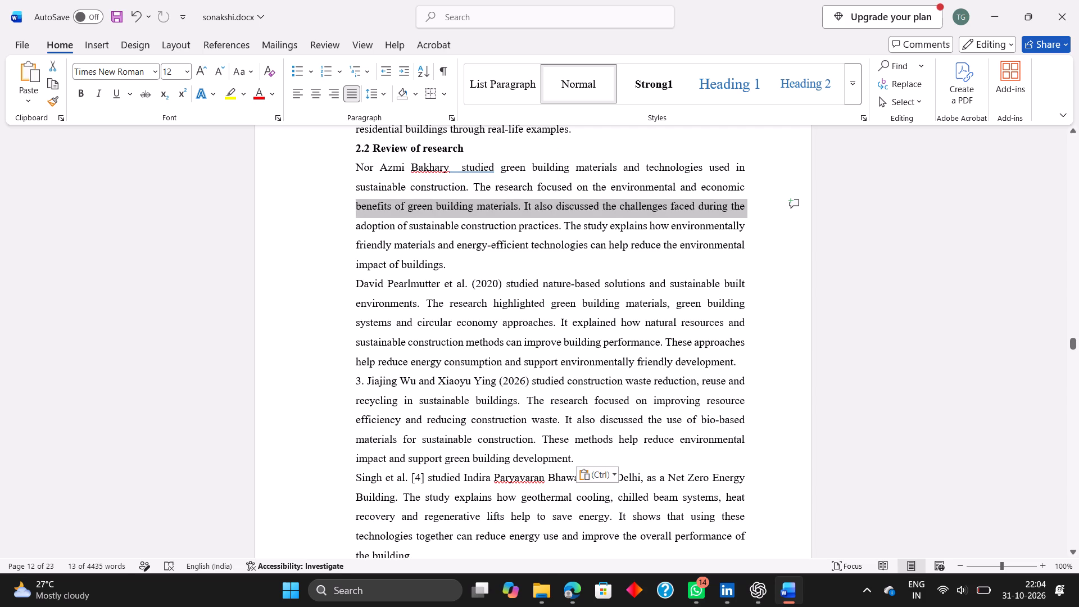
pyautogui.click(490, 252)
pyautogui.click(497, 174)
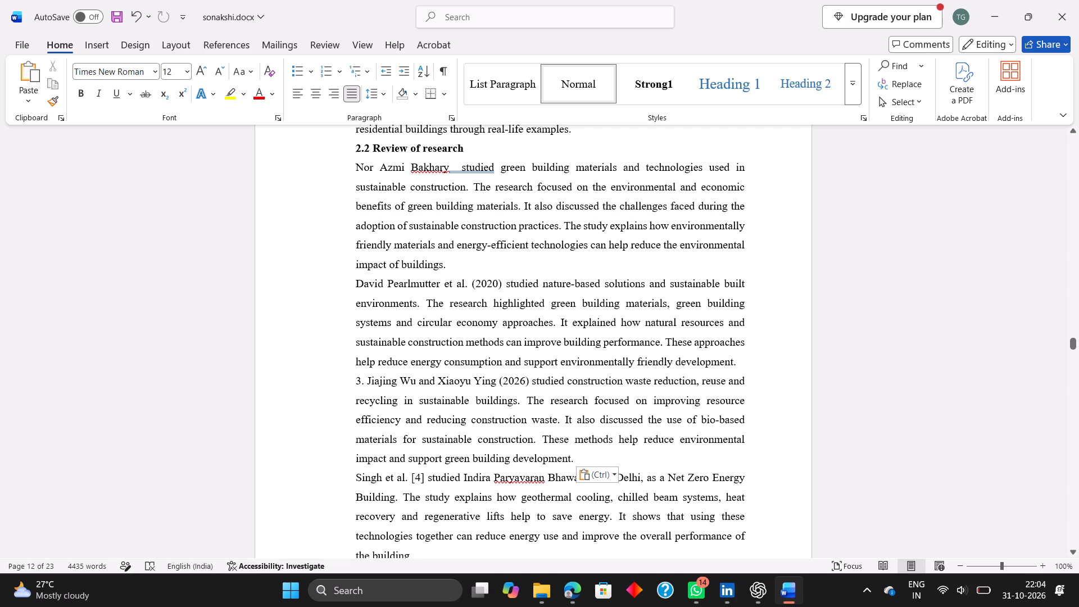
pyautogui.click(457, 168)
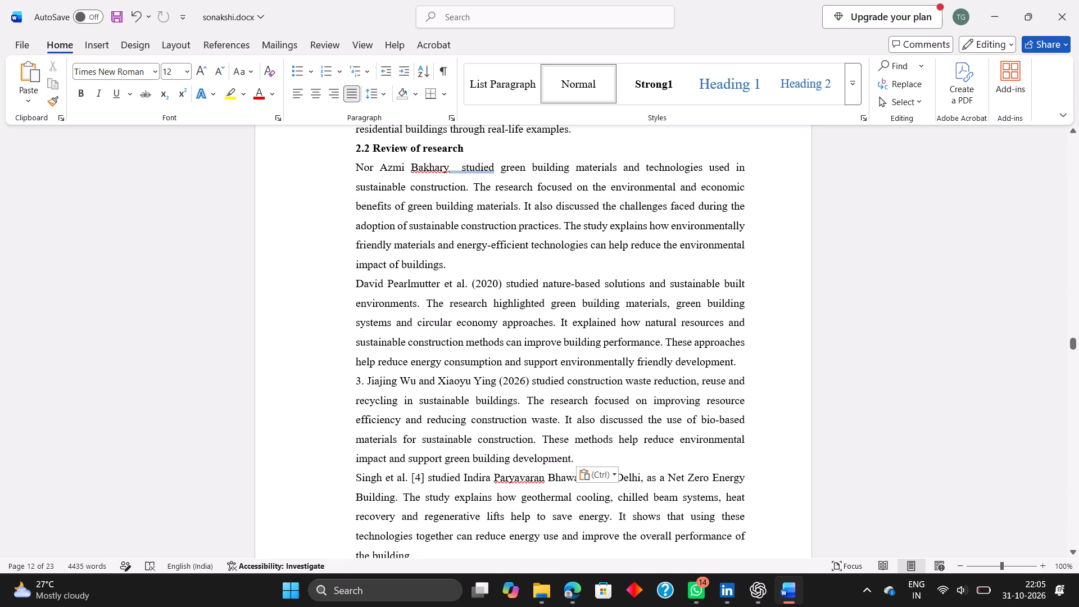
pyautogui.click(450, 169)
pyautogui.press('space')
pyautogui.scroll(5, 457, 187)
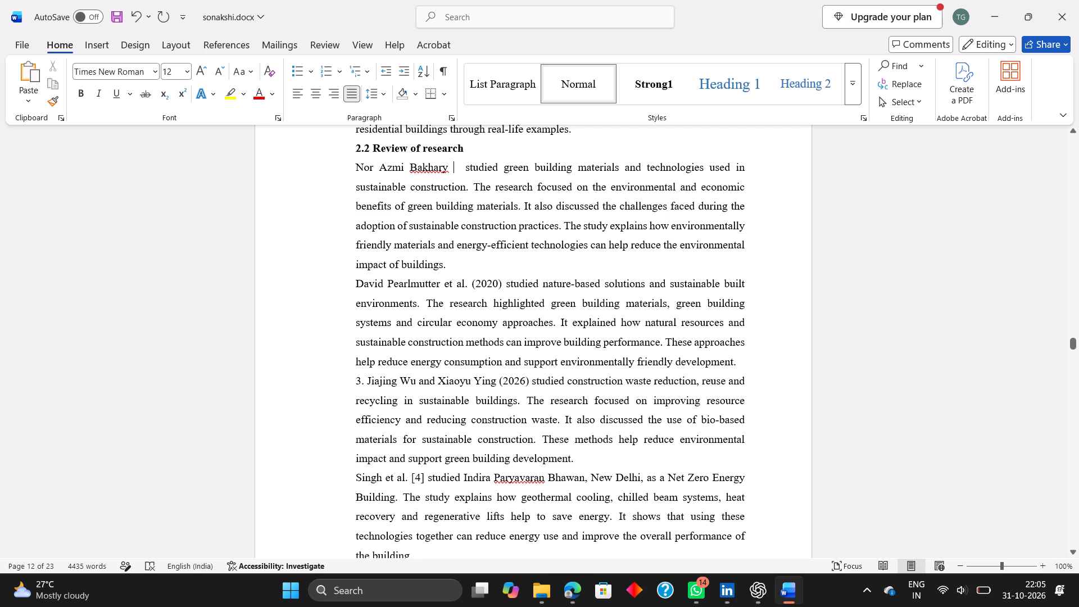
pyautogui.hotkey('shift', '{')
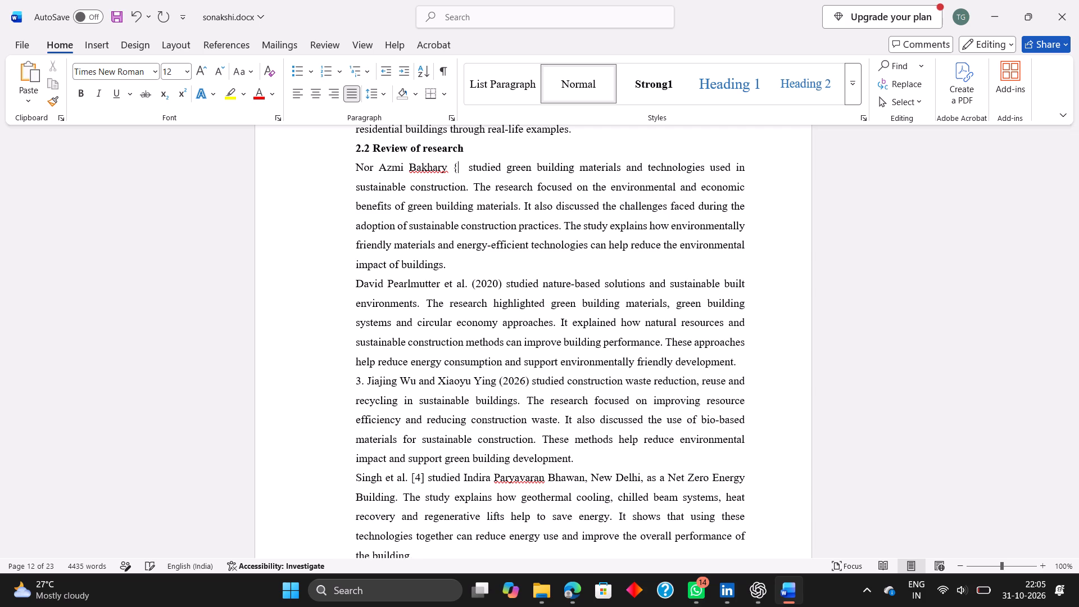
pyautogui.press('BackSpace')
pyautogui.press('[')
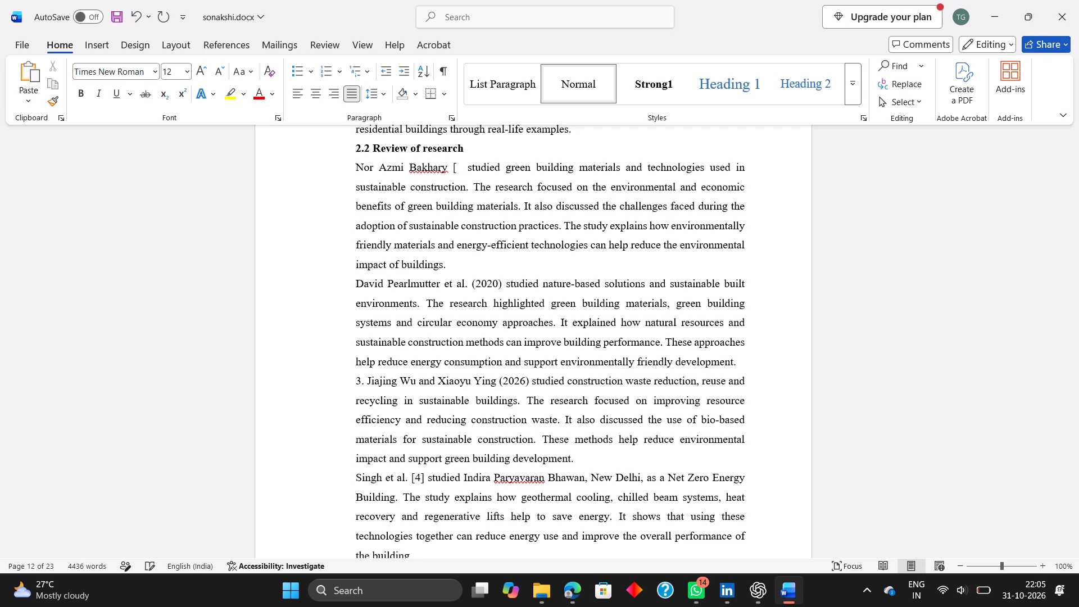
pyautogui.write('1]')
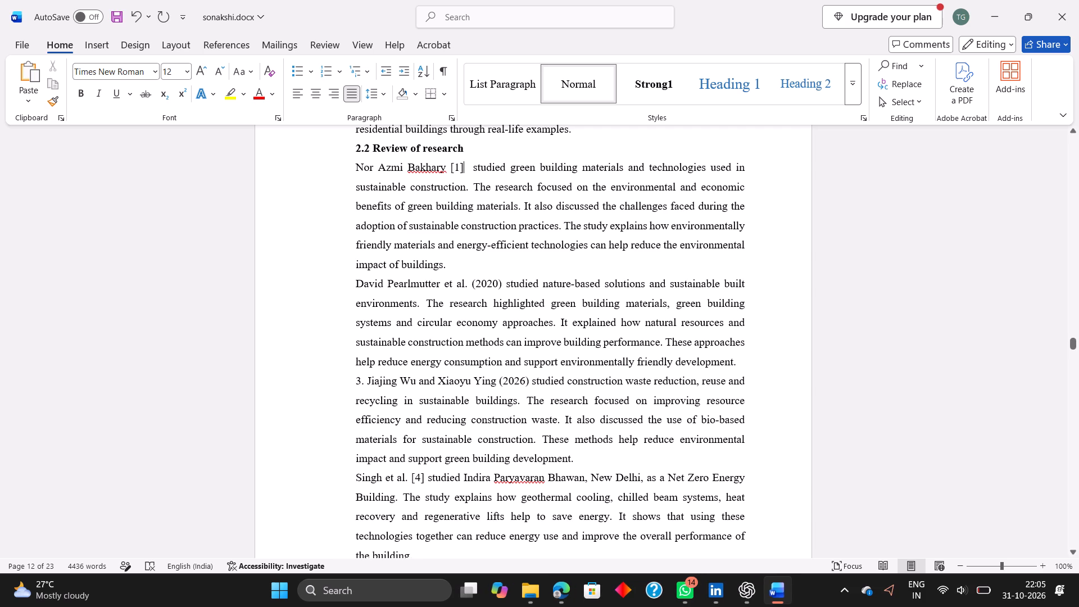
pyautogui.click(474, 167)
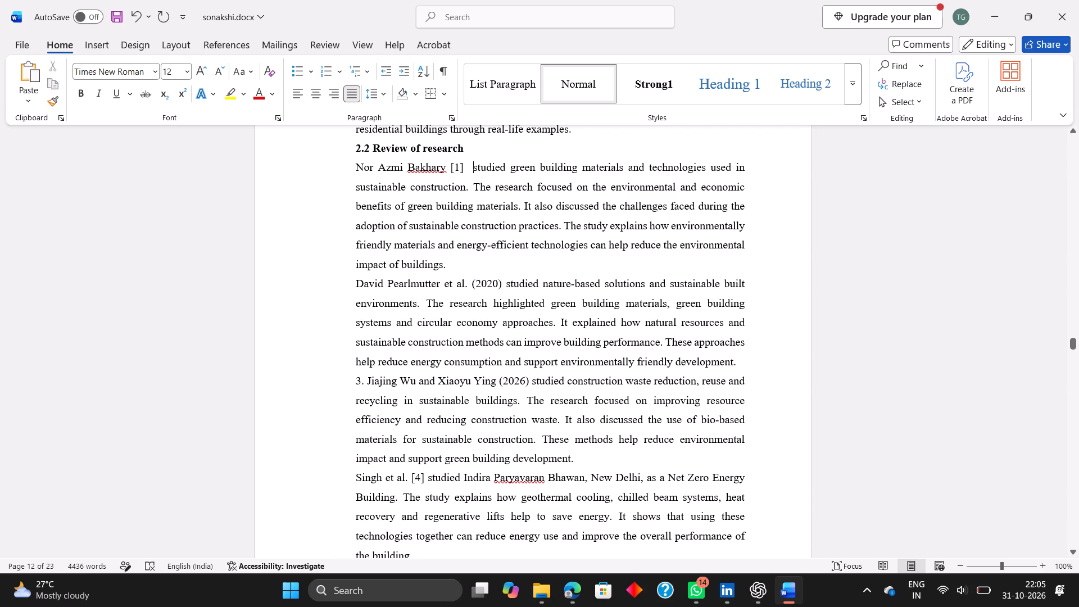
pyautogui.press('BackSpace')
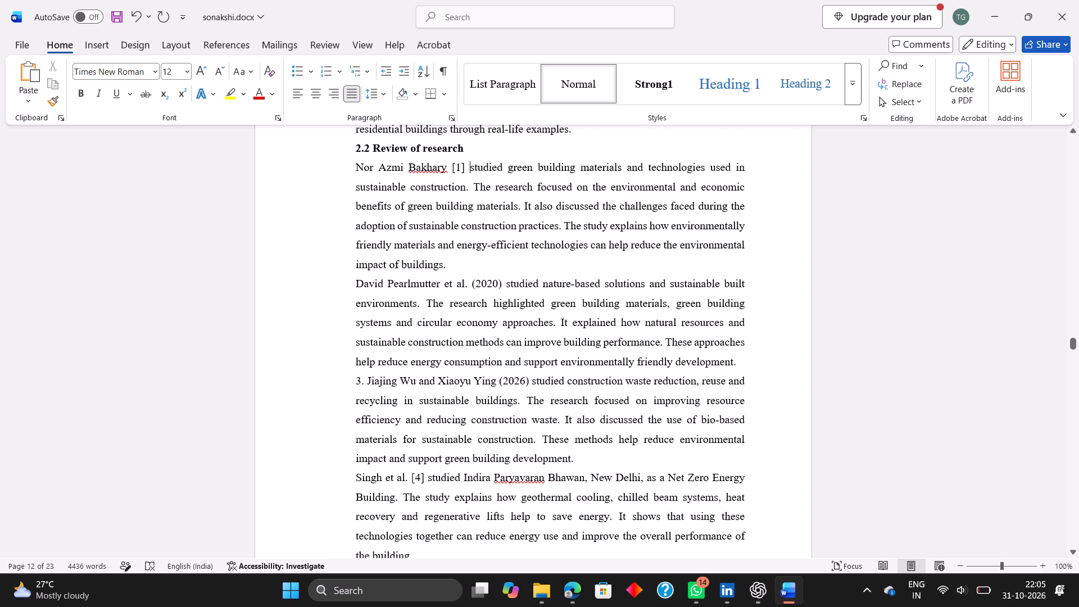
# Replace the year (2020) after Pearlmutter et al. with the citation number [2].
pyautogui.click(502, 280)
pyautogui.press('BackSpace')
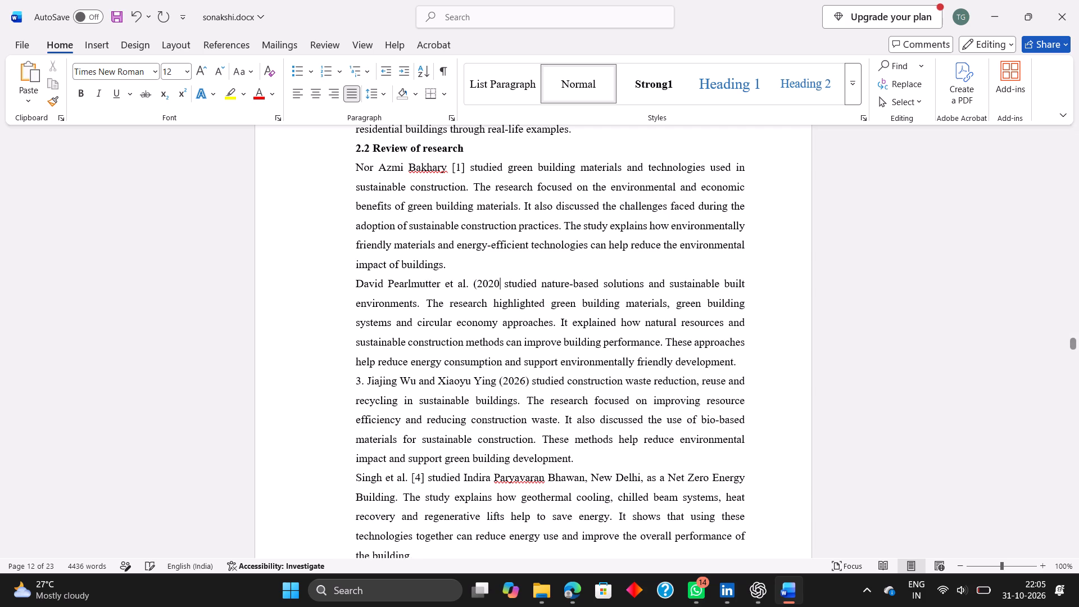
pyautogui.press('BackSpace')
pyautogui.press('BackSpace')
pyautogui.press('BackSpace')
pyautogui.press('BackSpace')
pyautogui.press('BackSpace')
pyautogui.write('[2]')
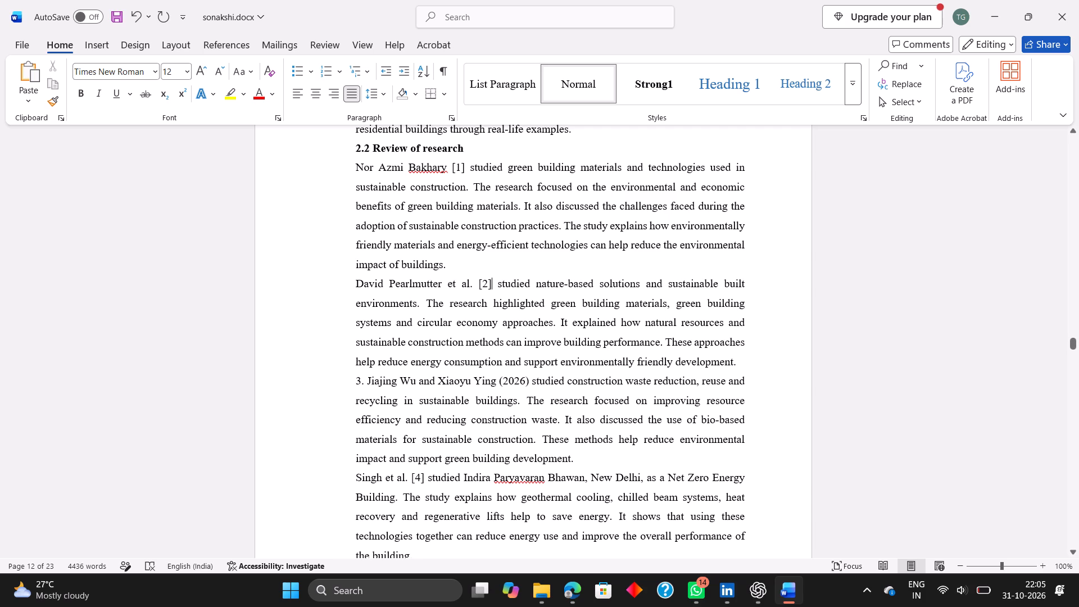
# Replace the year (2026) after the authors Wu and Ying in the third study with the citation number [3].
pyautogui.click(528, 383)
pyautogui.press('BackSpace')
pyautogui.press('BackSpace')
pyautogui.press('BackSpace')
pyautogui.press('BackSpace')
pyautogui.press('BackSpace')
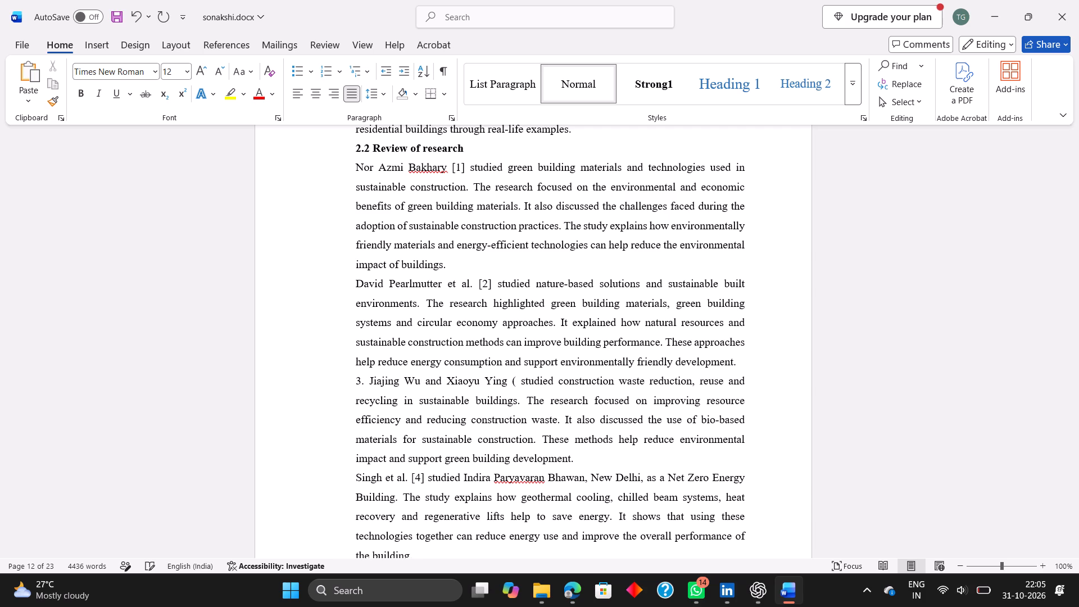
pyautogui.press('BackSpace')
pyautogui.write('[3]')
# Remove the leading "3." from the start of the Wu and Ying study.
pyautogui.scroll(-1, 548, 420)
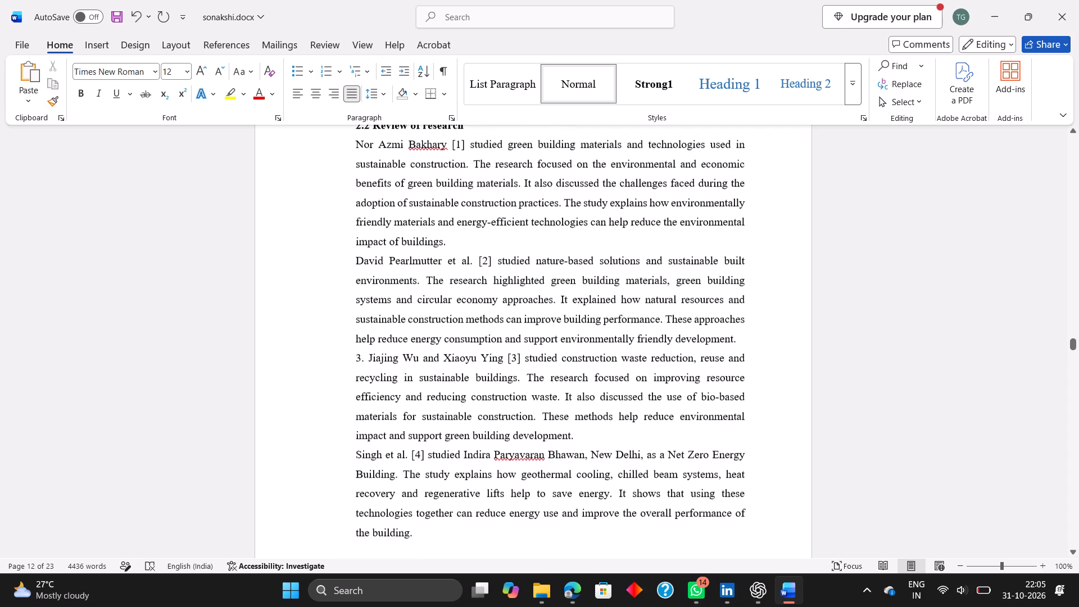
pyautogui.click(365, 354)
pyautogui.press('BackSpace')
pyautogui.press('BackSpace')
pyautogui.press('BackSpace')
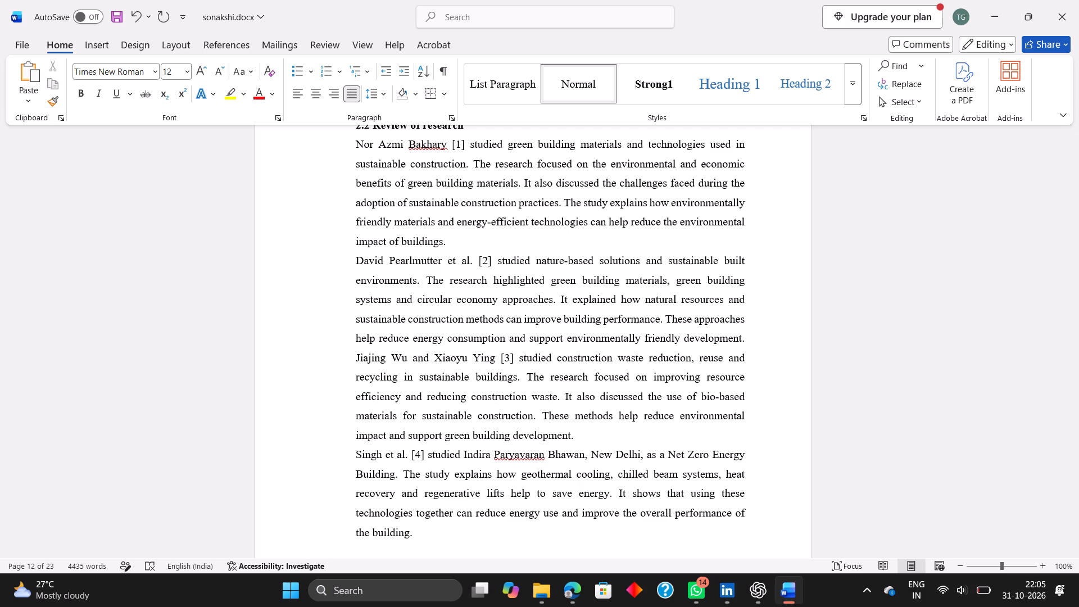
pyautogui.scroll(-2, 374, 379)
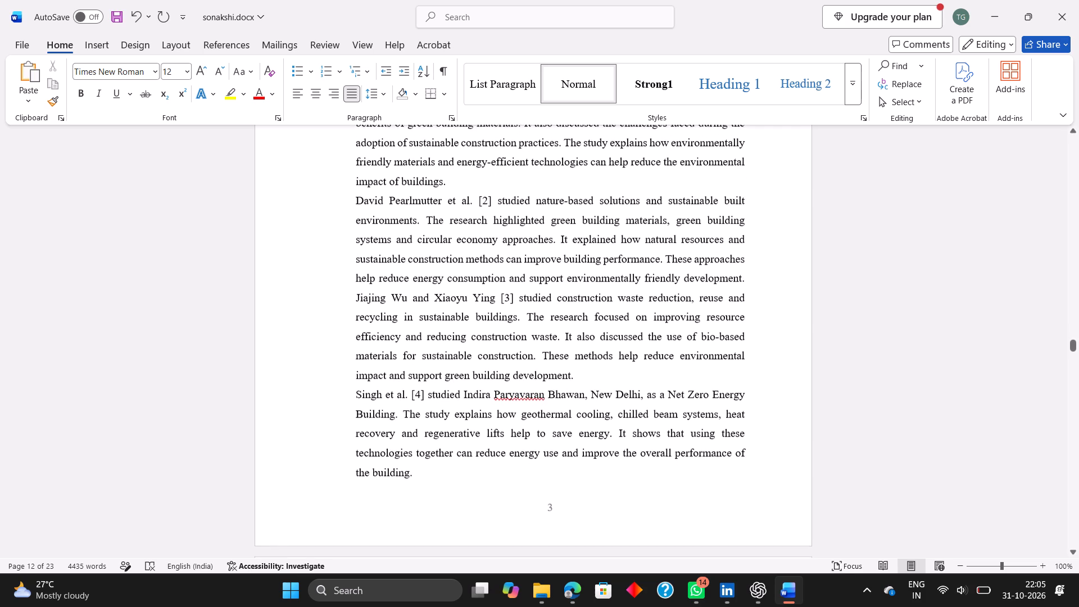
# Review the studies in section 2.2 and their bracketed citation numbers, from Bakhary's study through the ones continuing on the following page.
pyautogui.scroll(-1, 374, 379)
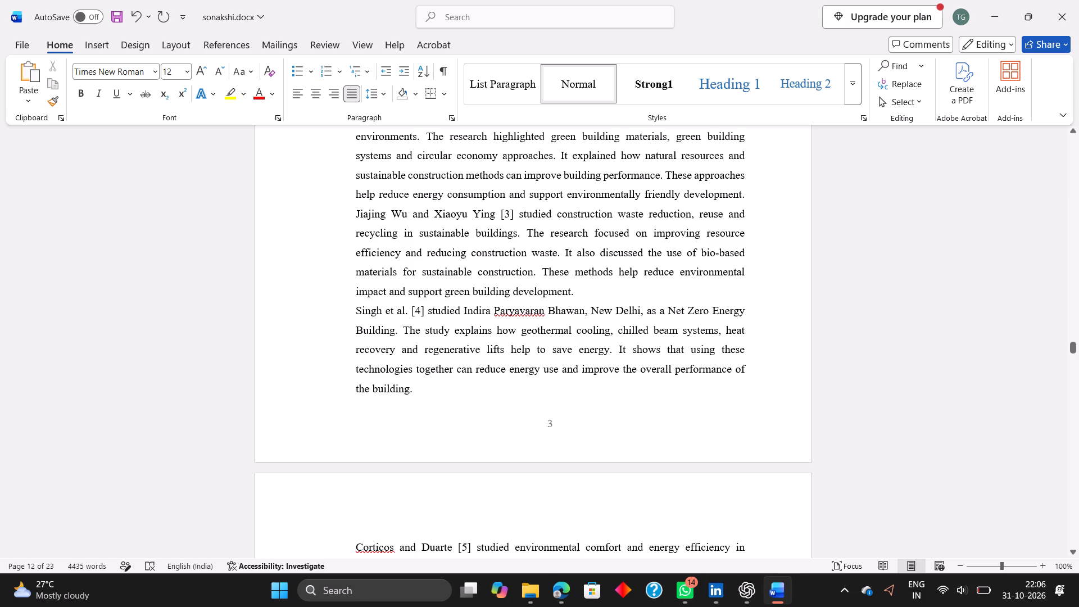
pyautogui.click(510, 313)
pyautogui.scroll(2, 510, 313)
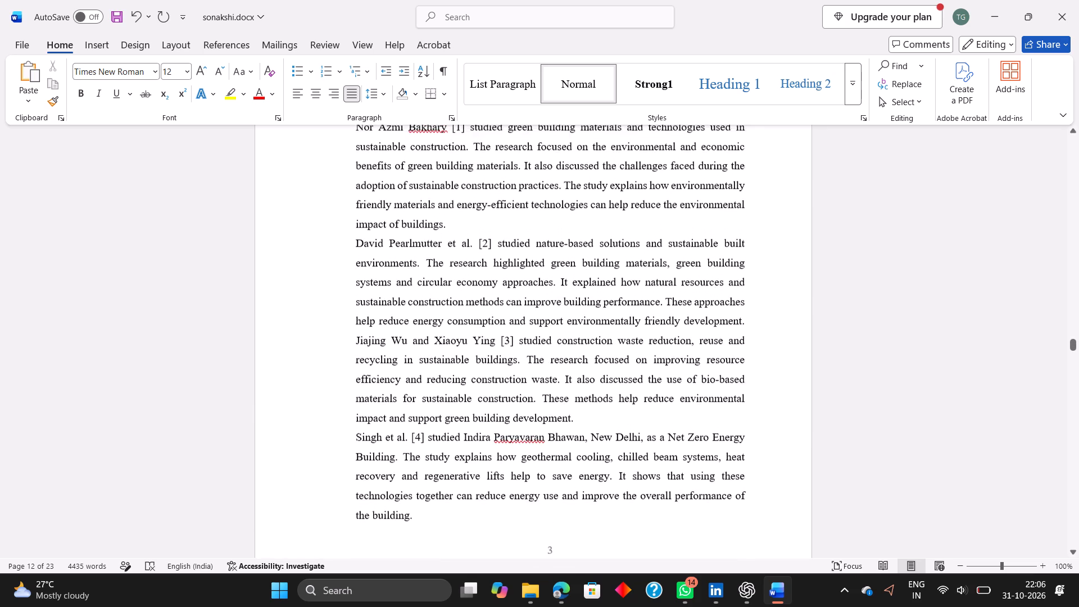
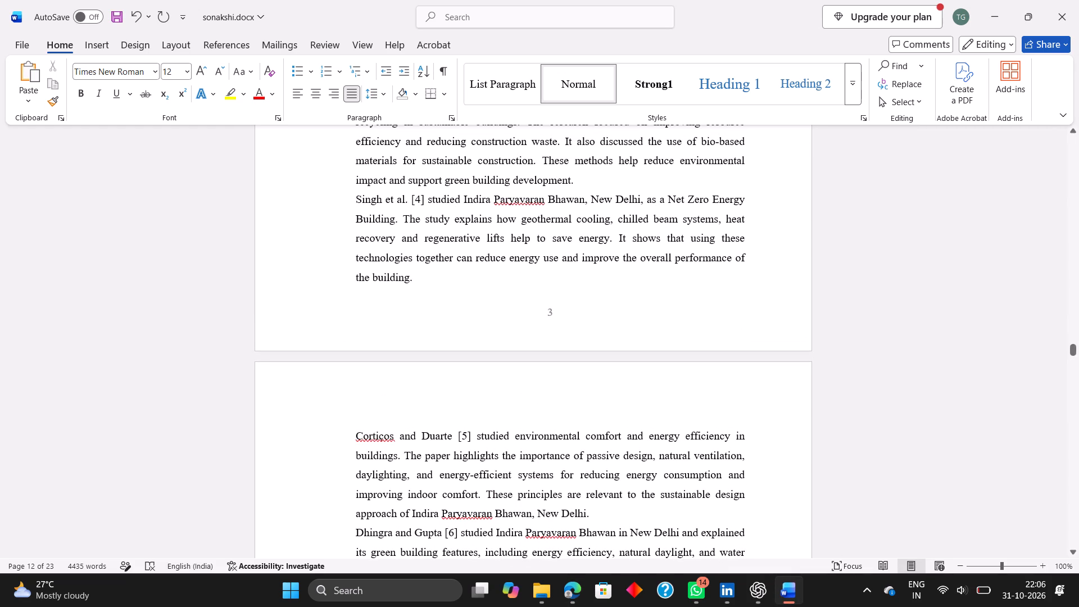
pyautogui.click(356, 198)
pyautogui.moveTo(356, 198); pyautogui.dragTo(497, 255)
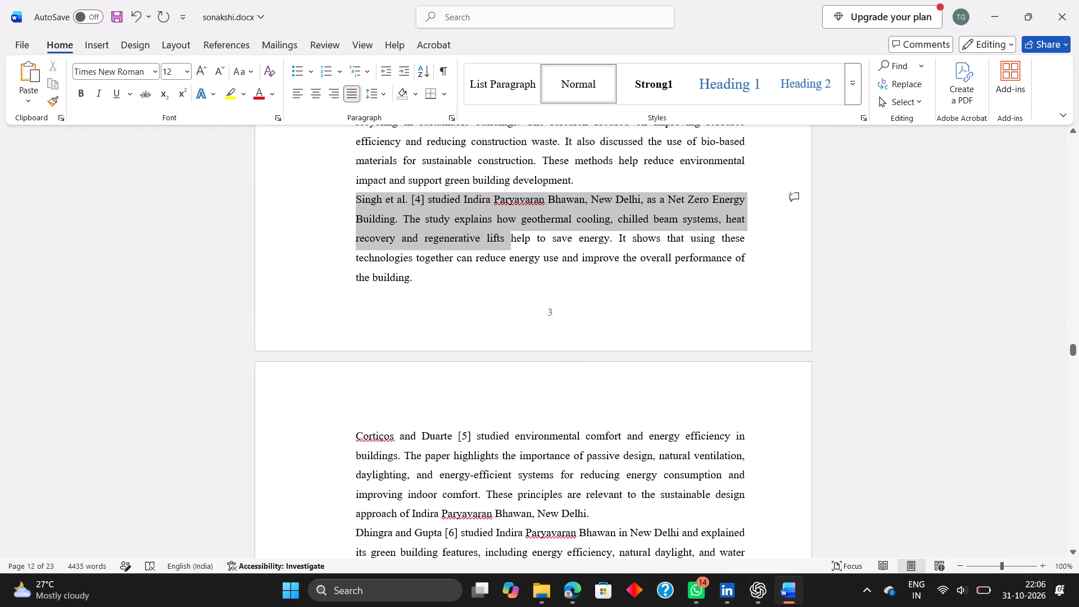
pyautogui.moveTo(497, 255); pyautogui.dragTo(506, 282)
pyautogui.press('Delete')
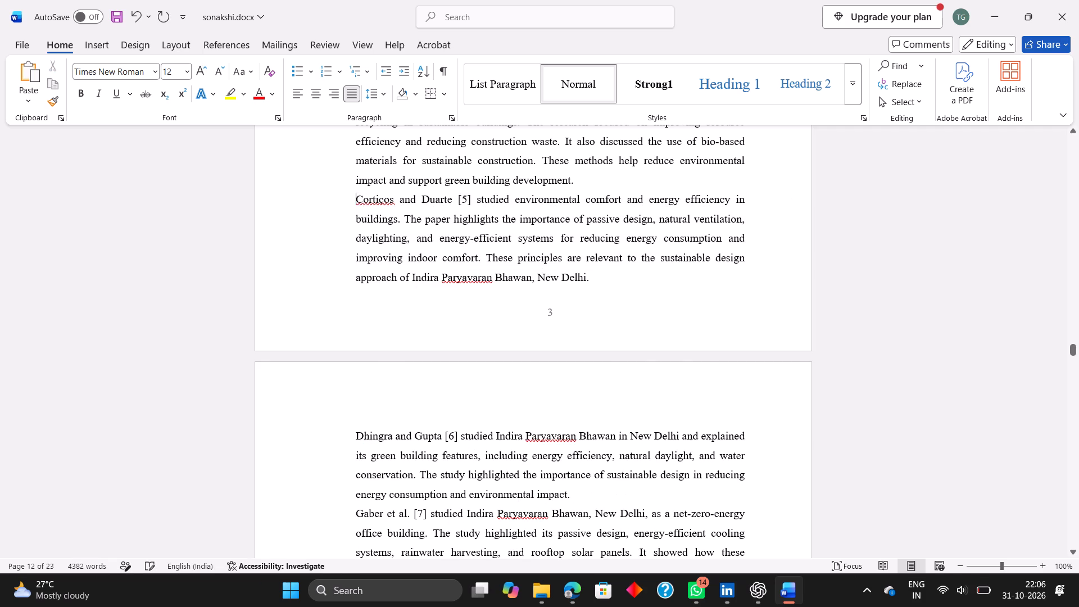
pyautogui.hotkey('ctrl', 'v')
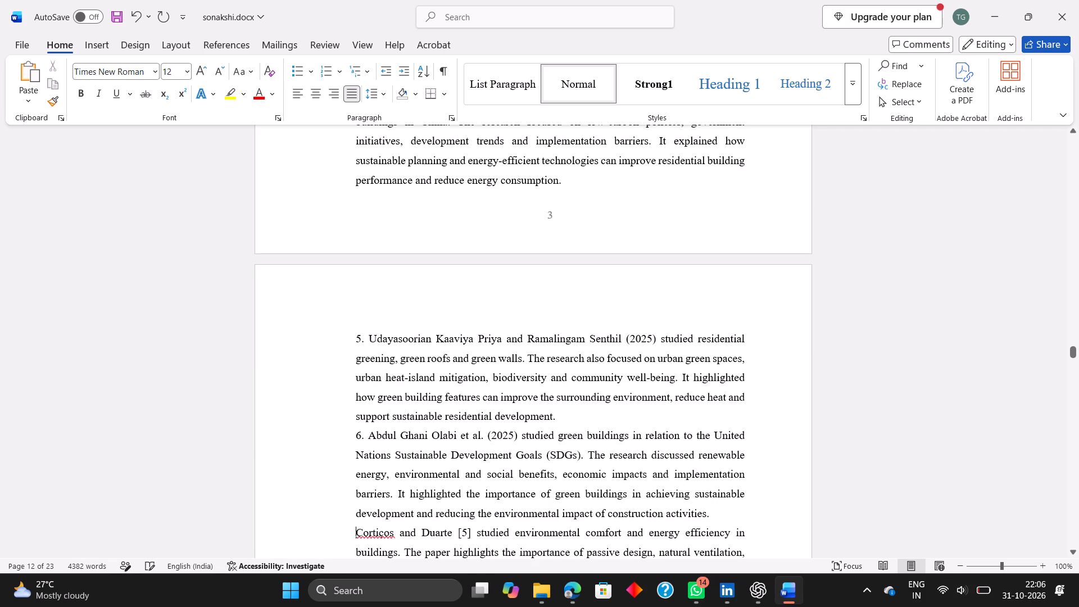
pyautogui.click(506, 282)
# Replace the year (2024) after Wu and Ying in the study on green residential buildings in China with the citation number [4].
pyautogui.scroll(3, 506, 282)
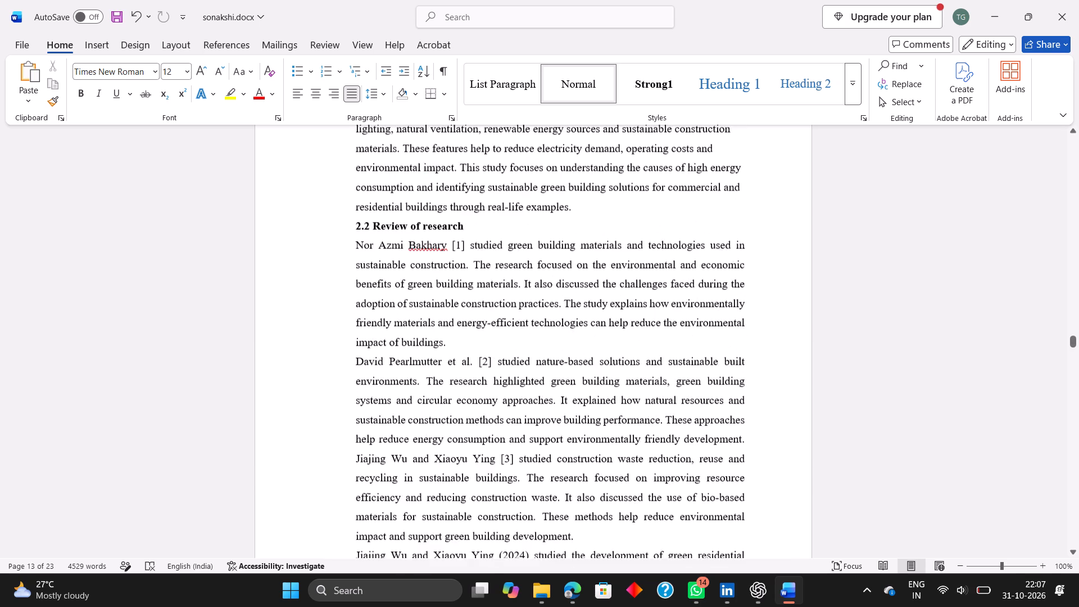
pyautogui.scroll(-3, 506, 282)
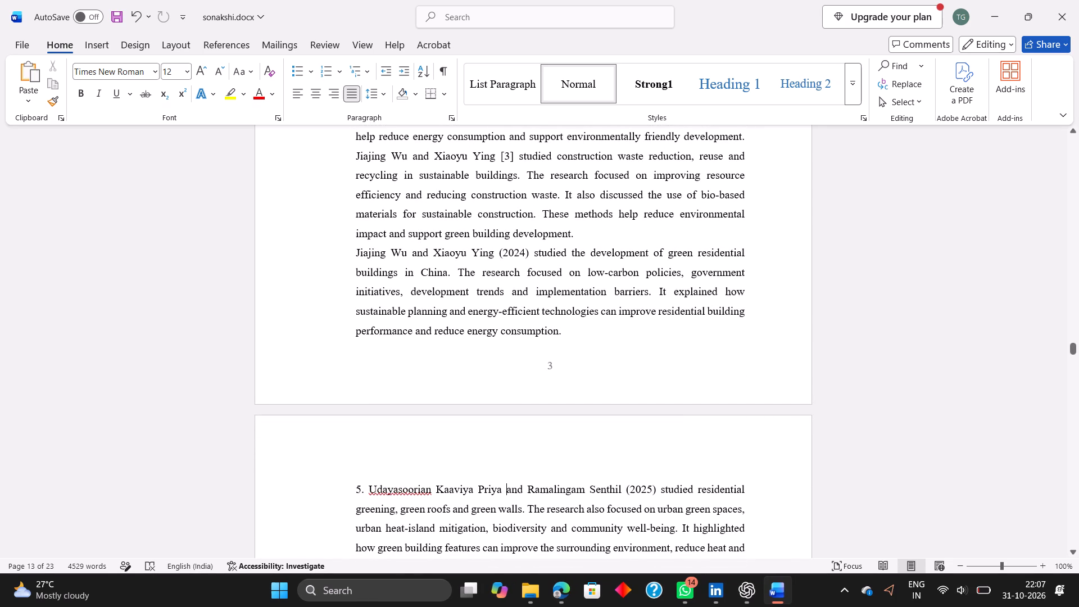
pyautogui.click(527, 251)
pyautogui.press('BackSpace')
pyautogui.press('BackSpace')
pyautogui.press('BackSpace')
pyautogui.press('BackSpace')
pyautogui.press('BackSpace')
pyautogui.press('BackSpace')
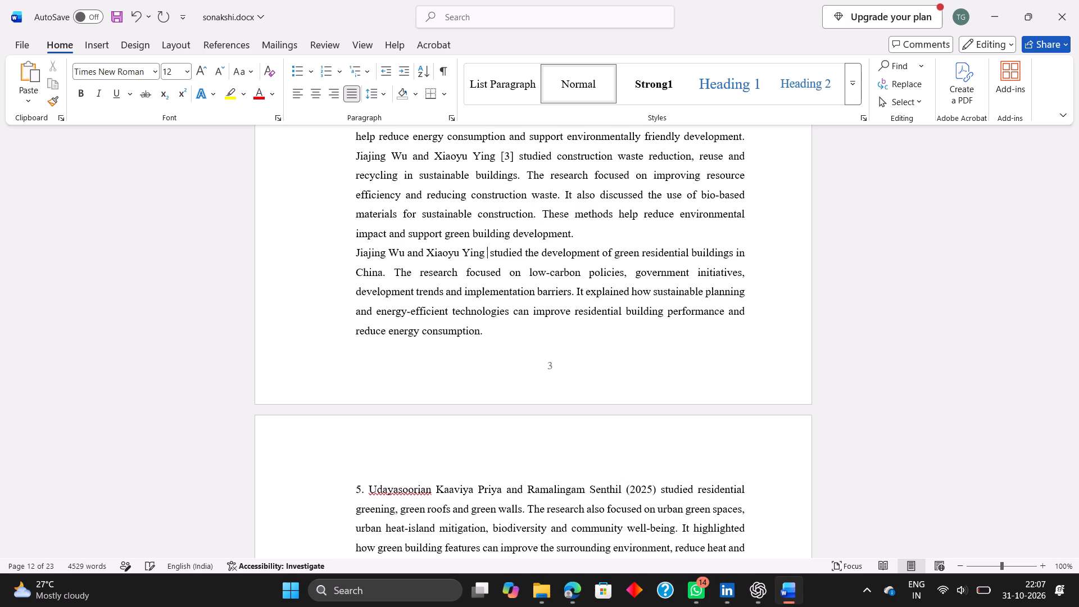
pyautogui.write('[4]')
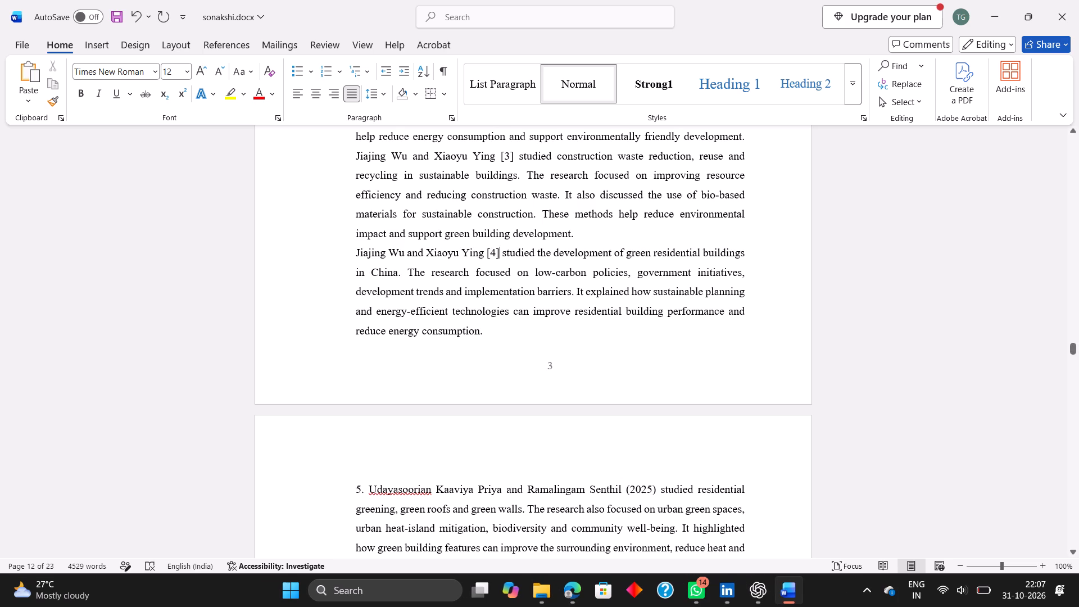
# Replace the year (2025) after Priya and Senthil in the residential greening study with the citation number [5].
pyautogui.scroll(-3, 514, 305)
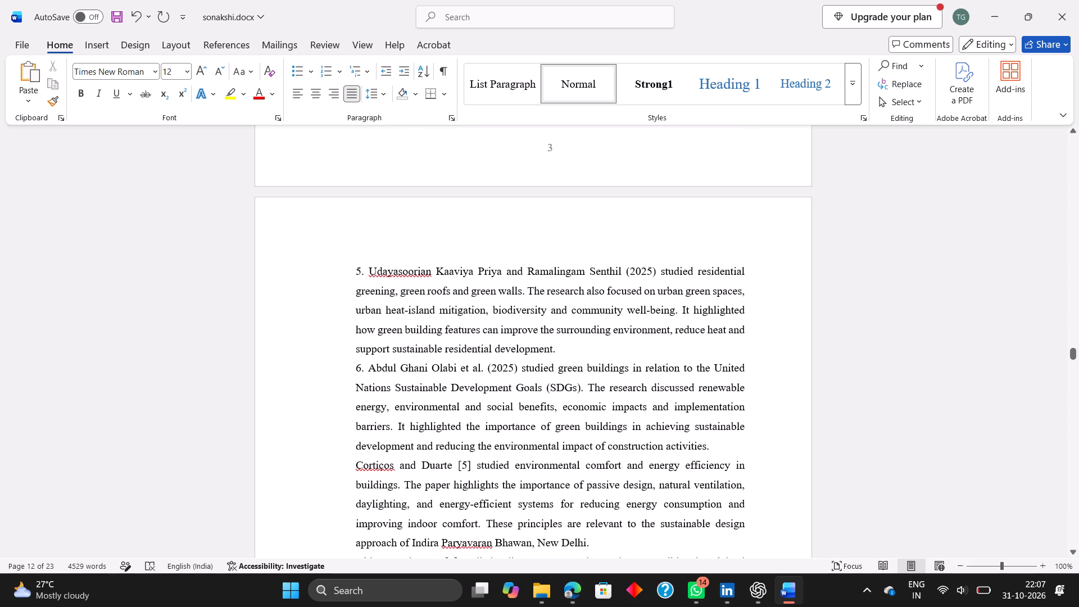
pyautogui.click(655, 270)
pyautogui.press('BackSpace')
pyautogui.press('BackSpace')
pyautogui.press('BackSpace')
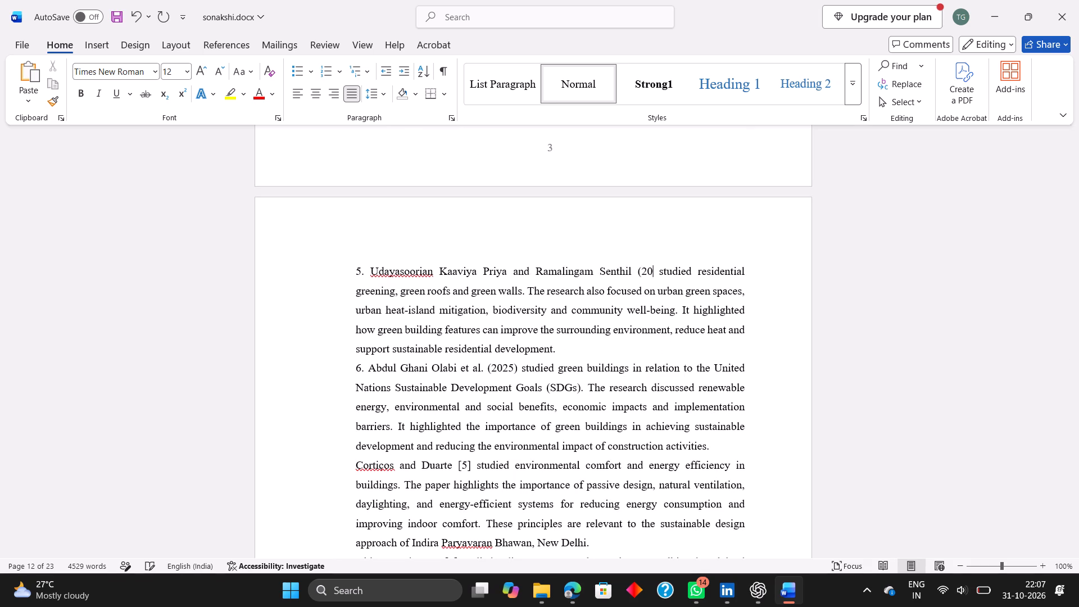
pyautogui.press('BackSpace')
pyautogui.press('BackSpace')
pyautogui.press('BackSpace')
pyautogui.write('[5]')
pyautogui.scroll(-1, 655, 270)
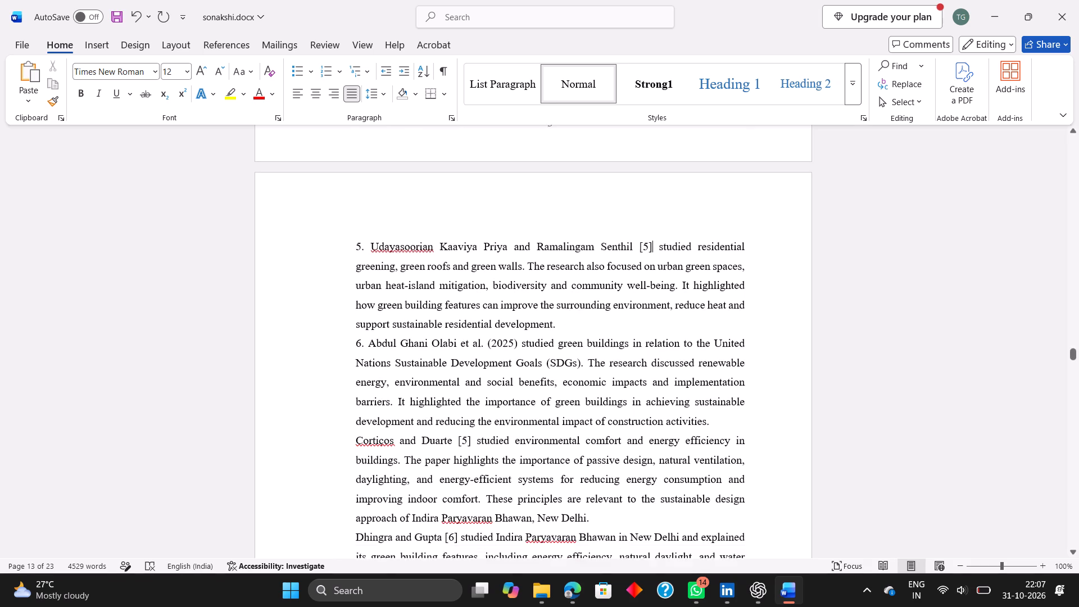
pyautogui.scroll(-3, 655, 270)
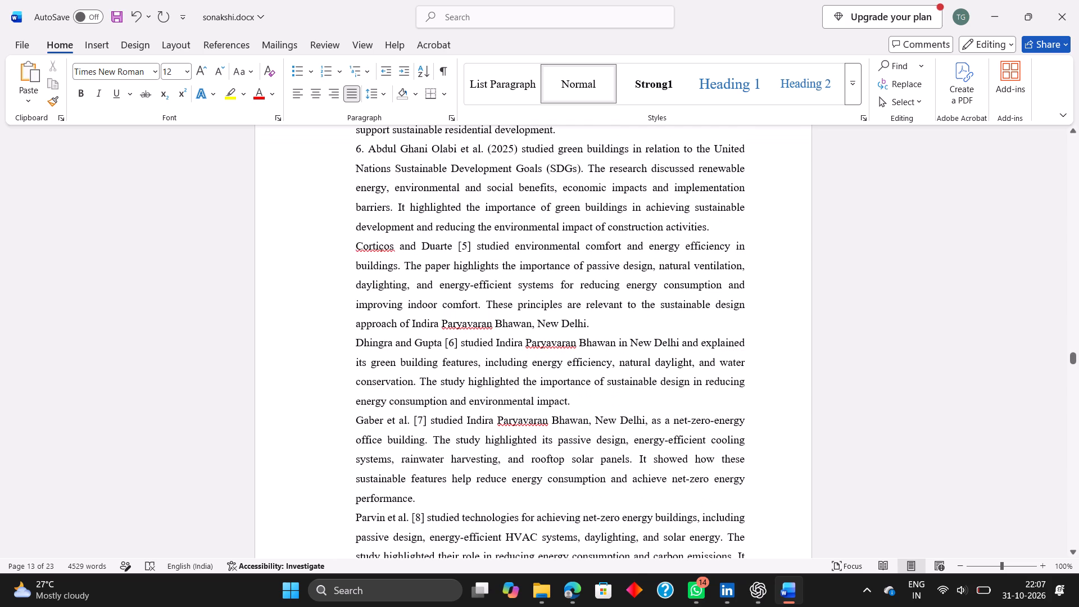
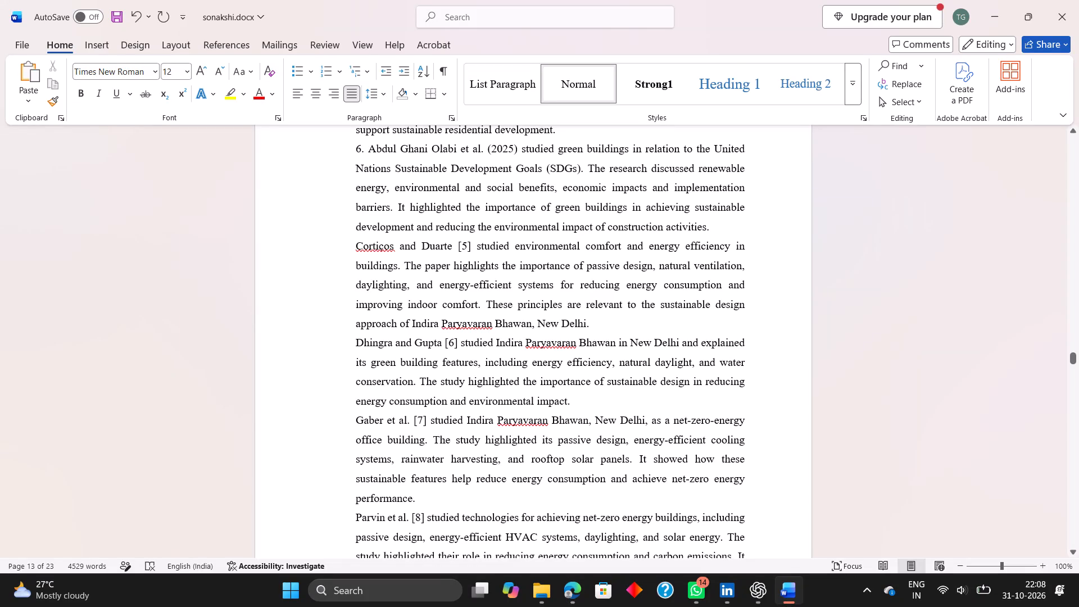
# Replace the year after Olabi et al. in the study on green buildings and the SDGs with the citation number [6].
pyautogui.scroll(2, 579, 381)
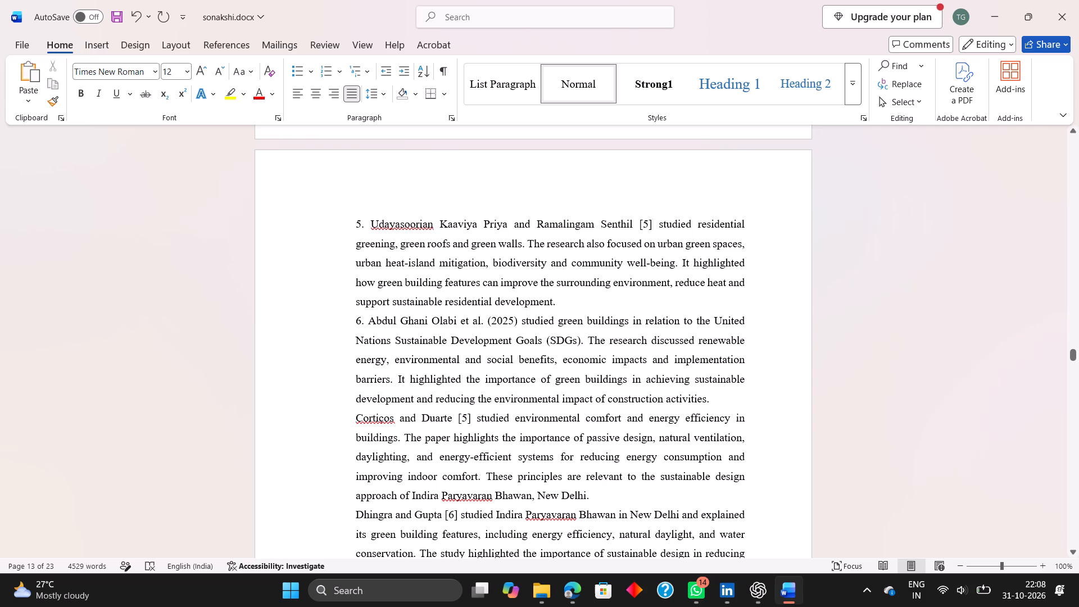
pyautogui.click(517, 321)
pyautogui.press('BackSpace')
pyautogui.press('BackSpace')
pyautogui.press('BackSpace')
pyautogui.press('BackSpace')
pyautogui.press('BackSpace')
pyautogui.press('BackSpace')
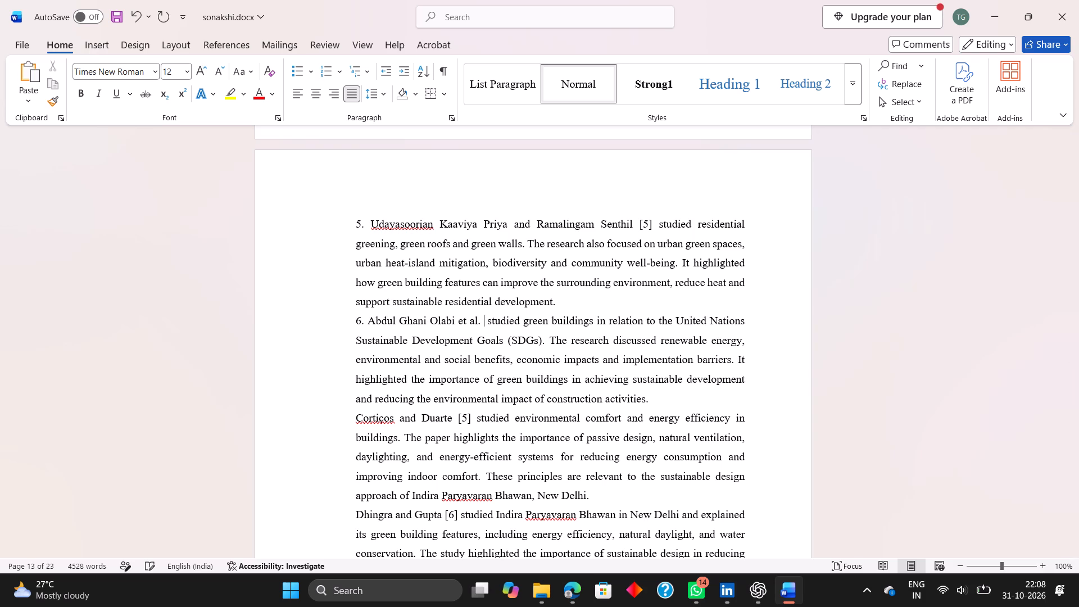
pyautogui.write('[6]')
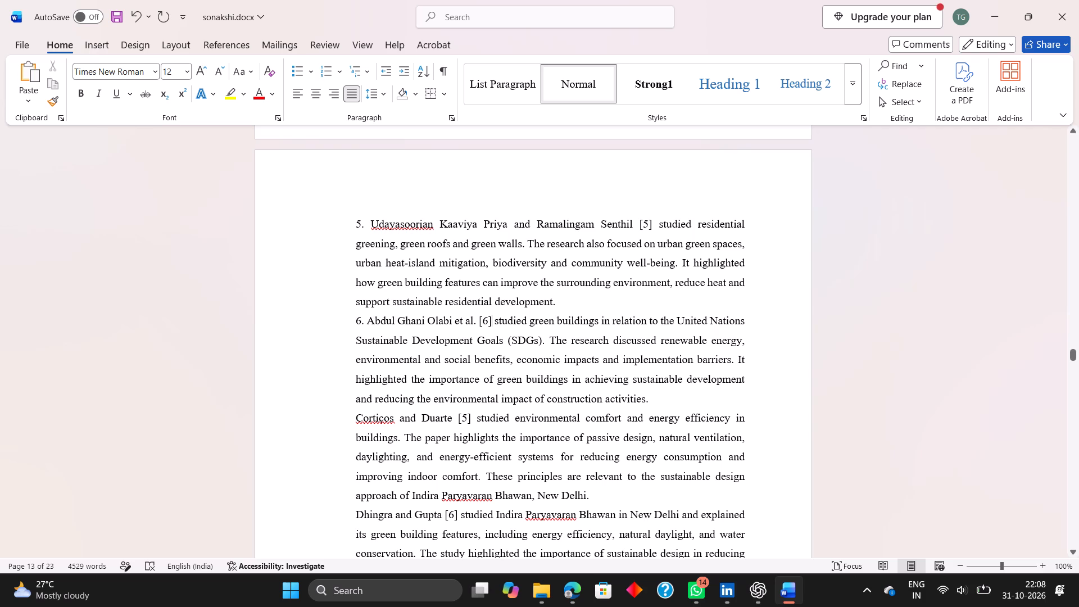
pyautogui.scroll(-1, 529, 345)
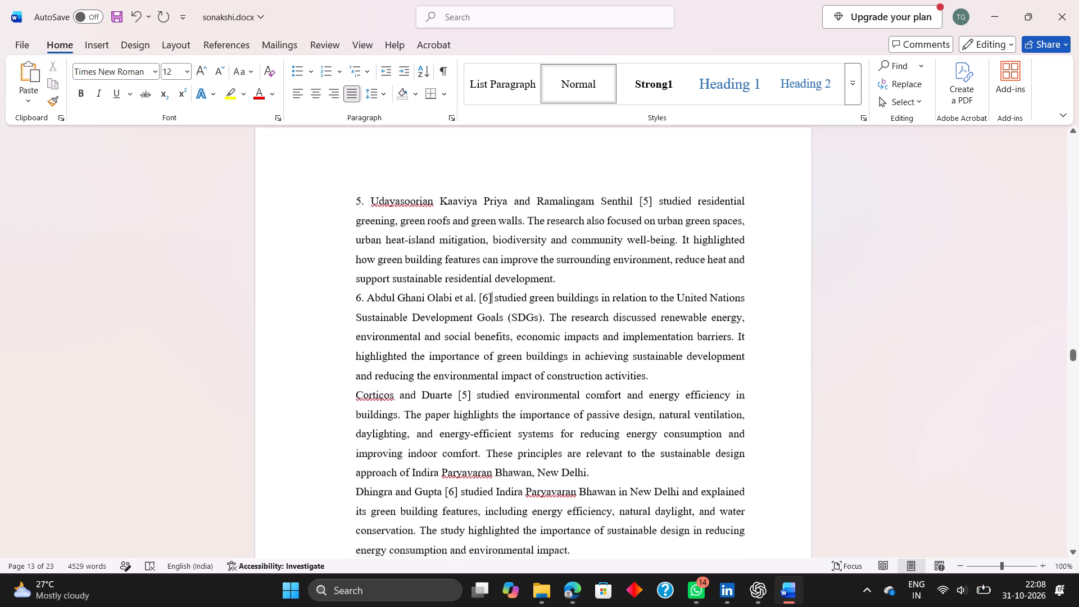
# Remove the leading list number 6. from the Olabi et al. study, keeping the study as its own paragraph.
pyautogui.scroll(-1, 529, 345)
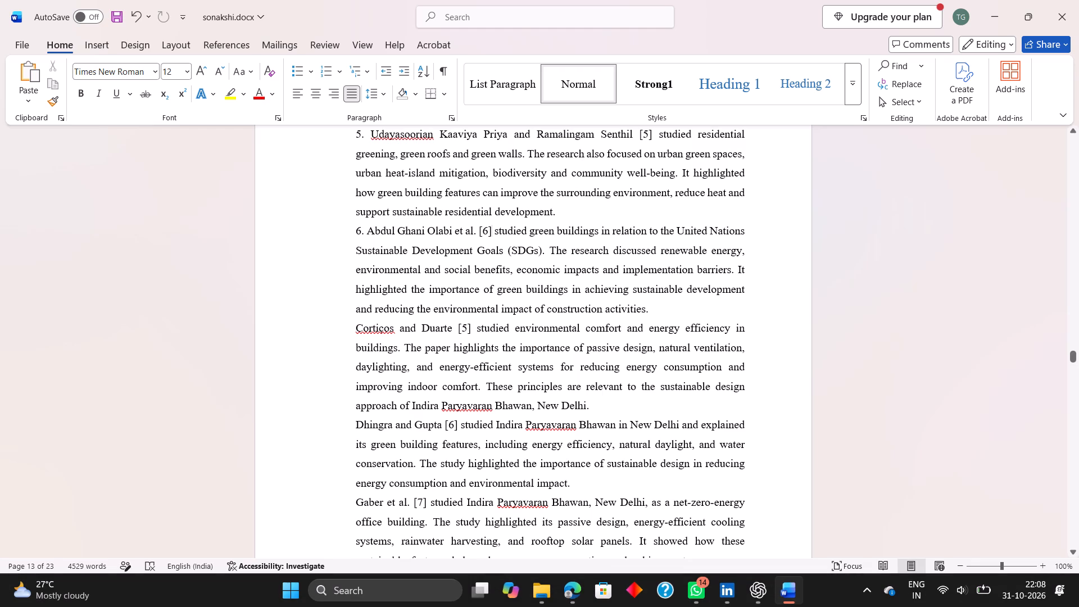
pyautogui.click(364, 233)
pyautogui.press('BackSpace')
pyautogui.press('BackSpace')
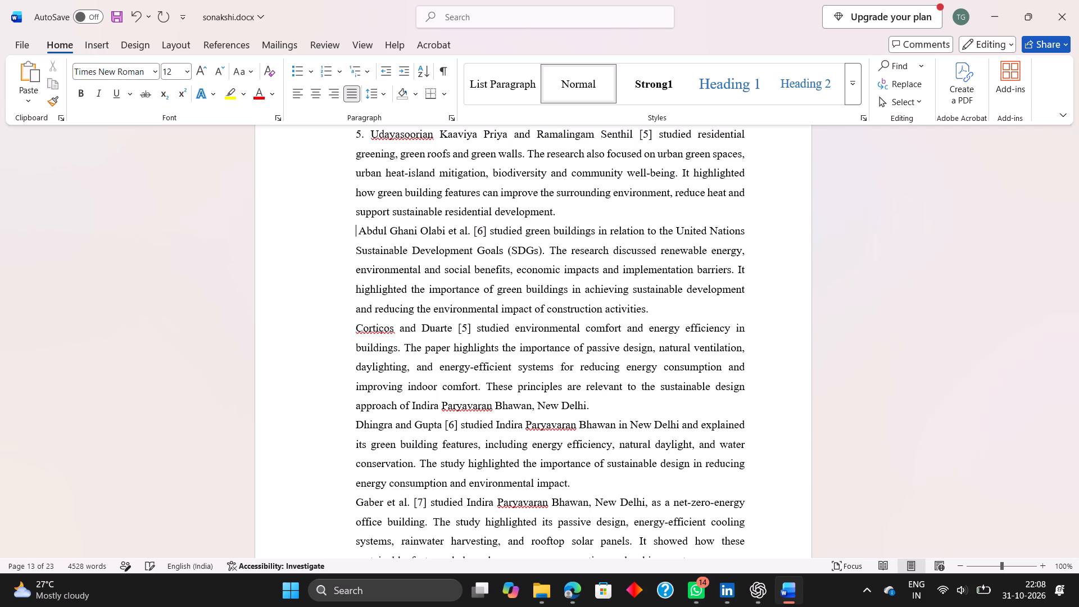
pyautogui.press('BackSpace')
pyautogui.press('Return')
# Remove the leading list number 5. from the Priya and Senthil residential greening study.
pyautogui.click(368, 130)
pyautogui.press('BackSpace')
pyautogui.press('BackSpace')
pyautogui.press('BackSpace')
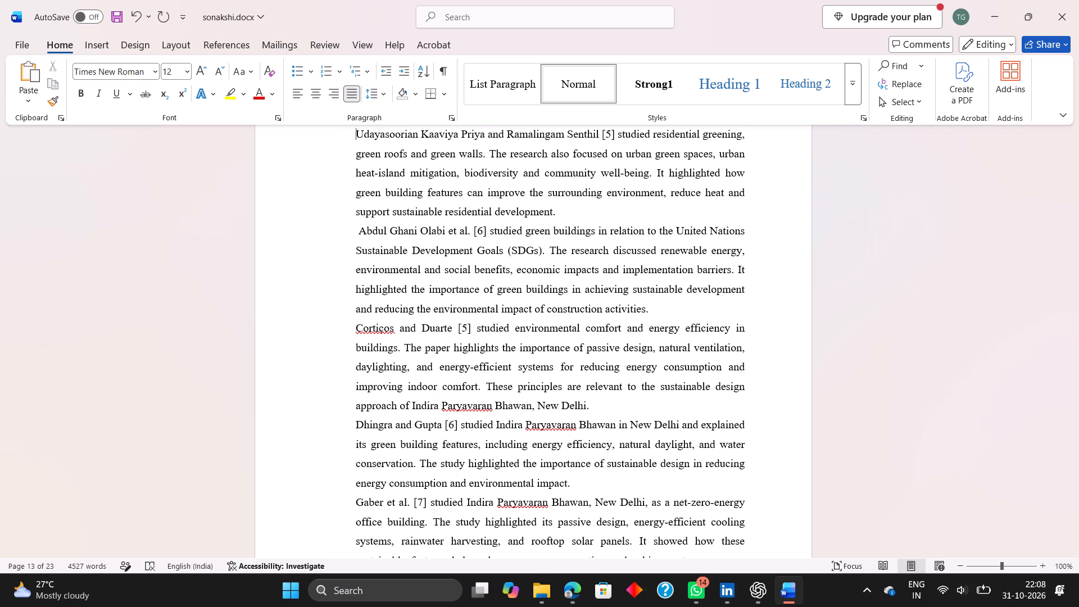
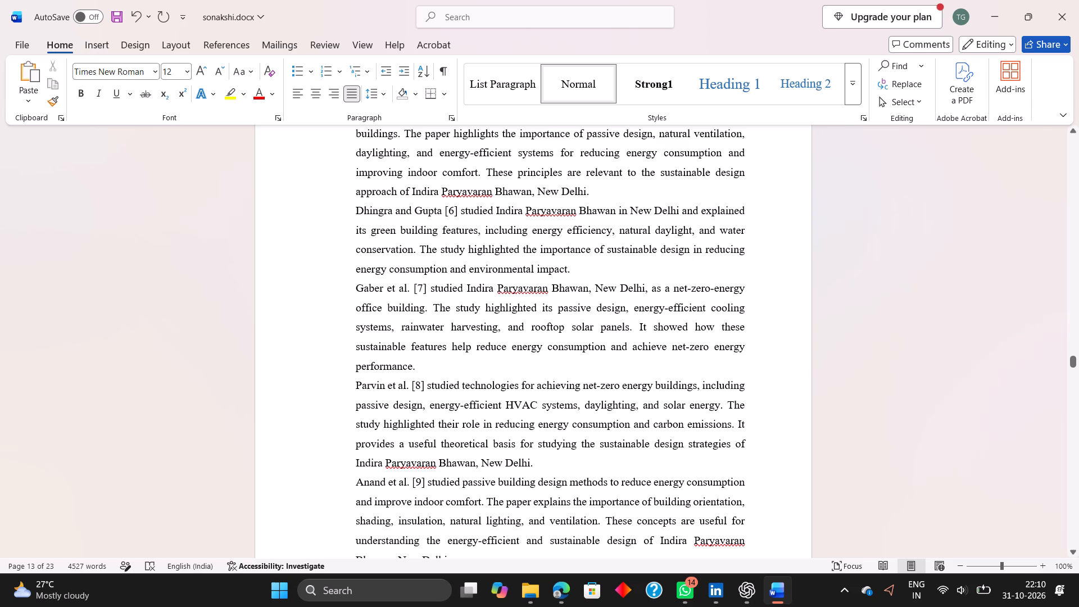
pyautogui.scroll(2, 396, 307)
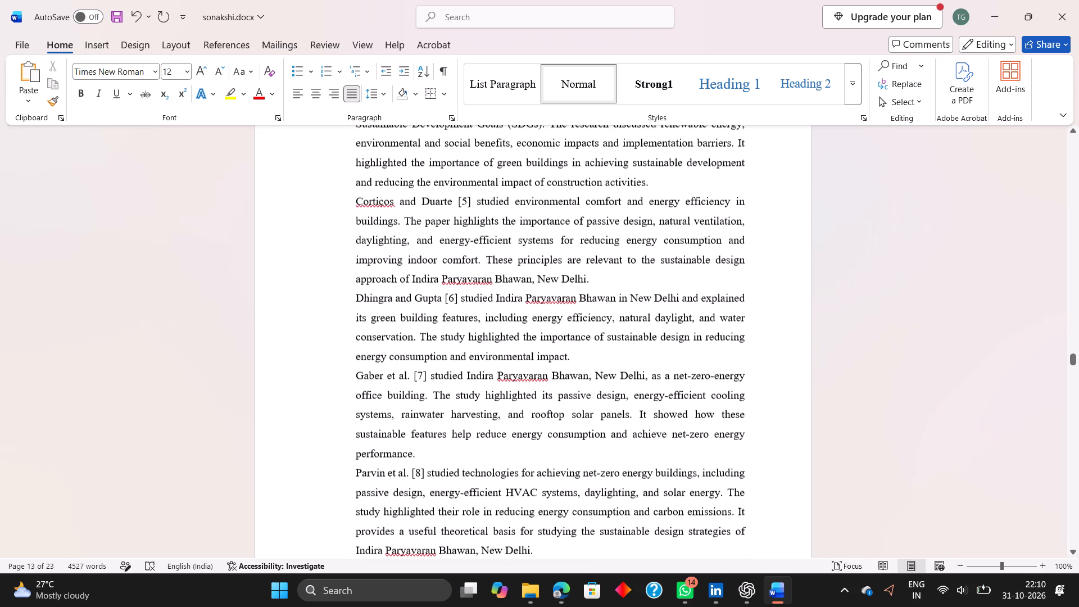
pyautogui.click(396, 307)
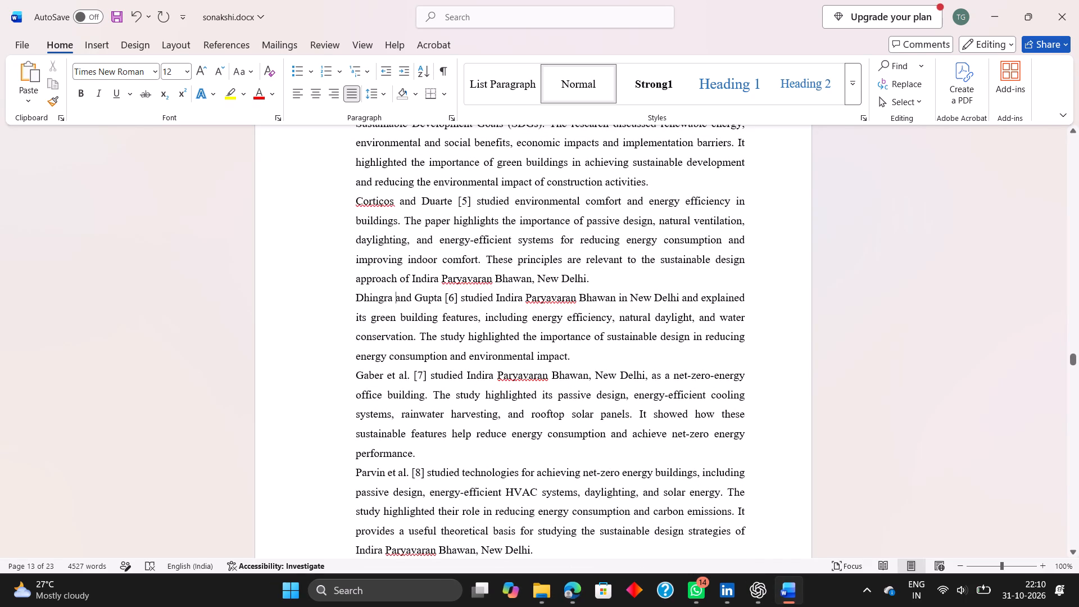
pyautogui.scroll(1, 396, 307)
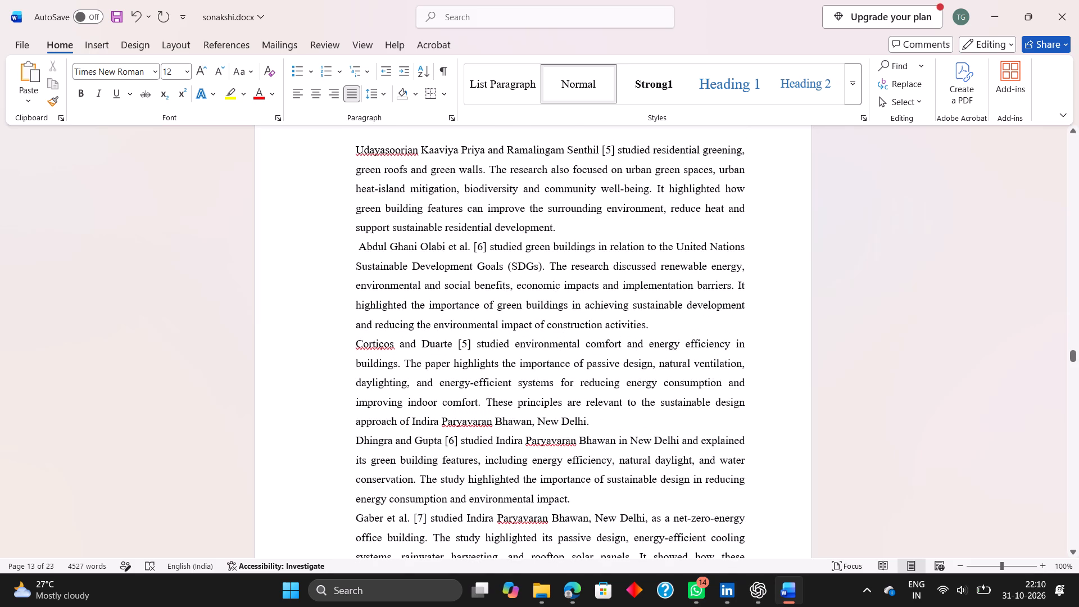
pyautogui.scroll(1, 396, 307)
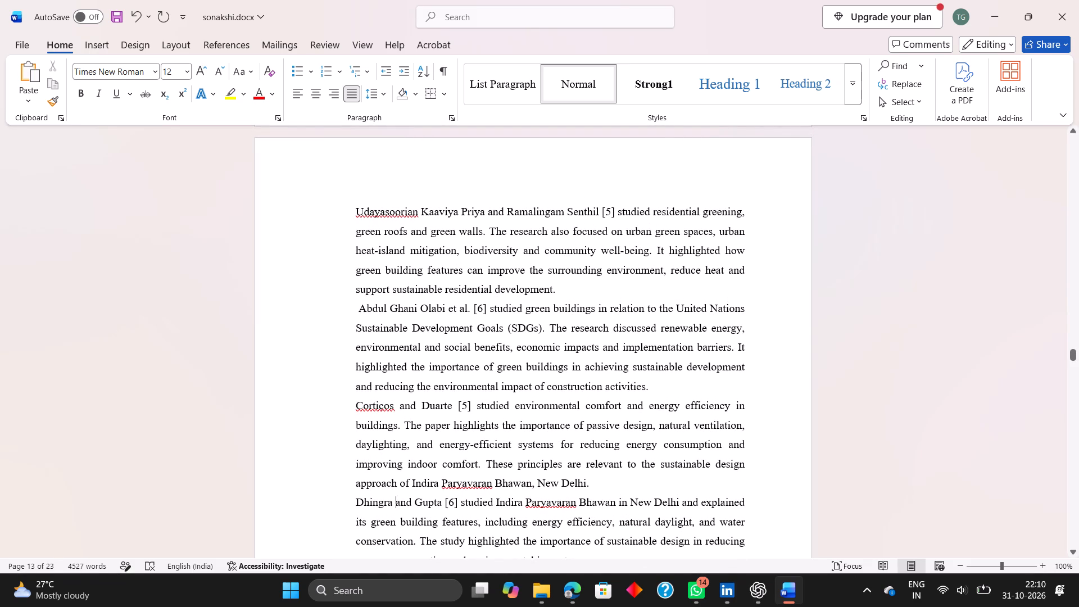
pyautogui.scroll(-1, 396, 307)
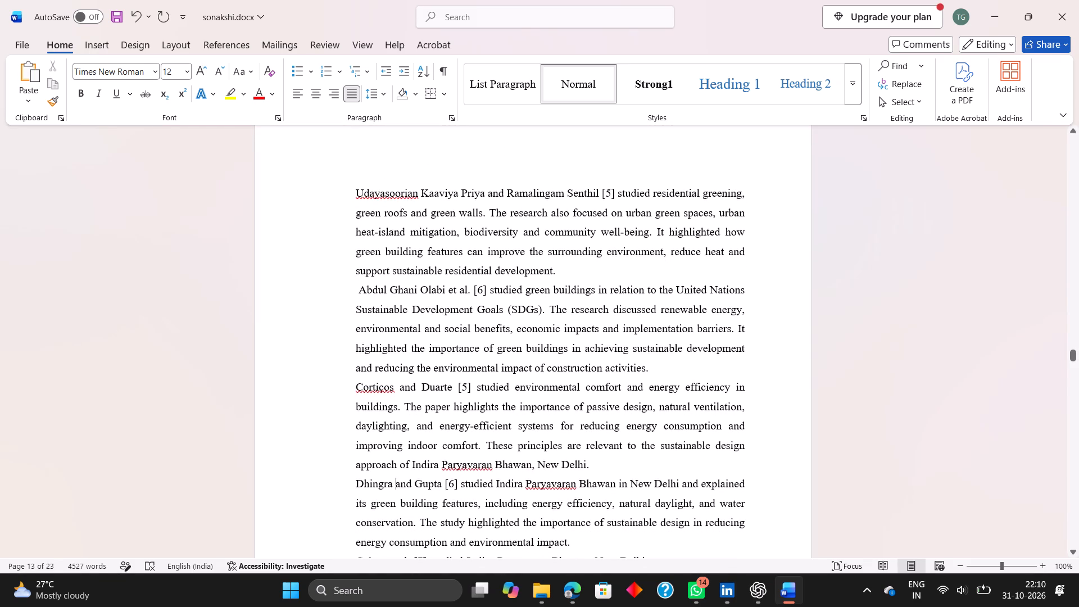
pyautogui.scroll(-1, 396, 307)
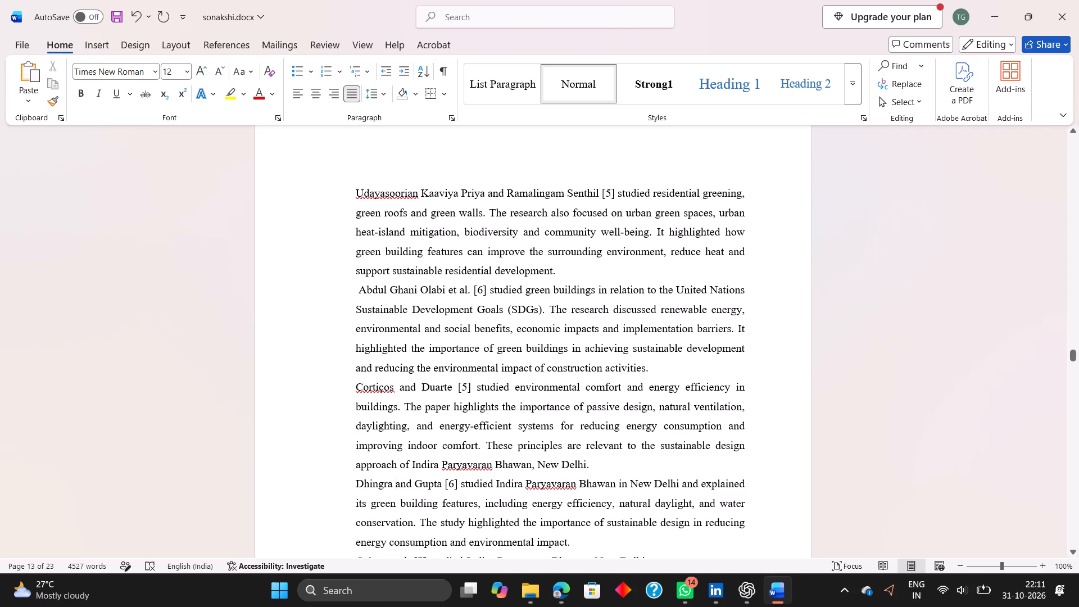
pyautogui.moveTo(354, 387); pyautogui.dragTo(486, 415)
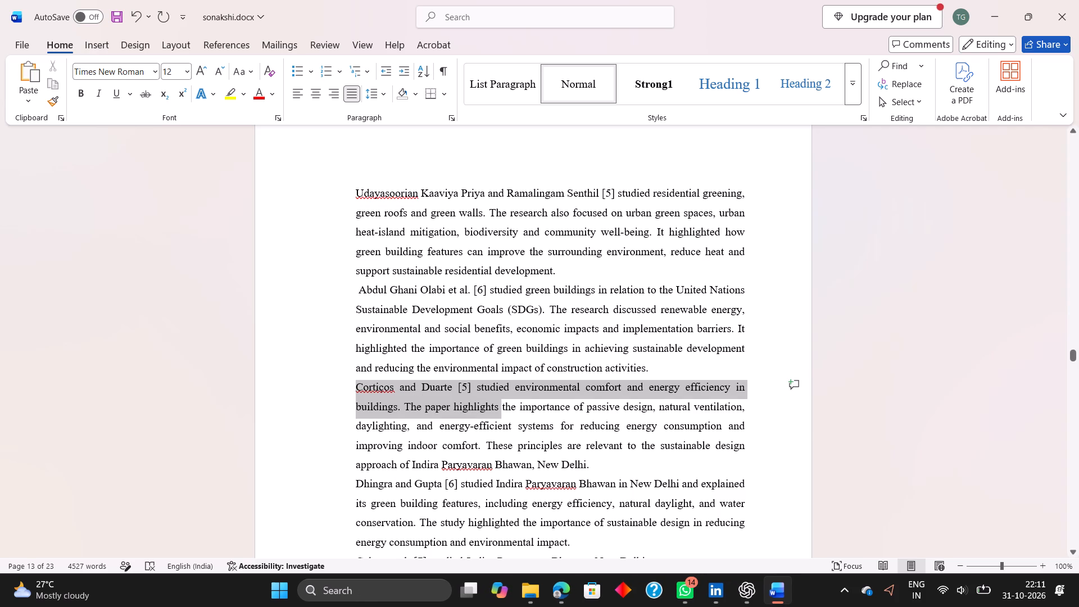
pyautogui.moveTo(486, 415); pyautogui.dragTo(594, 537)
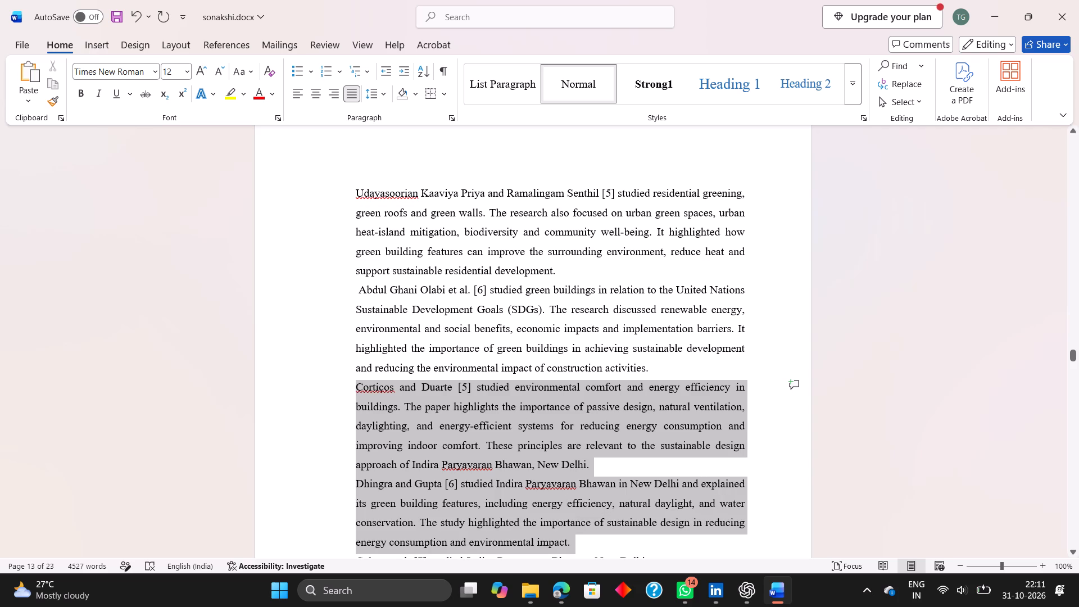
pyautogui.moveTo(594, 537); pyautogui.dragTo(632, 545)
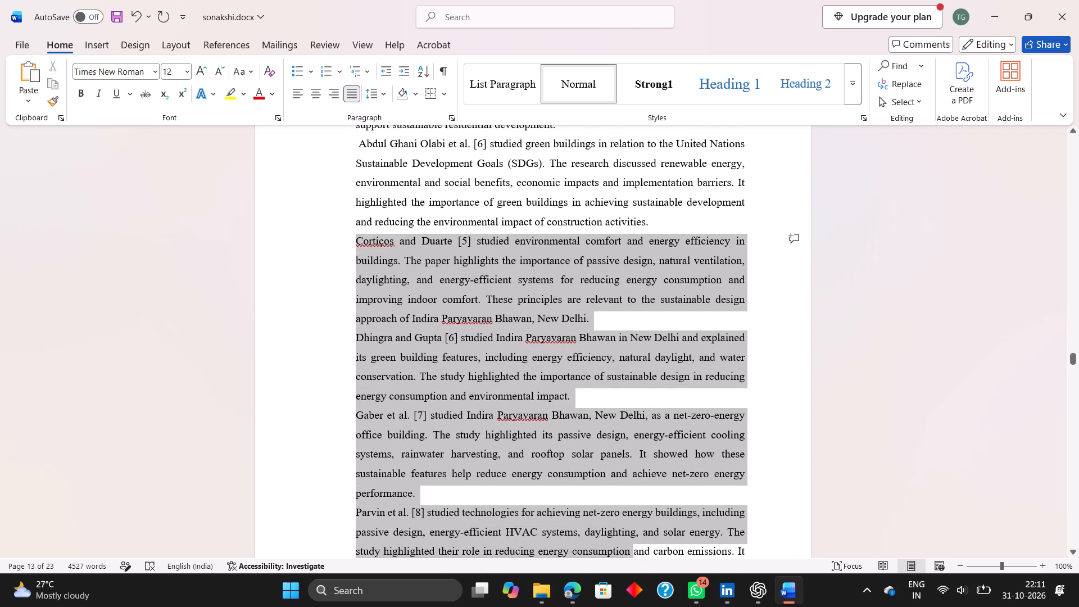
pyautogui.moveTo(632, 545); pyautogui.dragTo(645, 543)
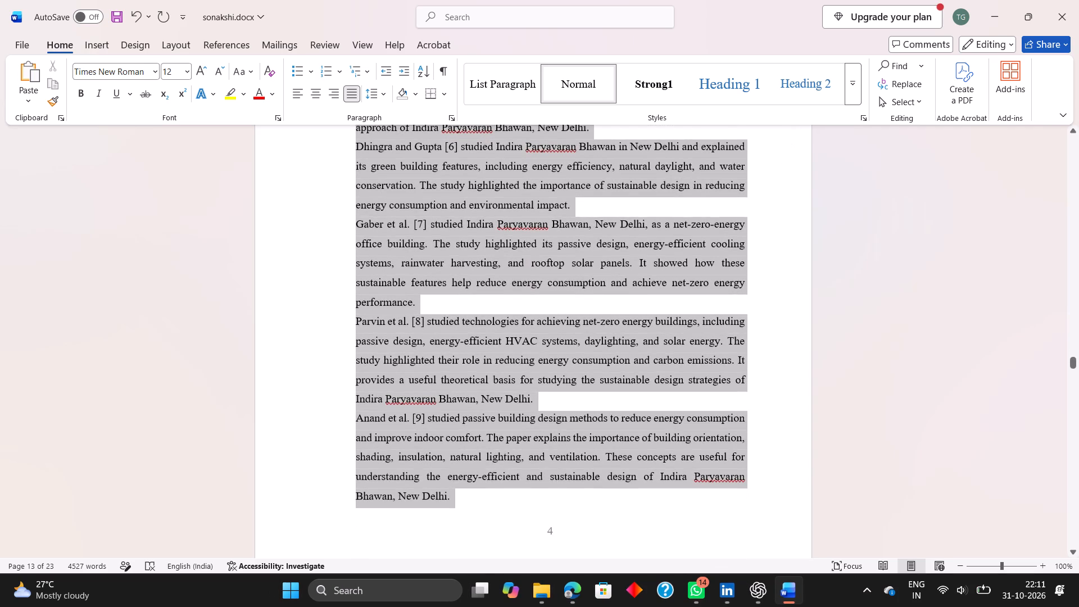
pyautogui.moveTo(645, 543); pyautogui.dragTo(665, 565)
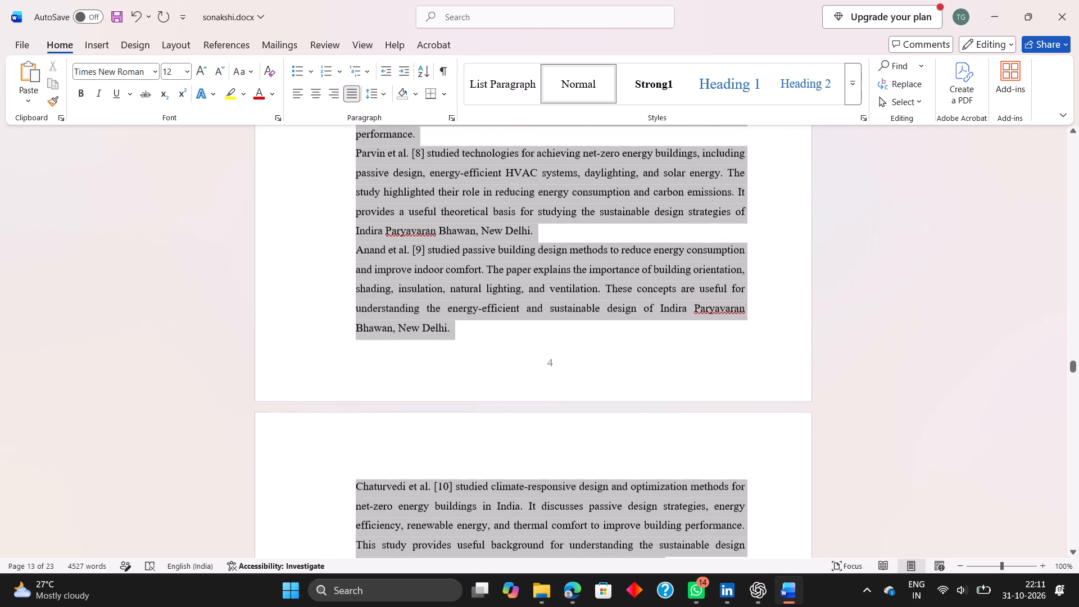
pyautogui.moveTo(665, 565); pyautogui.dragTo(663, 544)
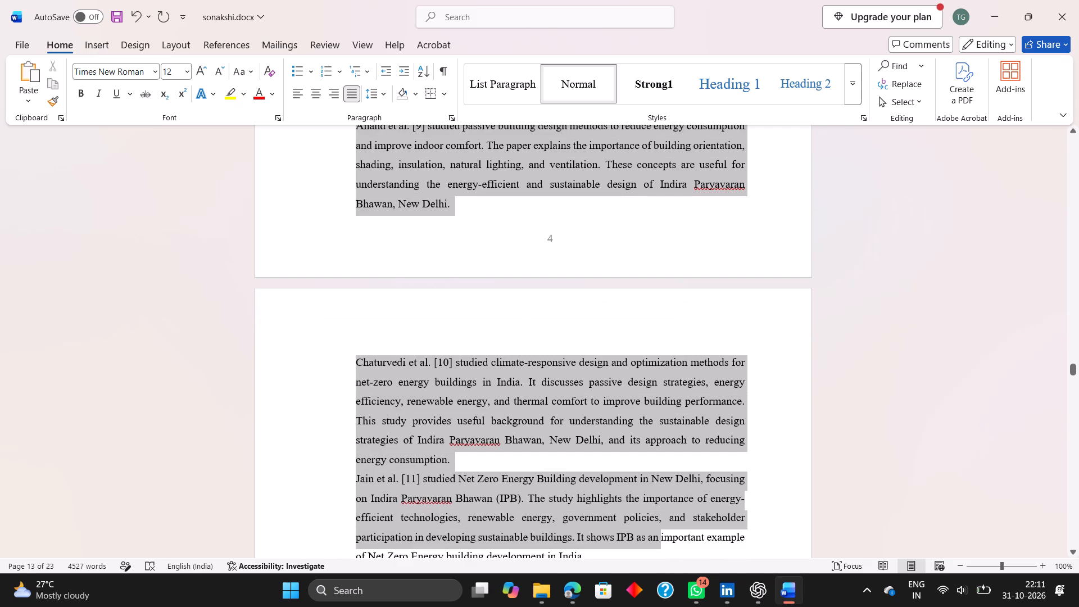
pyautogui.moveTo(663, 544); pyautogui.dragTo(644, 491)
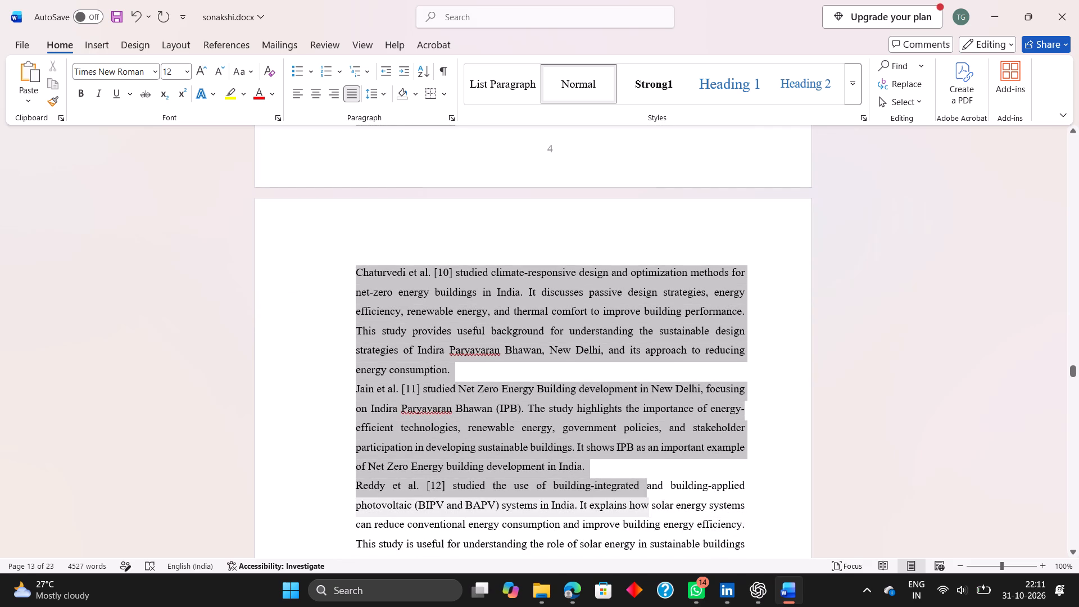
pyautogui.moveTo(644, 491); pyautogui.dragTo(637, 467)
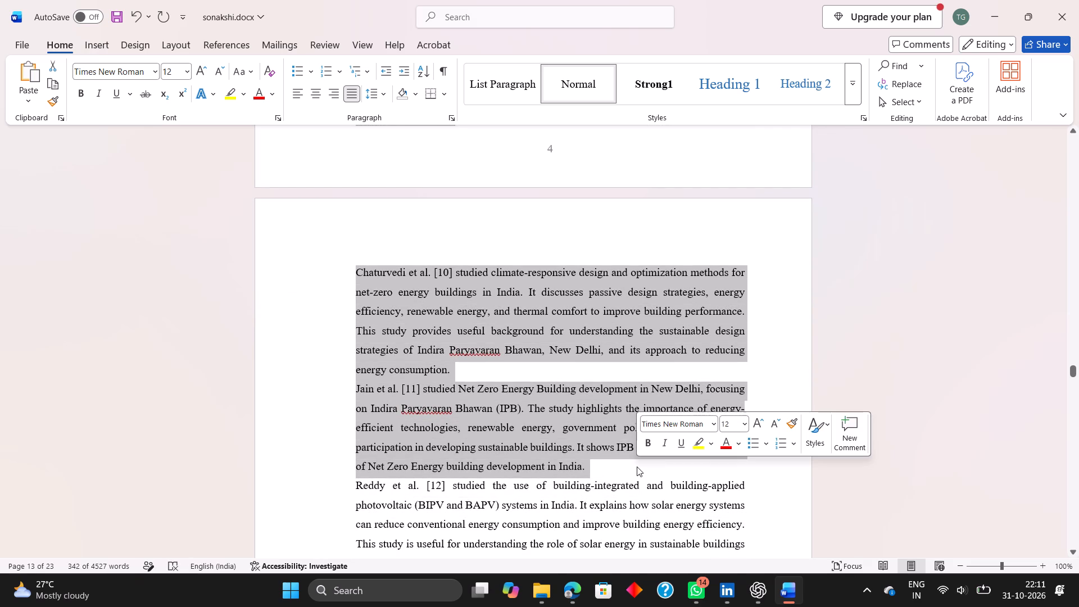
pyautogui.press('Delete')
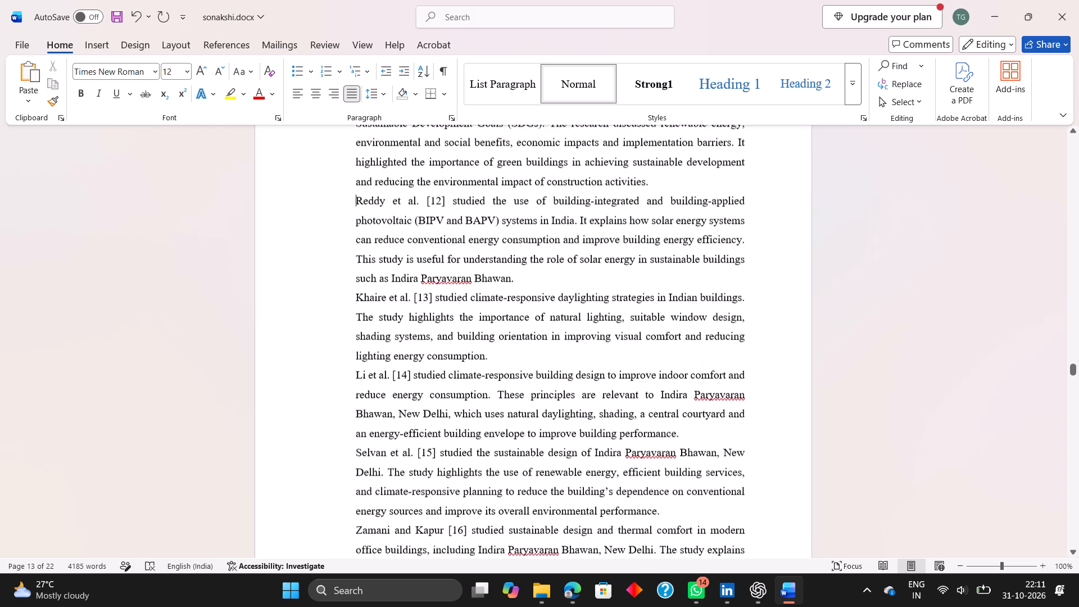
# Paste the copied studies 7 to 11 on a new line after the Olabi et al. [6] paragraph.
pyautogui.scroll(2, 637, 466)
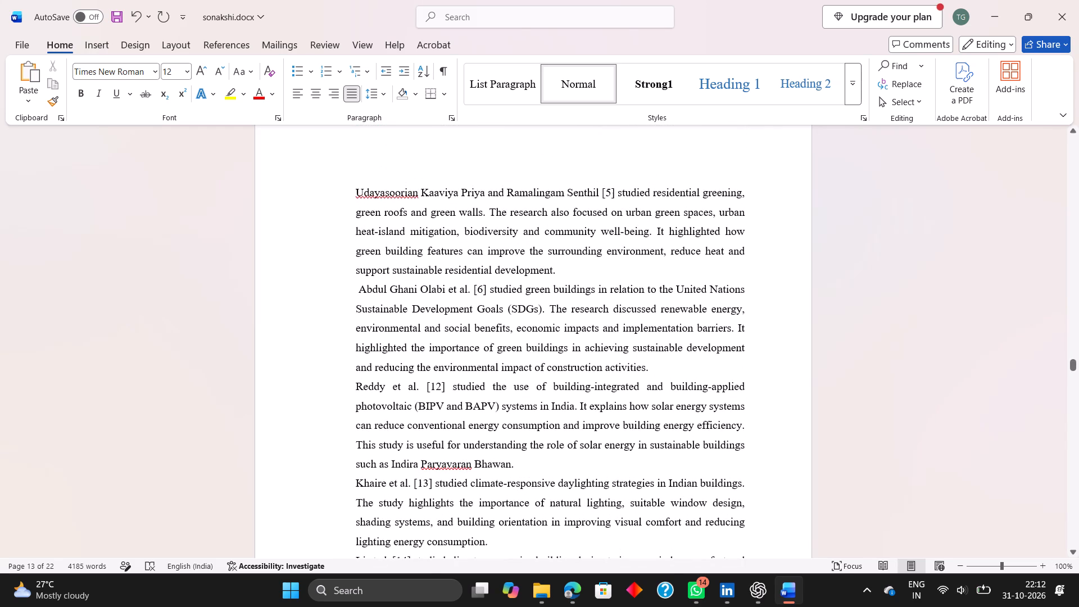
pyautogui.click(658, 372)
pyautogui.press('Return')
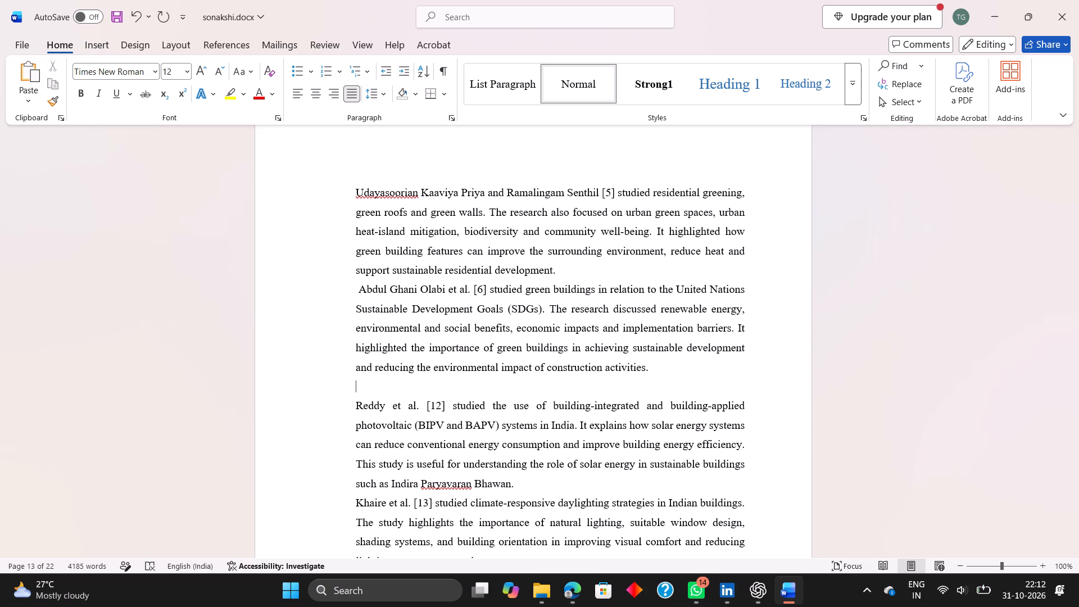
pyautogui.hotkey('ctrl', 'v')
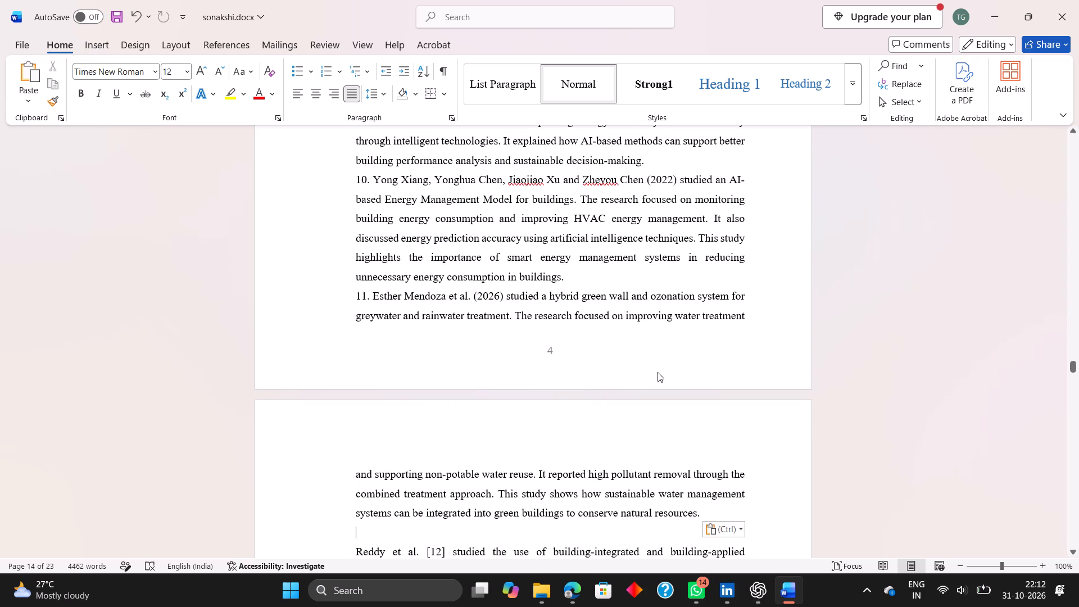
# Replace the year after Al Mudhafar in the study on net-zero energy buildings in hot, arid climates with the citation number [7].
pyautogui.scroll(6, 658, 372)
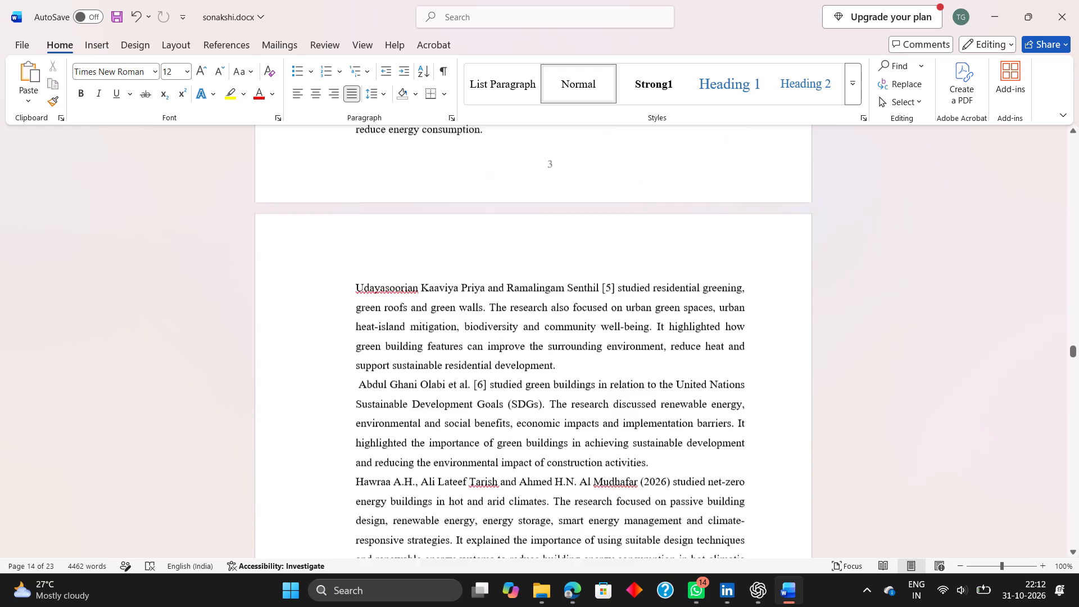
pyautogui.scroll(2, 658, 372)
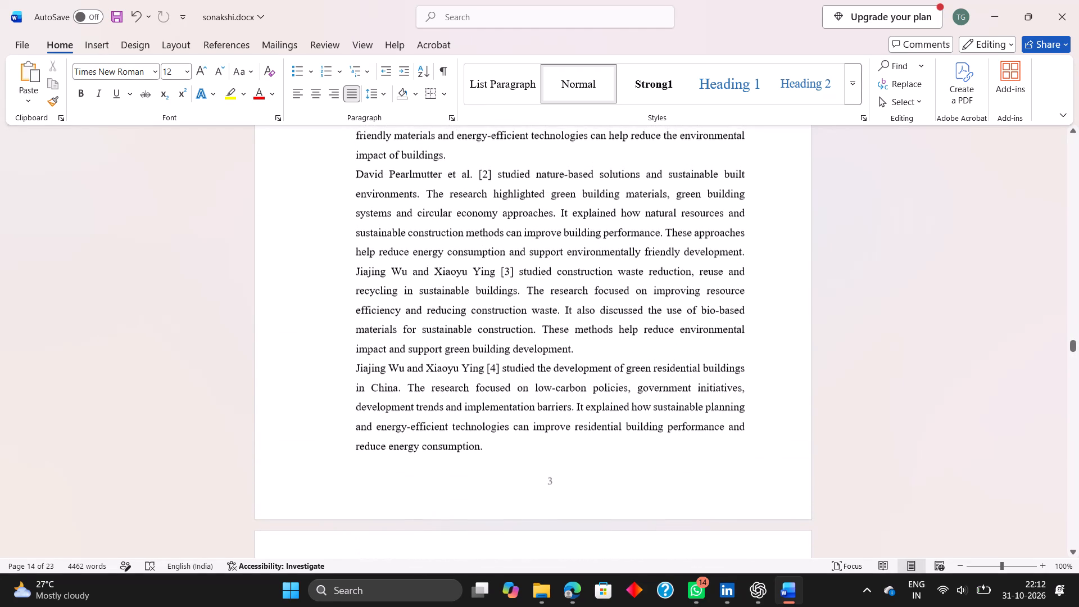
pyautogui.scroll(-3, 658, 372)
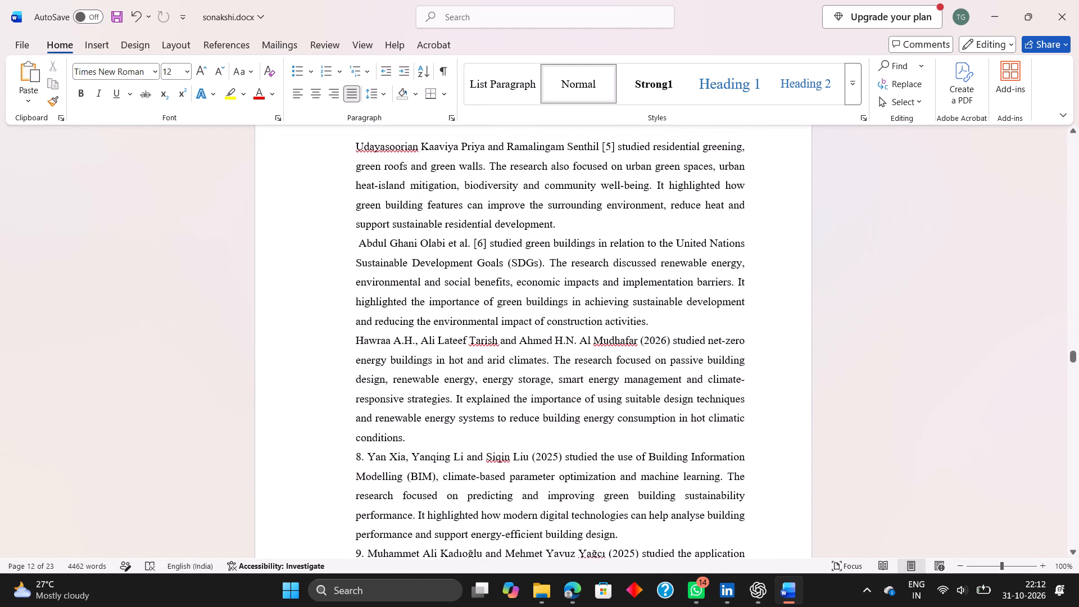
pyautogui.scroll(-1, 658, 372)
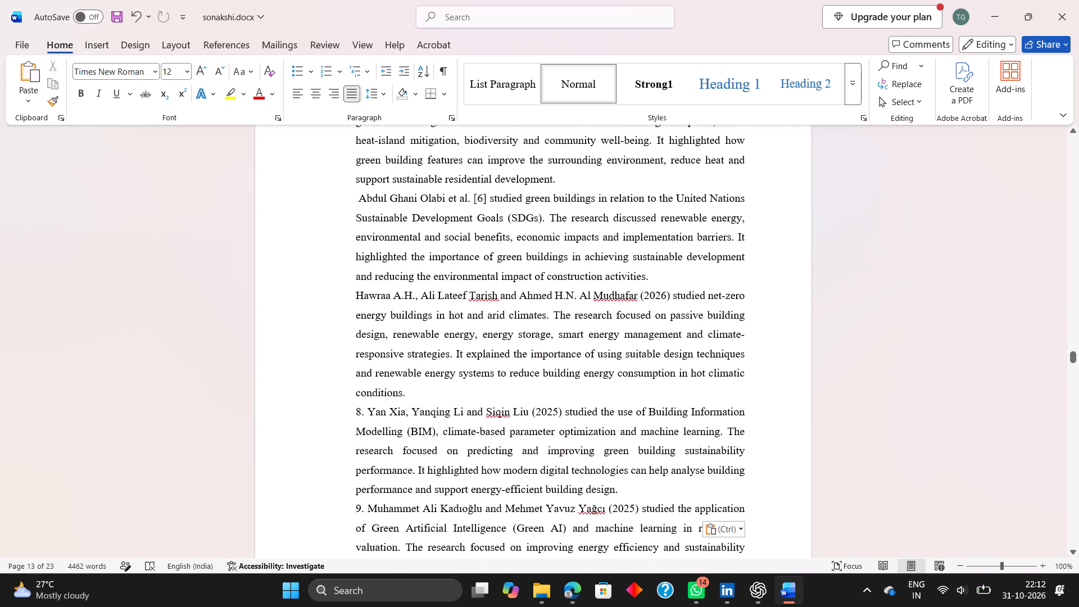
pyautogui.click(669, 294)
pyautogui.press('BackSpace')
pyautogui.press('BackSpace')
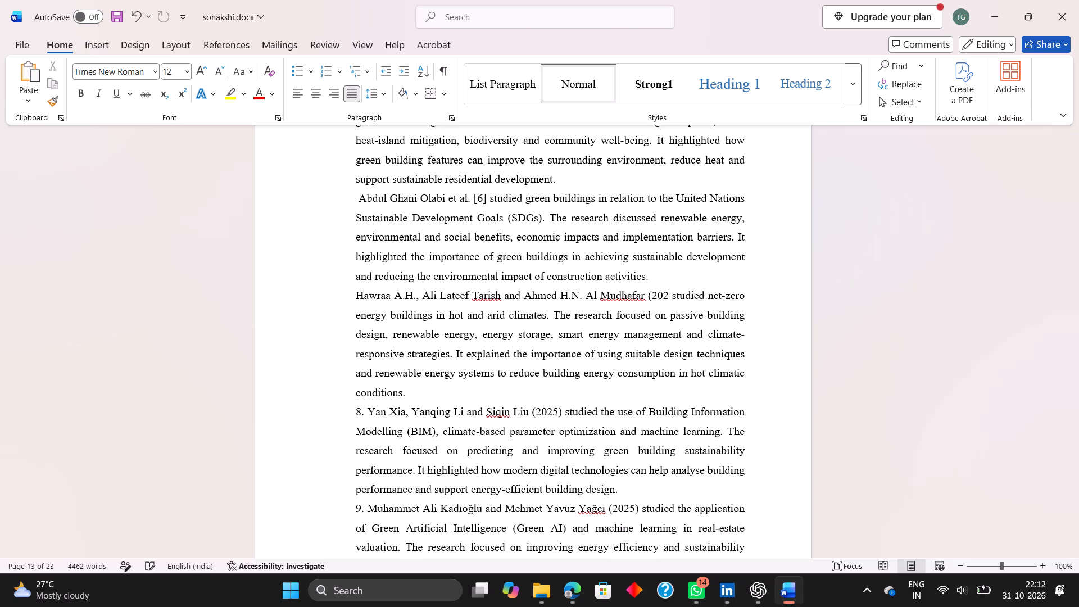
pyautogui.press('BackSpace')
pyautogui.press('BackSpace')
pyautogui.press('BackSpace')
pyautogui.press('BackSpace')
pyautogui.write('[7]')
# Replace the year after Liu in the study on Building Information Modelling and machine learning with the citation number [8].
pyautogui.scroll(-1, 669, 294)
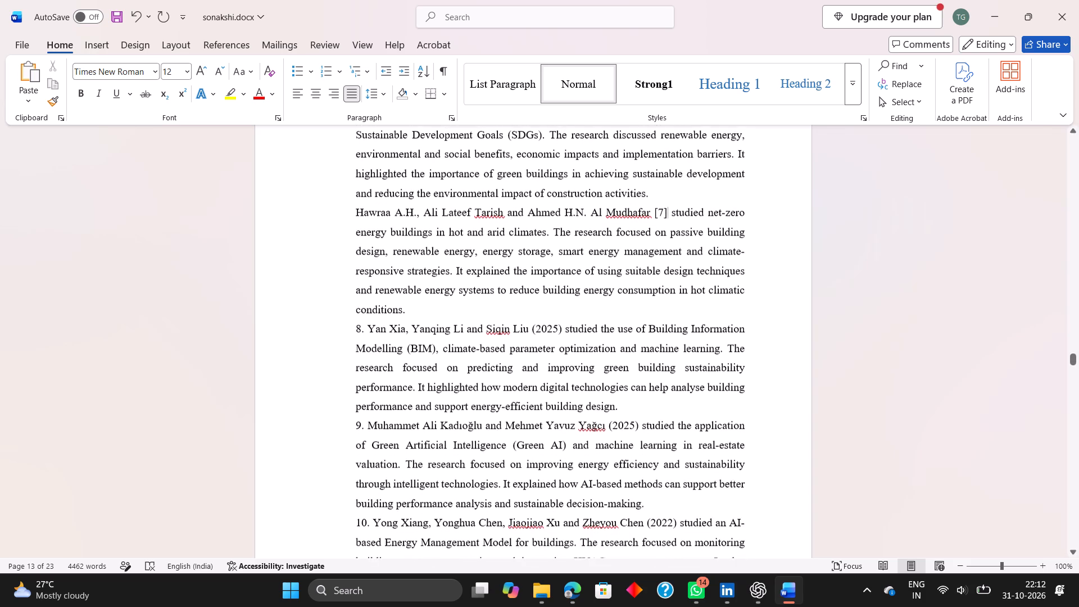
pyautogui.scroll(-1, 669, 294)
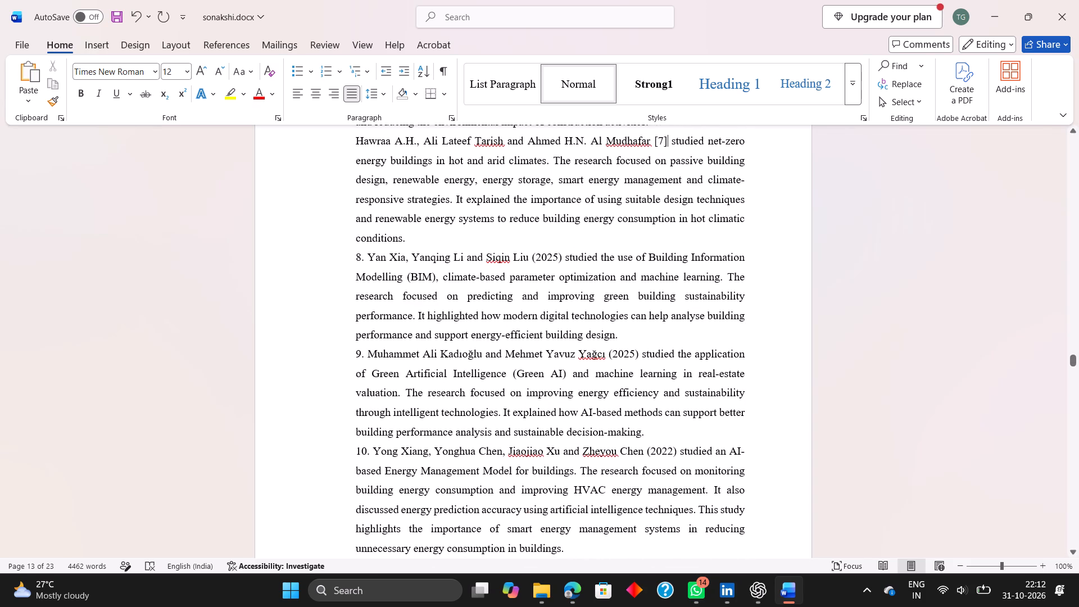
pyautogui.click(562, 255)
pyautogui.press('BackSpace')
pyautogui.press('BackSpace')
pyautogui.press('BackSpace')
pyautogui.press('BackSpace')
pyautogui.press('BackSpace')
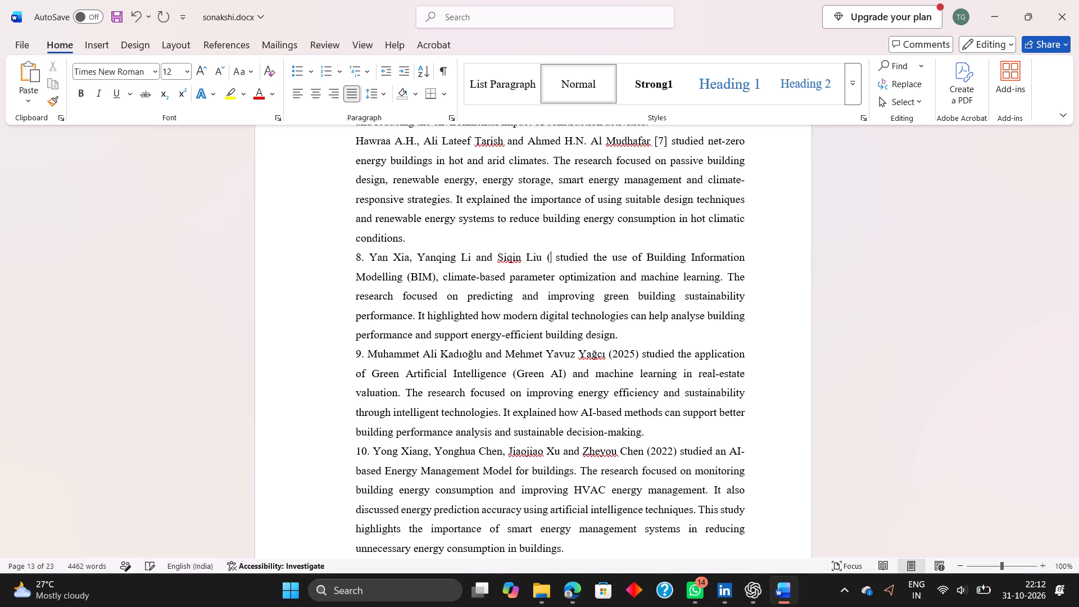
pyautogui.press('BackSpace')
pyautogui.write("[8'")
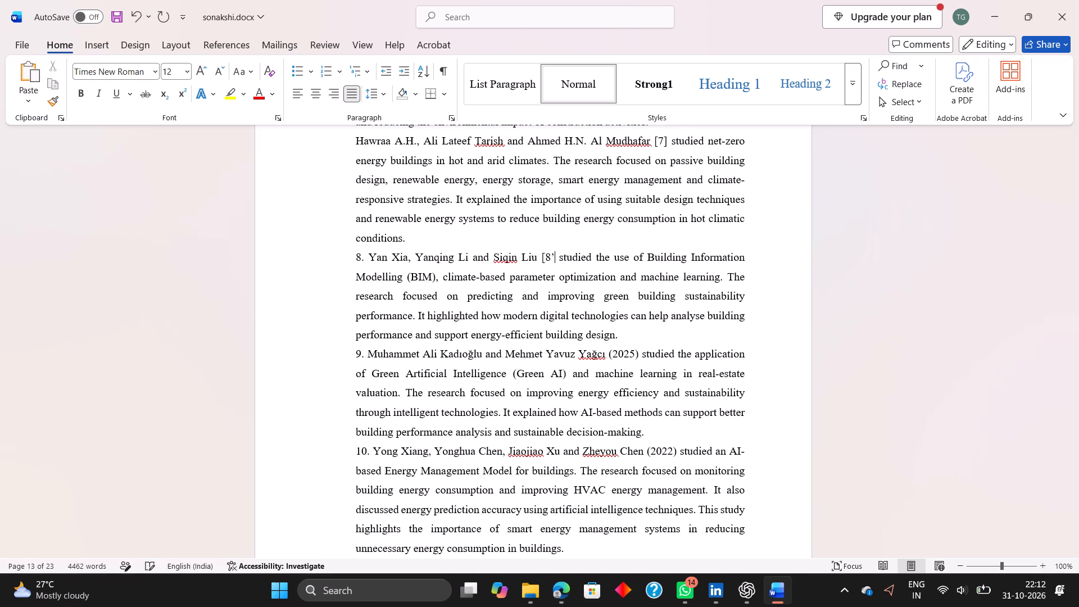
pyautogui.press('BackSpace')
pyautogui.press(']')
# Replace the year in the study on Green AI in real-estate valuation with the citation number [9].
pyautogui.click(636, 354)
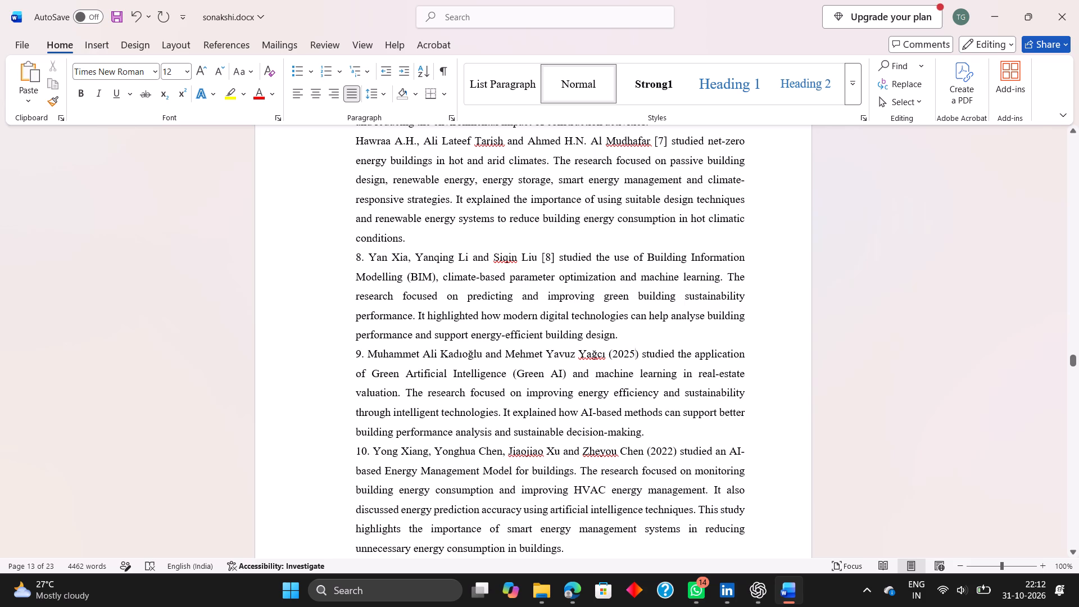
pyautogui.click(638, 354)
pyautogui.press('BackSpace')
pyautogui.press('BackSpace')
pyautogui.press('BackSpace')
pyautogui.press('BackSpace')
pyautogui.press('BackSpace')
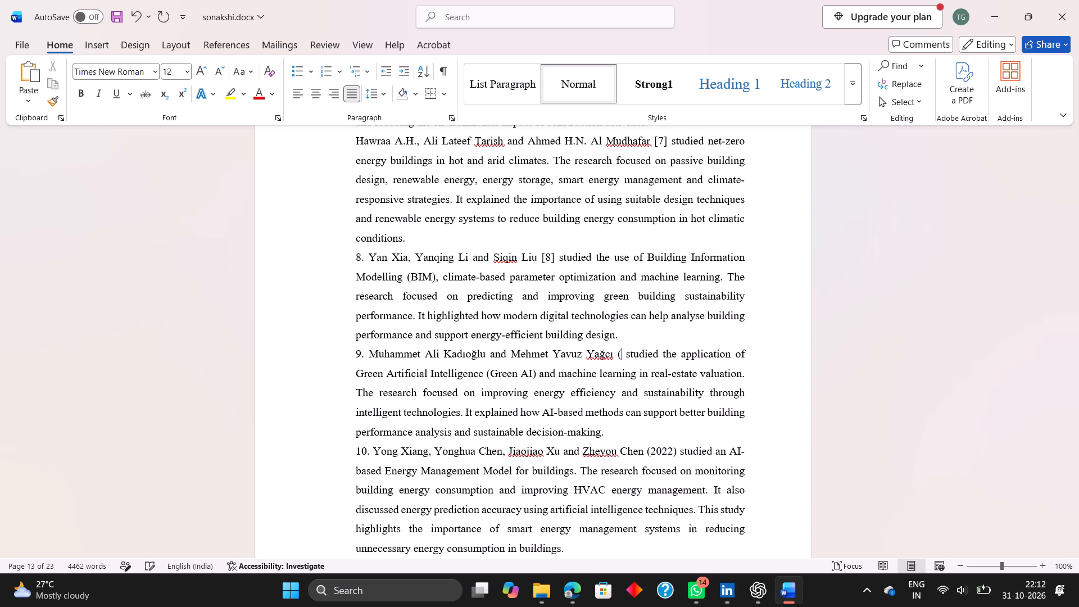
pyautogui.press('BackSpace')
pyautogui.write('[9]')
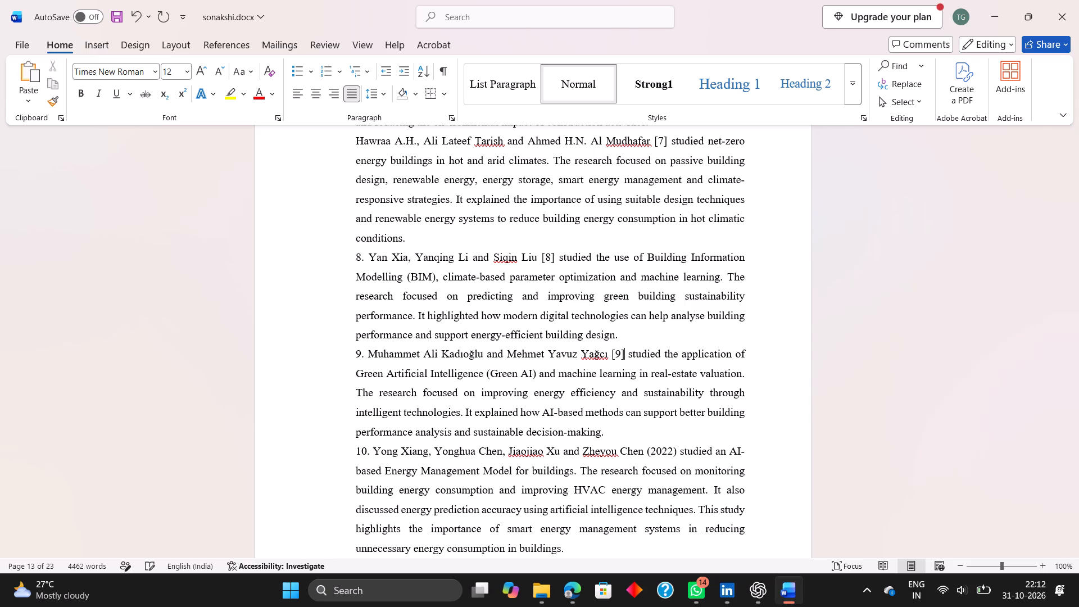
# Remove the leading list numbers 8. and 9. from the paragraphs cited as [8] and [9].
pyautogui.click(368, 255)
pyautogui.press('BackSpace')
pyautogui.press('BackSpace')
pyautogui.press('BackSpace')
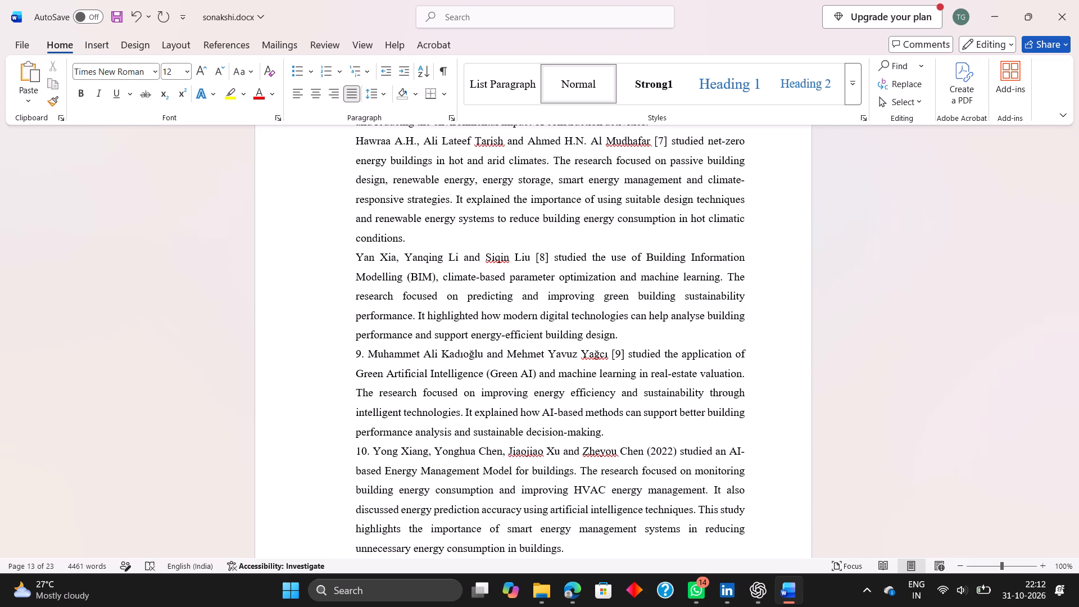
pyautogui.click(364, 355)
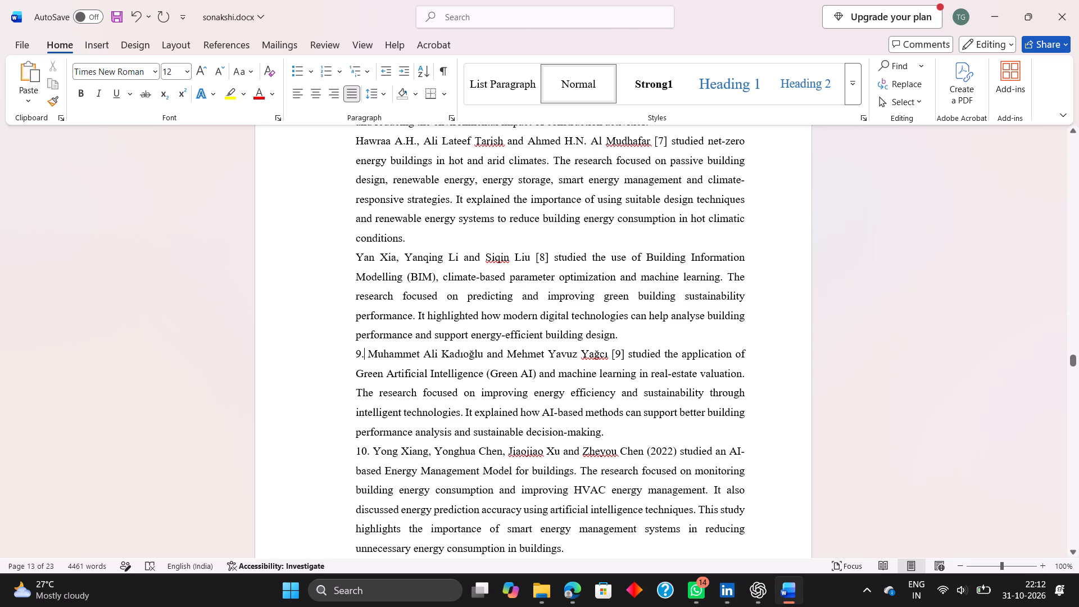
pyautogui.click(366, 354)
pyautogui.press('BackSpace')
pyautogui.press('BackSpace')
# Replace the bracketed year in the study on the AI-based Energy Management Model with the citation number [10].
pyautogui.scroll(-1, 404, 400)
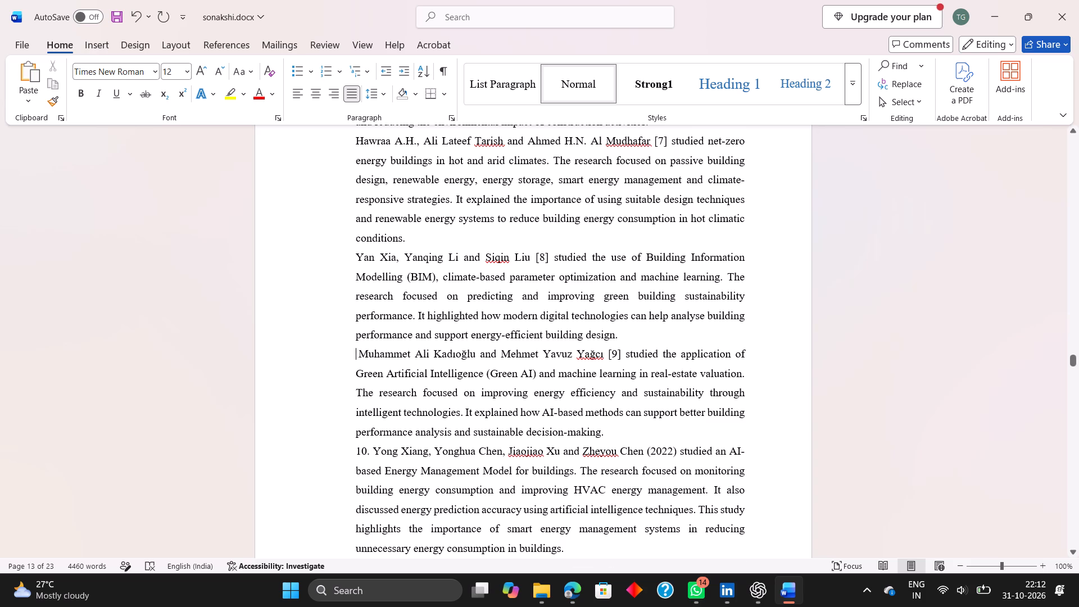
pyautogui.scroll(-2, 404, 400)
pyautogui.scroll(1, 404, 400)
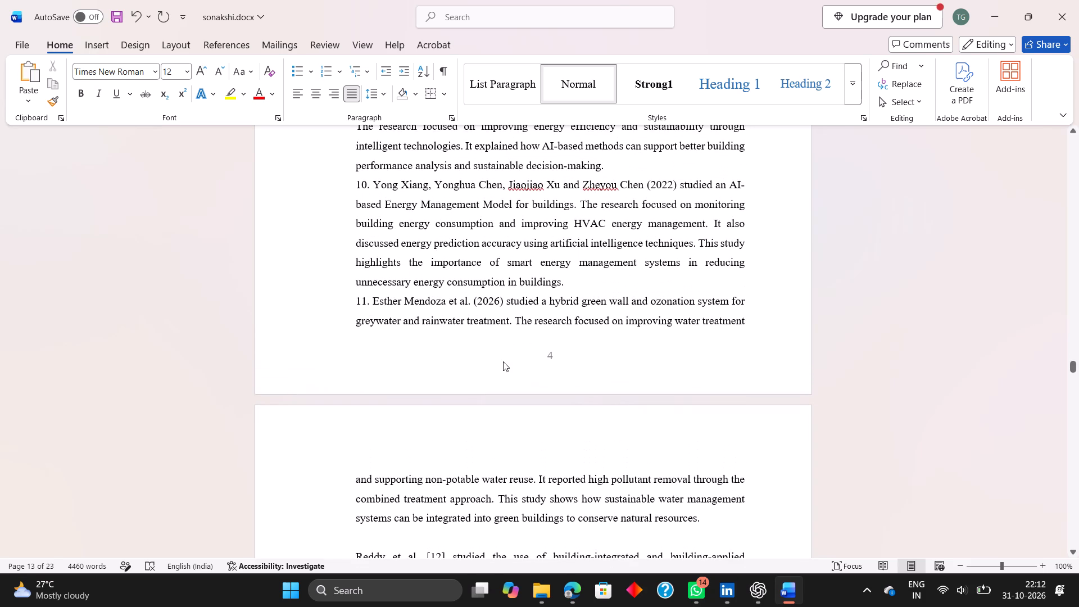
pyautogui.scroll(1, 503, 361)
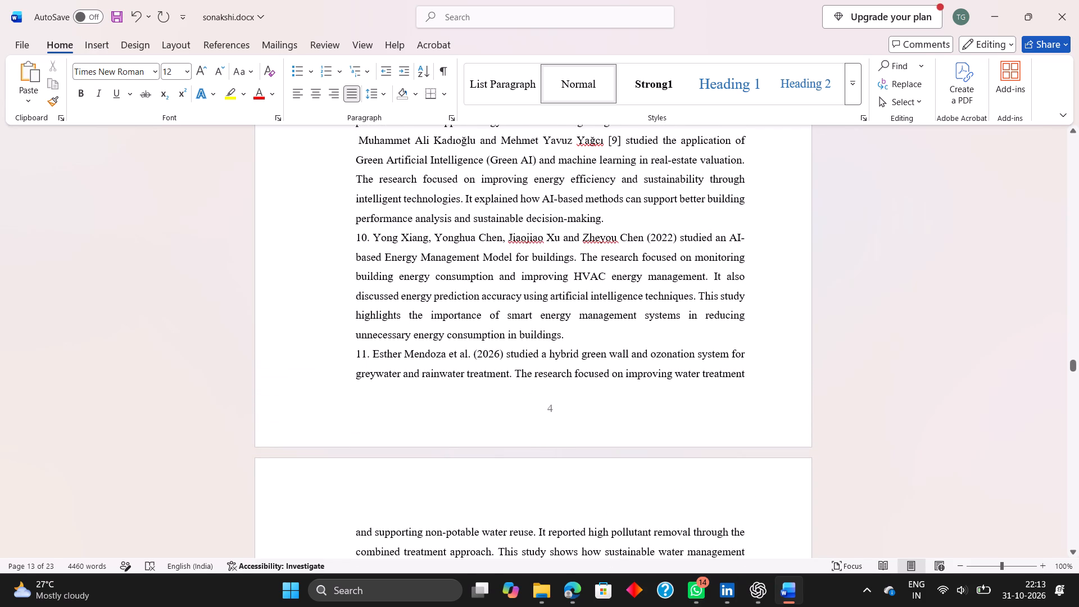
pyautogui.click(672, 236)
pyautogui.press('BackSpace')
pyautogui.press('BackSpace')
pyautogui.press('BackSpace')
pyautogui.press('BackSpace')
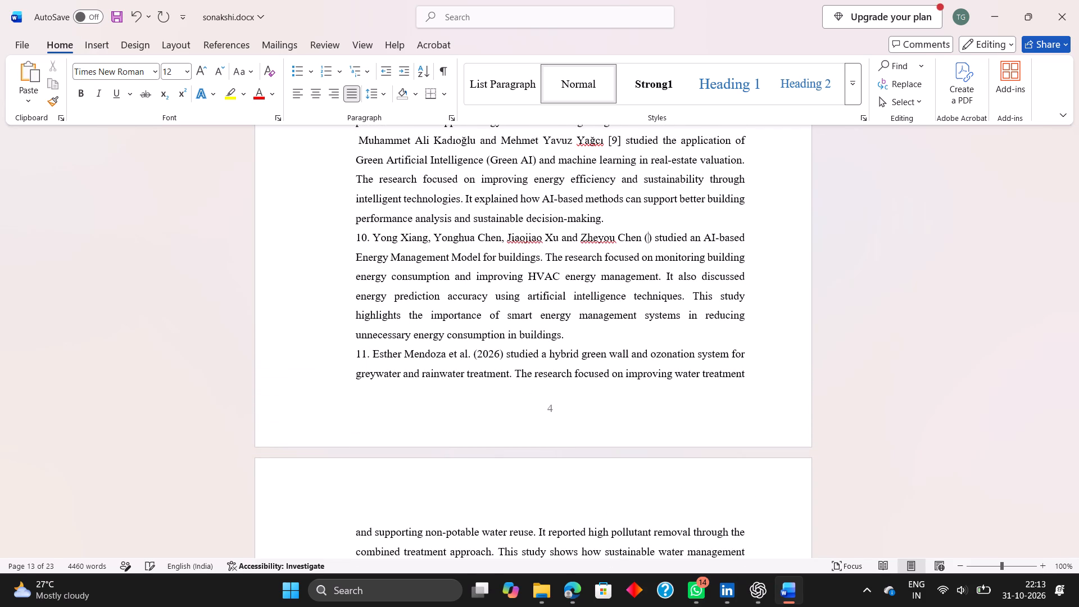
pyautogui.press('BackSpace')
pyautogui.write("[10'")
pyautogui.press('BackSpace')
pyautogui.press(']')
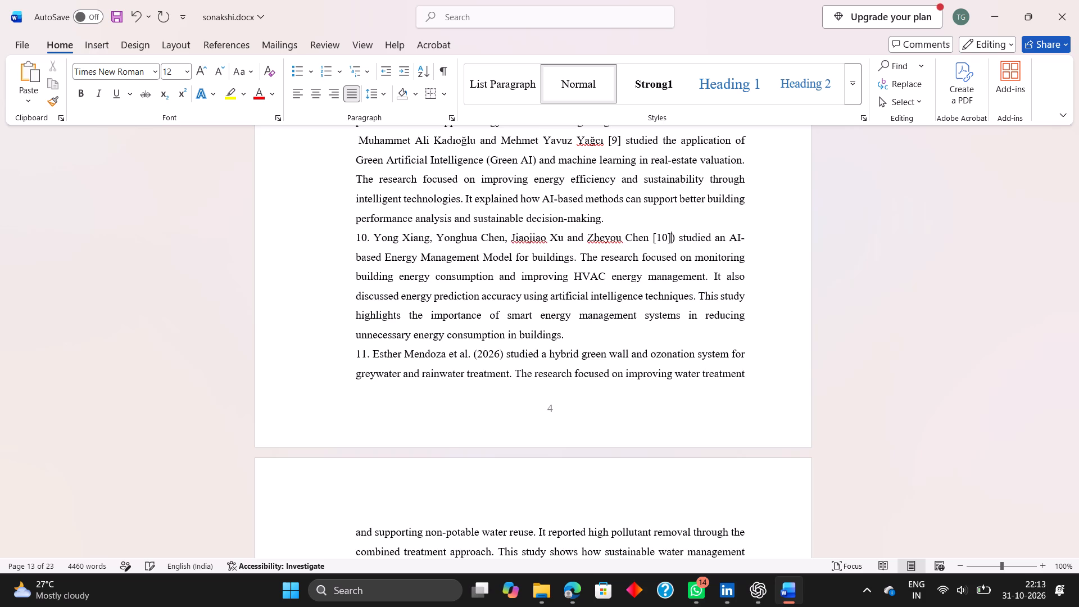
pyautogui.click(677, 238)
pyautogui.press('BackSpace')
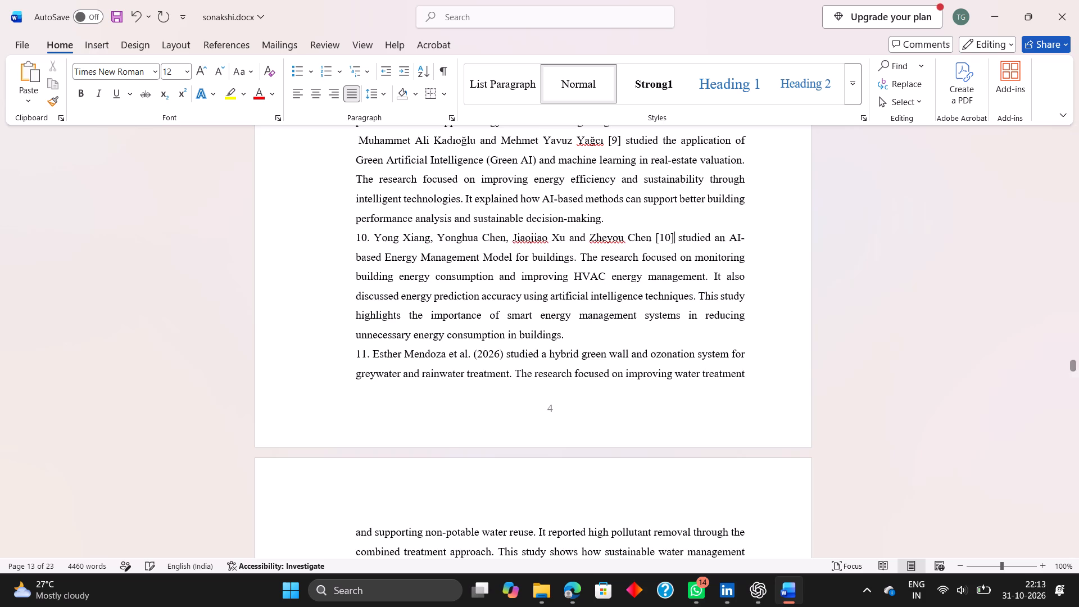
# Replace the year after Mendoza et al. in the green wall and ozonation study with the citation number [11].
pyautogui.scroll(-1, 677, 238)
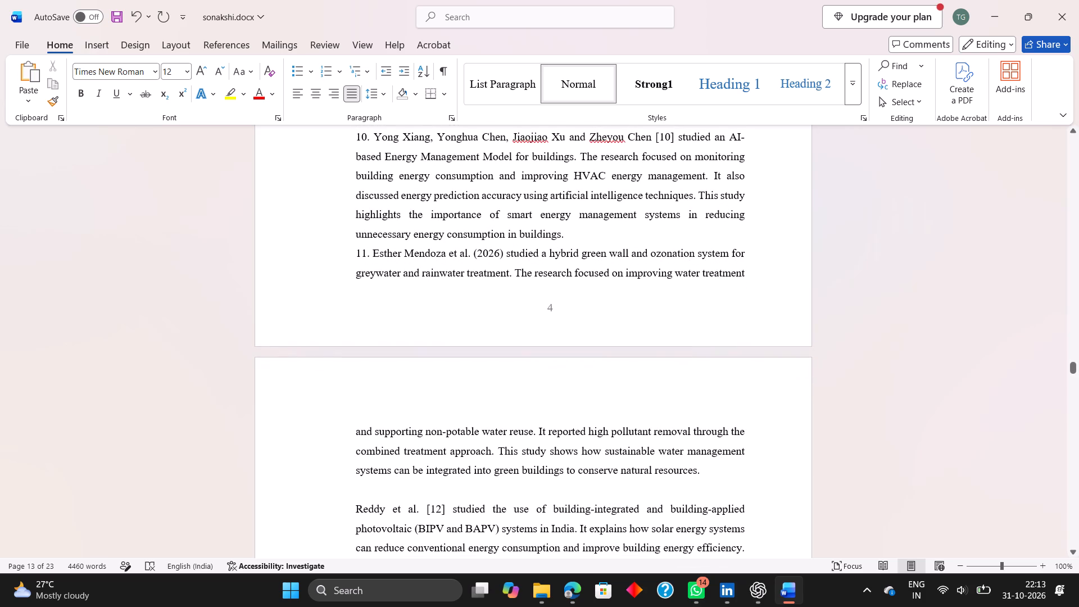
pyautogui.scroll(-1, 677, 238)
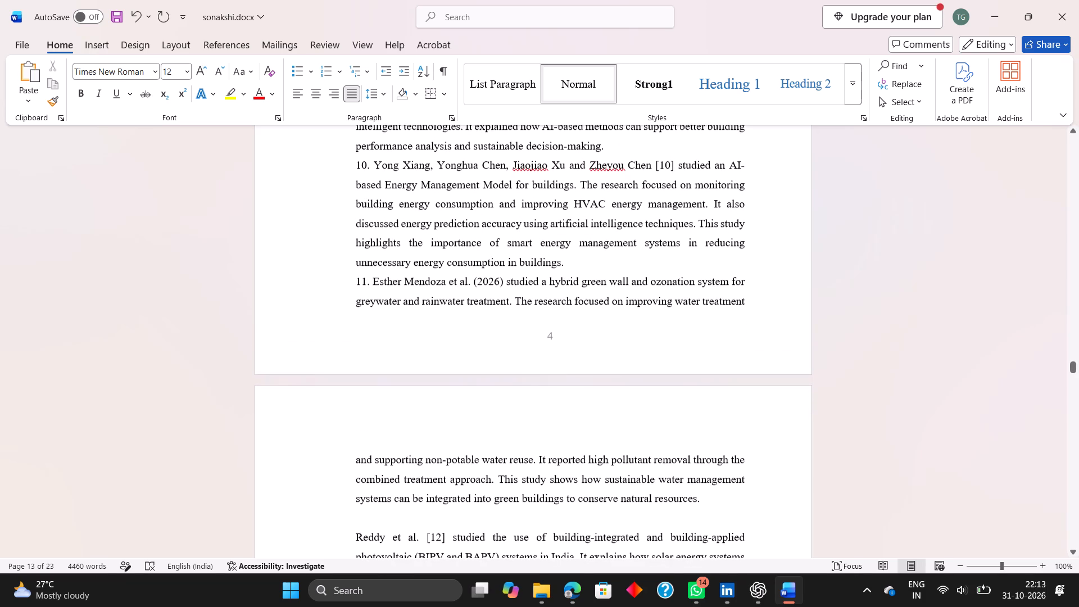
pyautogui.scroll(-1, 677, 238)
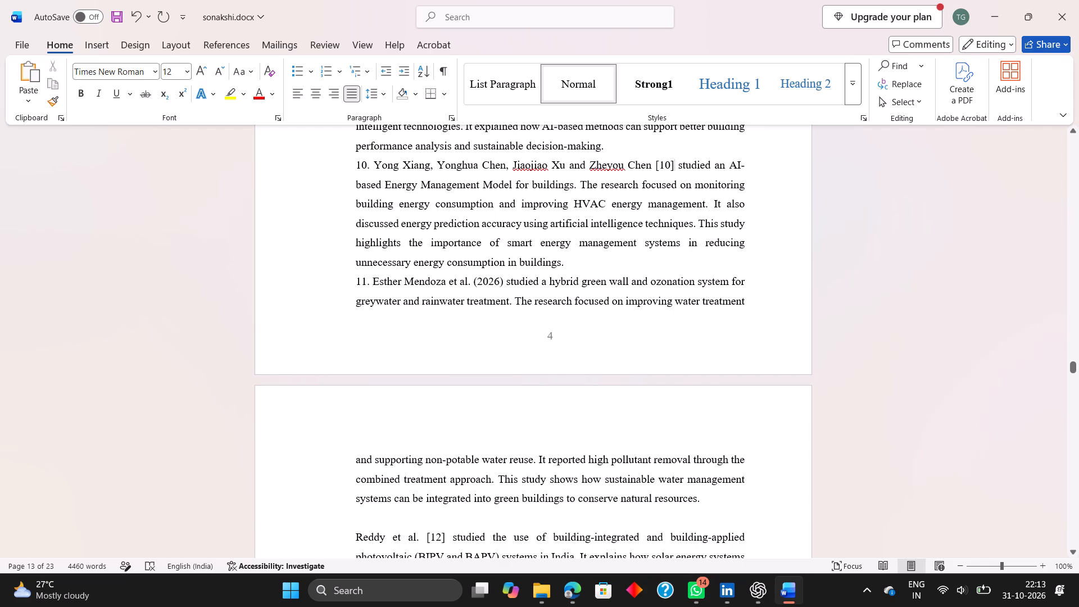
pyautogui.click(504, 283)
pyautogui.press('BackSpace')
pyautogui.press('BackSpace')
pyautogui.press('BackSpace')
pyautogui.press('BackSpace')
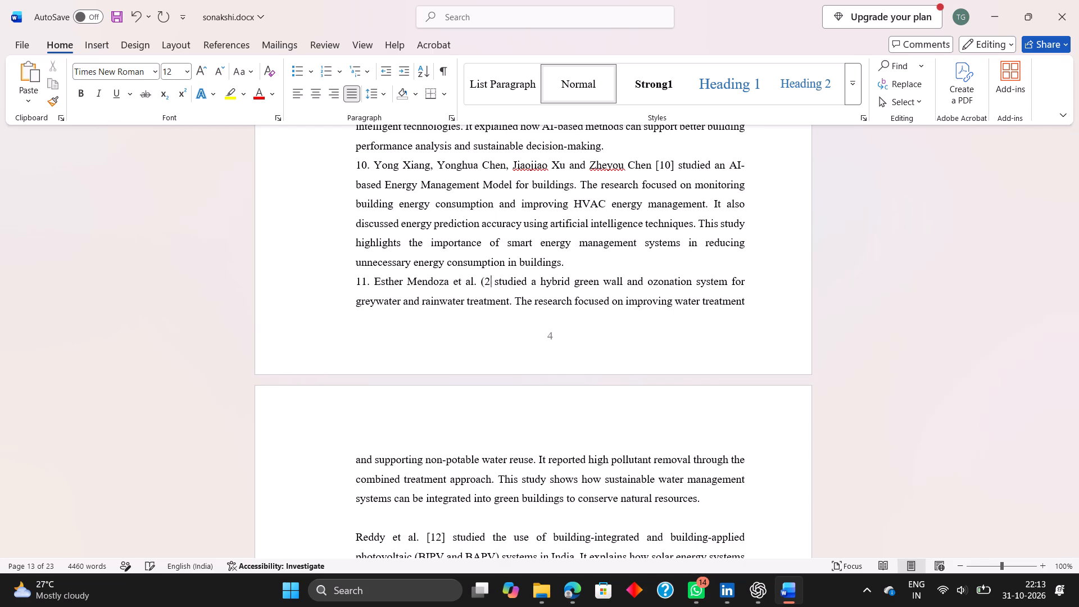
pyautogui.press('BackSpace')
pyautogui.press('BackSpace')
pyautogui.write('[11]')
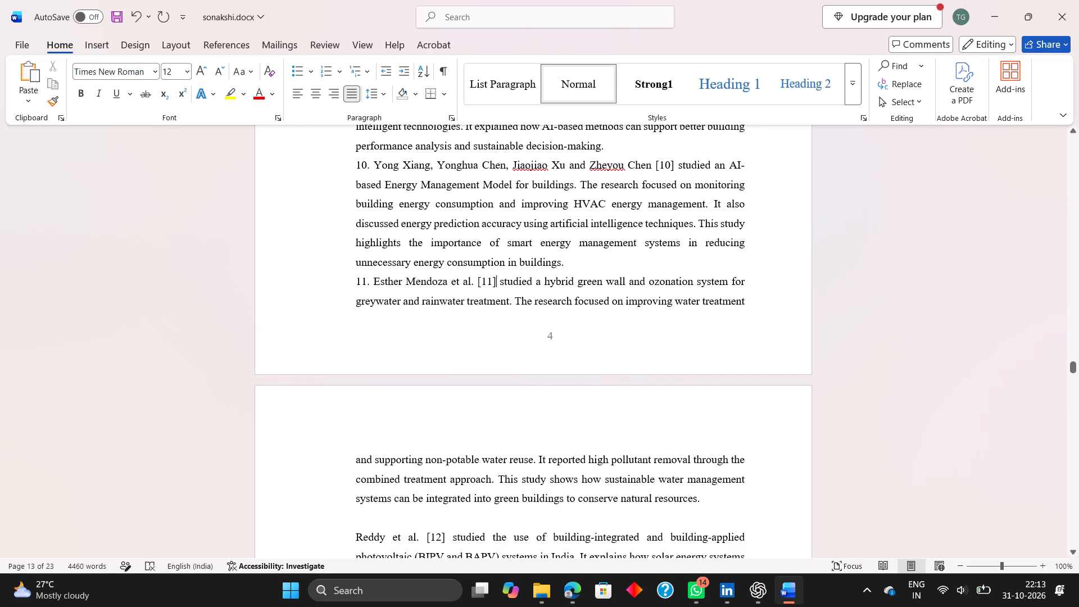
# Remove the leading list number 10. from the paragraph on the AI-based Energy Management Model.
pyautogui.click(375, 164)
pyautogui.press('BackSpace')
pyautogui.press('BackSpace')
pyautogui.press('BackSpace')
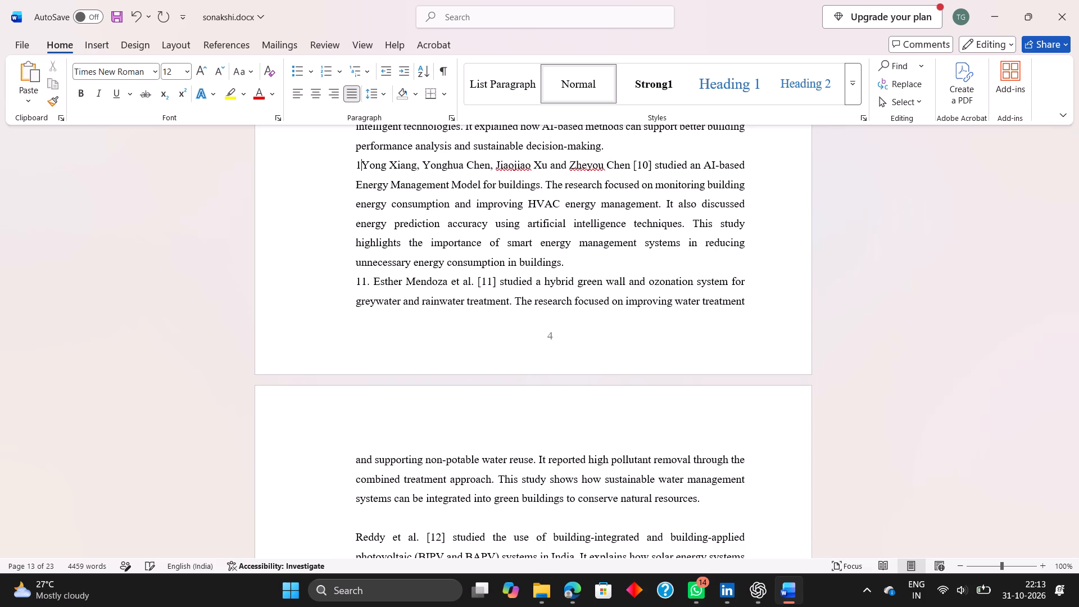
# Remove the leftover list digit before the study cited as [10] and the leading list number 11. from the green wall and ozonation study.
pyautogui.press('BackSpace')
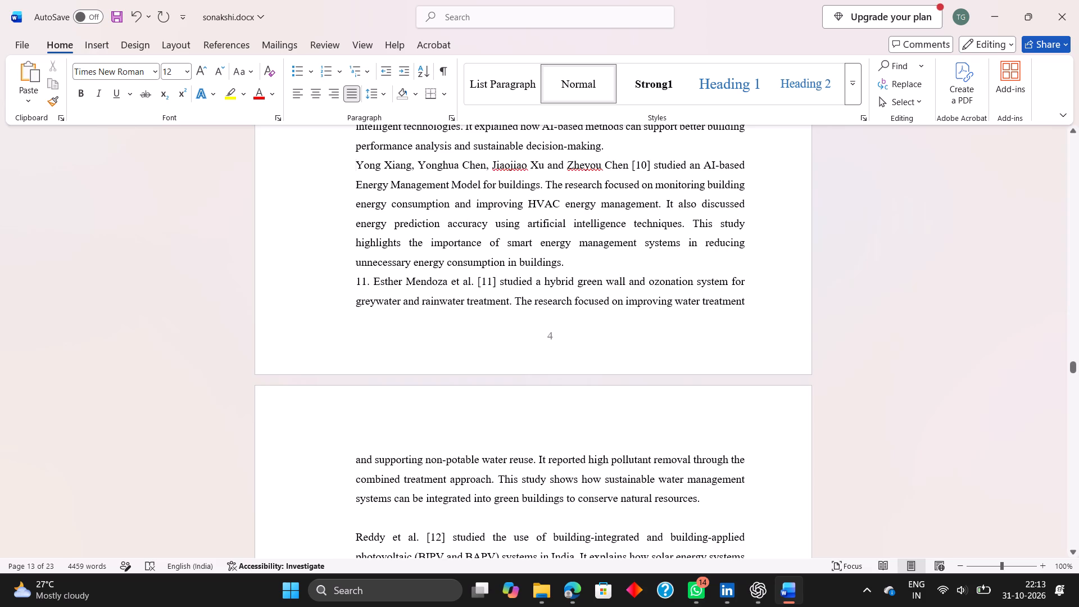
pyautogui.click(371, 282)
pyautogui.press('BackSpace')
pyautogui.press('BackSpace')
pyautogui.press('BackSpace')
pyautogui.press('BackSpace')
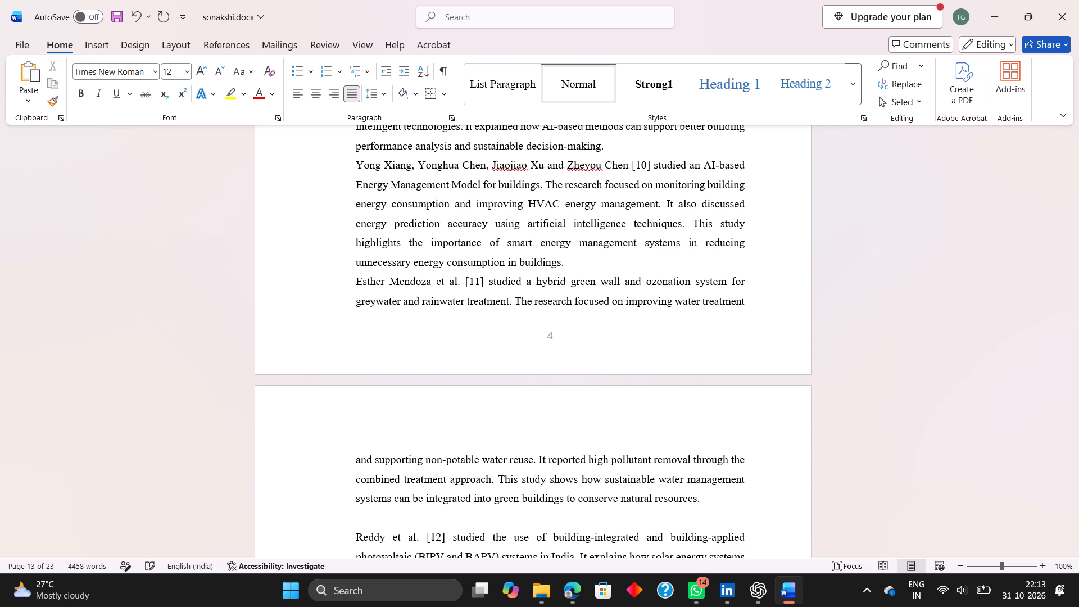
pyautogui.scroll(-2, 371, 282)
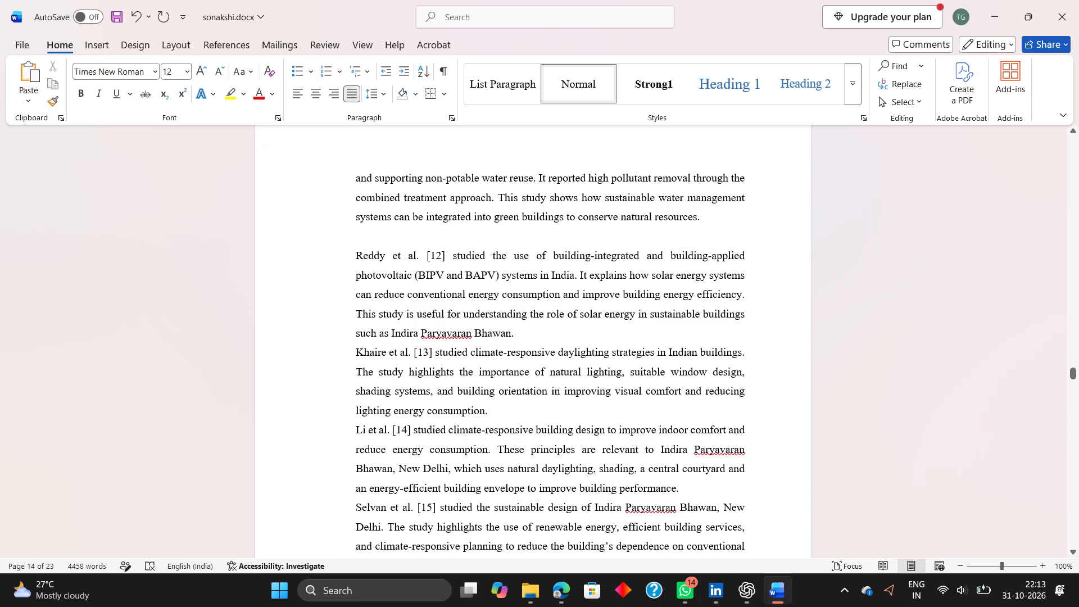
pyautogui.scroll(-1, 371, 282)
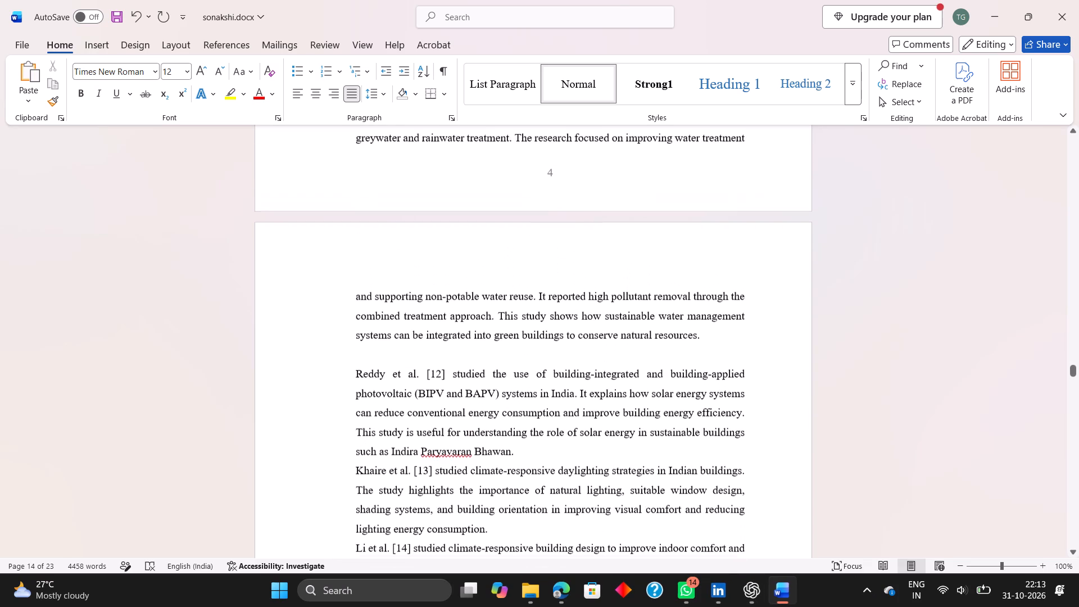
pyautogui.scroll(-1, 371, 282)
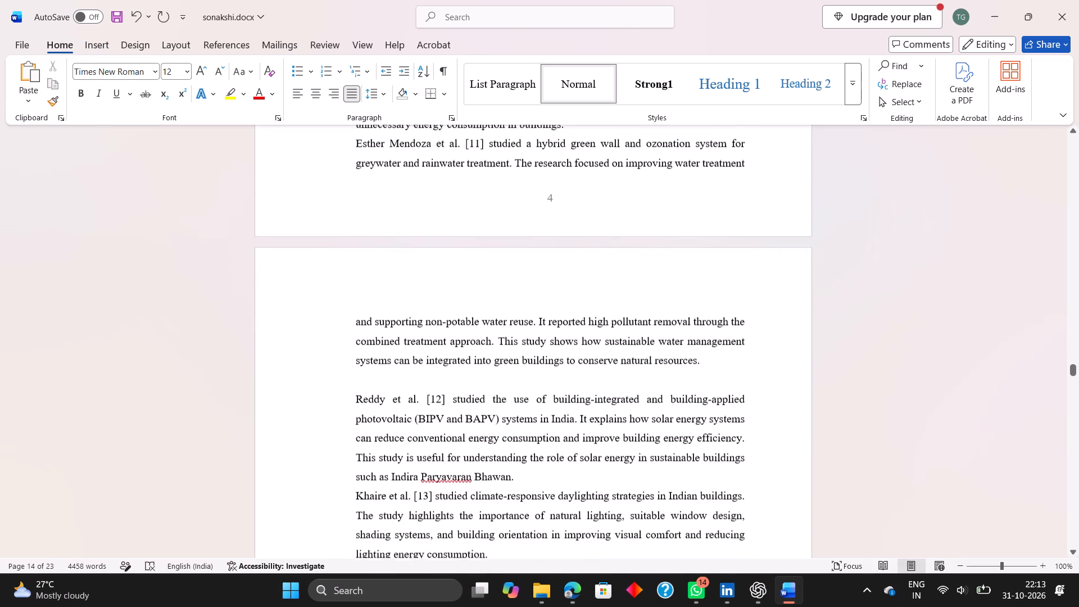
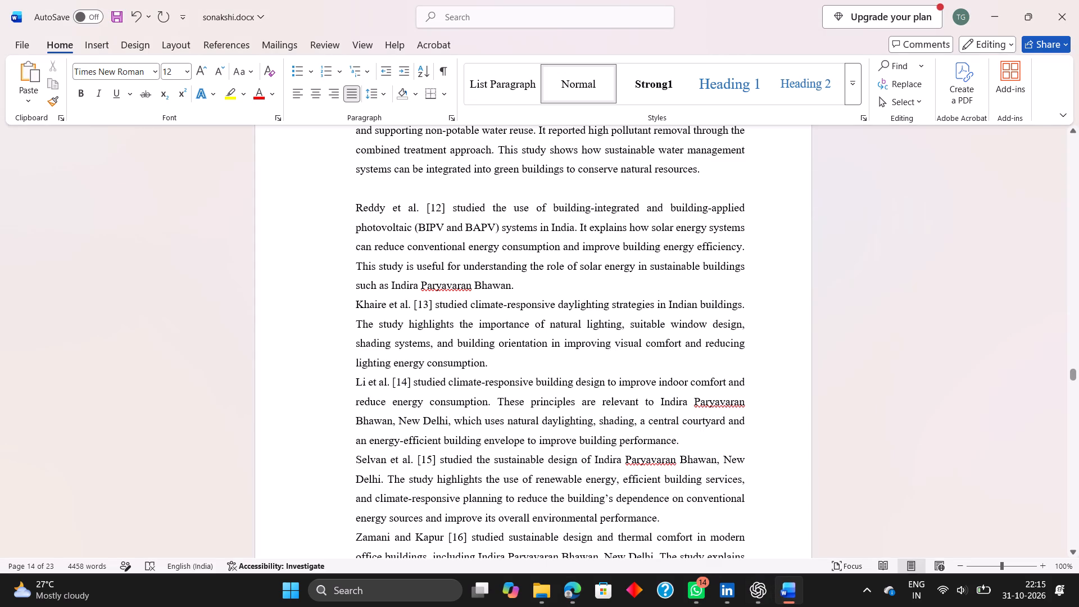
pyautogui.click(354, 207)
pyautogui.moveTo(354, 207); pyautogui.dragTo(481, 447)
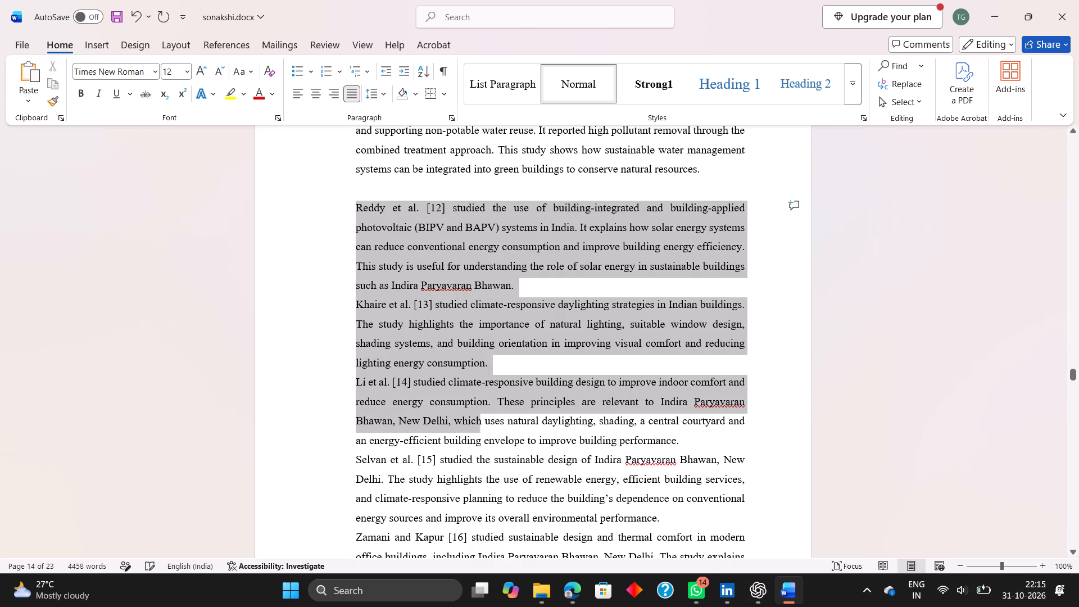
pyautogui.moveTo(481, 447); pyautogui.dragTo(523, 517)
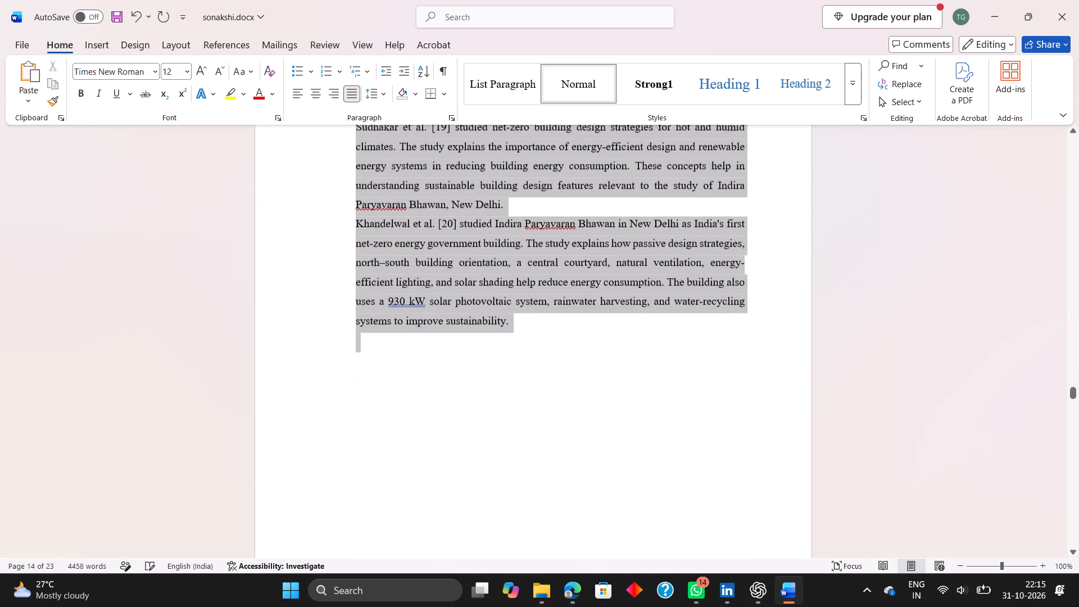
pyautogui.moveTo(523, 517); pyautogui.dragTo(524, 503)
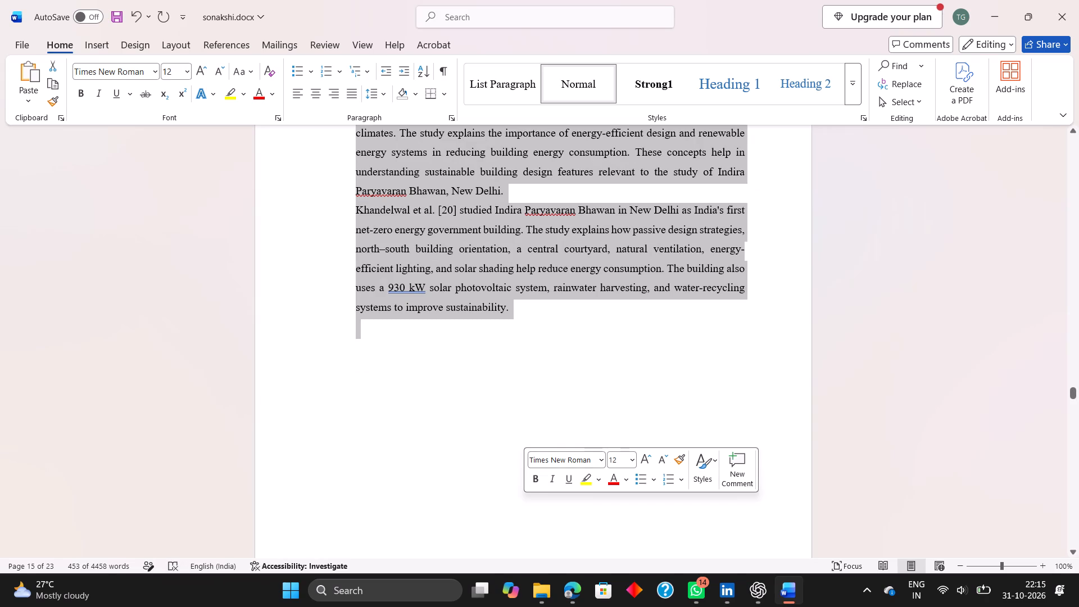
pyautogui.press('Delete')
# Paste the copied studies on a new line directly after the green wall and ozonation paragraph cited as [11].
pyautogui.scroll(1, 552, 424)
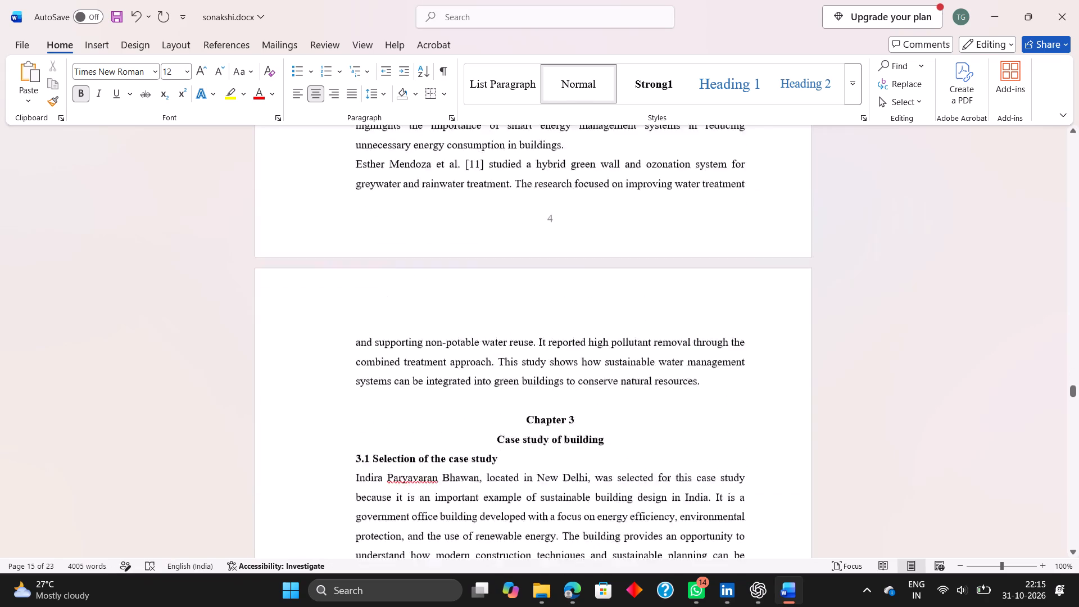
pyautogui.scroll(2, 552, 424)
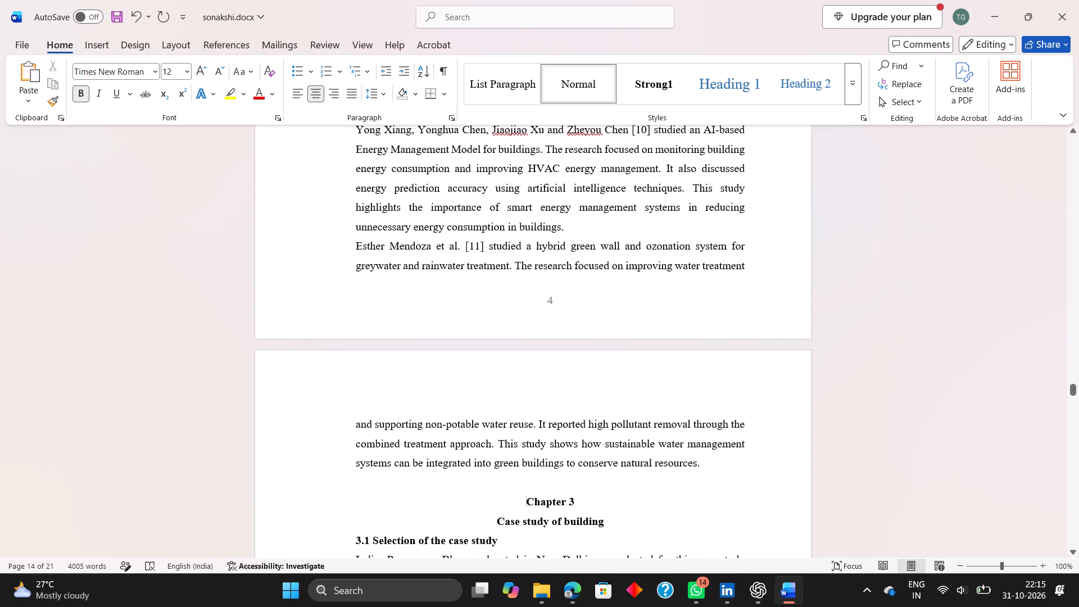
pyautogui.click(705, 463)
pyautogui.press('Return')
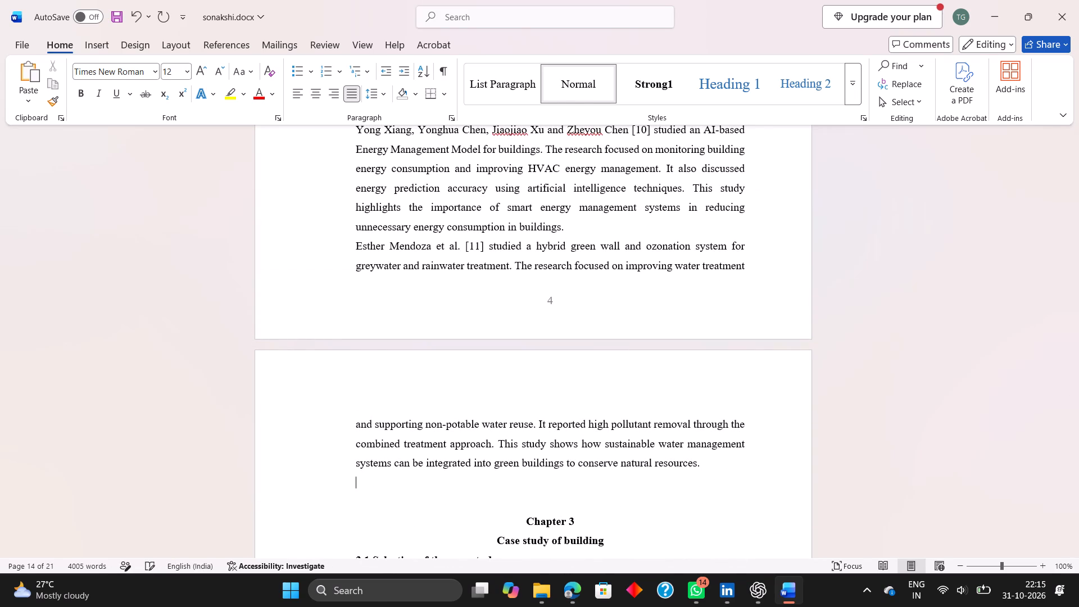
pyautogui.hotkey('ctrl', 'v')
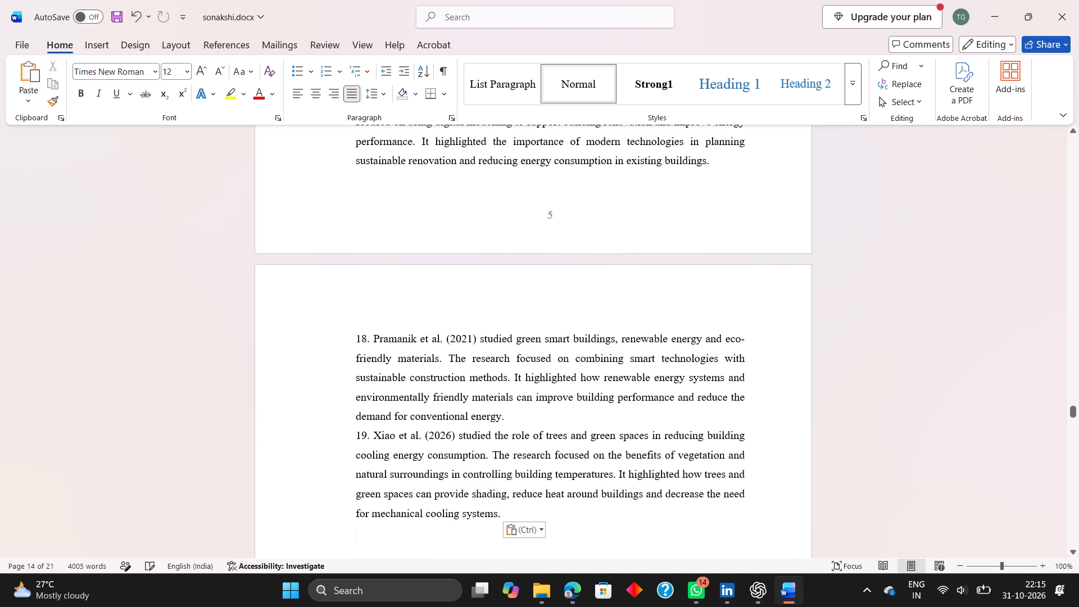
pyautogui.scroll(7, 705, 463)
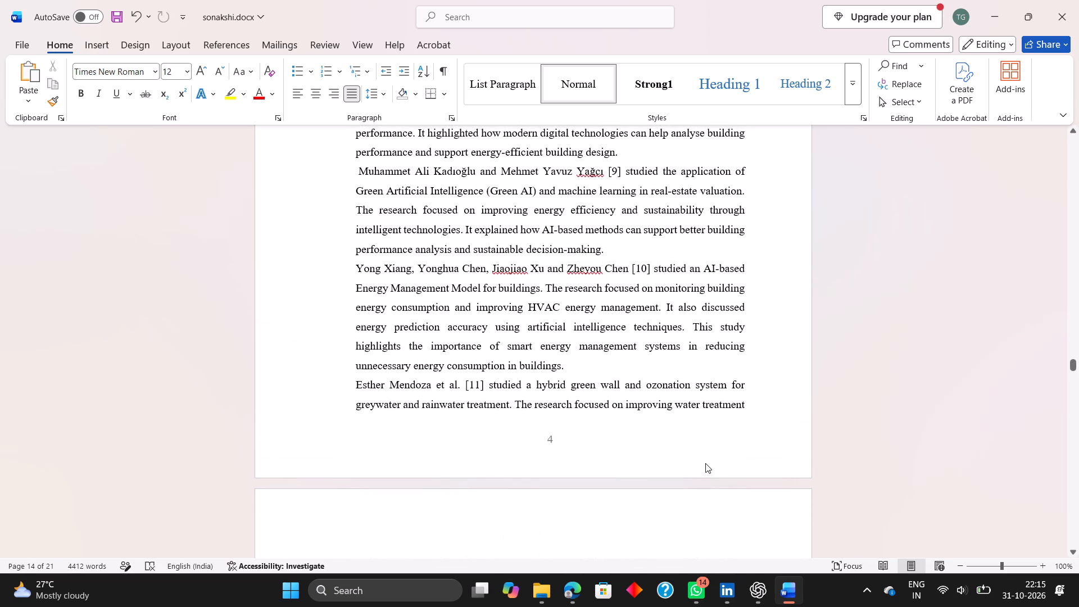
pyautogui.scroll(-3, 705, 463)
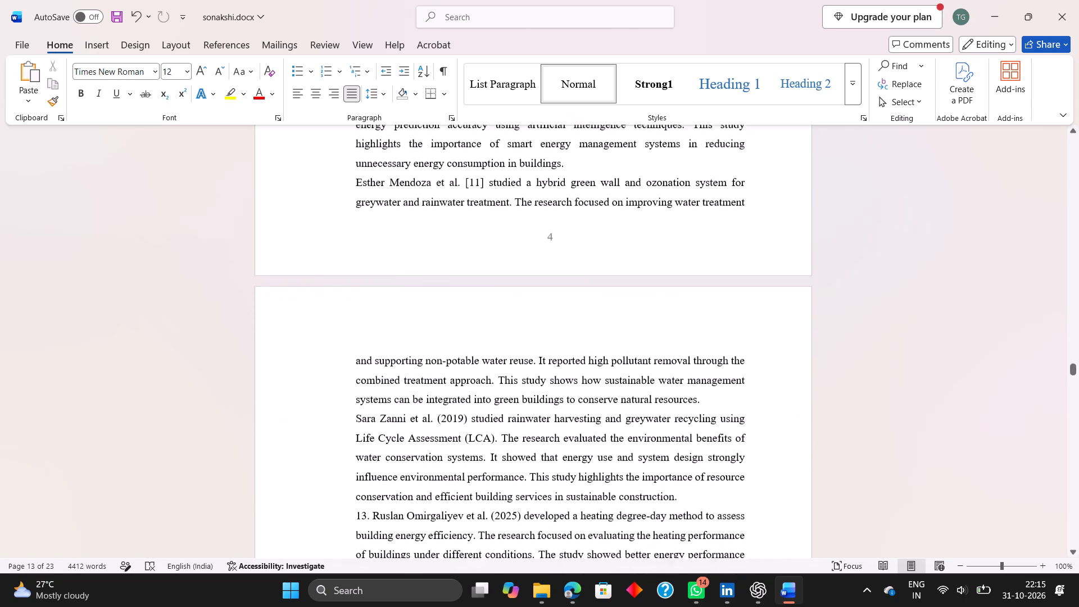
pyautogui.scroll(-1, 705, 463)
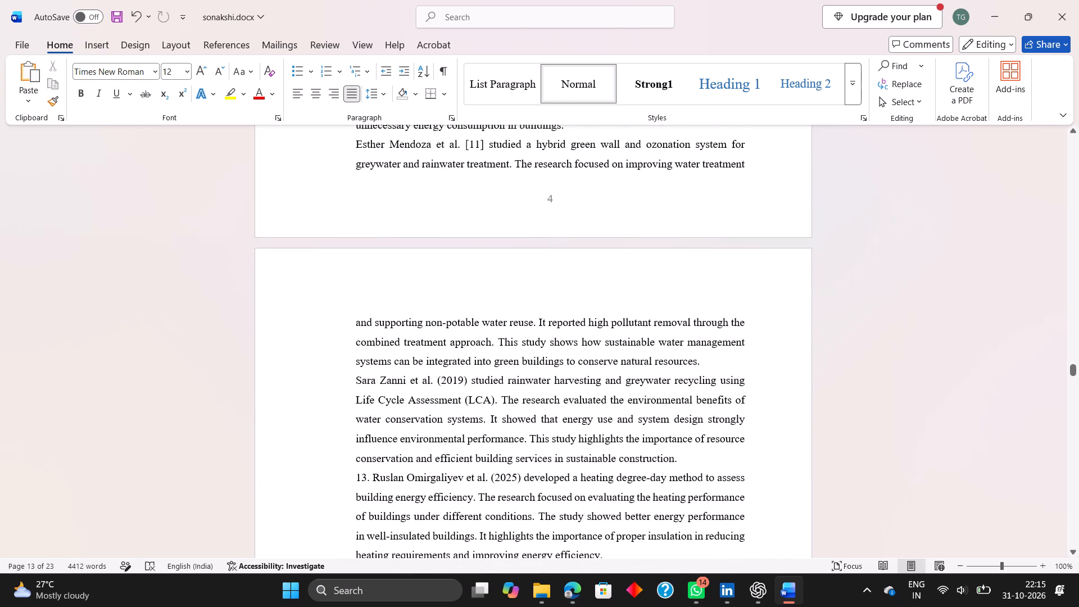
# Replace the bracketed year with citation [12] in the paragraph on rainwater harvesting and greywater recycling using Life Cycle Assessment.
pyautogui.click(465, 382)
pyautogui.press('BackSpace')
pyautogui.press('BackSpace')
pyautogui.press('BackSpace')
pyautogui.press('BackSpace')
pyautogui.press('BackSpace')
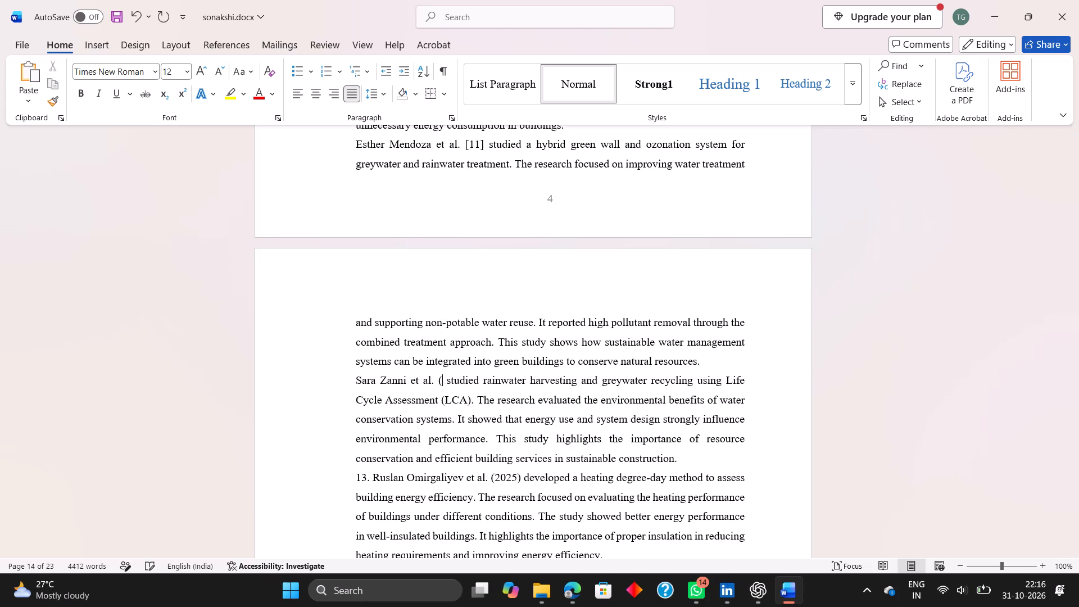
pyautogui.press('BackSpace')
pyautogui.write('[12]')
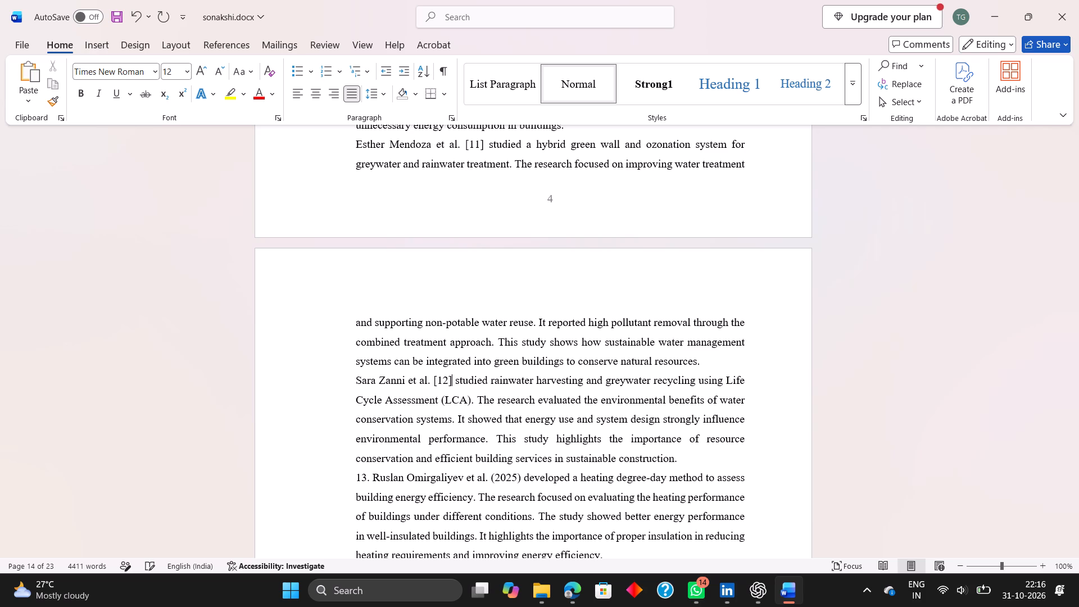
# Replace the bracketed year with citation [13] in the paragraph on the heating degree-day method.
pyautogui.click(518, 475)
pyautogui.press('BackSpace')
pyautogui.press('BackSpace')
pyautogui.press('BackSpace')
pyautogui.press('BackSpace')
pyautogui.press('BackSpace')
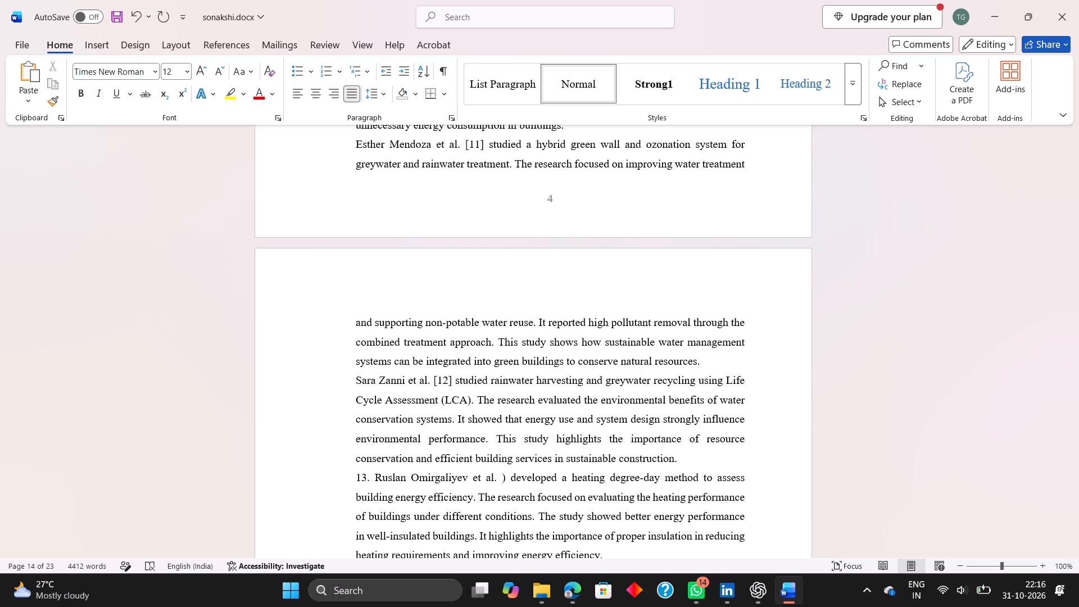
pyautogui.write('[13')
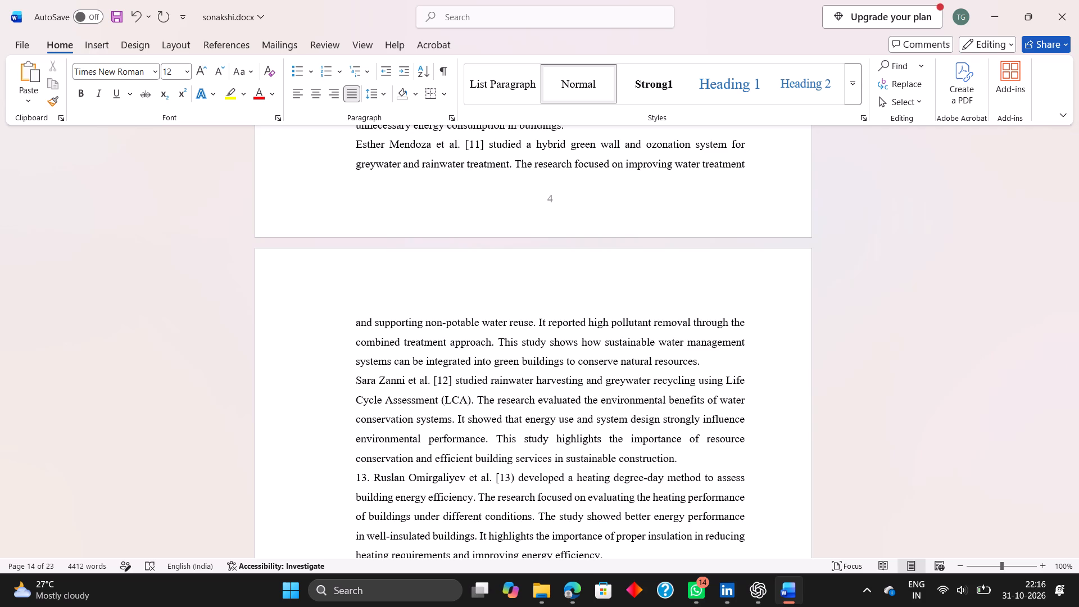
pyautogui.press(']')
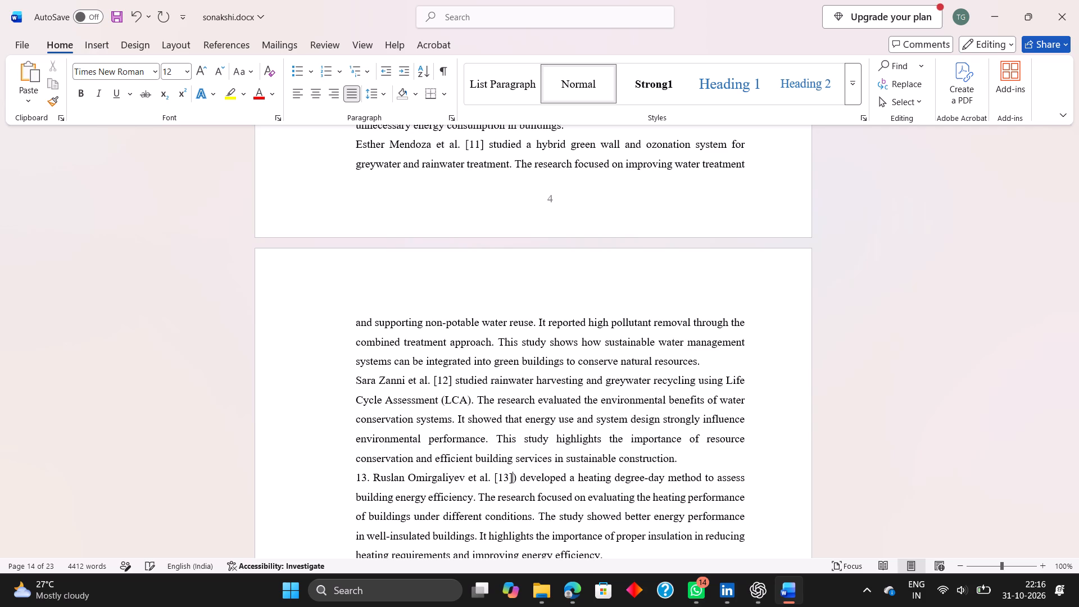
pyautogui.click(519, 478)
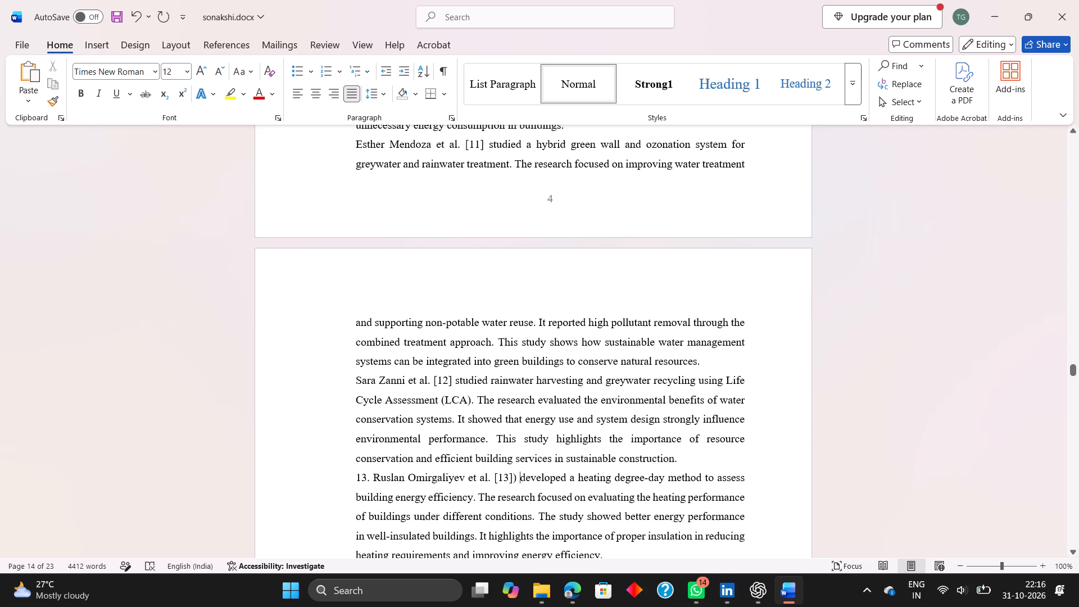
pyautogui.click(516, 477)
pyautogui.press('BackSpace')
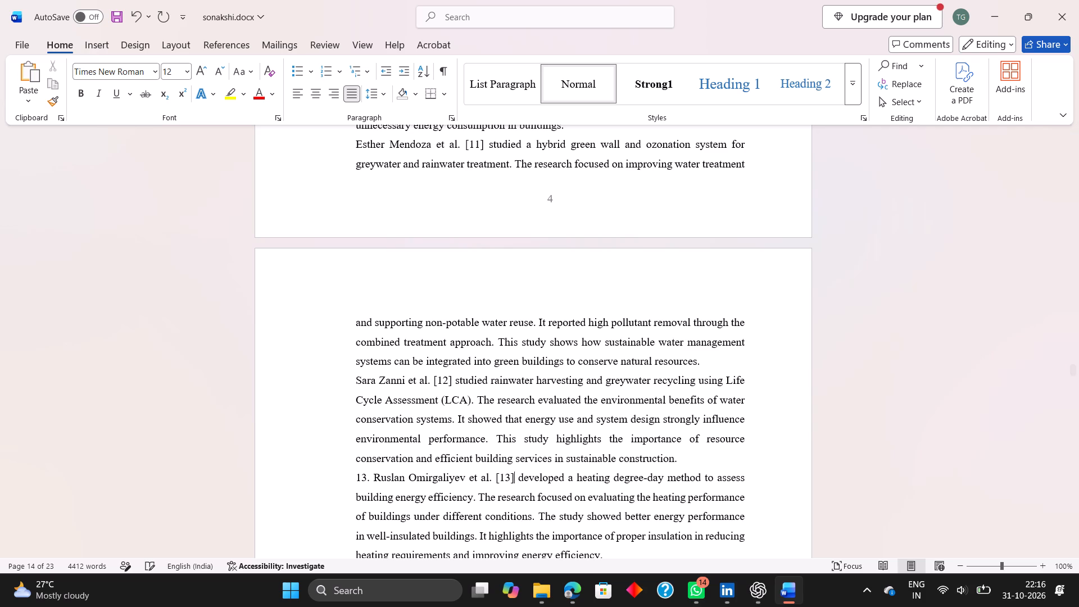
# Replace the bracketed year with citation [14] in the paragraph on decarbonisation strategies for non-residential buildings.
pyautogui.scroll(-4, 529, 517)
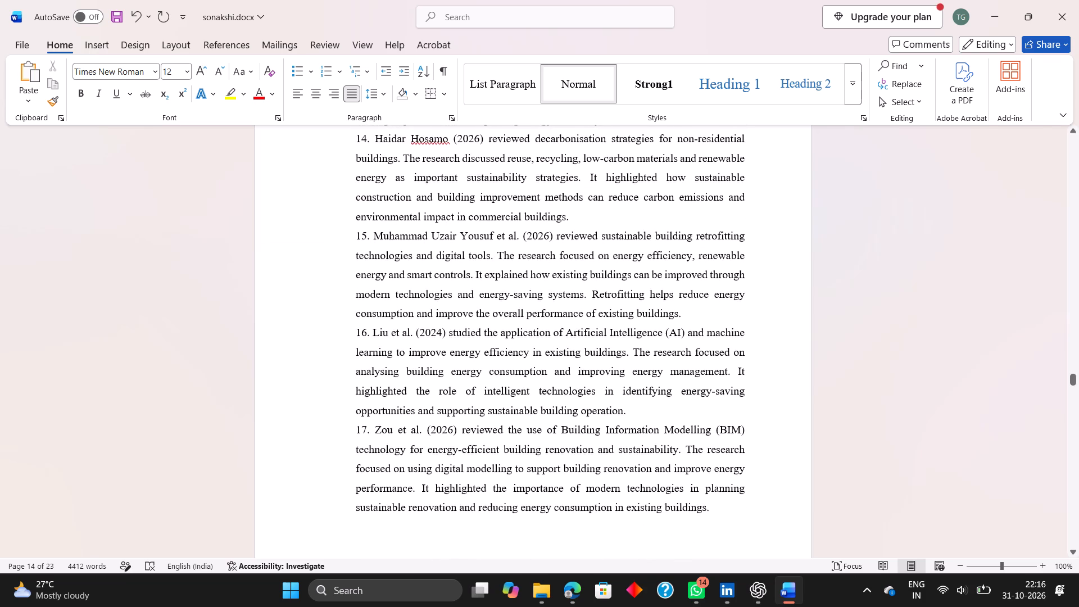
pyautogui.scroll(1, 538, 551)
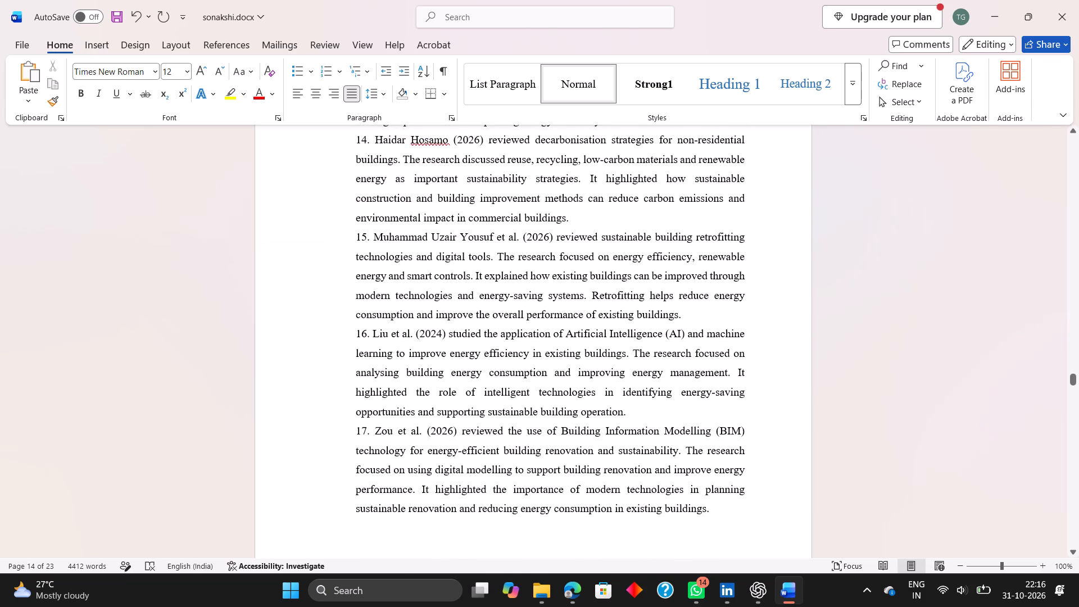
pyautogui.scroll(1, 538, 551)
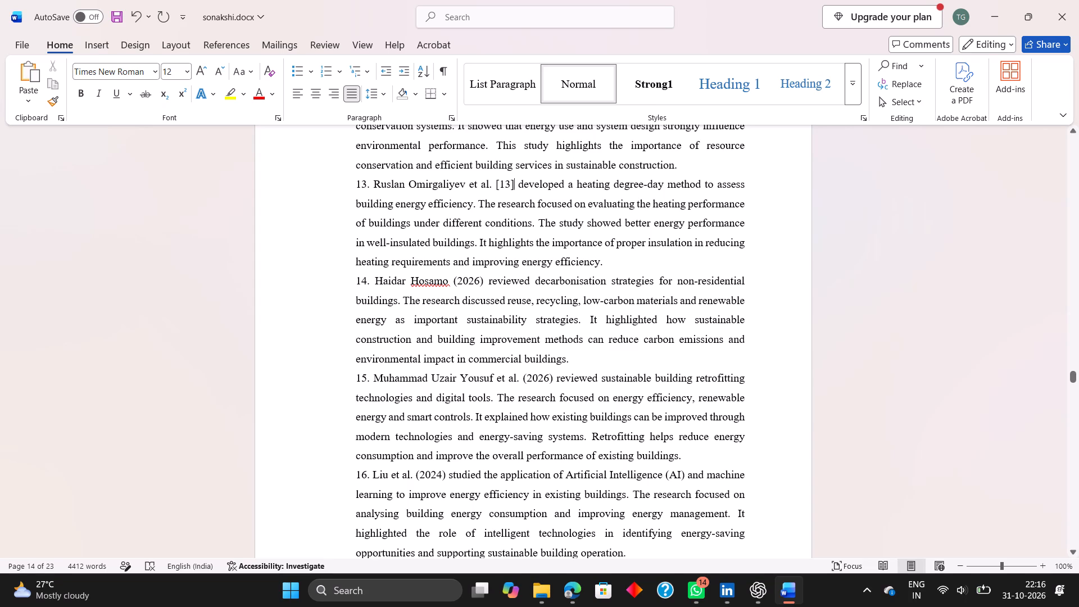
pyautogui.click(482, 279)
pyautogui.press('BackSpace')
pyautogui.press('BackSpace')
pyautogui.press('BackSpace')
pyautogui.press('BackSpace')
pyautogui.press('BackSpace')
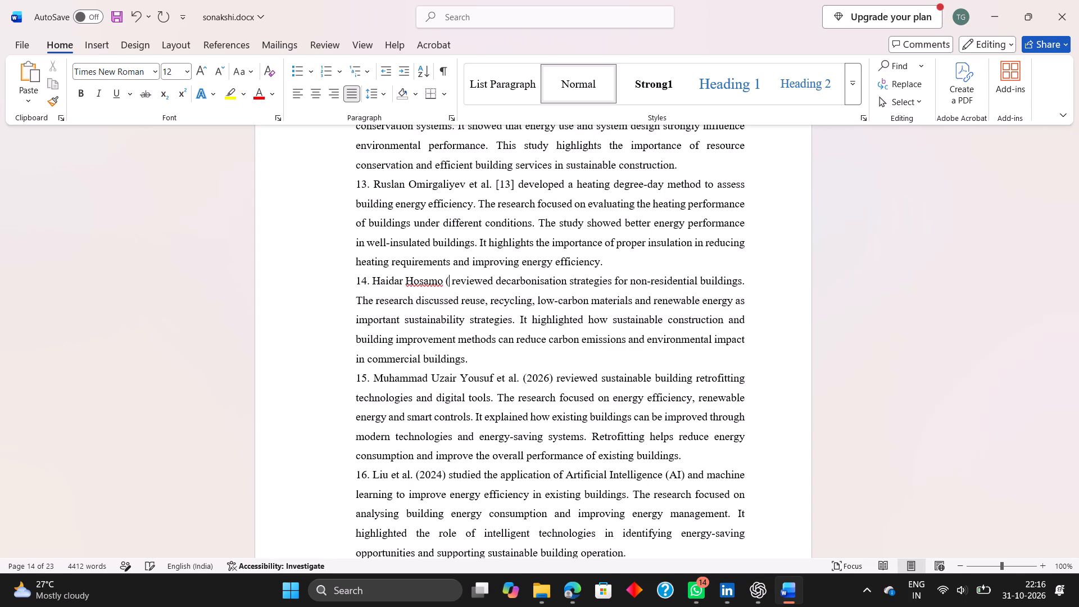
pyautogui.press('BackSpace')
pyautogui.write('[14')
pyautogui.press(']')
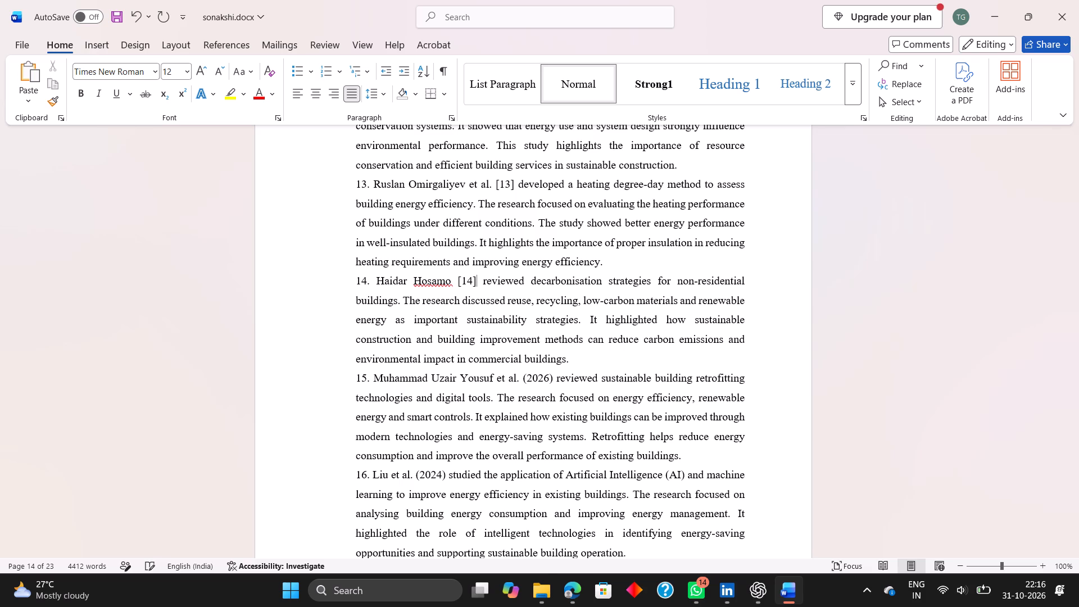
# Replace the bracketed year with citation [15] in the paragraph on sustainable building retrofitting technologies and digital tools.
pyautogui.click(549, 379)
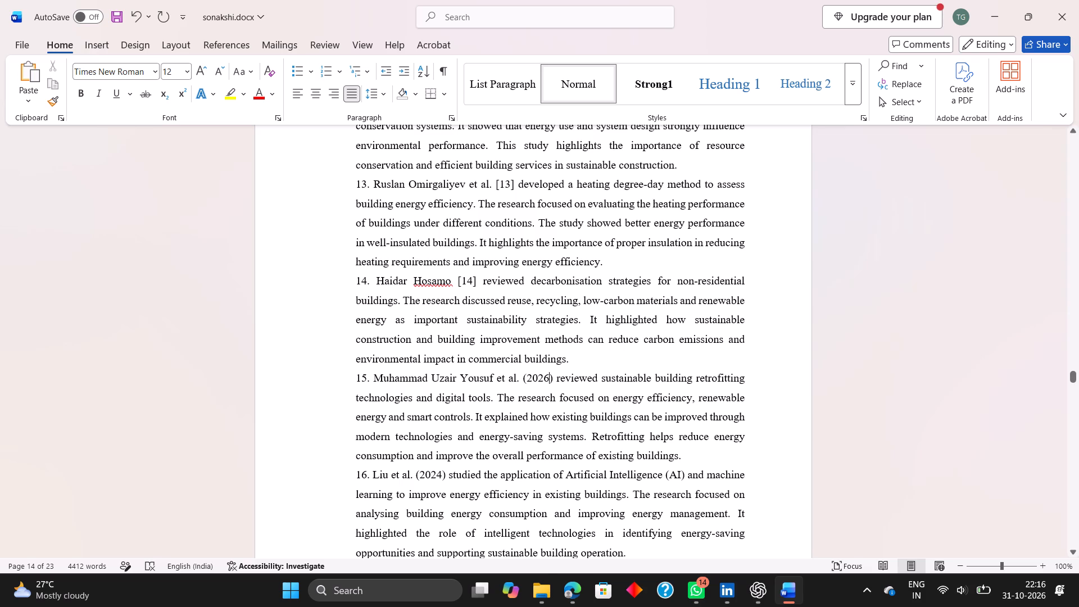
pyautogui.click(553, 377)
pyautogui.press('BackSpace')
pyautogui.press('BackSpace')
pyautogui.press('BackSpace')
pyautogui.press('BackSpace')
pyautogui.press('BackSpace')
pyautogui.press('BackSpace')
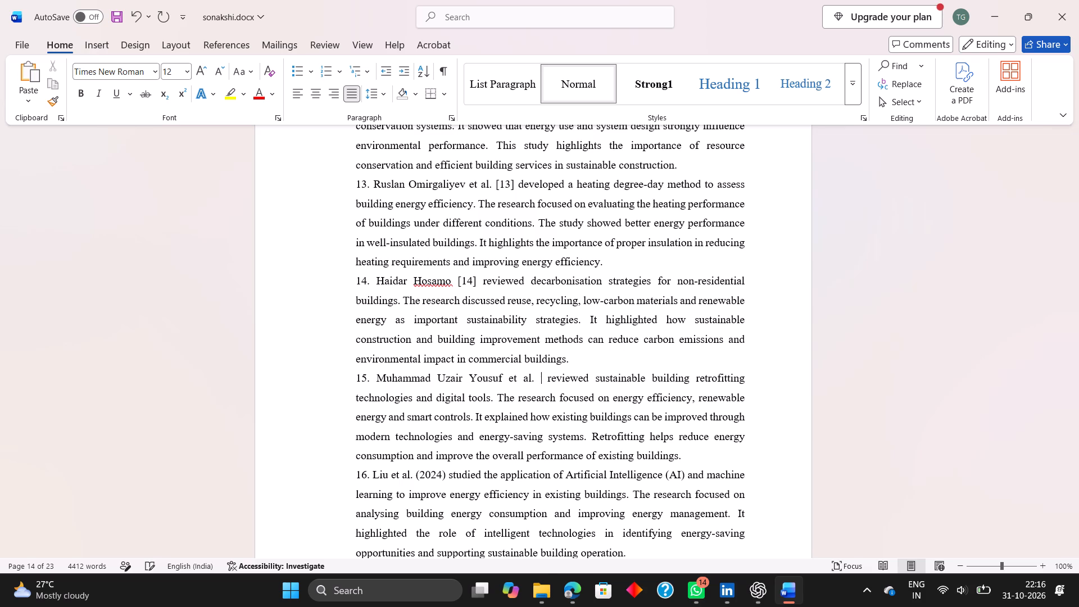
pyautogui.write('[15]')
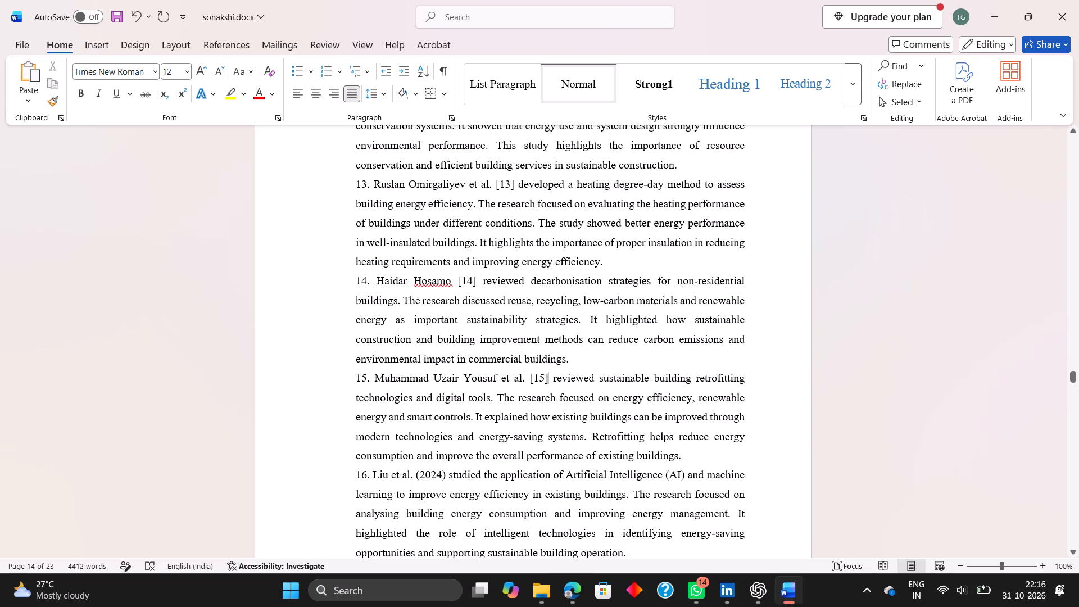
# Replace the bracketed year with citation [16] in the paragraph on Artificial Intelligence and machine learning in existing buildings.
pyautogui.click(443, 476)
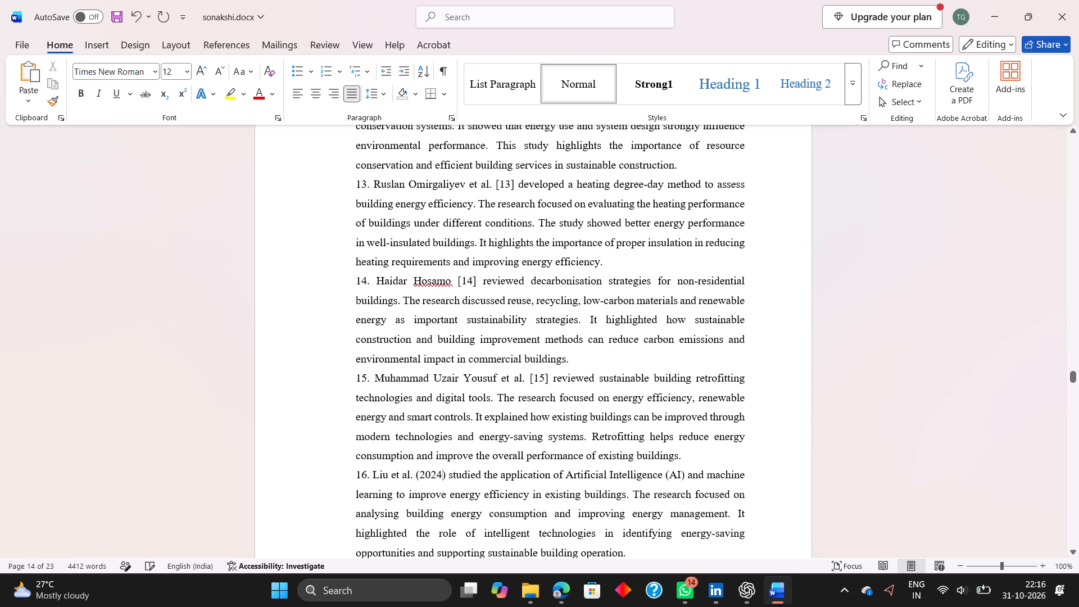
pyautogui.click(444, 472)
pyautogui.press('BackSpace')
pyautogui.press('BackSpace')
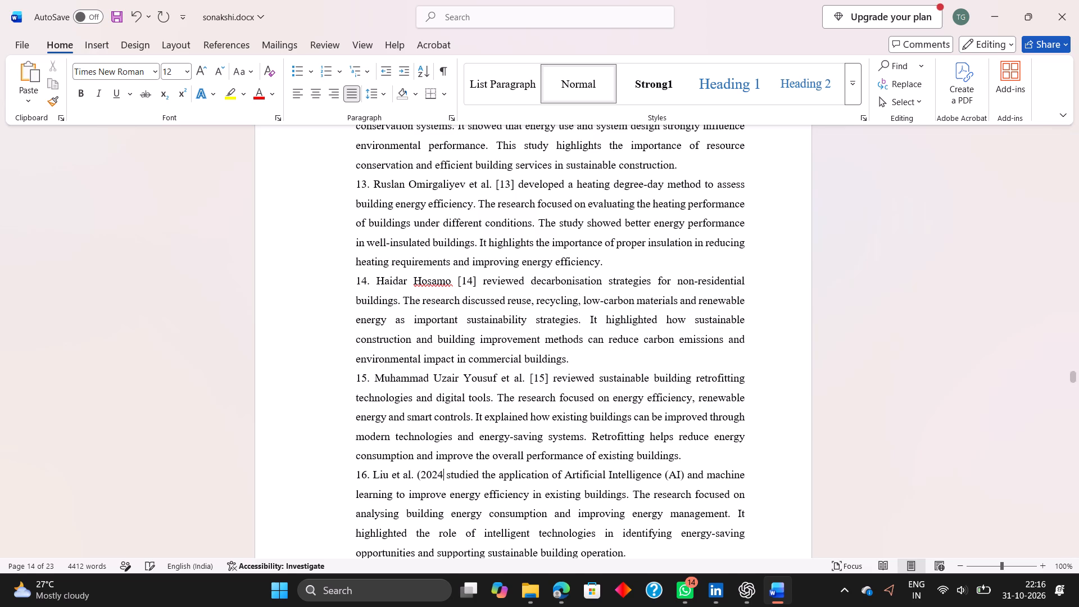
pyautogui.press('BackSpace')
pyautogui.press('BackSpace')
pyautogui.press('BackSpace')
pyautogui.press('BackSpace')
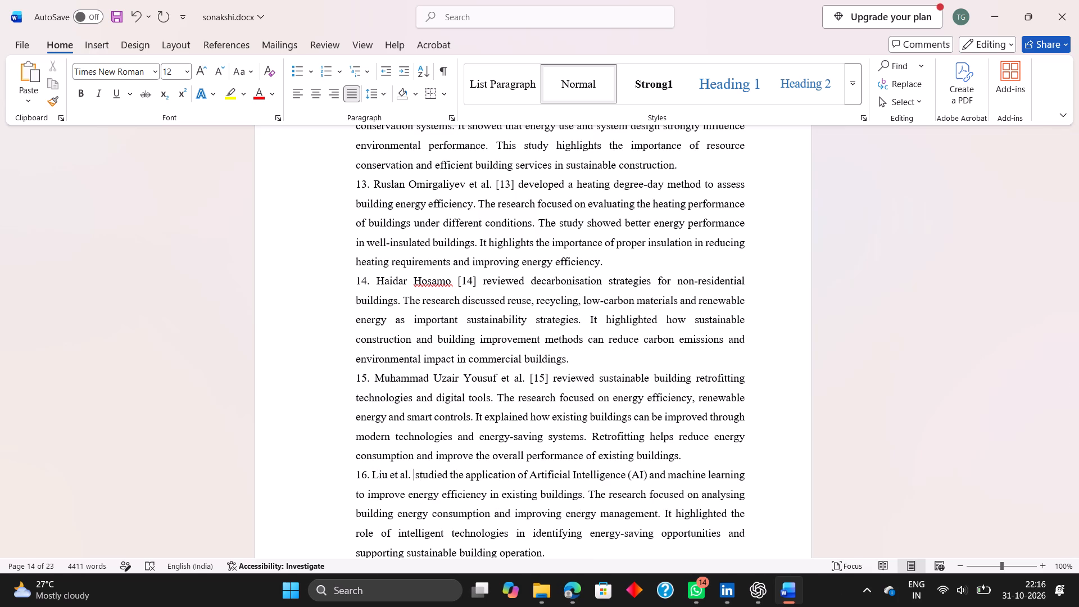
pyautogui.write('[16]')
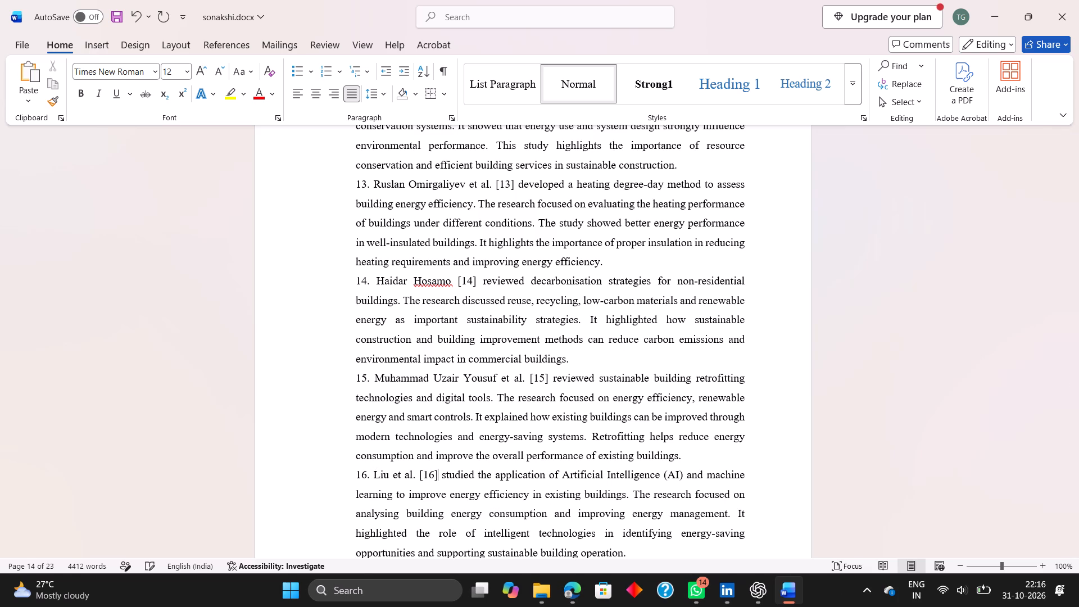
# Replace the bracketed year with citation [17] in the paragraph on Building Information Modelling for energy-efficient renovation.
pyautogui.scroll(-3, 444, 472)
pyautogui.scroll(1, 444, 472)
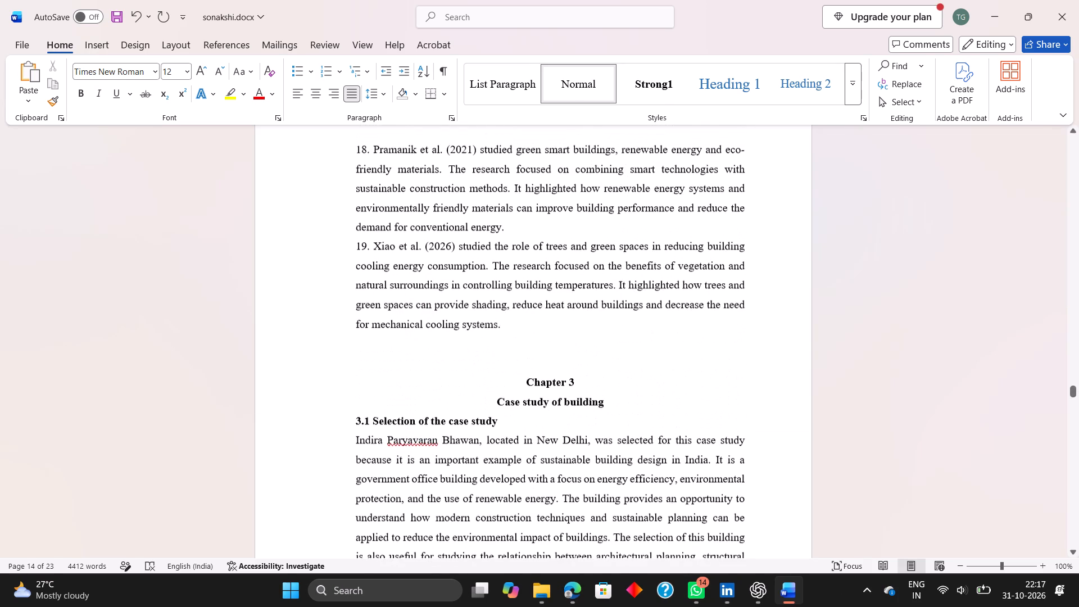
pyautogui.scroll(3, 444, 472)
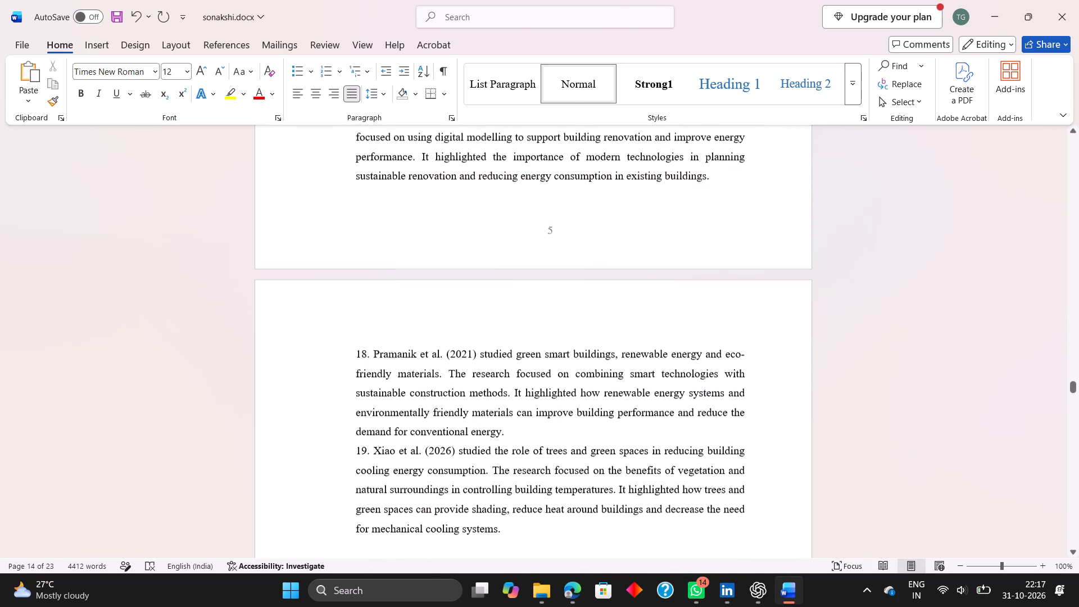
pyautogui.scroll(2, 444, 472)
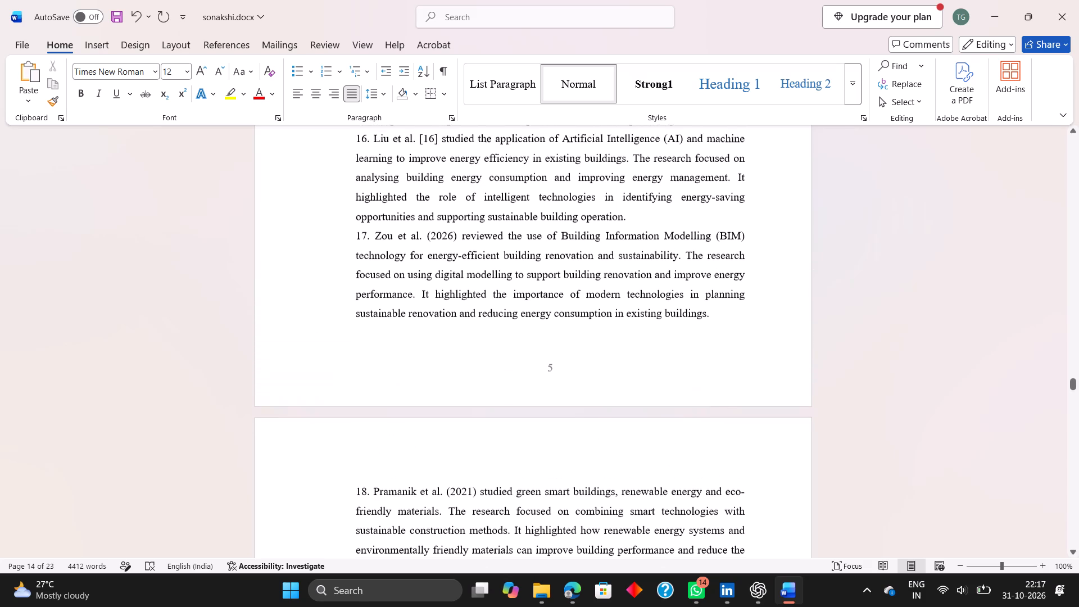
pyautogui.scroll(1, 444, 472)
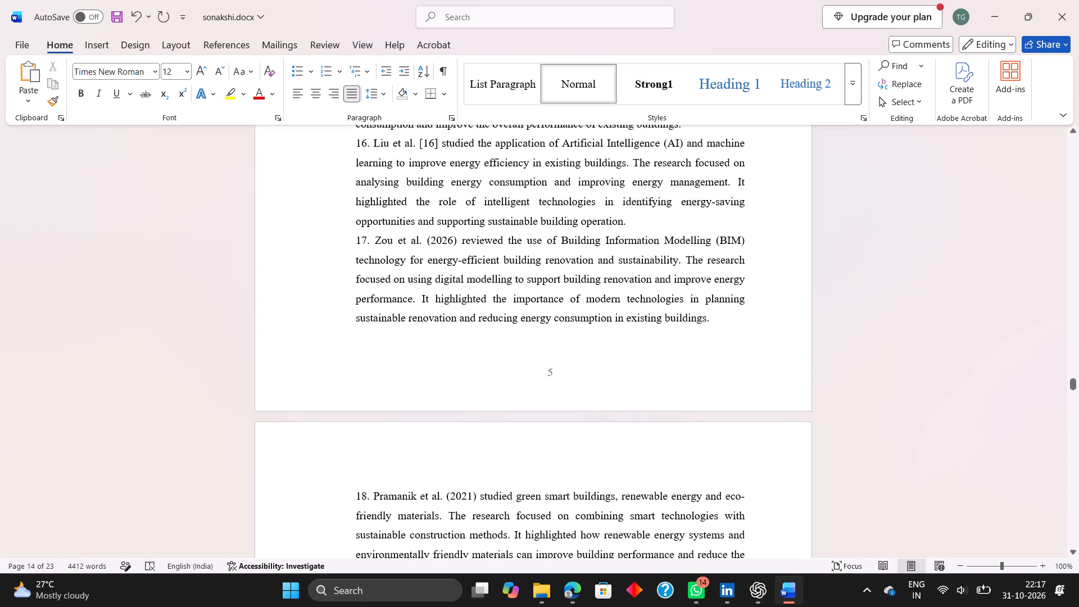
pyautogui.click(457, 239)
pyautogui.press('BackSpace')
pyautogui.press('BackSpace')
pyautogui.press('BackSpace')
pyautogui.press('BackSpace')
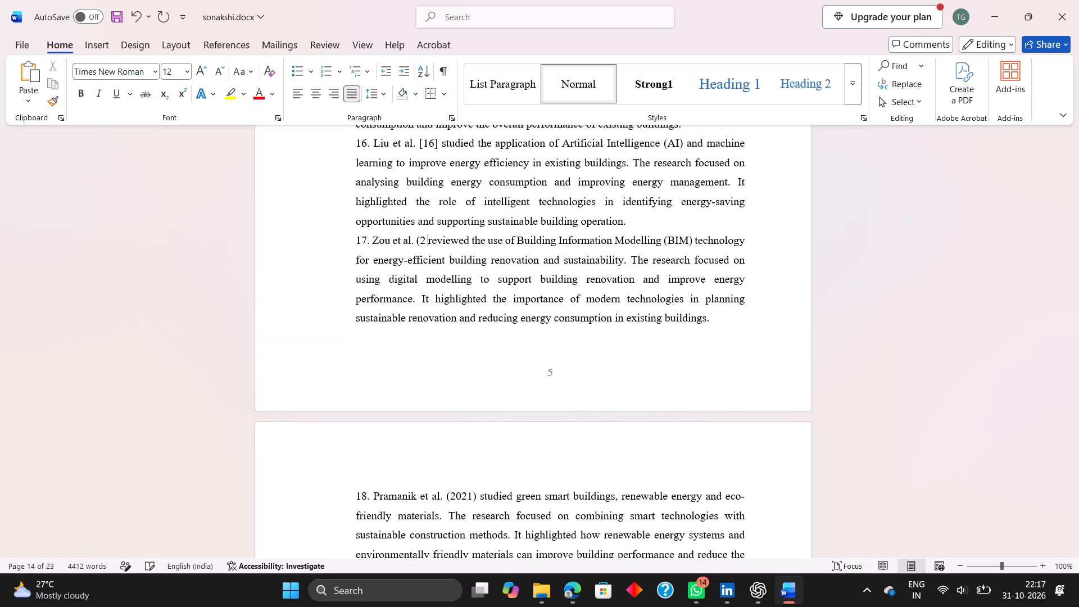
pyautogui.press('BackSpace')
pyautogui.press('BackSpace')
pyautogui.write("[17'")
pyautogui.press('BackSpace')
pyautogui.press(']')
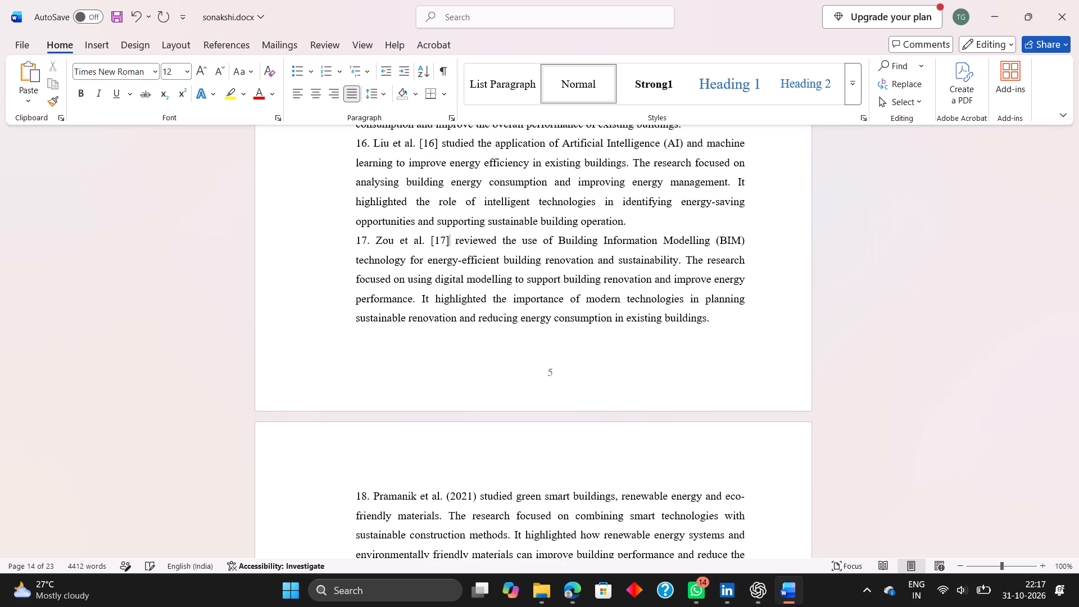
# Replace the bracketed year with citation [18] in the paragraph on green smart buildings and eco-friendly materials.
pyautogui.click(477, 496)
pyautogui.press('BackSpace')
pyautogui.press('BackSpace')
pyautogui.press('BackSpace')
pyautogui.press('BackSpace')
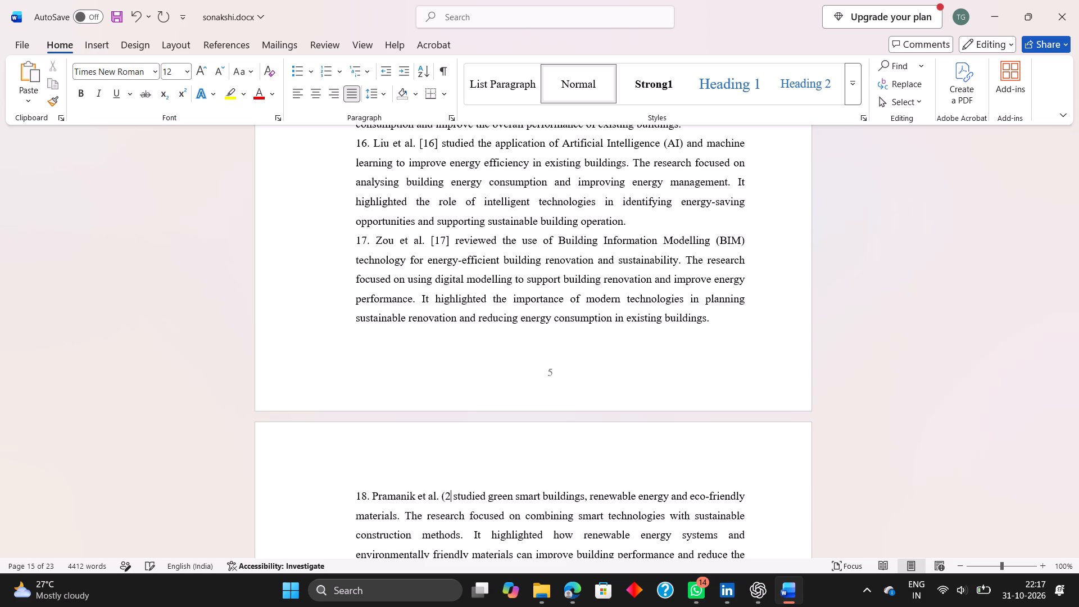
pyautogui.press('BackSpace')
pyautogui.press('BackSpace')
pyautogui.write('[18')
pyautogui.press(']')
# Replace the bracketed year with citation [19] in the paragraph on trees and green spaces reducing cooling energy consumption.
pyautogui.scroll(-3, 477, 496)
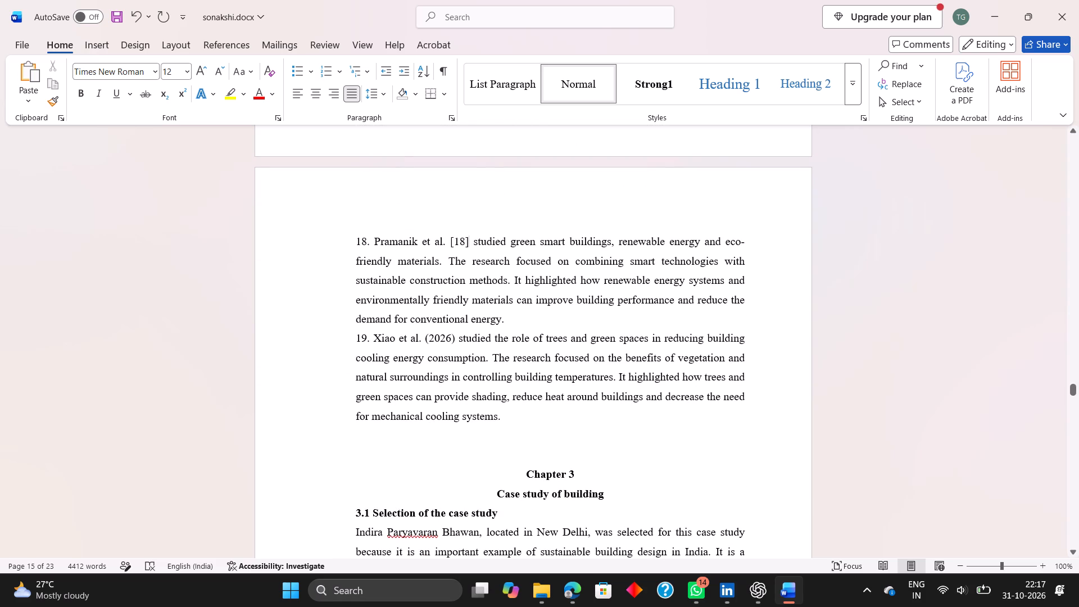
pyautogui.click(454, 334)
pyautogui.press('BackSpace')
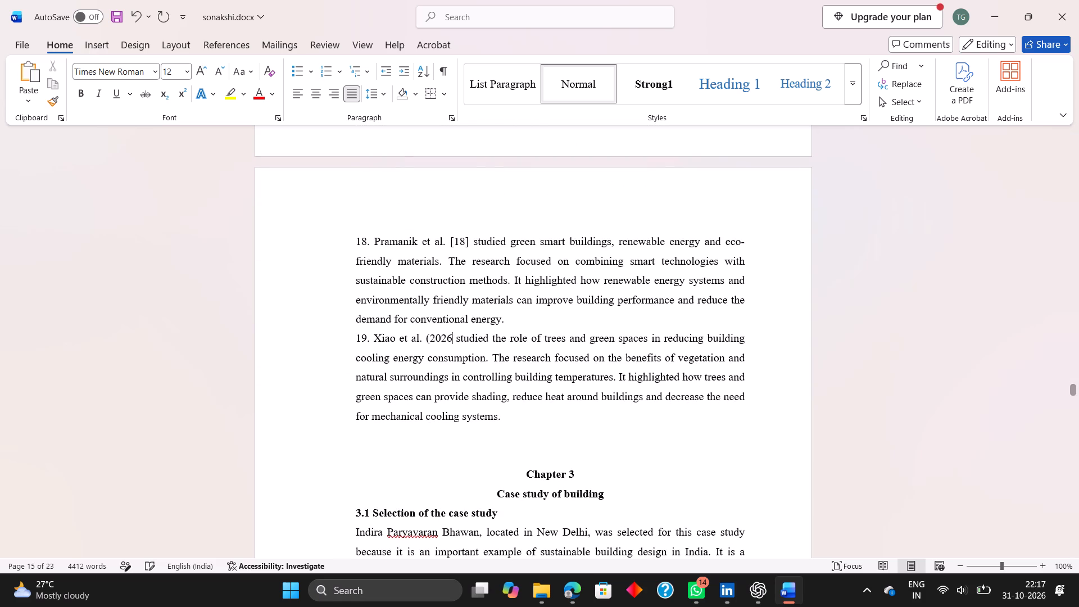
pyautogui.press('BackSpace')
pyautogui.press('BackSpace')
pyautogui.press('BackSpace')
pyautogui.press('BackSpace')
pyautogui.press('BackSpace')
pyautogui.write('[19]')
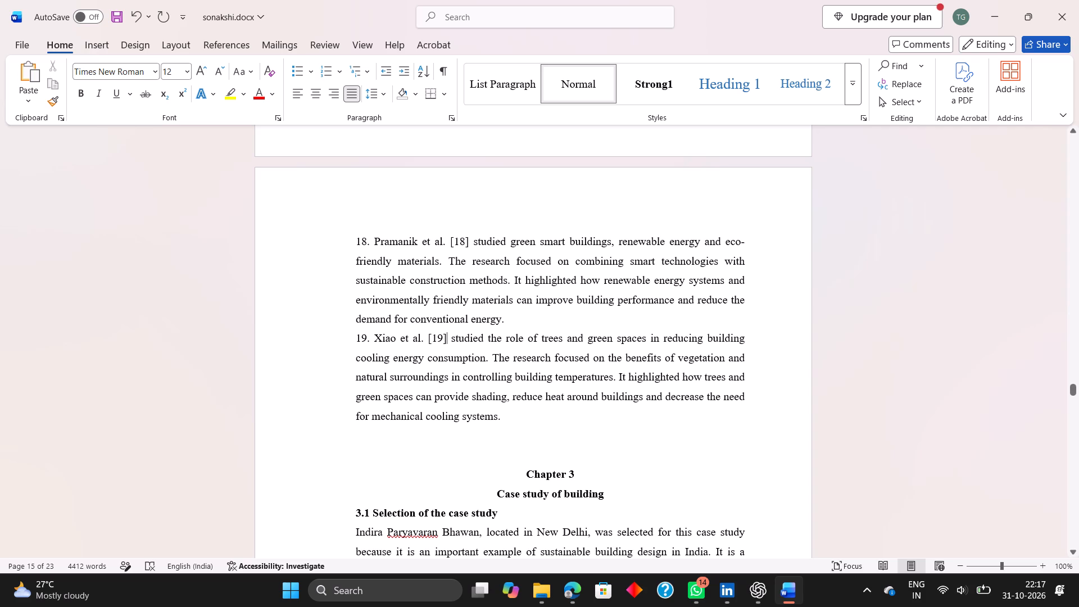
# Remove the leading list numbers 19. and 18. from the paragraphs cited as [19] and [18].
pyautogui.click(370, 336)
pyautogui.press('BackSpace')
pyautogui.press('BackSpace')
pyautogui.press('BackSpace')
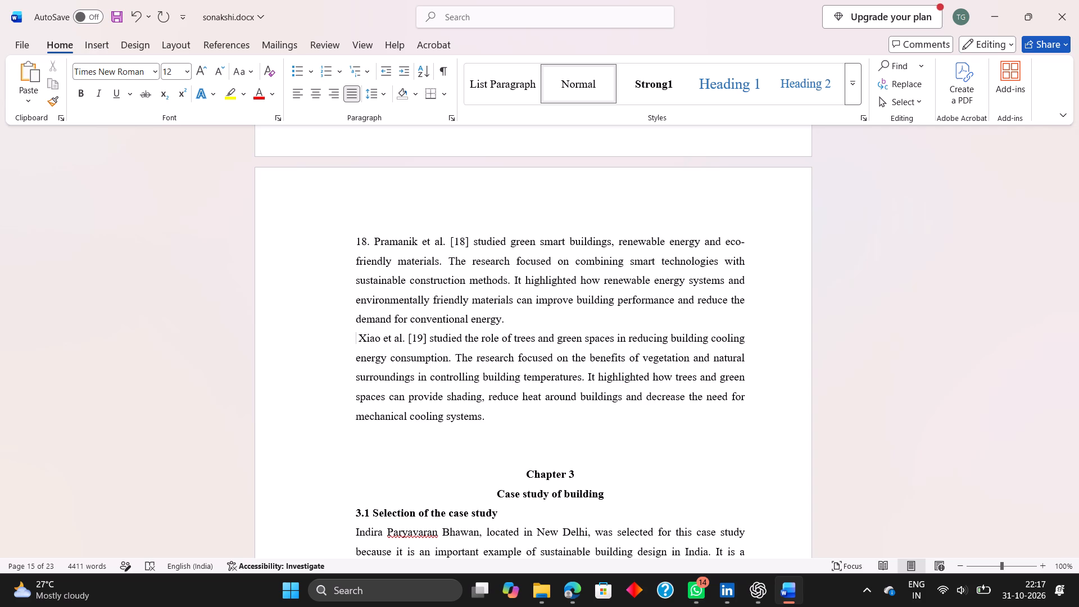
pyautogui.click(375, 239)
pyautogui.press('BackSpace')
pyautogui.press('BackSpace')
pyautogui.press('BackSpace')
pyautogui.press('BackSpace')
# Remove the leading list numbers 14. and 15. from the paragraphs cited as [14] and [15].
pyautogui.scroll(2, 375, 239)
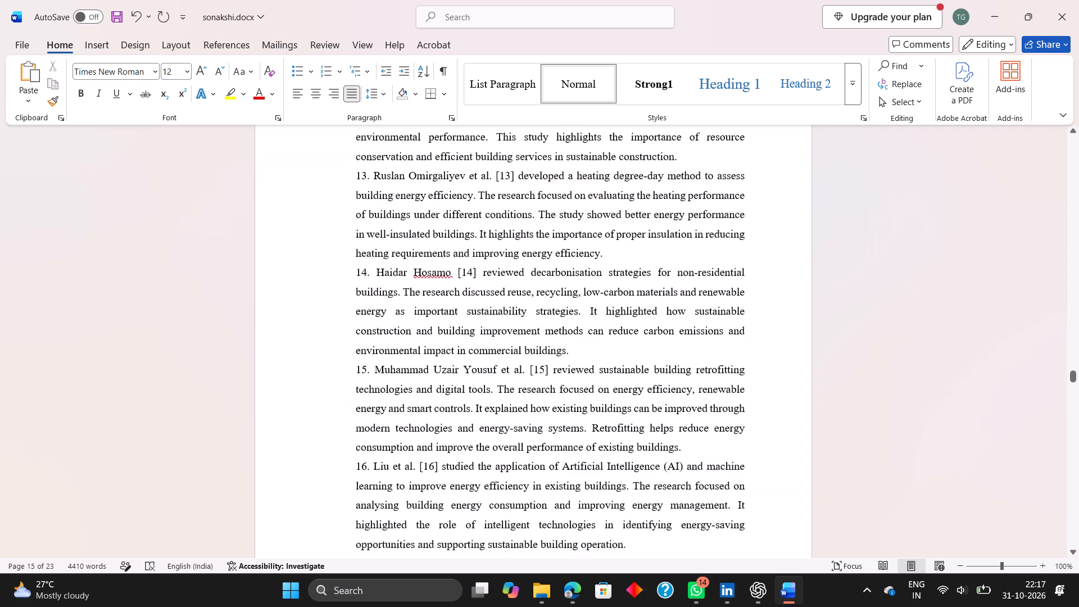
pyautogui.scroll(2, 375, 239)
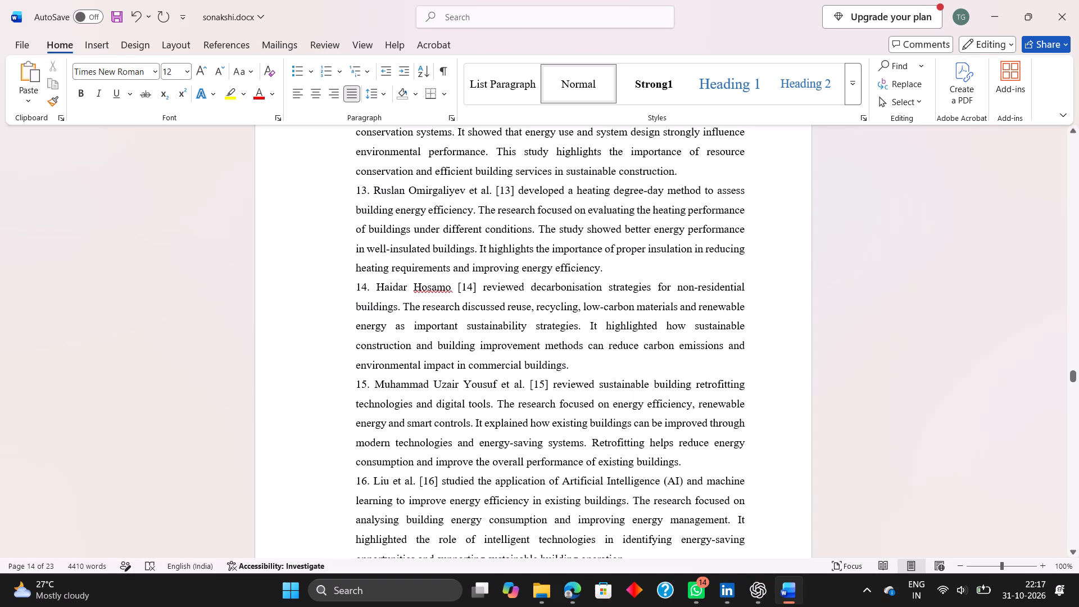
pyautogui.click(377, 285)
pyautogui.press('BackSpace')
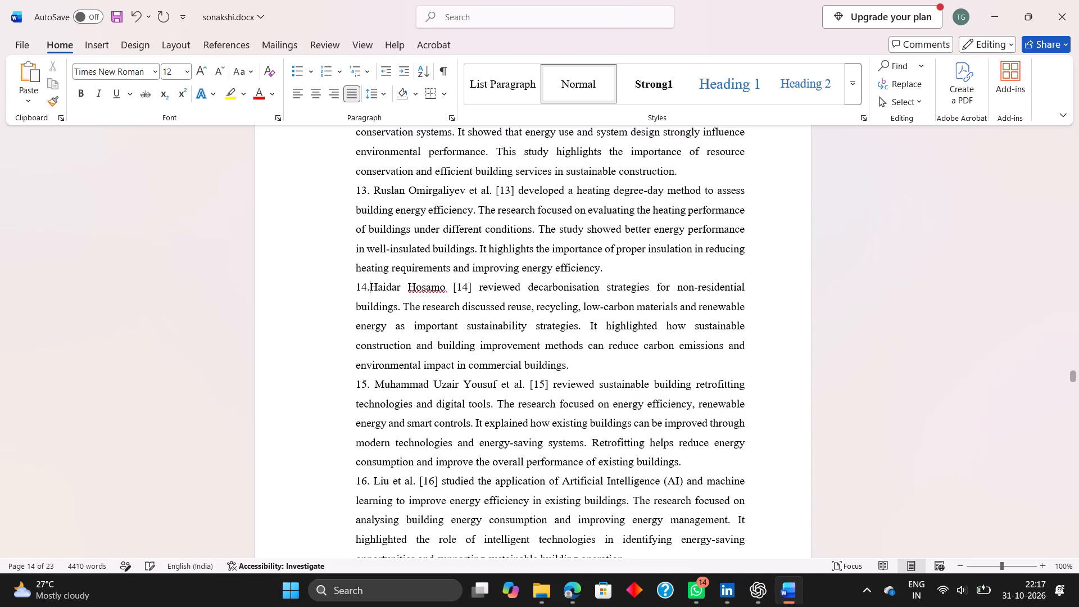
pyautogui.press('BackSpace')
pyautogui.press('BackSpace')
pyautogui.press('BackSpace')
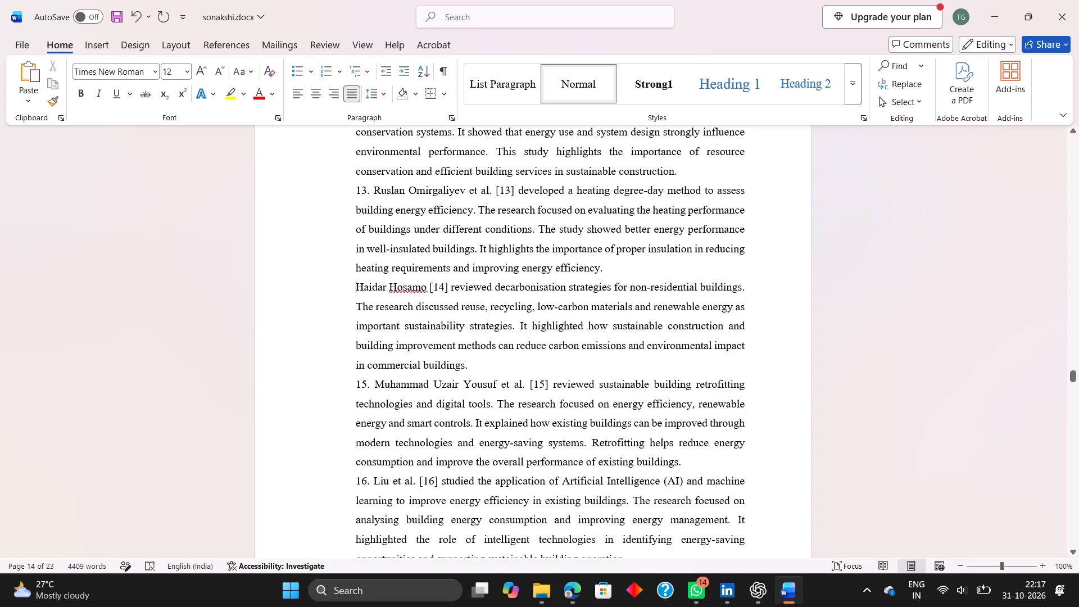
pyautogui.click(373, 379)
pyautogui.press('\\')
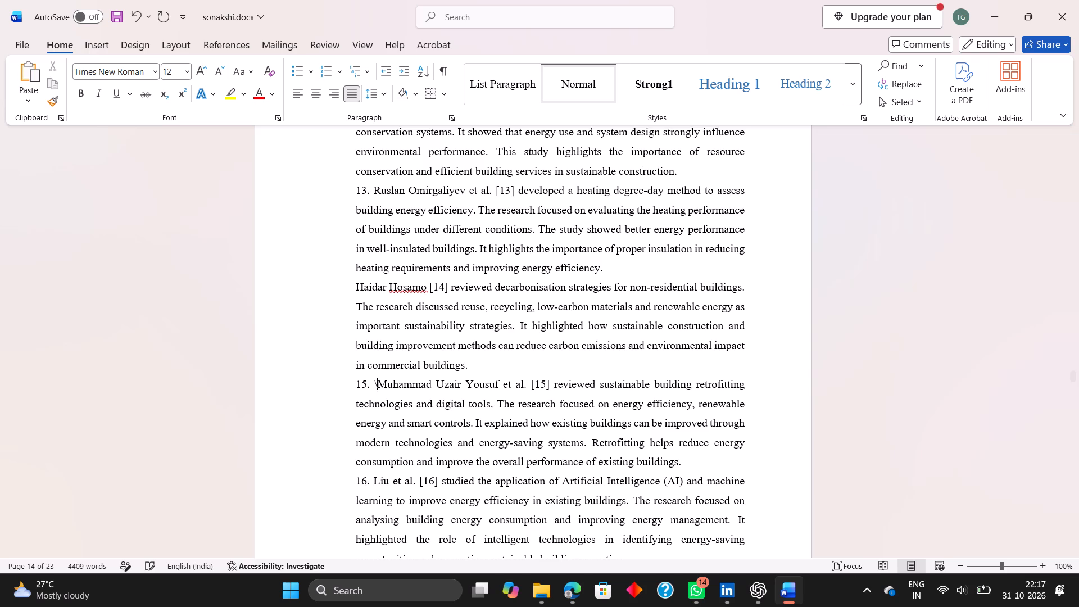
pyautogui.press('BackSpace')
pyautogui.press('BackSpace')
pyautogui.press('BackSpace')
pyautogui.press('BackSpace')
pyautogui.press('BackSpace')
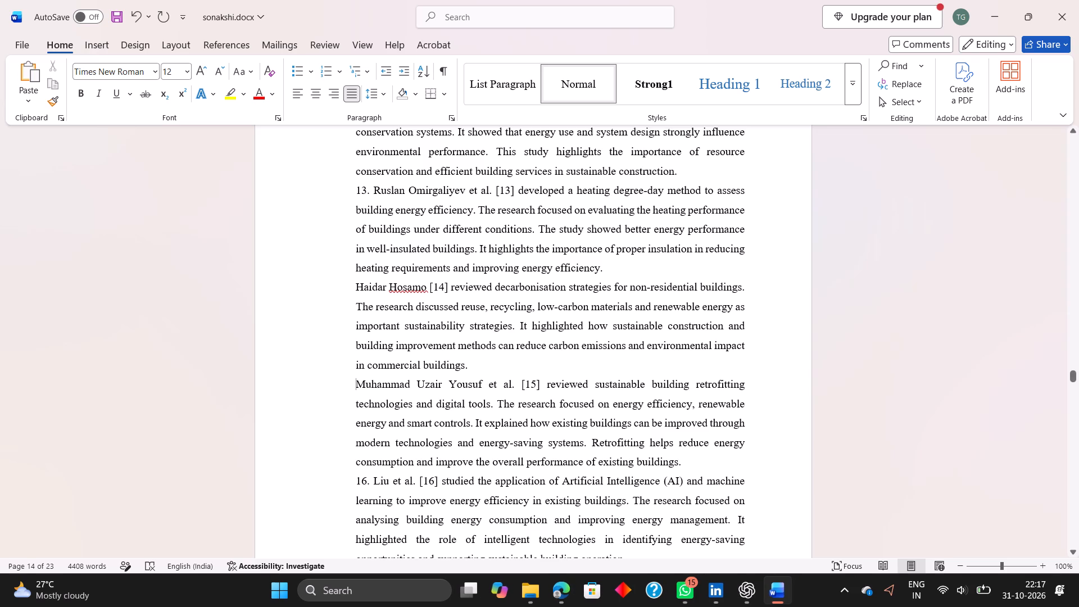
# Remove the leading list numbers 16. and 17. from the paragraphs cited as [16] and [17].
pyautogui.click(371, 477)
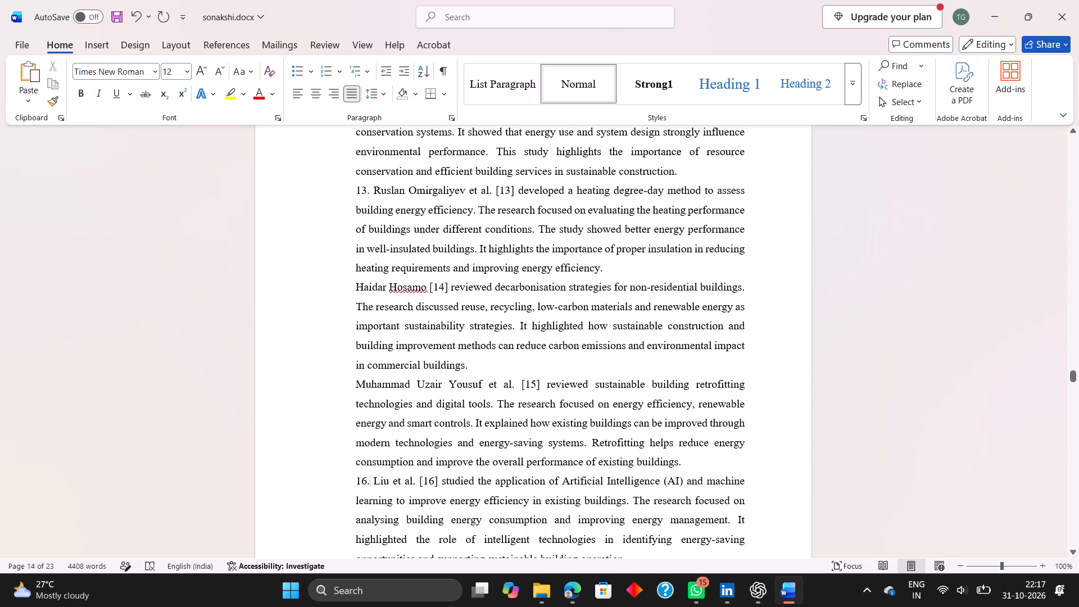
pyautogui.press('BackSpace')
pyautogui.press('BackSpace')
pyautogui.press('BackSpace')
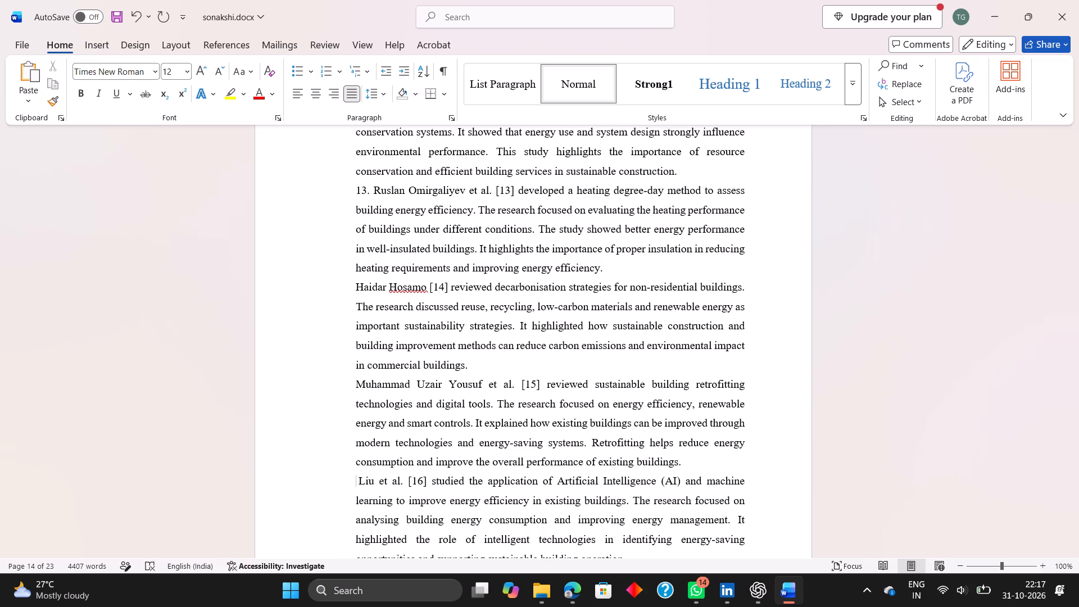
pyautogui.scroll(-2, 371, 477)
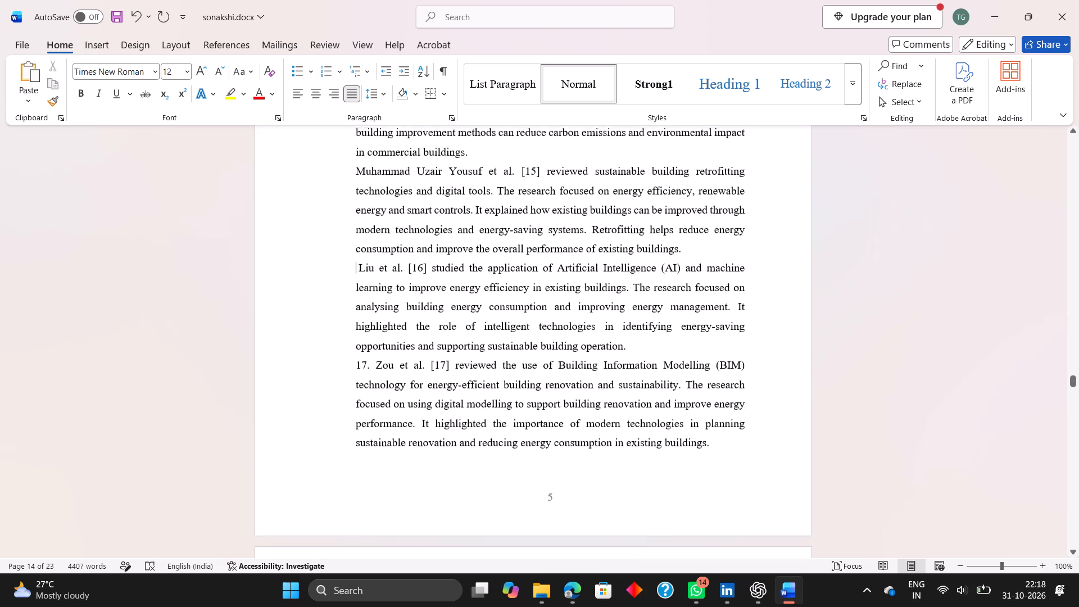
pyautogui.click(373, 365)
pyautogui.press('BackSpace')
pyautogui.press('BackSpace')
pyautogui.press('BackSpace')
pyautogui.press('BackSpace')
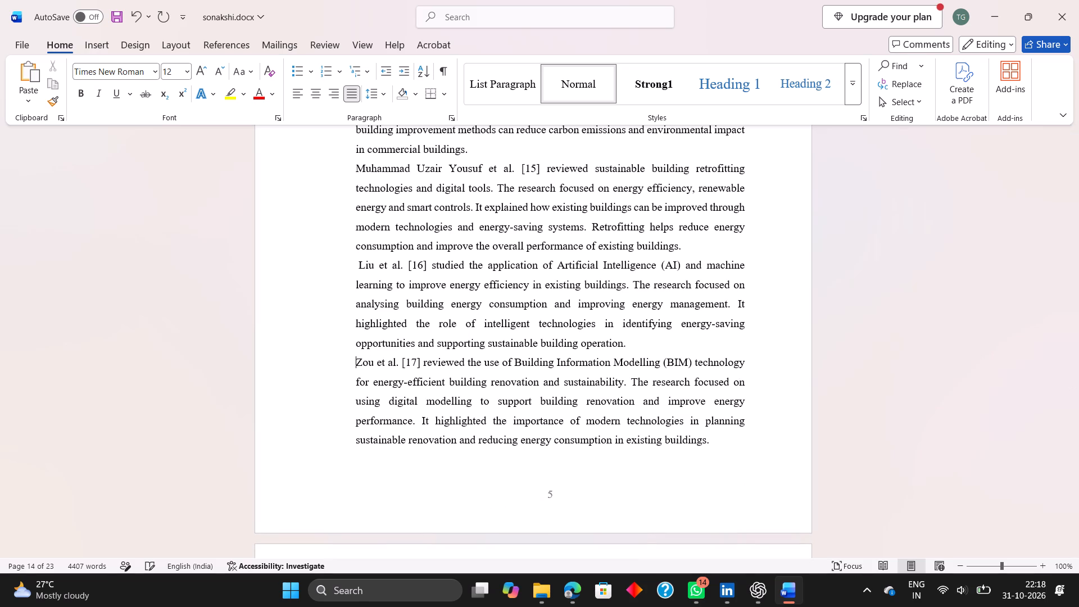
# Remove the leading list number 13. from the paragraph cited as [13] on the heating degree-day method.
pyautogui.scroll(-1, 373, 365)
pyautogui.scroll(2, 373, 365)
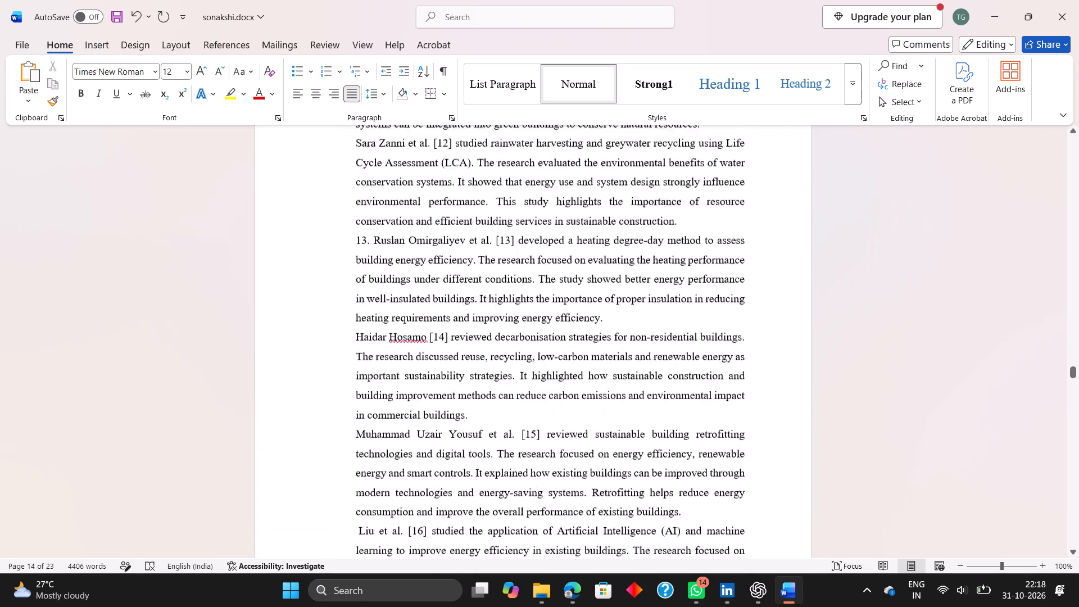
pyautogui.scroll(1, 373, 365)
pyautogui.scroll(-1, 373, 365)
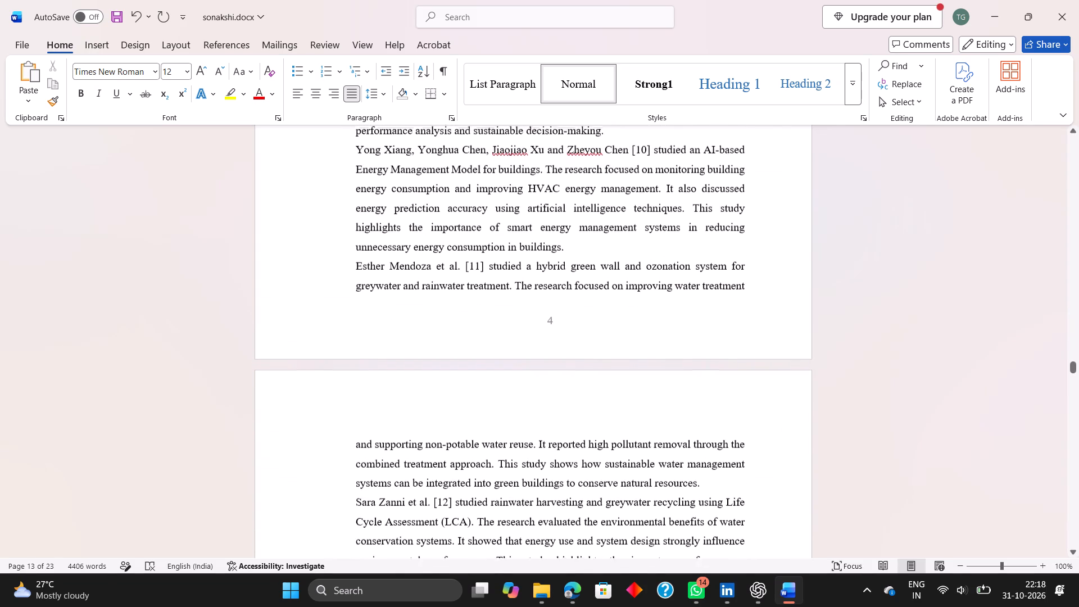
pyautogui.scroll(-1, 373, 365)
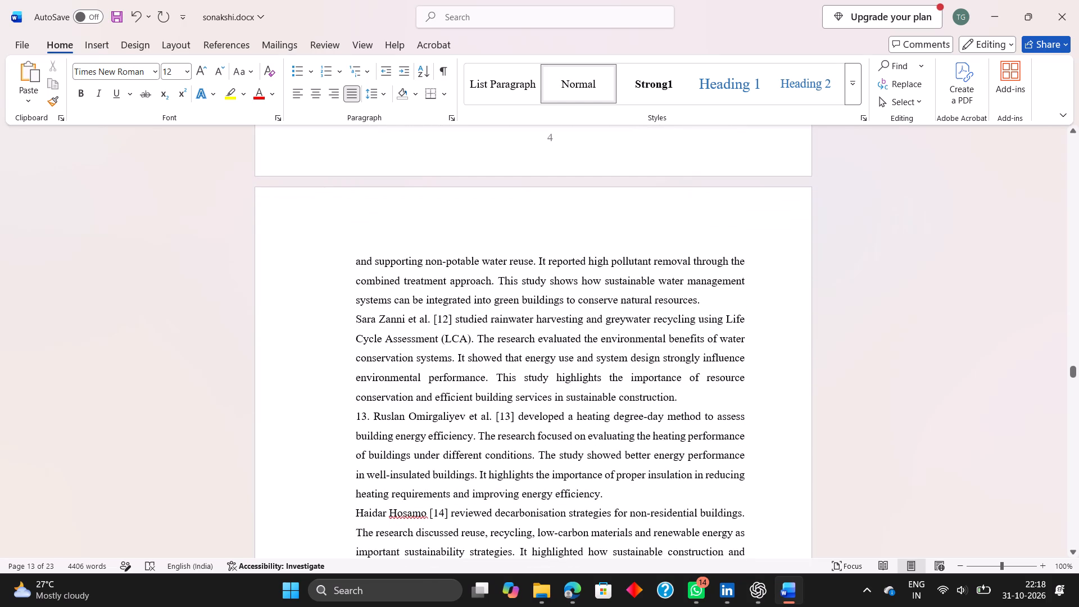
pyautogui.click(370, 416)
pyautogui.press('BackSpace')
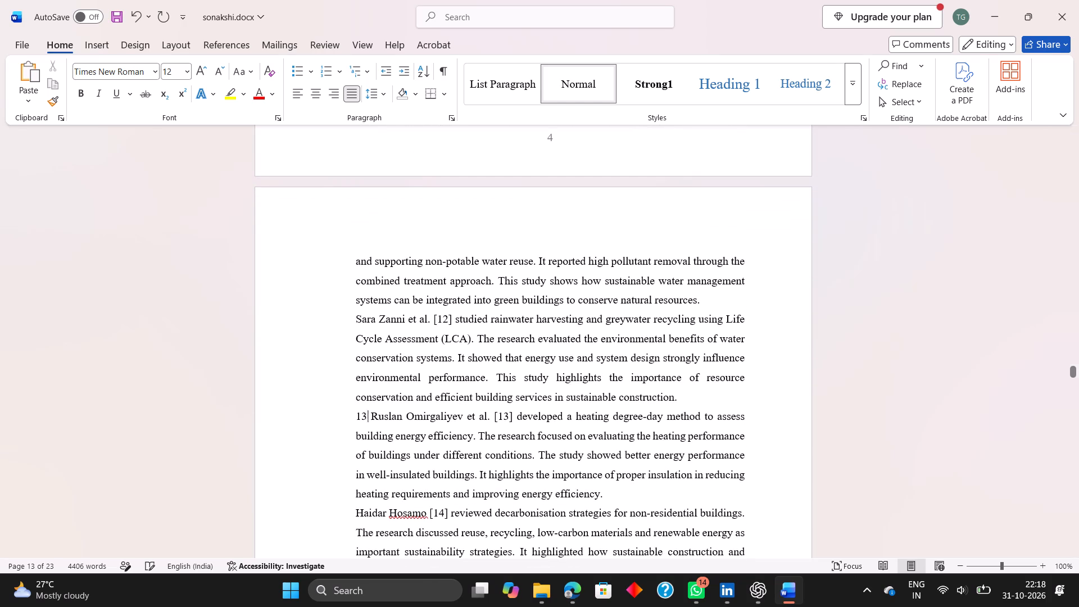
pyautogui.press('BackSpace')
pyautogui.press('BackSpace')
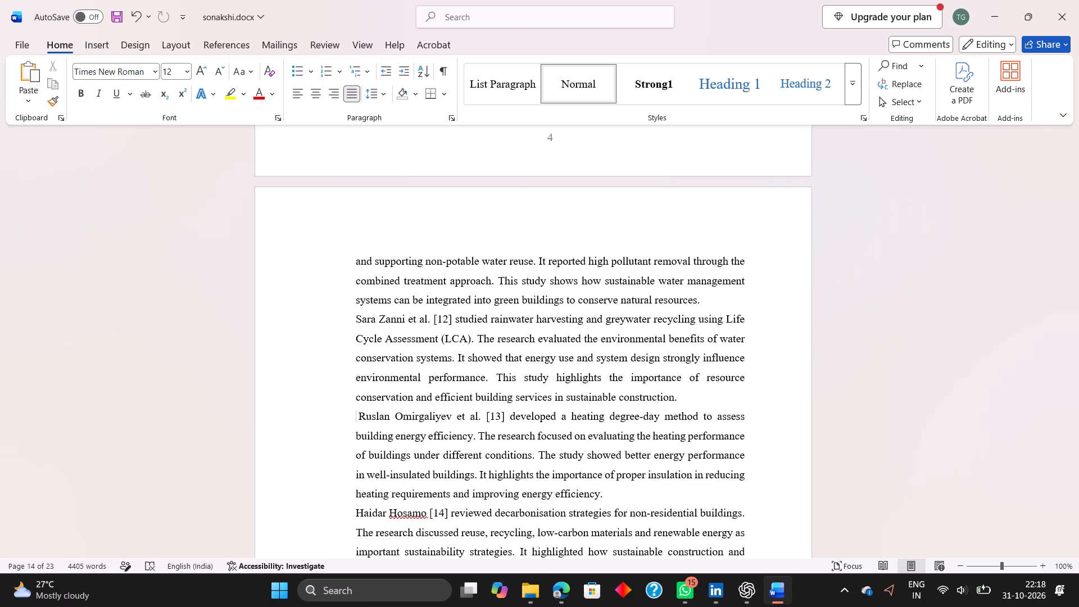
# Review the 2.2 Review of research paragraphs from citation [1] onward for citation numbering and leftover list numbers.
pyautogui.scroll(7, 370, 416)
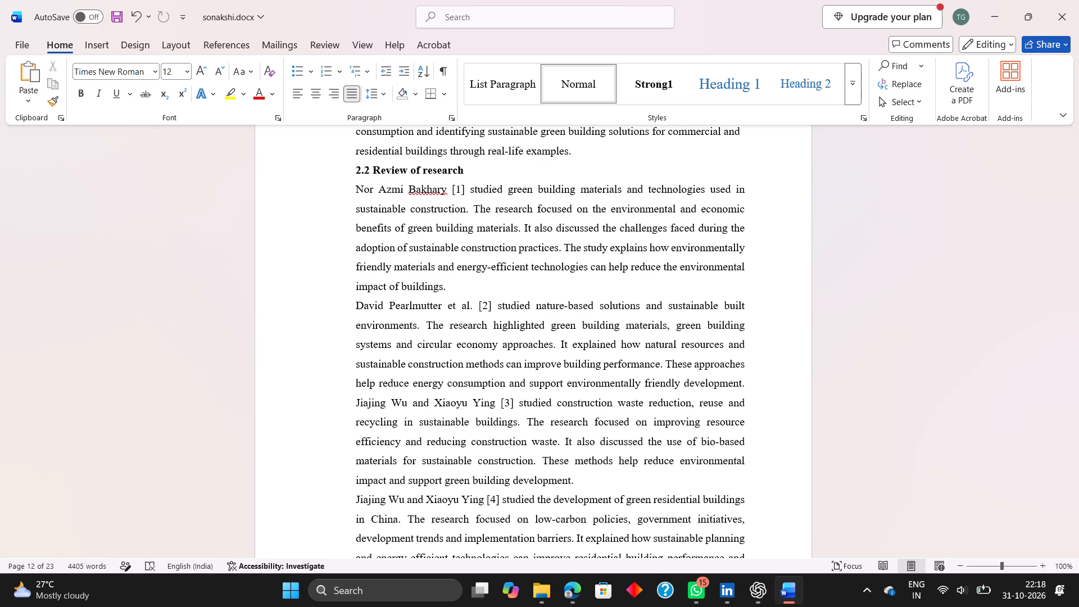
pyautogui.scroll(-1, 370, 416)
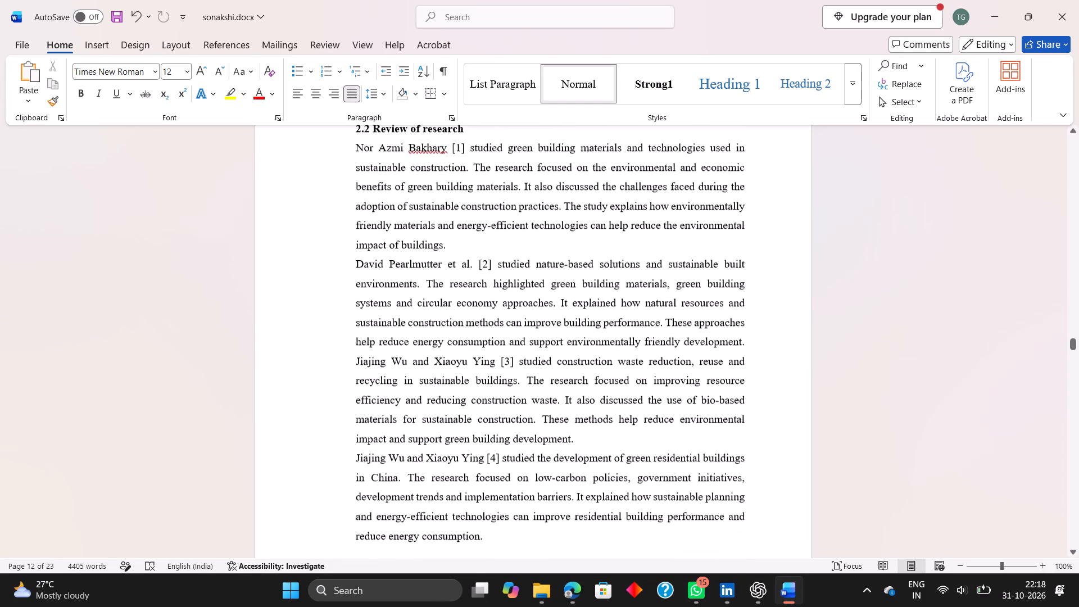
pyautogui.scroll(-2, 370, 416)
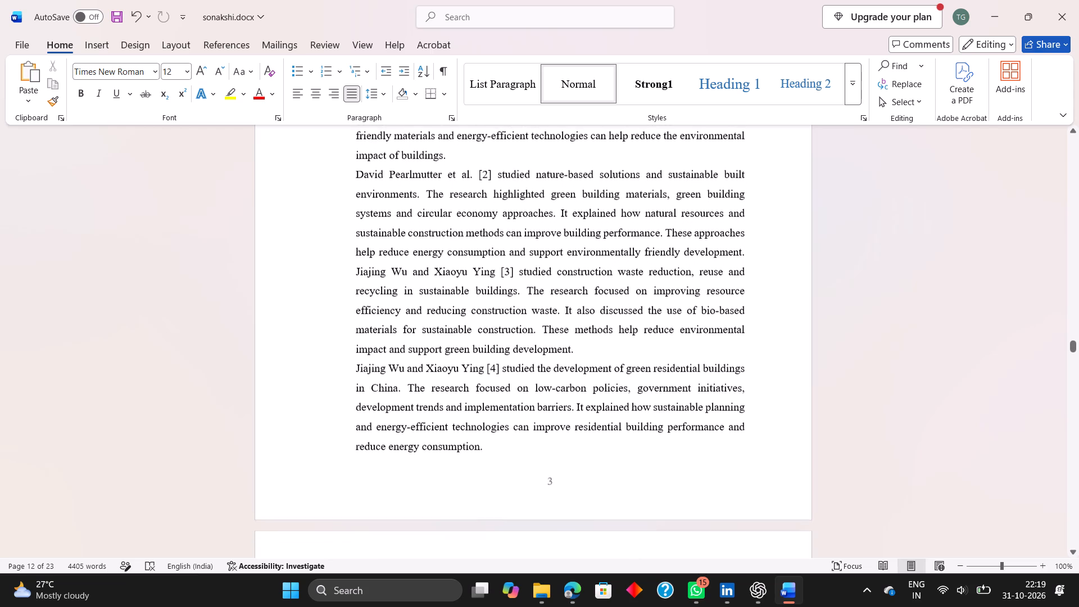
pyautogui.scroll(-2, 370, 419)
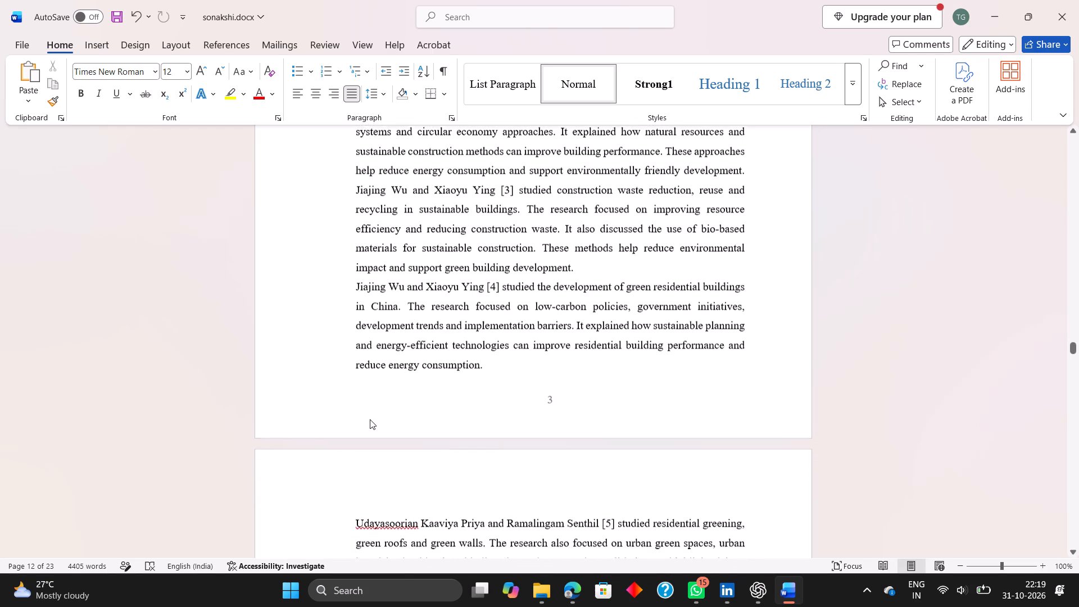
pyautogui.scroll(-2, 370, 419)
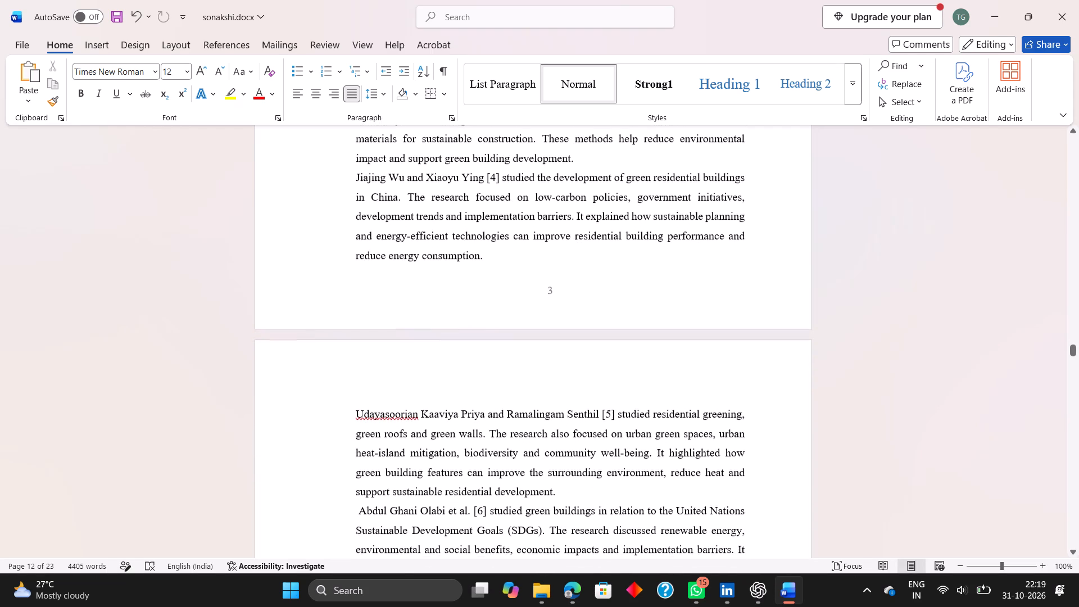
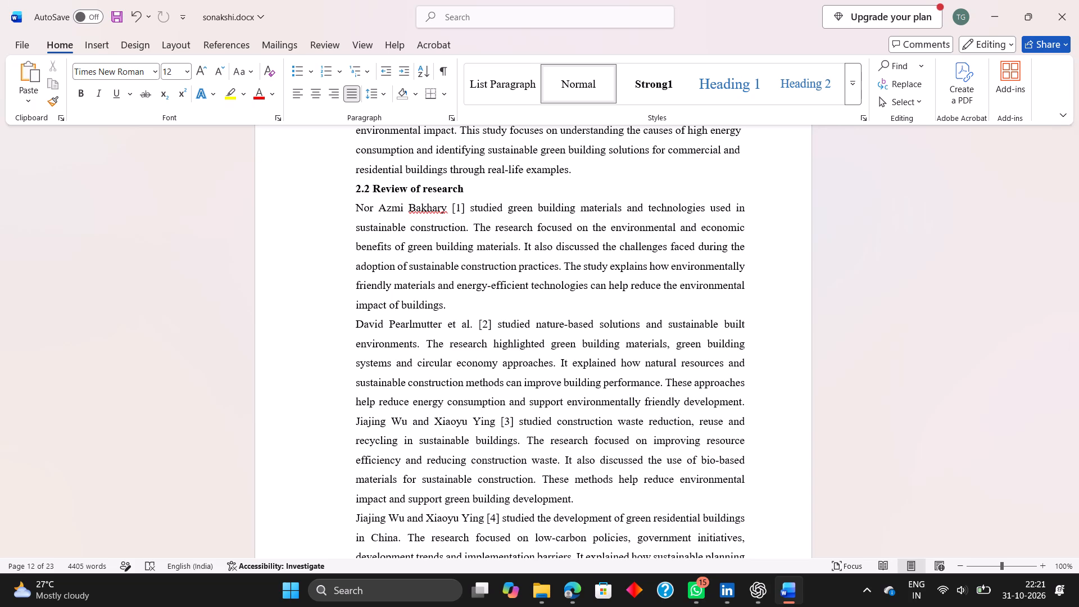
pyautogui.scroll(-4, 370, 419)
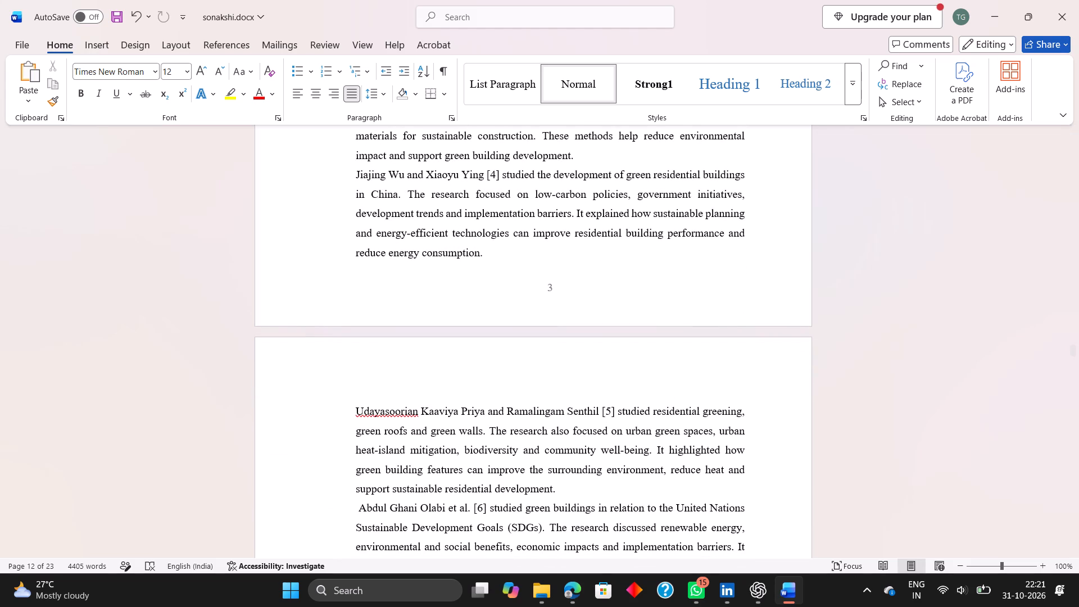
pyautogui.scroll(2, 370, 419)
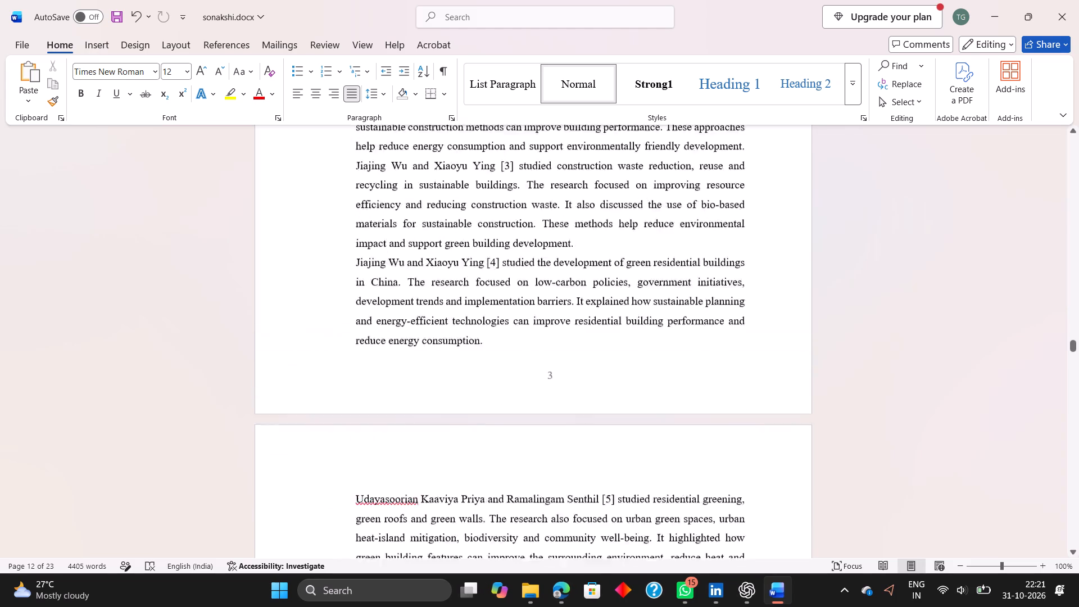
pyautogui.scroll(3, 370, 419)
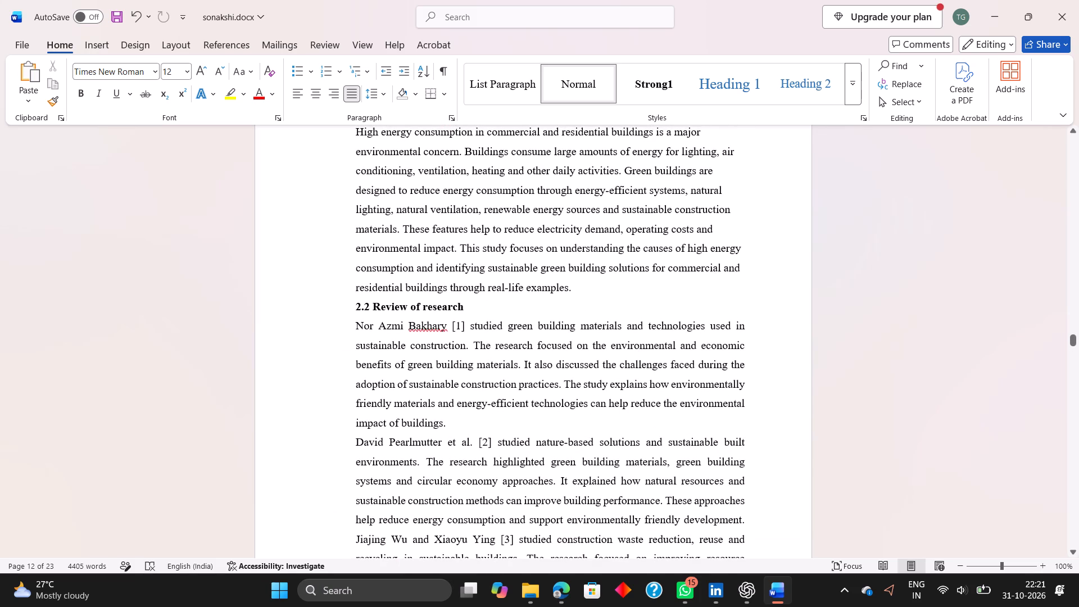
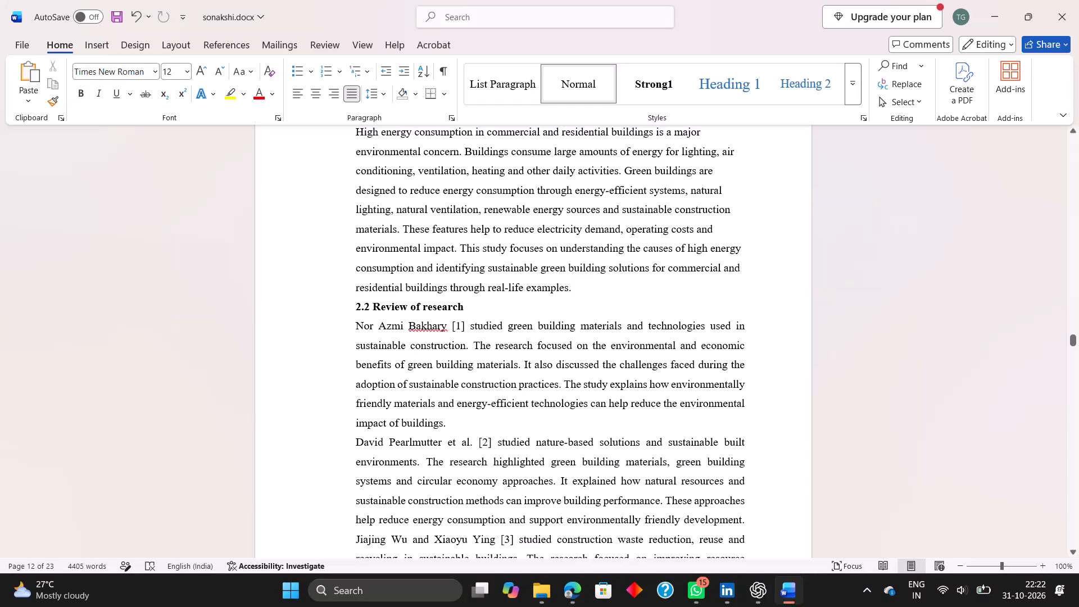
# Shorten the author of citation [1] to the surname Bakhary by deleting the given names before it.
pyautogui.click(407, 325)
pyautogui.press('BackSpace')
pyautogui.press('BackSpace')
pyautogui.press('BackSpace')
pyautogui.press('BackSpace')
pyautogui.press('BackSpace')
pyautogui.press('BackSpace')
pyautogui.press('BackSpace')
pyautogui.press('BackSpace')
pyautogui.press('BackSpace')
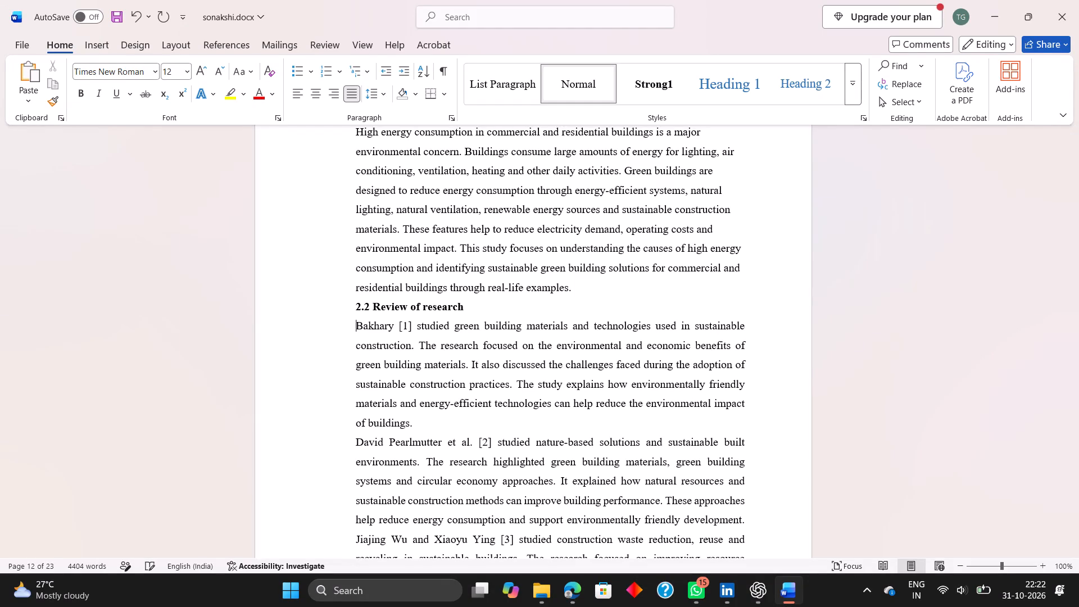
# Delete the first author's given name in citation [2] so the paragraph begins with "Pearlmutter et al.".
pyautogui.scroll(-1, 407, 325)
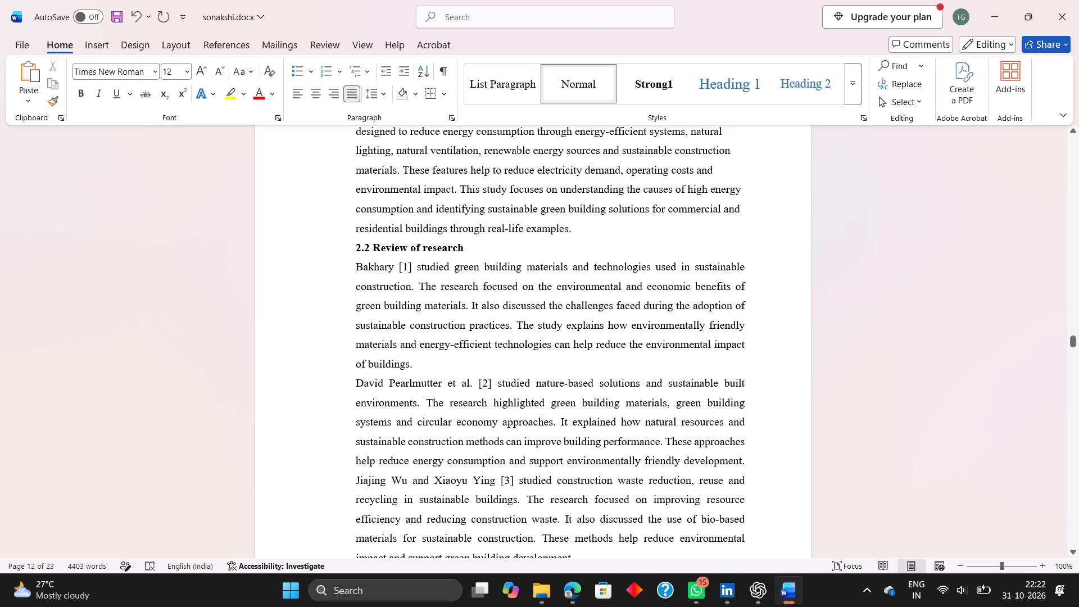
pyautogui.click(389, 380)
pyautogui.press('BackSpace')
pyautogui.press('BackSpace')
pyautogui.press('BackSpace')
pyautogui.press('BackSpace')
pyautogui.press('BackSpace')
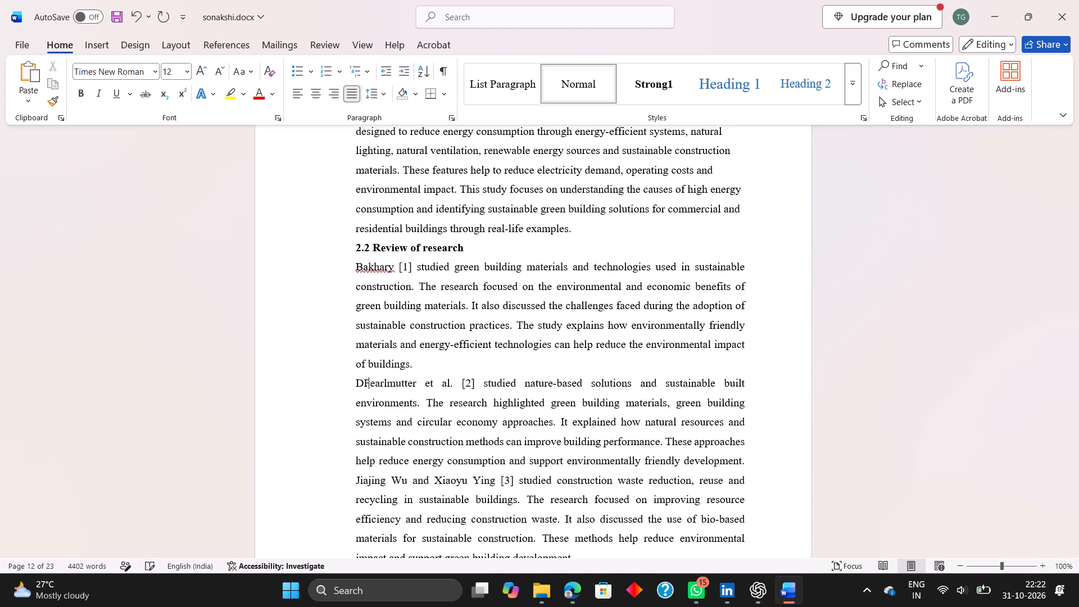
pyautogui.press('BackSpace')
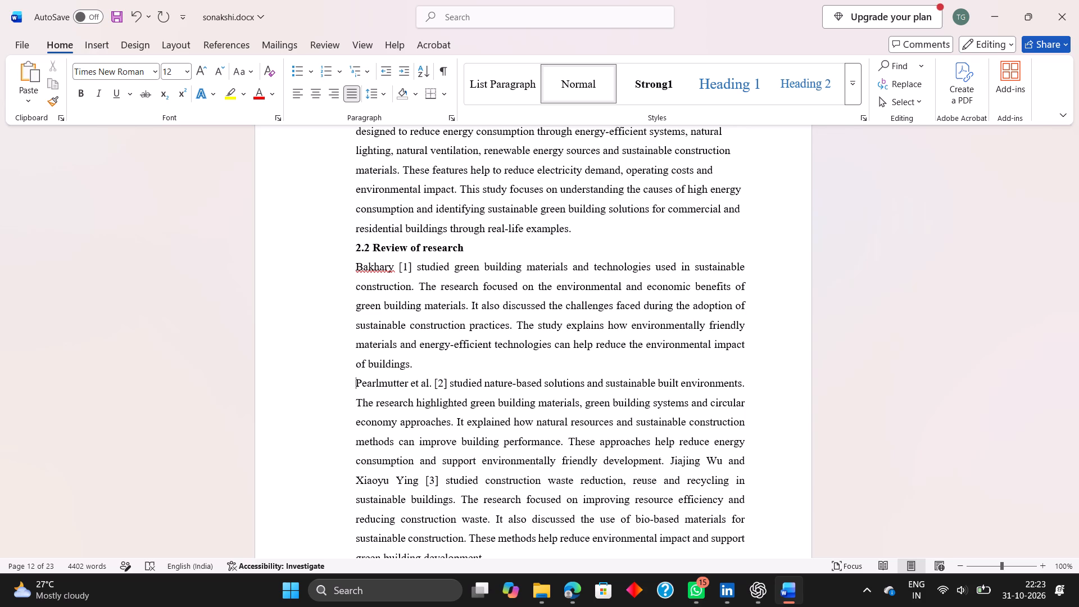
# Remove the second author's given name in citation [4], keeping "Wu and Ying" as the joined surnames.
pyautogui.scroll(-2, 389, 380)
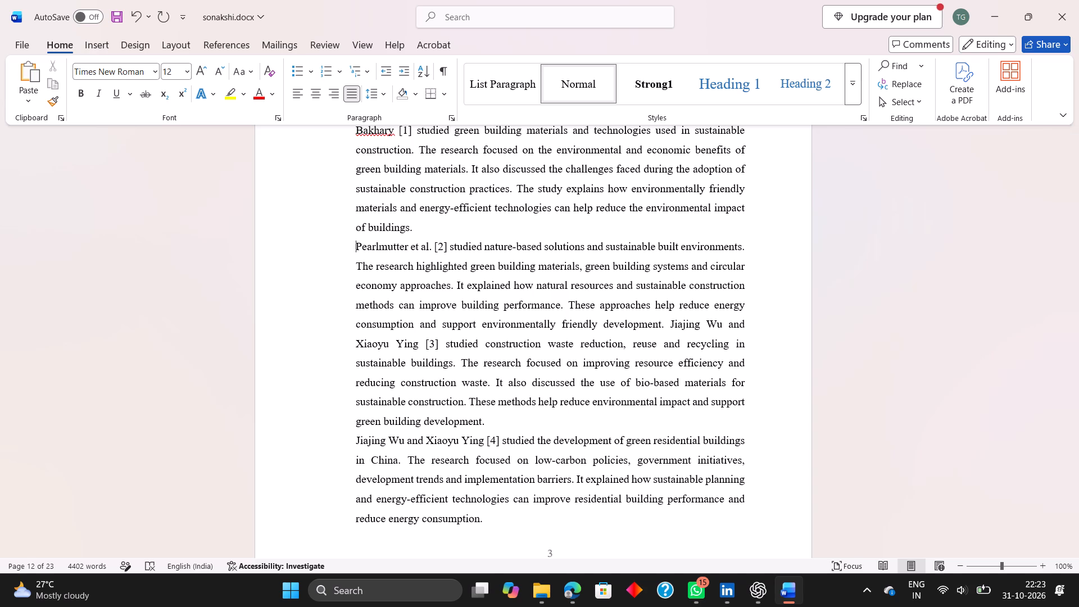
pyautogui.scroll(-2, 430, 326)
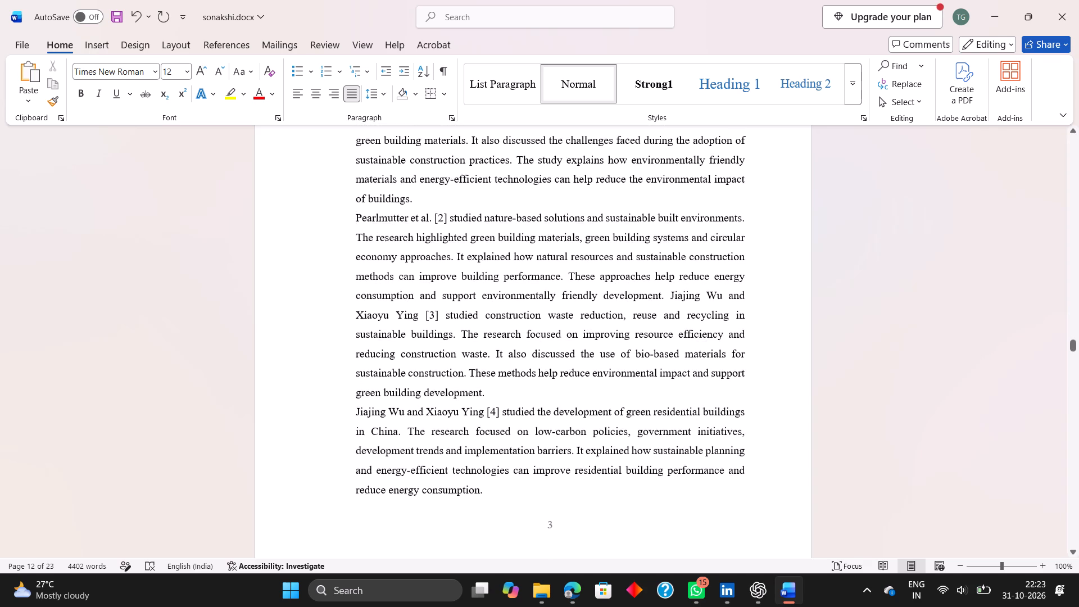
pyautogui.scroll(-1, 430, 326)
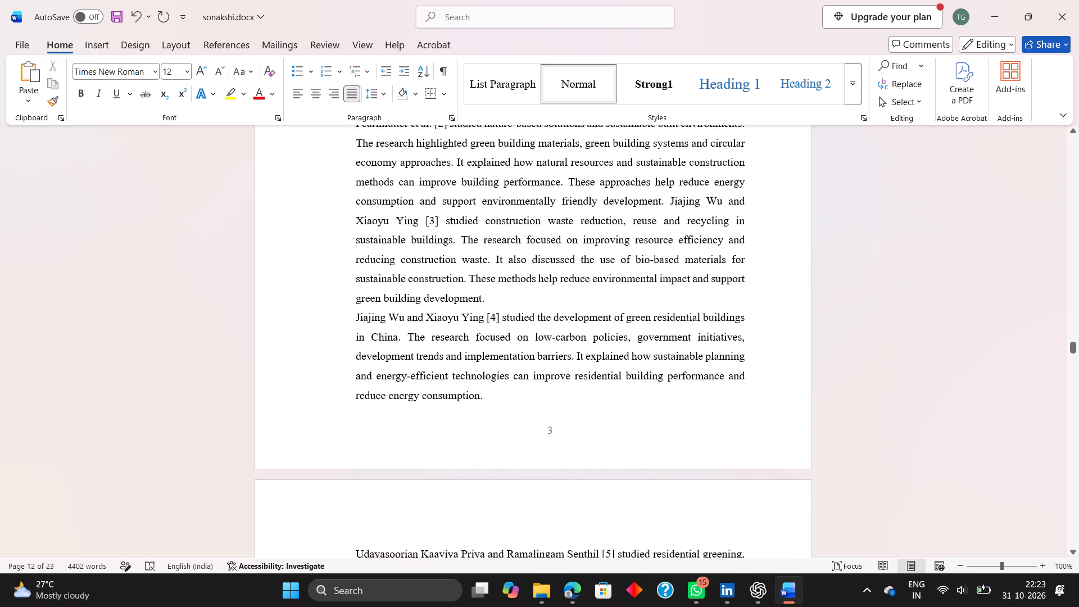
pyautogui.click(459, 317)
pyautogui.press('BackSpace')
pyautogui.press('BackSpace')
pyautogui.press('BackSpace')
pyautogui.press('BackSpace')
pyautogui.press('BackSpace')
pyautogui.press('BackSpace')
pyautogui.press('BackSpace')
pyautogui.press('BackSpace')
pyautogui.press('BackSpace')
pyautogui.press('BackSpace')
pyautogui.press('BackSpace')
pyautogui.press('BackSpace')
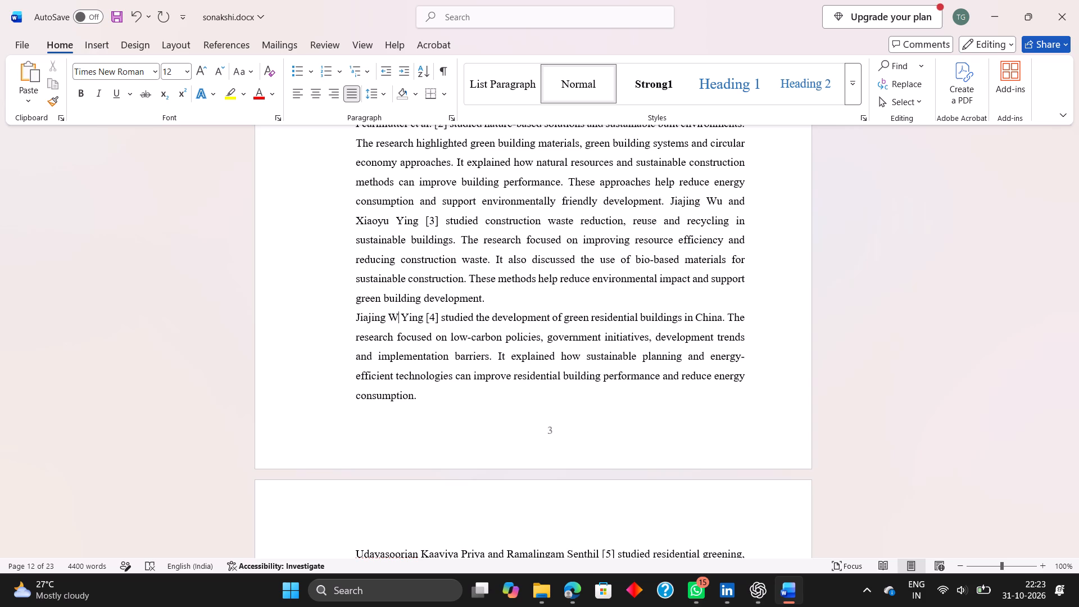
pyautogui.press('u')
pyautogui.press('space')
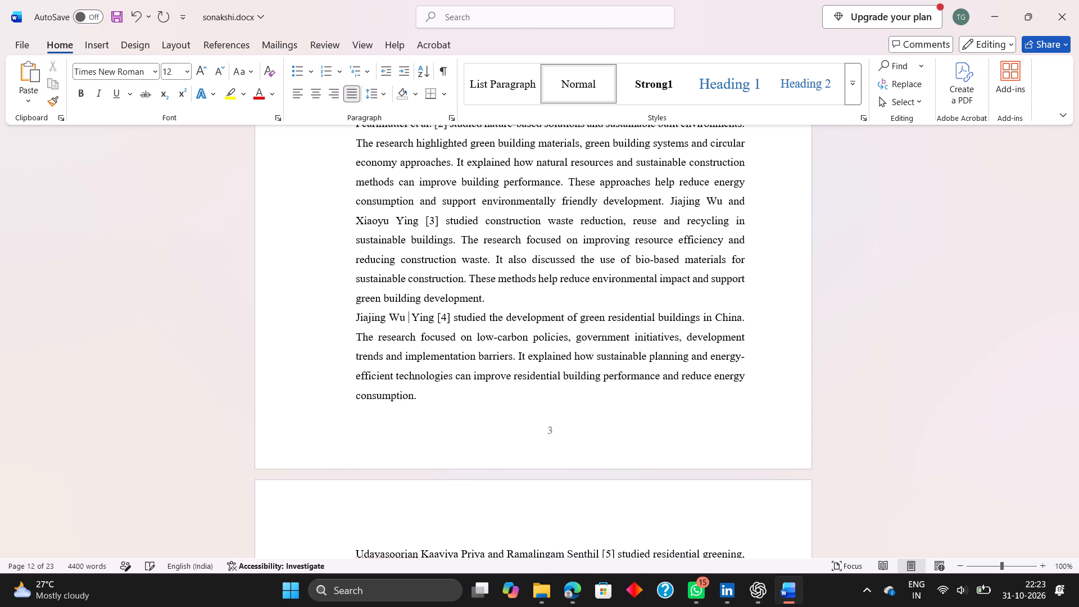
pyautogui.write('and')
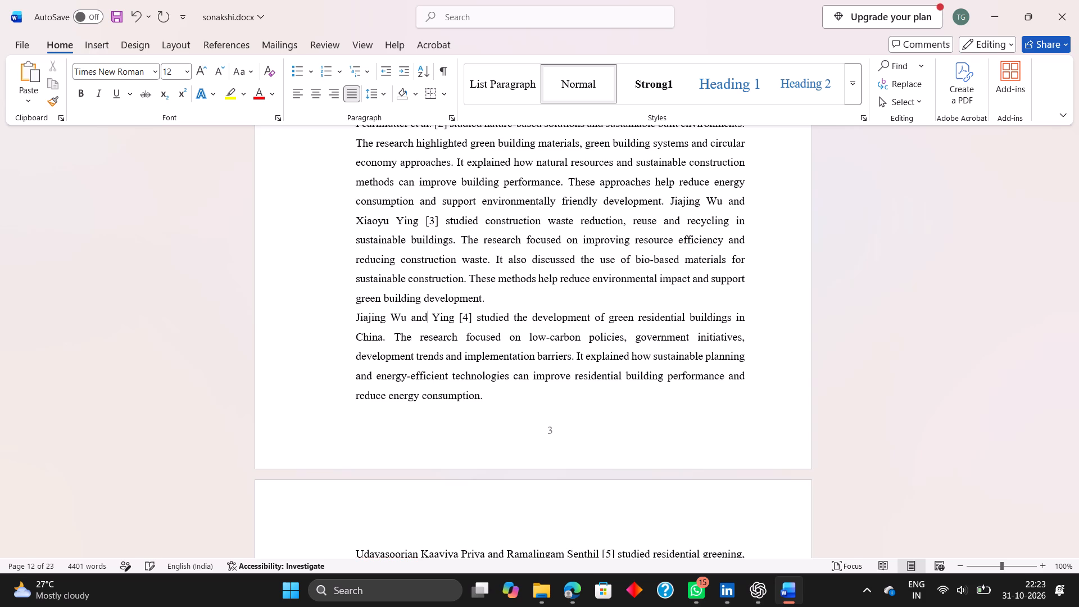
# Delete the first author's given name in citation [4] so the paragraph starts with "Wu and Ying".
pyautogui.click(388, 318)
pyautogui.press('BackSpace')
pyautogui.press('BackSpace')
pyautogui.press('BackSpace')
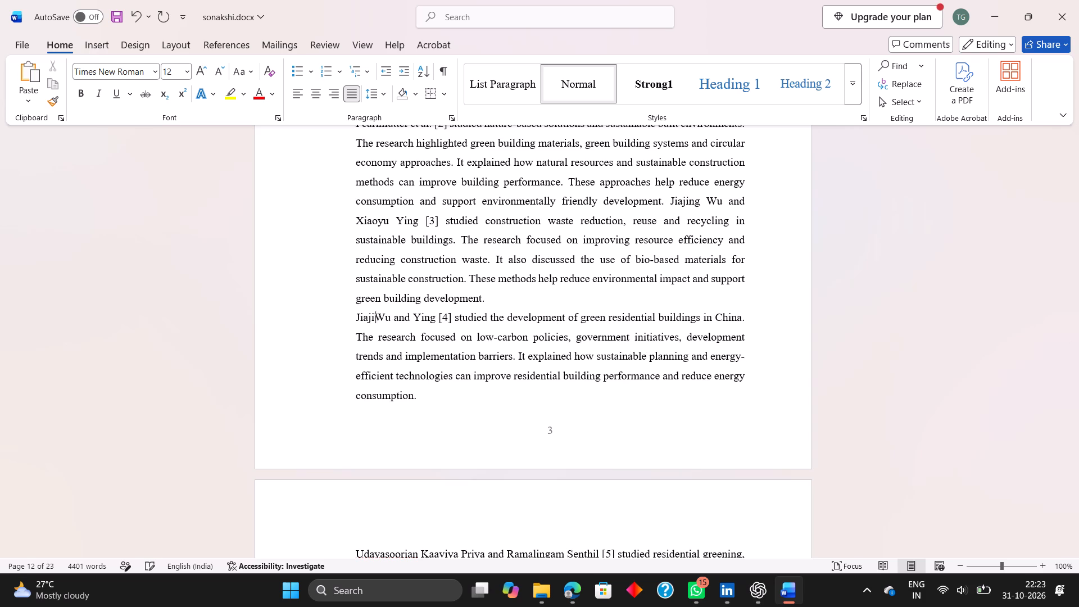
pyautogui.press('BackSpace')
pyautogui.press('BackSpace')
pyautogui.press('BackSpace')
pyautogui.press('BackSpace')
pyautogui.press('BackSpace')
# Delete the first author's two names after Udayasoorian in citation [5], leaving "Udayasoorian and" before the second author.
pyautogui.scroll(-1, 388, 318)
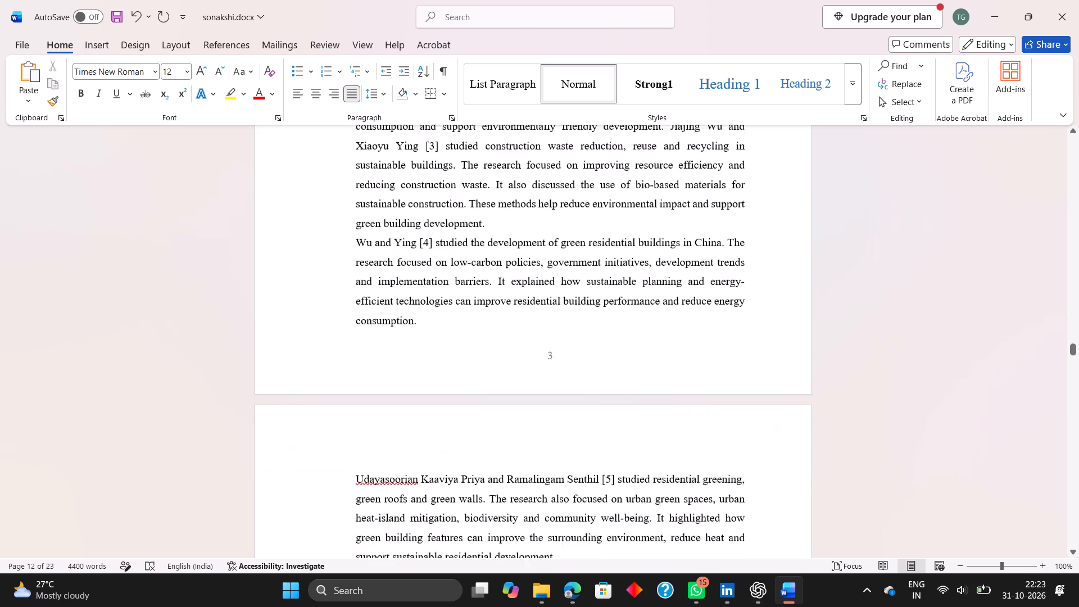
pyautogui.scroll(-1, 388, 318)
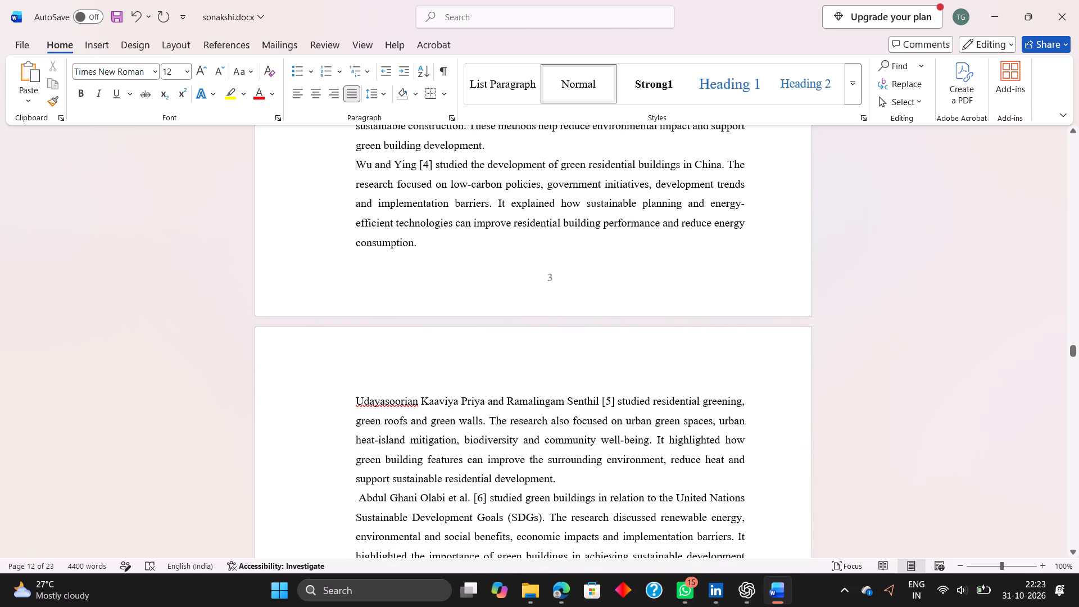
pyautogui.click(487, 402)
pyautogui.press('BackSpace')
pyautogui.press('BackSpace')
pyautogui.press('BackSpace')
pyautogui.press('BackSpace')
pyautogui.press('BackSpace')
pyautogui.press('BackSpace')
pyautogui.press('BackSpace')
pyautogui.press('BackSpace')
pyautogui.press('BackSpace')
pyautogui.press('BackSpace')
pyautogui.press('BackSpace')
pyautogui.press('BackSpace')
pyautogui.press('BackSpace')
pyautogui.press('BackSpace')
pyautogui.press('BackSpace')
pyautogui.press('BackSpace')
pyautogui.press('BackSpace')
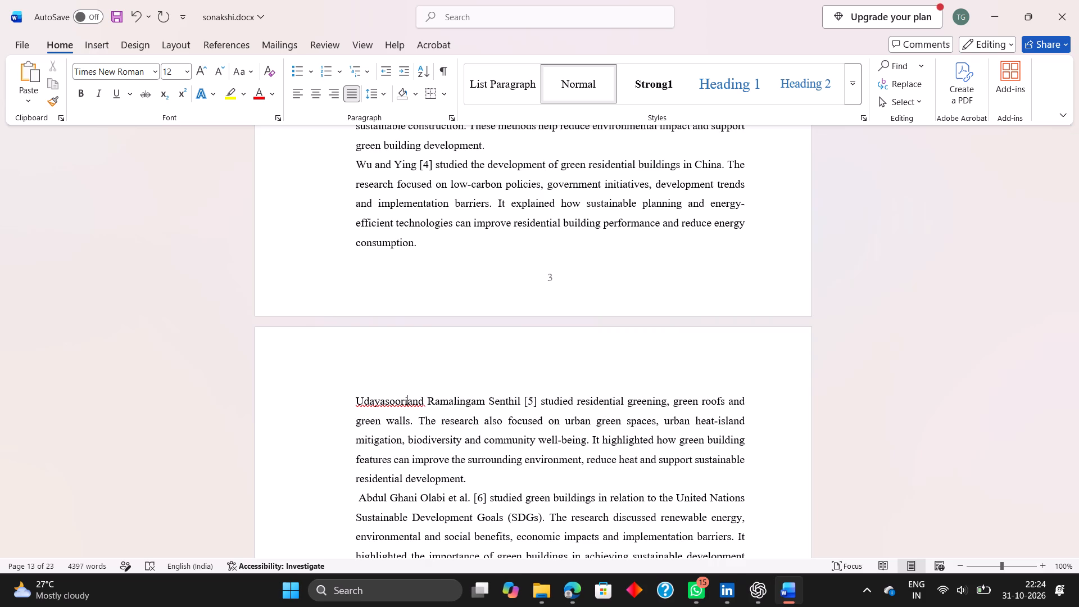
pyautogui.write('an')
pyautogui.press('space')
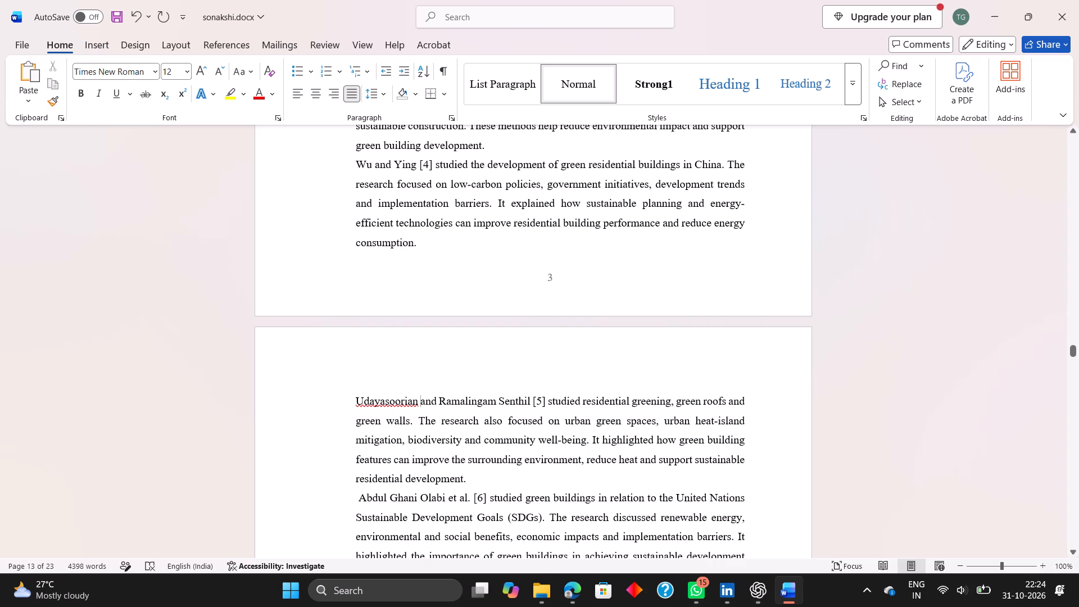
# Shorten the second author of citation [5] to Ramalingam by deleting the name that follows it.
pyautogui.click(528, 401)
pyautogui.press('BackSpace')
pyautogui.press('BackSpace')
pyautogui.press('BackSpace')
pyautogui.press('BackSpace')
pyautogui.press('BackSpace')
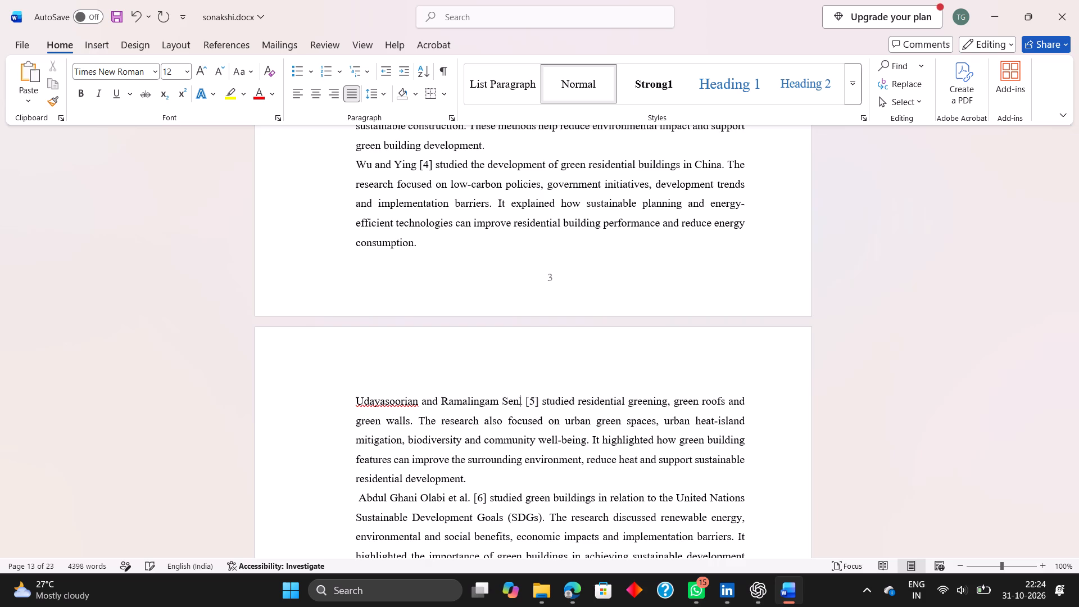
pyautogui.press('BackSpace')
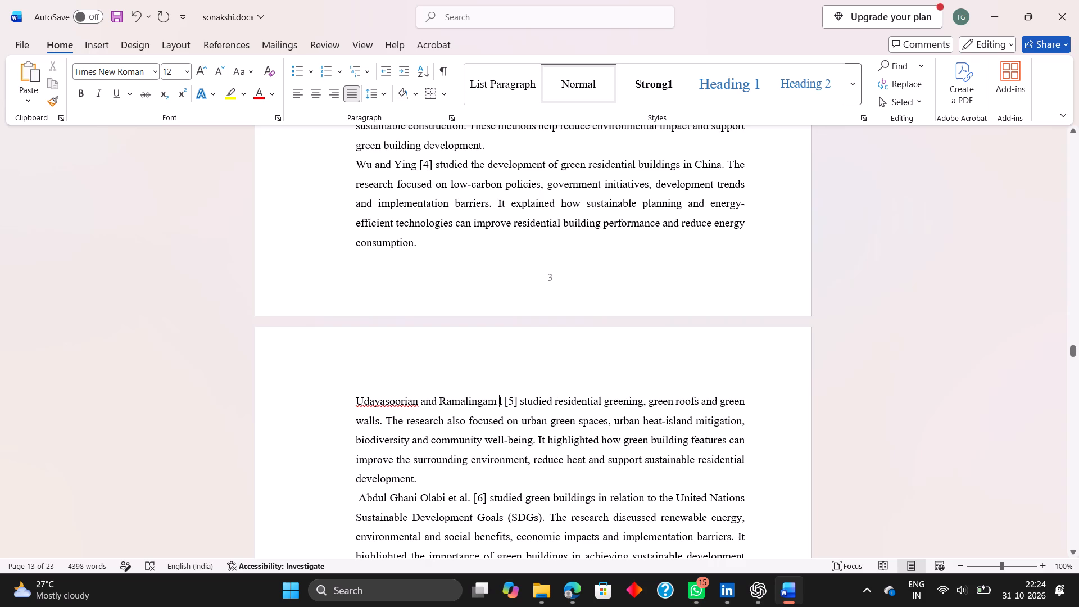
pyautogui.click(502, 400)
pyautogui.press('BackSpace')
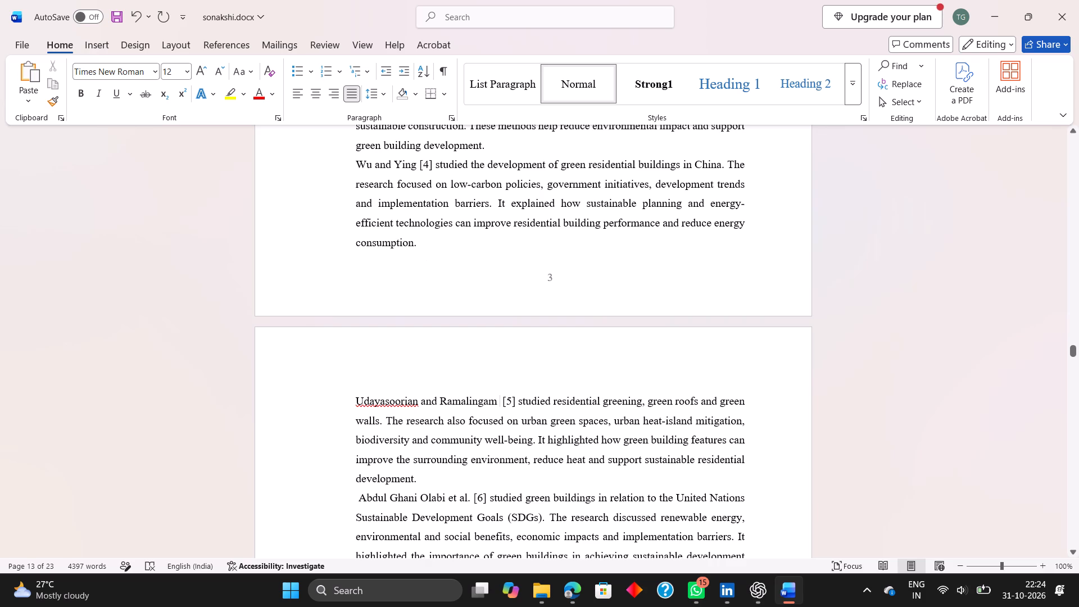
pyautogui.click(414, 165)
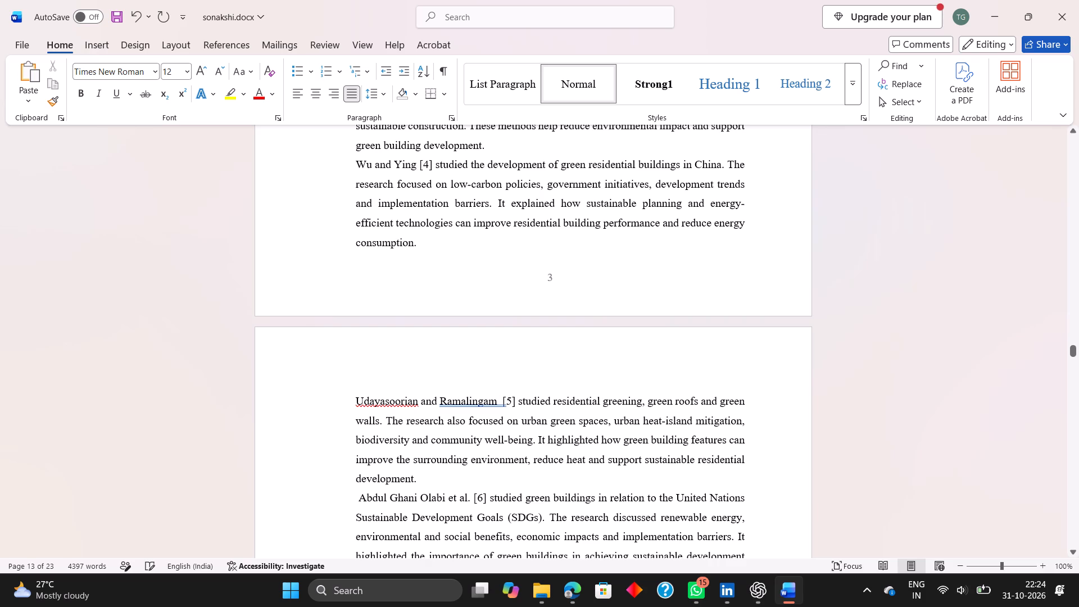
pyautogui.click(419, 164)
pyautogui.click(498, 386)
# Delete the given names and leading space before Olabi in citation [6] so the paragraph begins with "Olabi et al.".
pyautogui.scroll(-1, 498, 389)
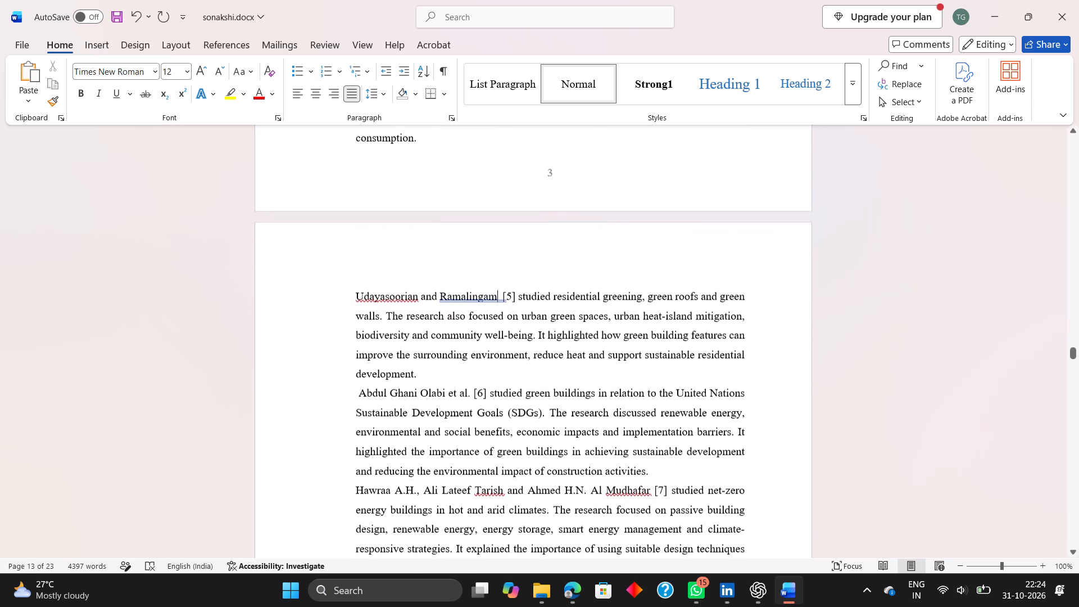
pyautogui.scroll(-1, 498, 389)
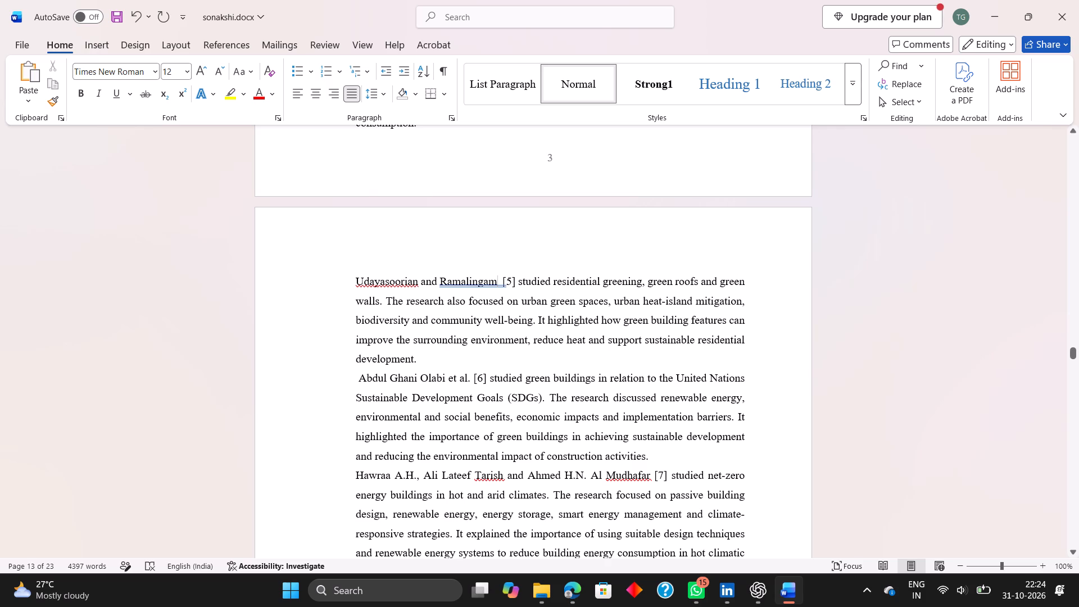
pyautogui.click(419, 378)
pyautogui.press('BackSpace')
pyautogui.press('BackSpace')
pyautogui.press('BackSpace')
pyautogui.press('BackSpace')
pyautogui.press('BackSpace')
pyautogui.press('BackSpace')
pyautogui.press('BackSpace')
pyautogui.press('BackSpace')
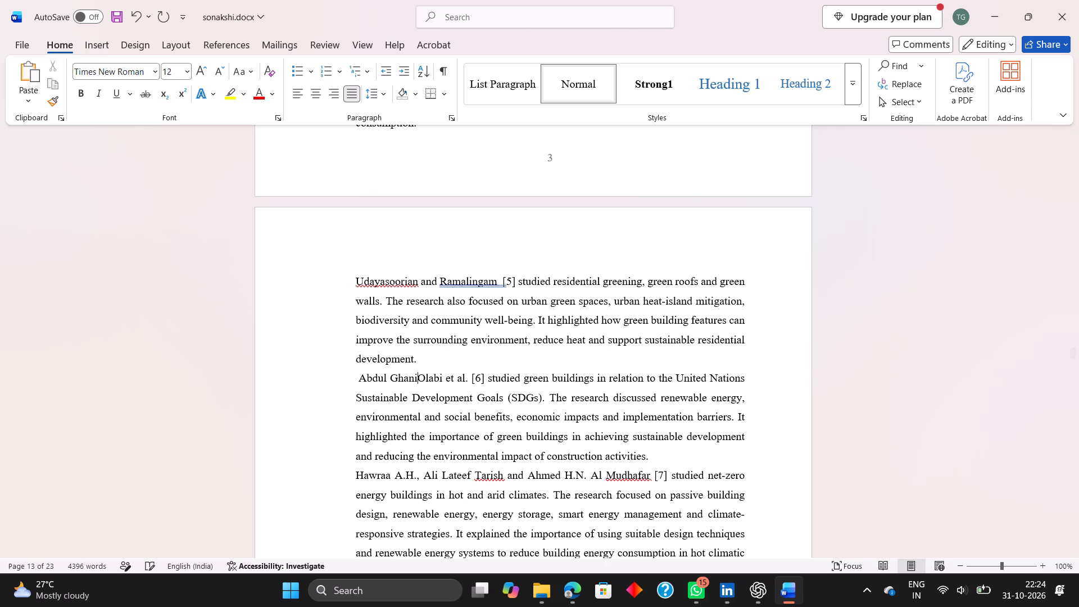
pyautogui.press('BackSpace')
pyautogui.press('BackSpace')
pyautogui.press('BackSpace')
pyautogui.press('BackSpace')
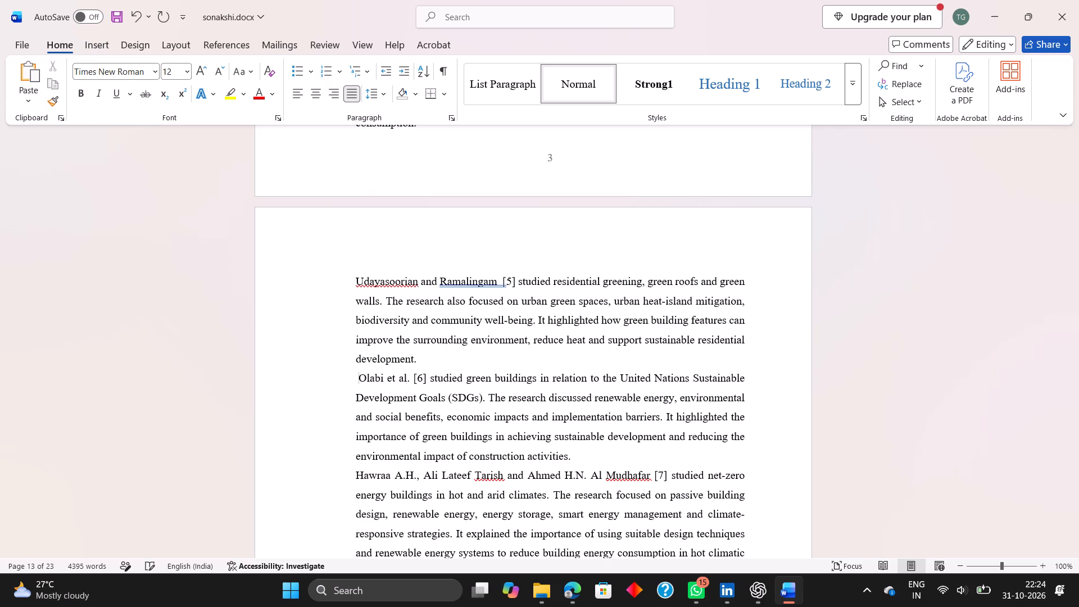
pyautogui.press('BackSpace')
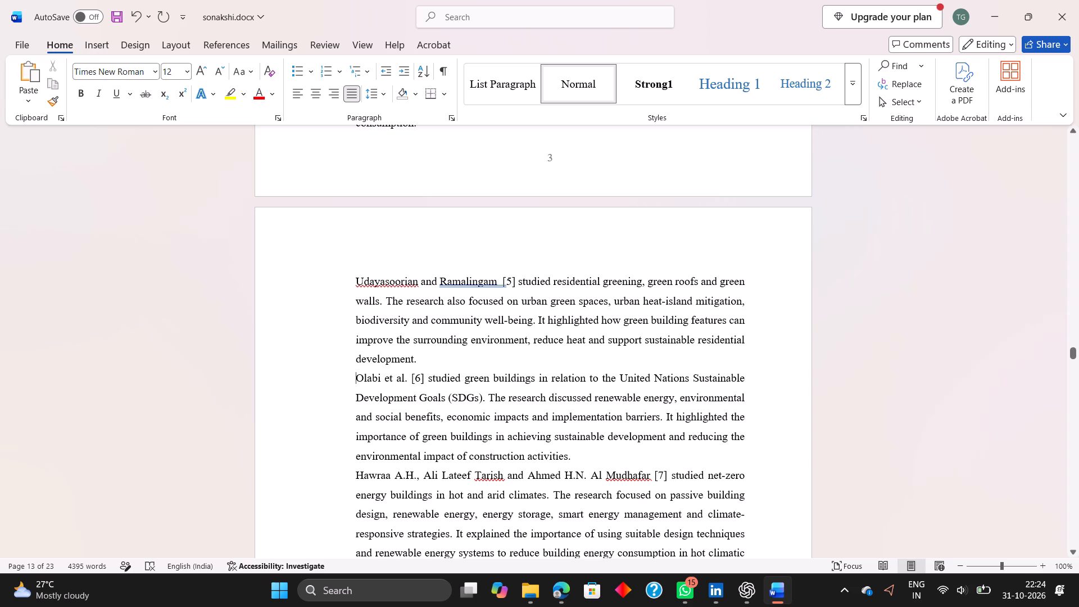
pyautogui.scroll(-2, 435, 438)
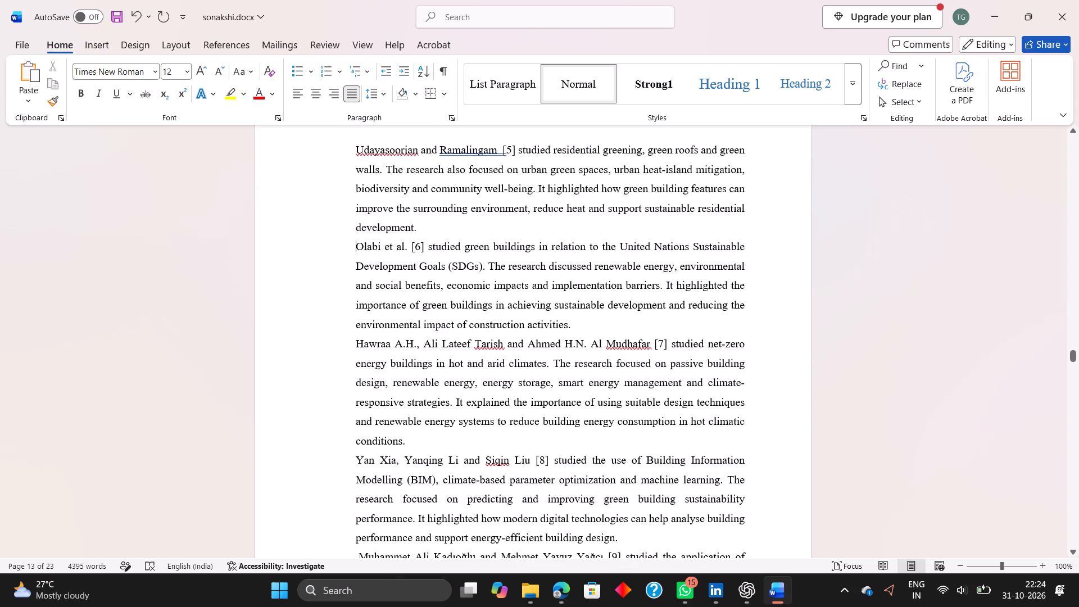
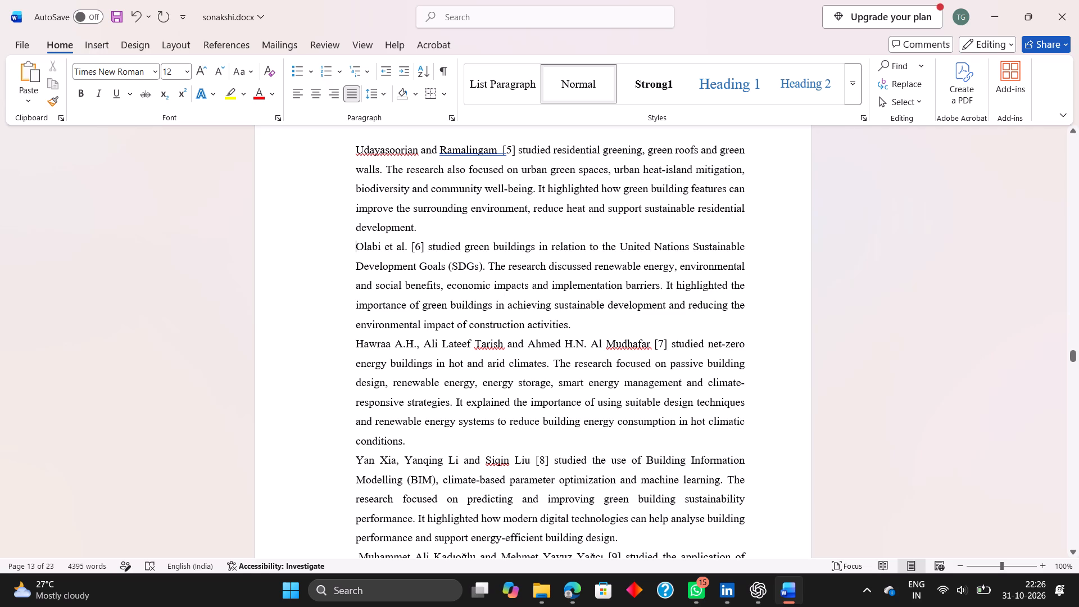
# Delete the first author's initials, the comma and the second author's given names between "Hawraa" and "Tarish" in citation [7].
pyautogui.click(468, 343)
pyautogui.click(472, 343)
pyautogui.press('BackSpace')
pyautogui.press('BackSpace')
pyautogui.press('BackSpace')
pyautogui.press('BackSpace')
pyautogui.press('BackSpace')
pyautogui.press('BackSpace')
pyautogui.press('BackSpace')
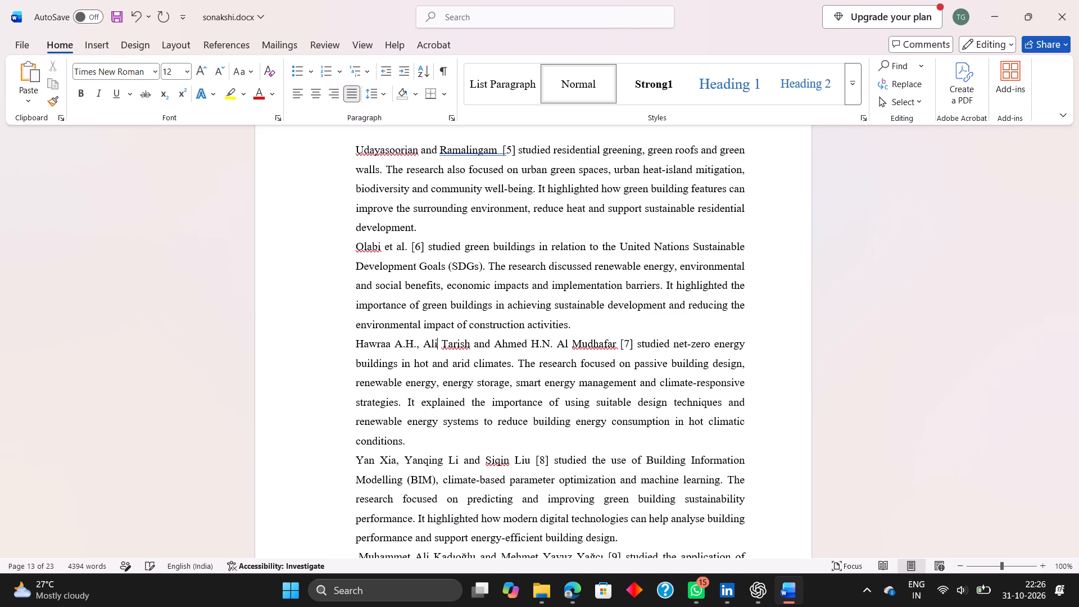
pyautogui.press('BackSpace')
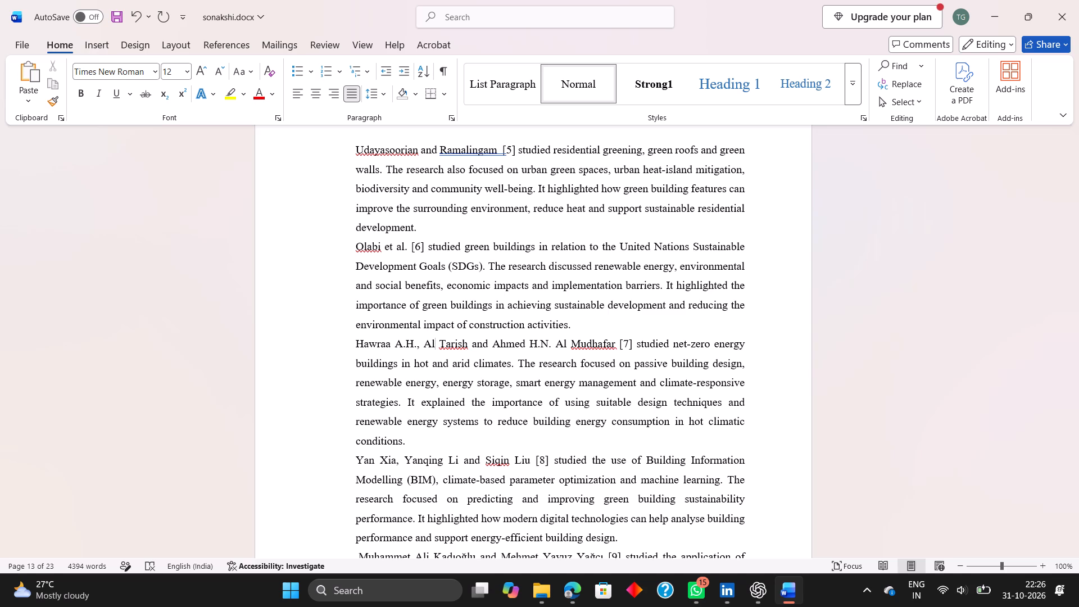
pyautogui.press('BackSpace')
pyautogui.press('BackSpace')
pyautogui.press('BackSpace')
pyautogui.press('BackSpace')
pyautogui.press('BackSpace')
pyautogui.press('BackSpace')
pyautogui.press('BackSpace')
pyautogui.press('BackSpace')
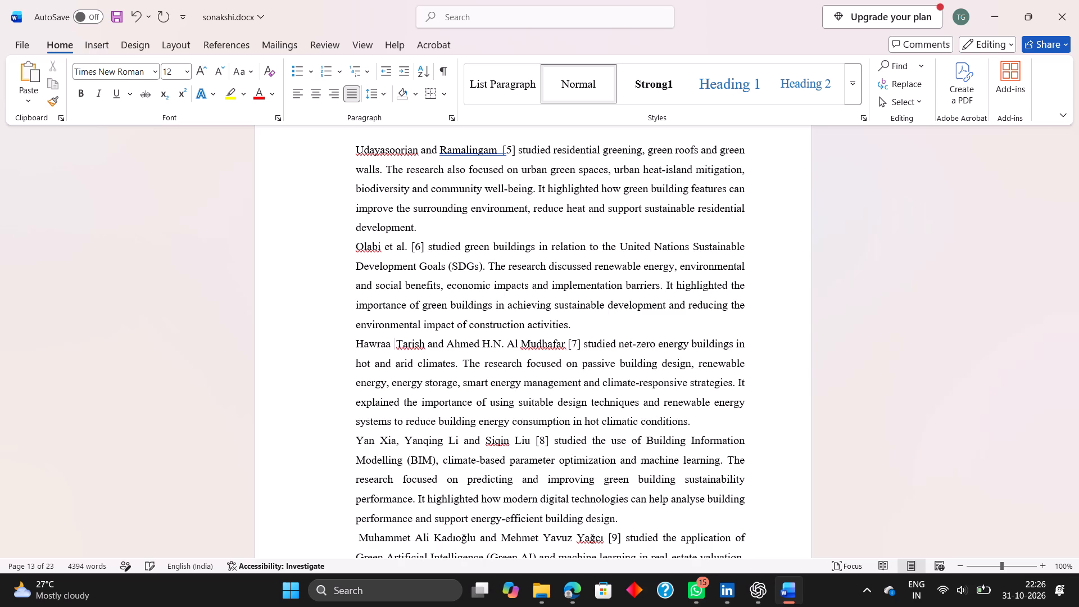
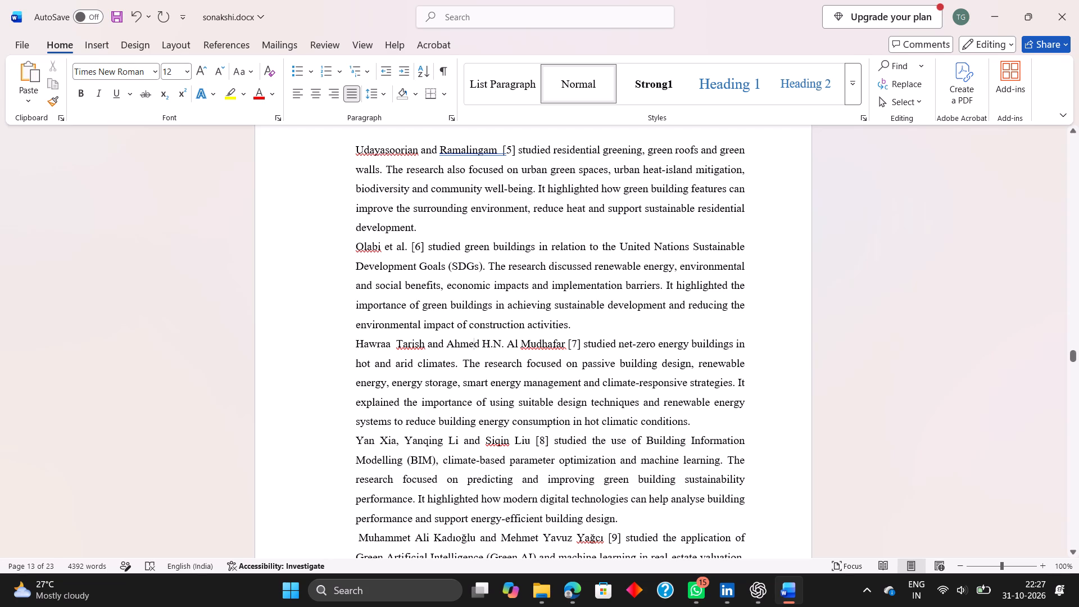
# Replace the author names following "Hawraa" in citation [7] with "et al.".
pyautogui.click(566, 345)
pyautogui.press('BackSpace')
pyautogui.press('BackSpace')
pyautogui.press('BackSpace')
pyautogui.press('BackSpace')
pyautogui.press('BackSpace')
pyautogui.press('BackSpace')
pyautogui.press('BackSpace')
pyautogui.press('BackSpace')
pyautogui.press('BackSpace')
pyautogui.press('BackSpace')
pyautogui.press('BackSpace')
pyautogui.press('BackSpace')
pyautogui.press('BackSpace')
pyautogui.press('BackSpace')
pyautogui.press('BackSpace')
pyautogui.press('BackSpace')
pyautogui.press('BackSpace')
pyautogui.press('BackSpace')
pyautogui.press('BackSpace')
pyautogui.press('BackSpace')
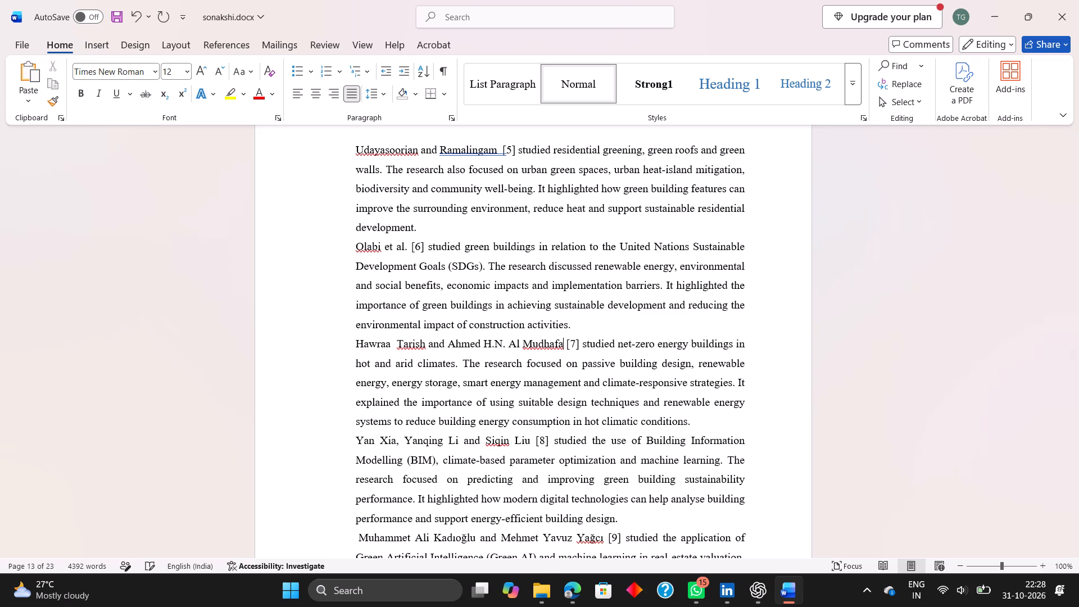
pyautogui.press('BackSpace')
pyautogui.press('BackSpace')
pyautogui.press('BackSpace')
pyautogui.press('BackSpace')
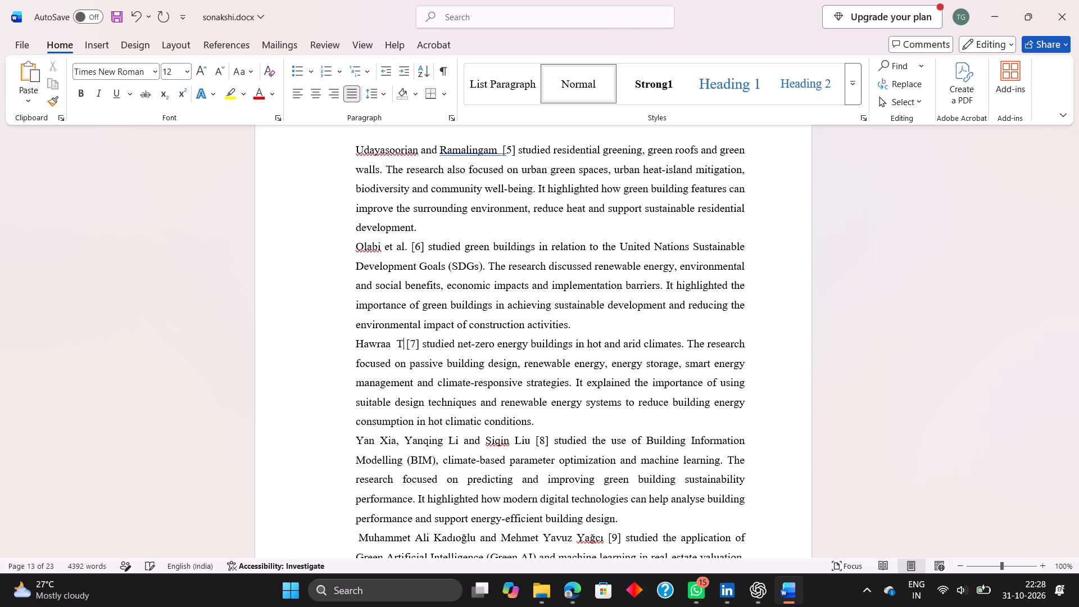
pyautogui.press('BackSpace')
pyautogui.press('BackSpace')
pyautogui.press('BackSpace')
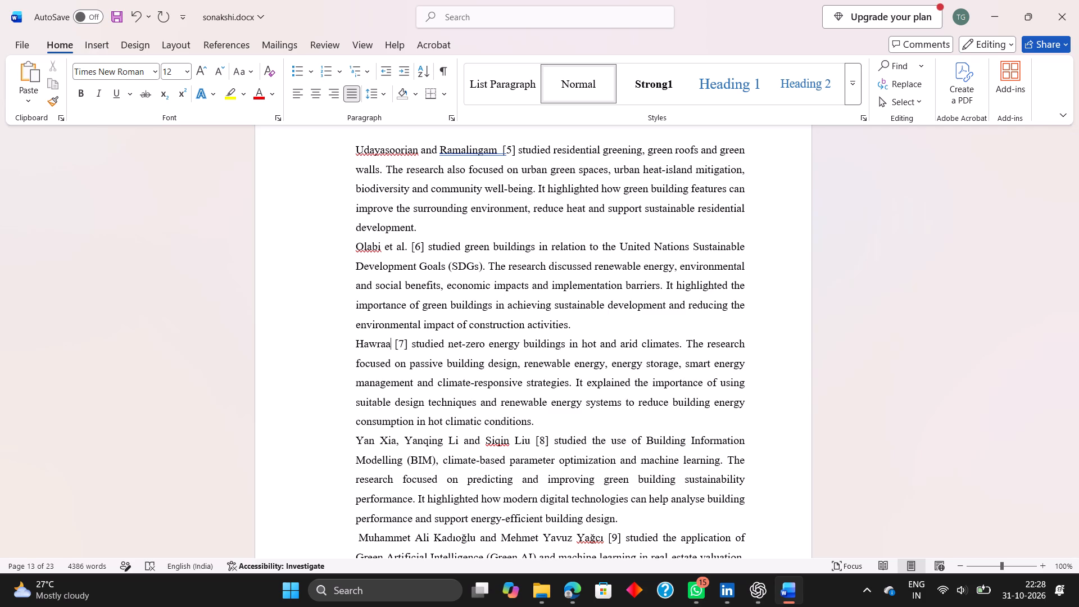
pyautogui.press('space')
pyautogui.write('et')
pyautogui.press('space')
pyautogui.write('al.')
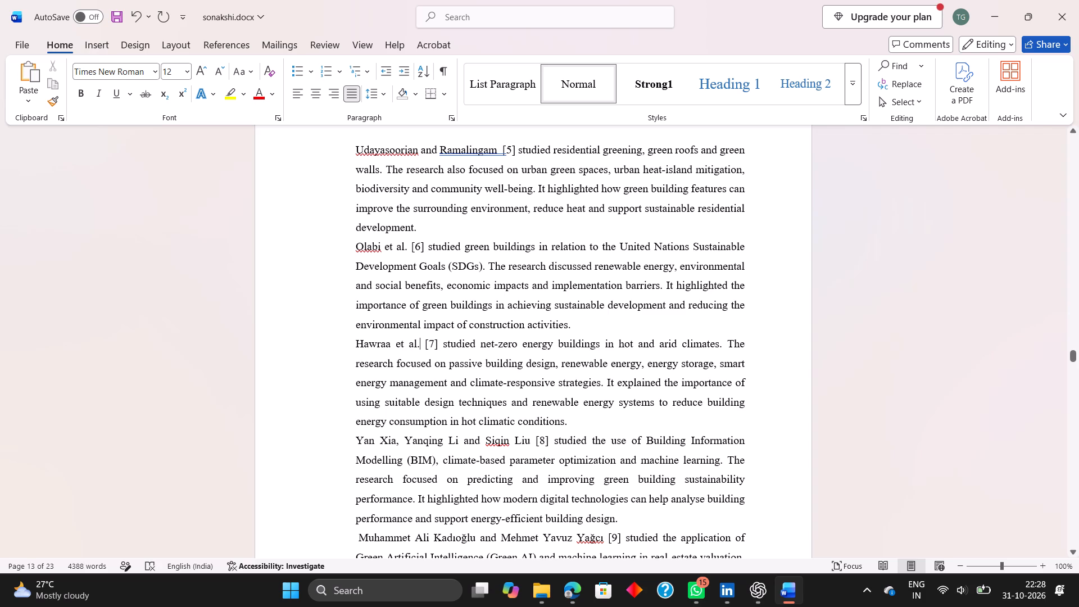
# Replace the comma and the two co-authors after "Xia" in citation [8] with "et al.".
pyautogui.scroll(-1, 509, 399)
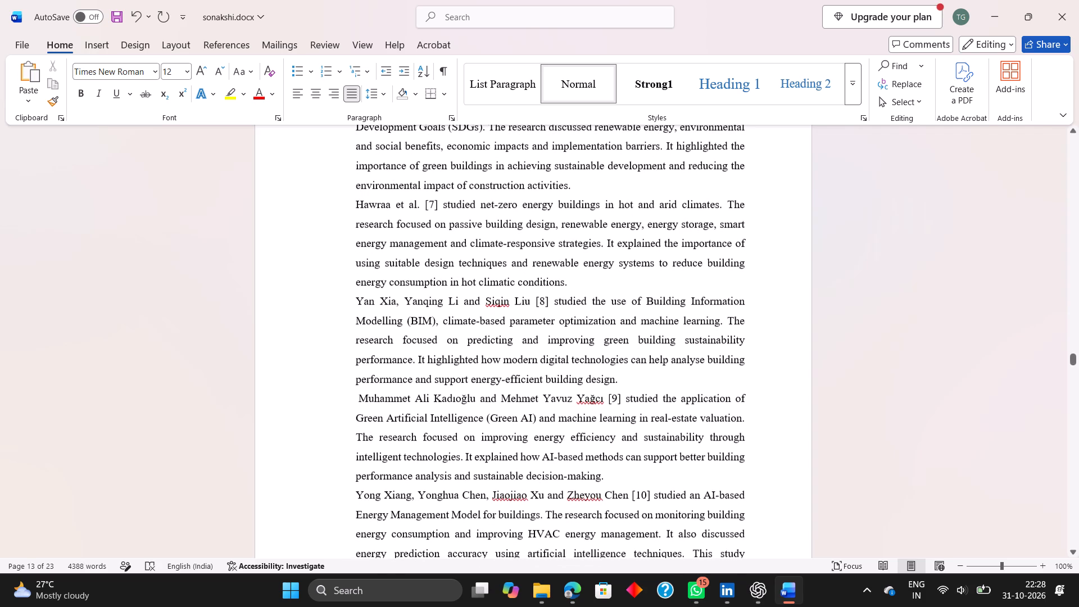
pyautogui.scroll(-1, 509, 399)
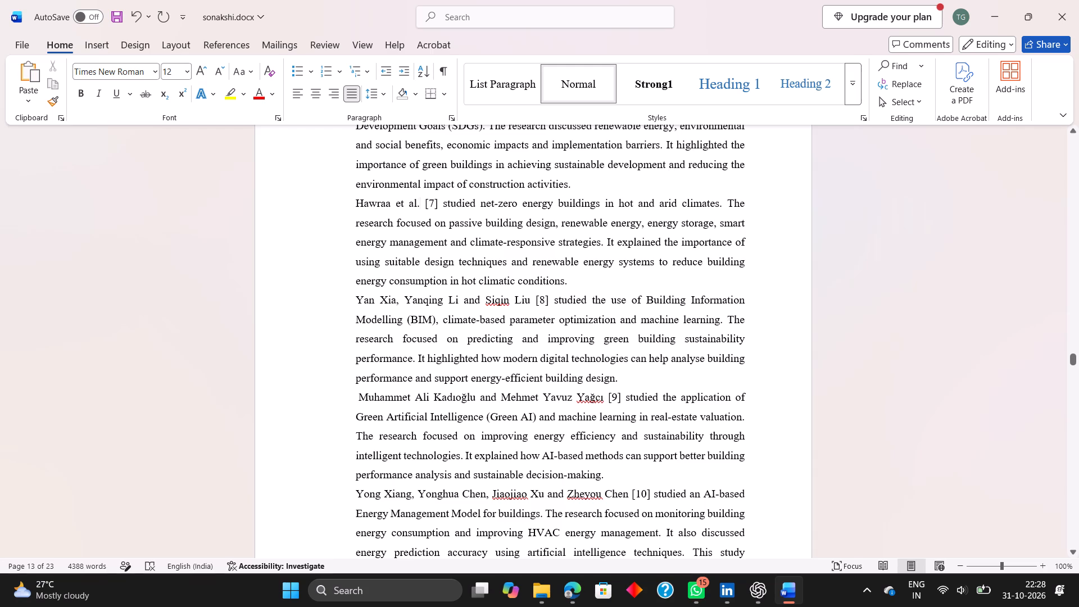
pyautogui.click(531, 301)
pyautogui.press('BackSpace')
pyautogui.press('BackSpace')
pyautogui.press('BackSpace')
pyautogui.press('BackSpace')
pyautogui.press('BackSpace')
pyautogui.press('BackSpace')
pyautogui.press('BackSpace')
pyautogui.press('BackSpace')
pyautogui.press('BackSpace')
pyautogui.press('BackSpace')
pyautogui.press('BackSpace')
pyautogui.press('BackSpace')
pyautogui.press('BackSpace')
pyautogui.press('BackSpace')
pyautogui.press('BackSpace')
pyautogui.press('BackSpace')
pyautogui.press('BackSpace')
pyautogui.press('BackSpace')
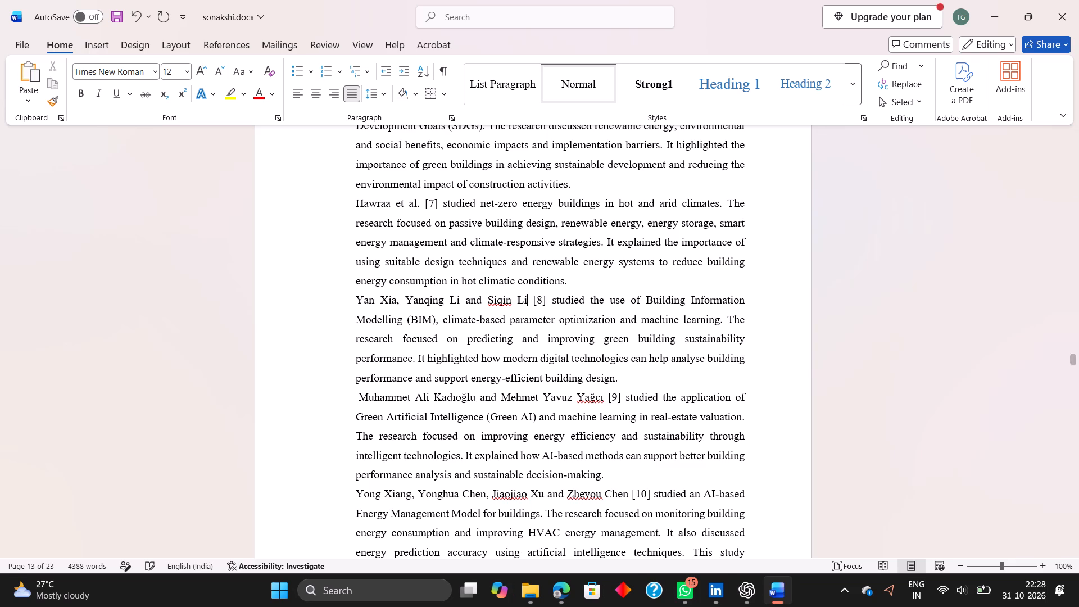
pyautogui.press('BackSpace')
pyautogui.press('BackSpace')
pyautogui.press('BackSpace')
pyautogui.press('BackSpace')
pyautogui.press('BackSpace')
pyautogui.press('BackSpace')
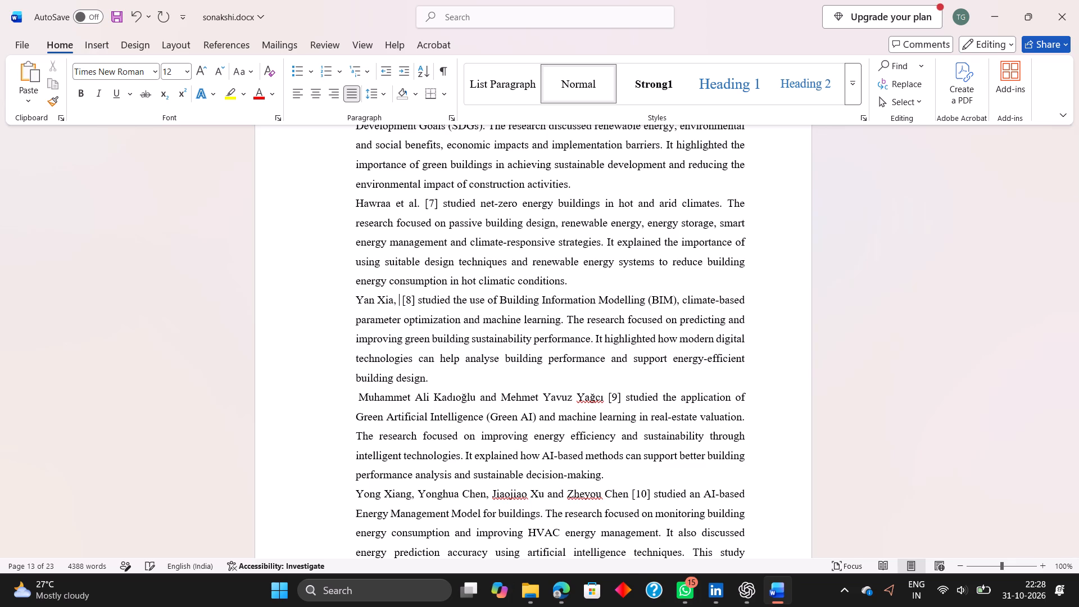
pyautogui.press('BackSpace')
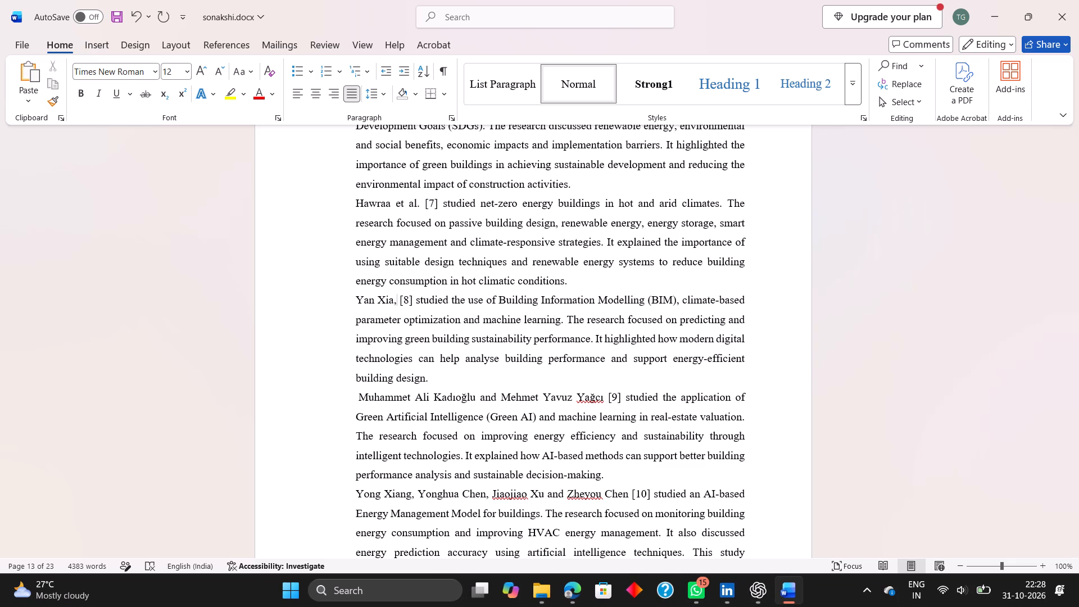
pyautogui.press('BackSpace')
pyautogui.press('space')
pyautogui.write('et al.')
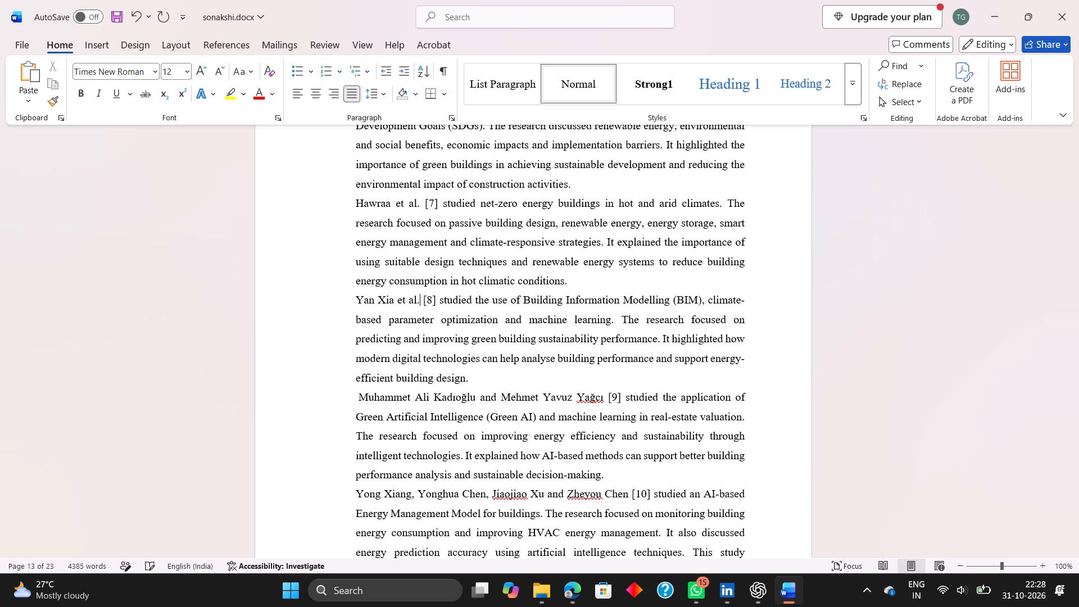
# Delete the first author's given name so citation [8] begins with "Xia et al.".
pyautogui.click(378, 299)
pyautogui.press('BackSpace')
pyautogui.press('BackSpace')
pyautogui.press('BackSpace')
pyautogui.press('BackSpace')
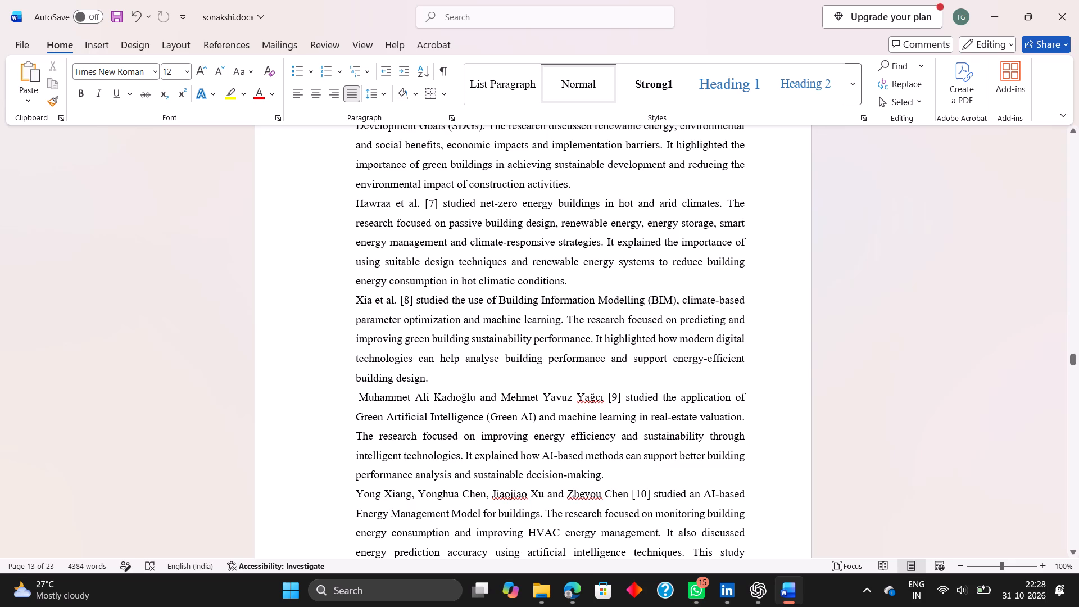
# Delete the first author's given names and the leading space before "Kadıoğlu" in citation [9].
pyautogui.click(433, 396)
pyautogui.press('BackSpace')
pyautogui.press('BackSpace')
pyautogui.press('BackSpace')
pyautogui.press('BackSpace')
pyautogui.press('BackSpace')
pyautogui.press('BackSpace')
pyautogui.press('BackSpace')
pyautogui.press('BackSpace')
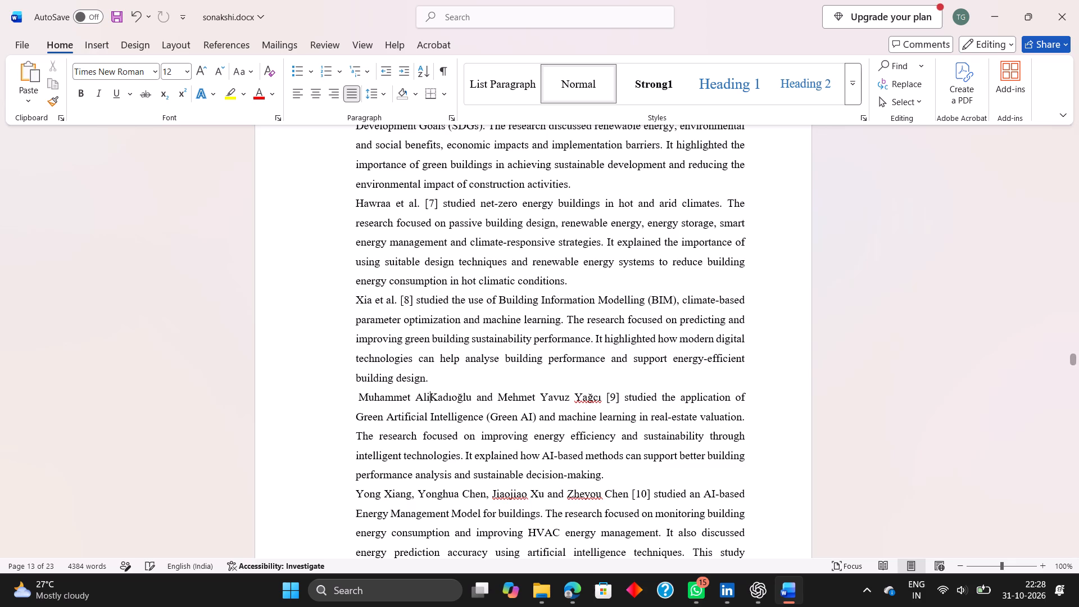
pyautogui.press('BackSpace')
pyautogui.press('BackSpace')
pyautogui.press('BackSpace')
pyautogui.press('BackSpace')
pyautogui.press('BackSpace')
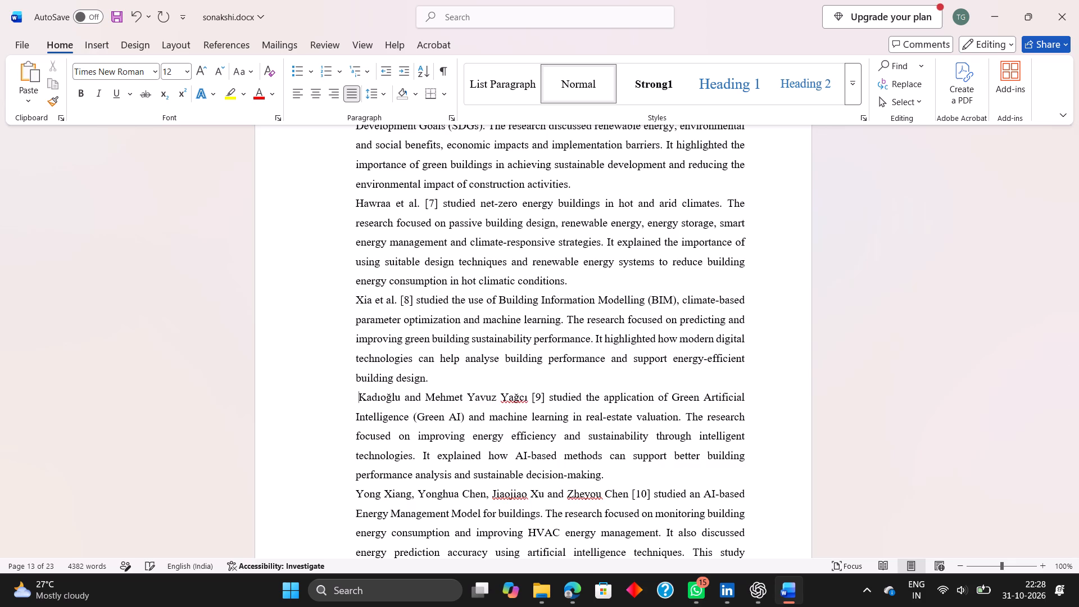
pyautogui.press('BackSpace')
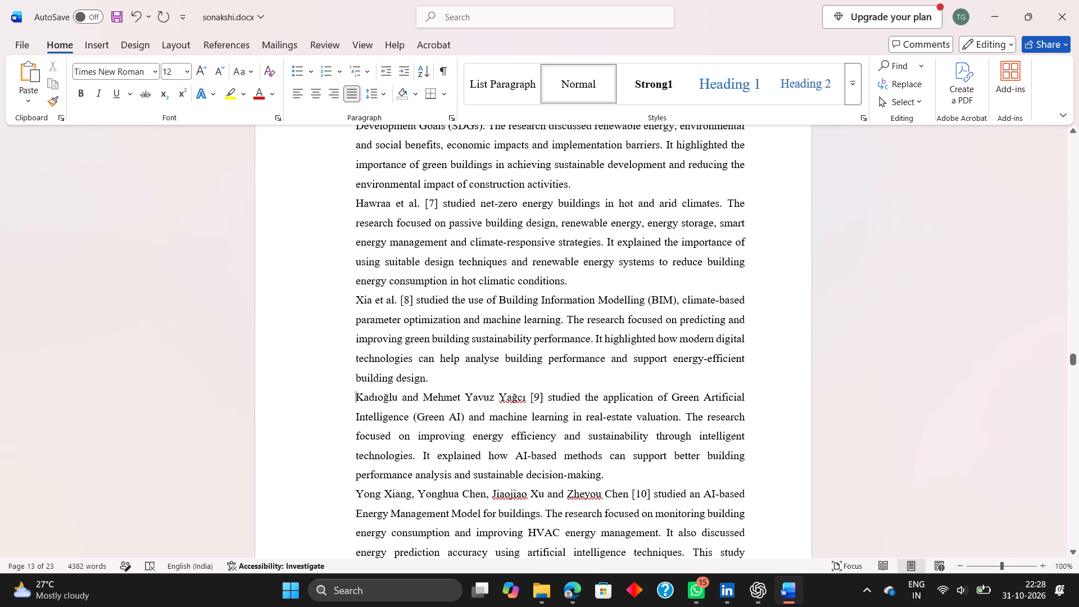
# Delete the second author's given names so citation [9] reads "Kadıoğlu and Yağcı".
pyautogui.click(493, 397)
pyautogui.press('BackSpace')
pyautogui.press('BackSpace')
pyautogui.press('BackSpace')
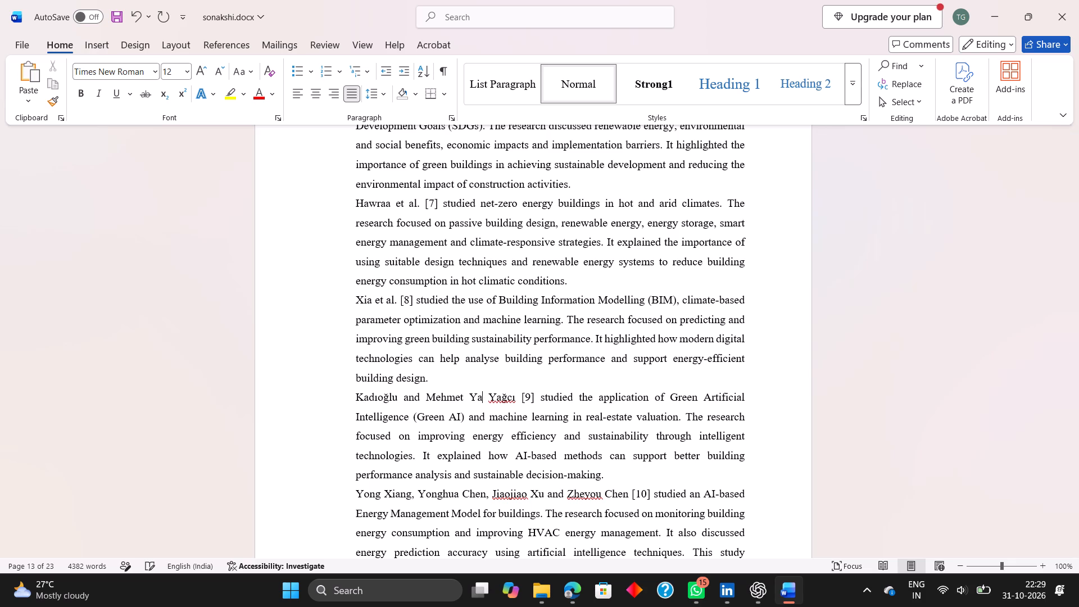
pyautogui.press('BackSpace')
pyautogui.press('BackSpace')
pyautogui.press('BackSpace')
pyautogui.press('BackSpace')
pyautogui.press('BackSpace')
pyautogui.press('BackSpace')
pyautogui.press('BackSpace')
pyautogui.press('BackSpace')
pyautogui.press('BackSpace')
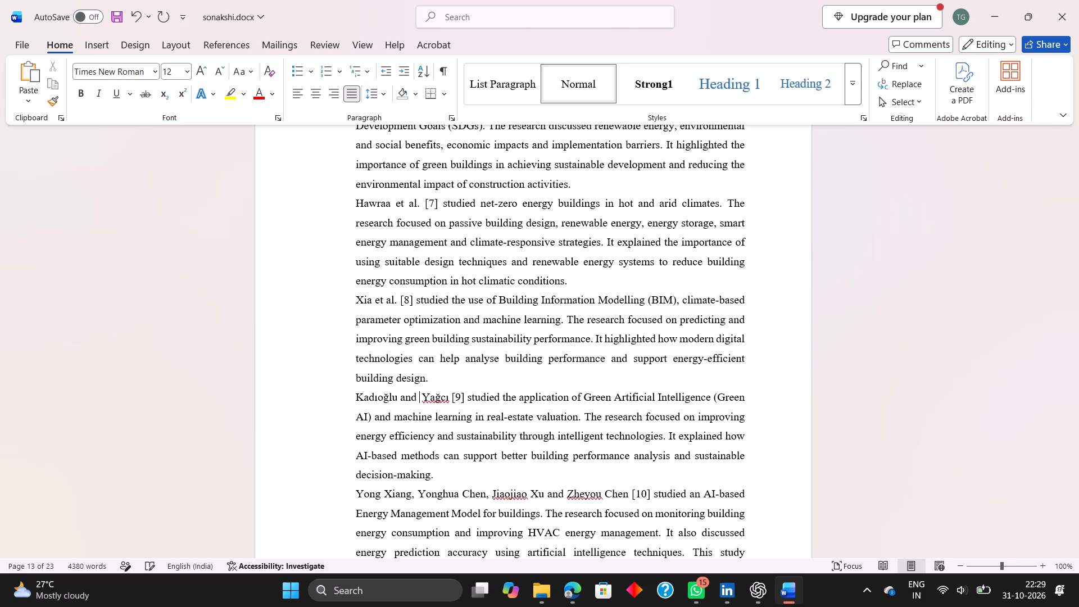
pyautogui.press('BackSpace')
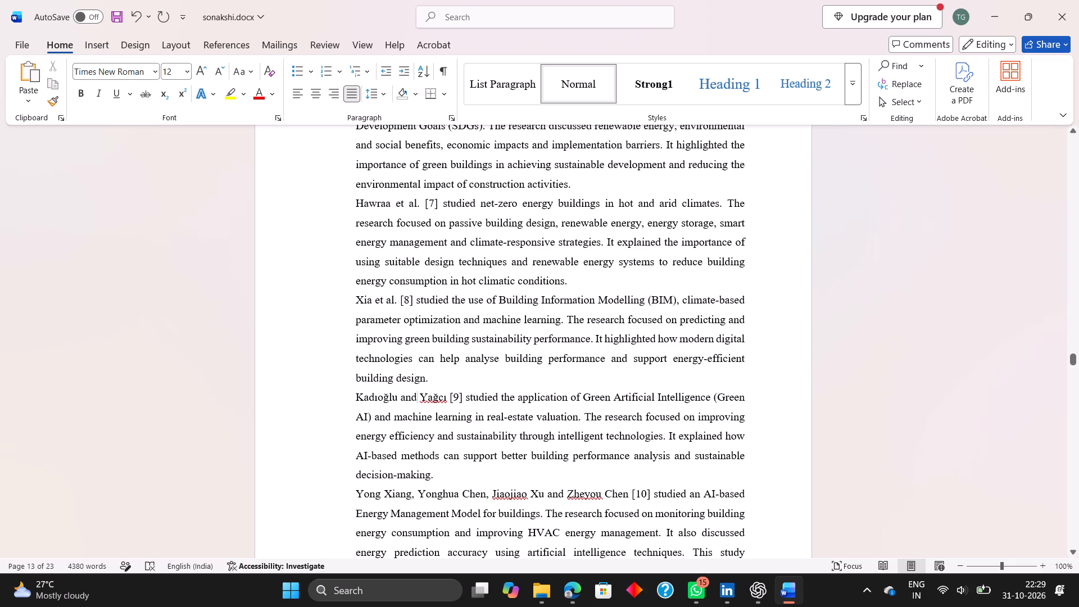
# Delete all co-authors after the first author "Xiang" in citation [10], including the separating comma.
pyautogui.scroll(-1, 450, 396)
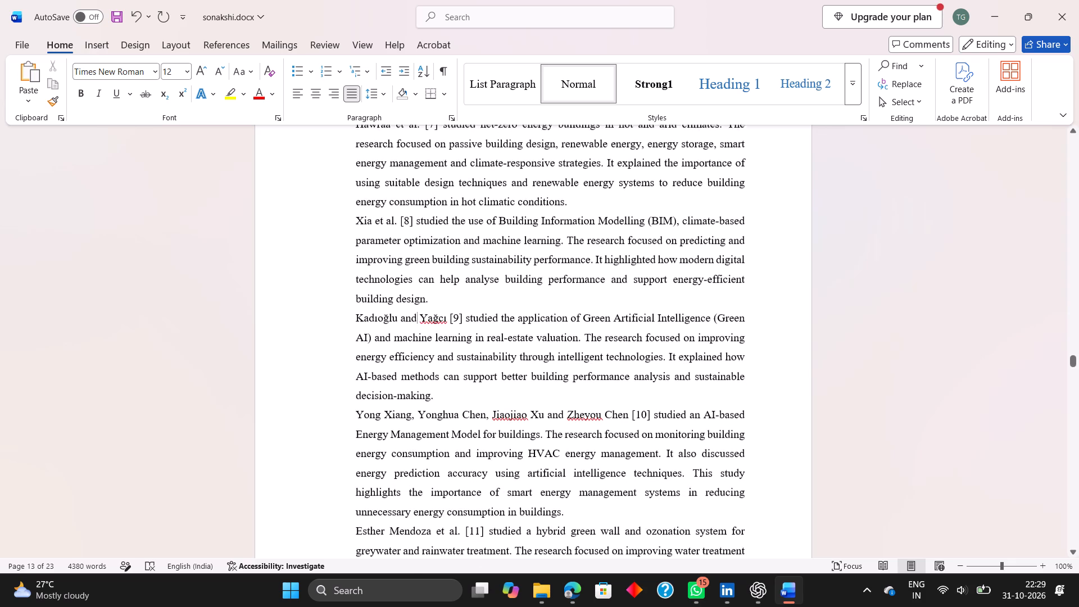
pyautogui.scroll(-1, 450, 396)
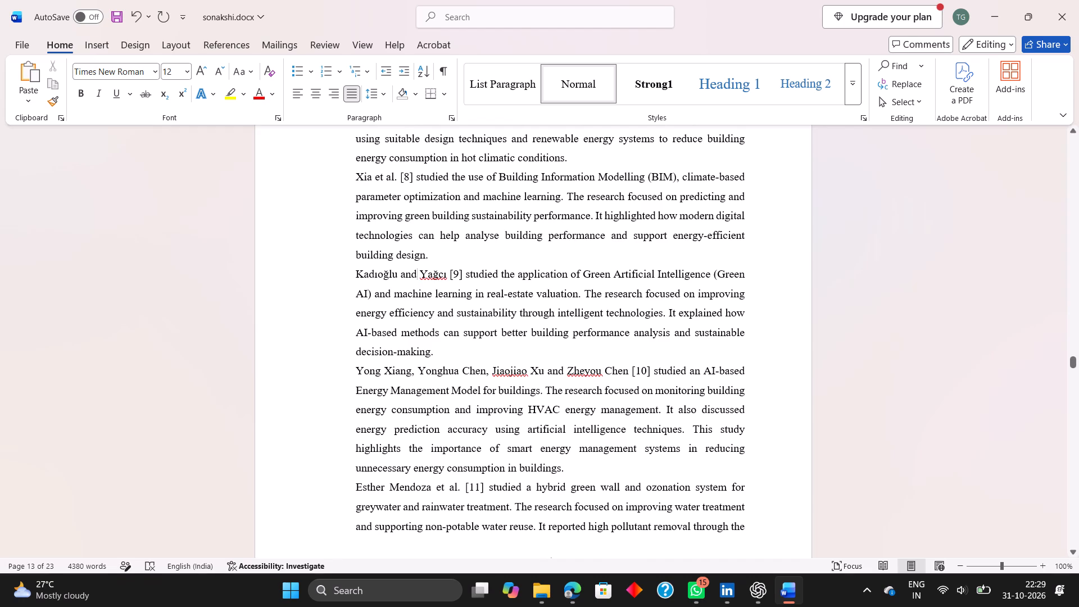
pyautogui.click(627, 373)
pyautogui.press('BackSpace')
pyautogui.press('BackSpace')
pyautogui.press('BackSpace')
pyautogui.press('BackSpace')
pyautogui.press('BackSpace')
pyautogui.press('BackSpace')
pyautogui.press('BackSpace')
pyautogui.press('BackSpace')
pyautogui.press('BackSpace')
pyautogui.press('BackSpace')
pyautogui.press('BackSpace')
pyautogui.press('BackSpace')
pyautogui.press('BackSpace')
pyautogui.press('BackSpace')
pyautogui.press('BackSpace')
pyautogui.press('BackSpace')
pyautogui.press('BackSpace')
pyautogui.press('BackSpace')
pyautogui.press('BackSpace')
pyautogui.press('BackSpace')
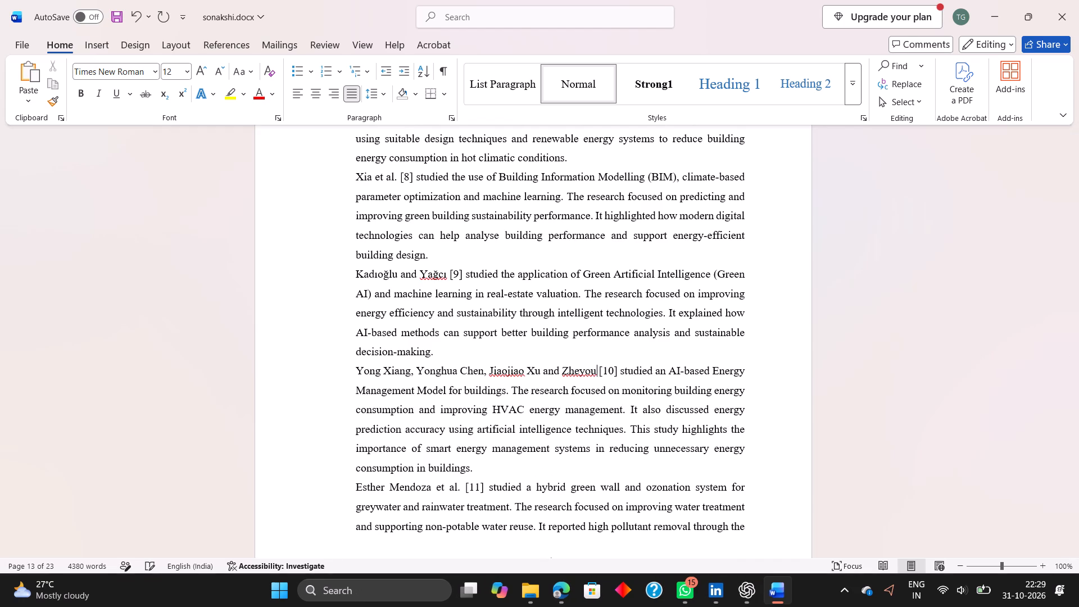
pyautogui.press('BackSpace')
pyautogui.press('BackSpace')
pyautogui.press('BackSpace')
pyautogui.press('BackSpace')
pyautogui.press('BackSpace')
pyautogui.press('BackSpace')
pyautogui.press('BackSpace')
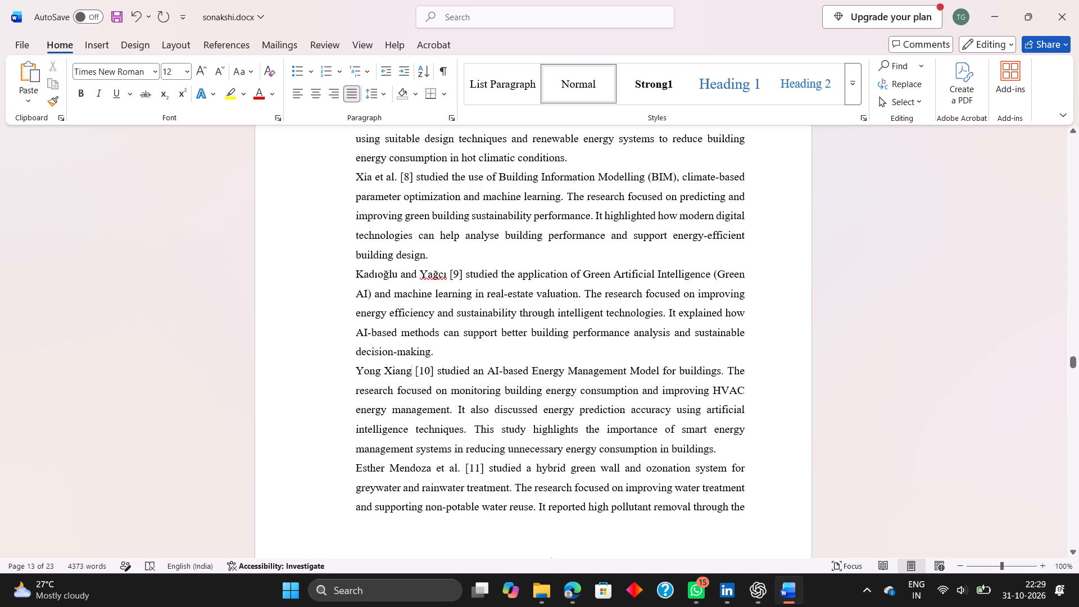
# Delete the given name before "Xiang" in citation [10], keeping the study as a separate paragraph.
pyautogui.click(382, 369)
pyautogui.press('BackSpace')
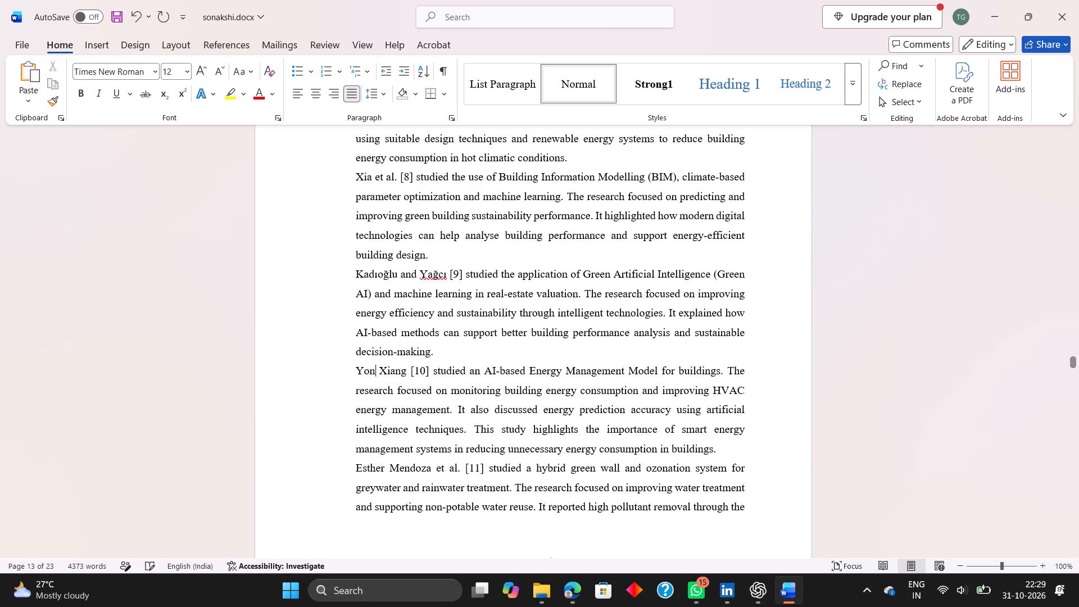
pyautogui.press('BackSpace')
pyautogui.press('BackSpace')
pyautogui.press('BackSpace')
pyautogui.press('BackSpace')
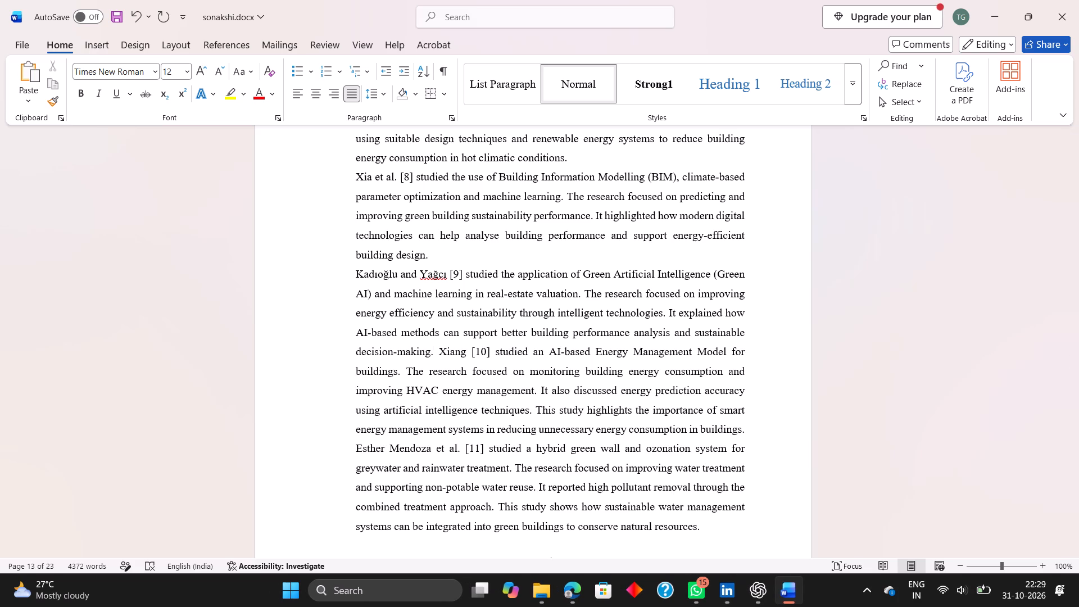
pyautogui.press('Return')
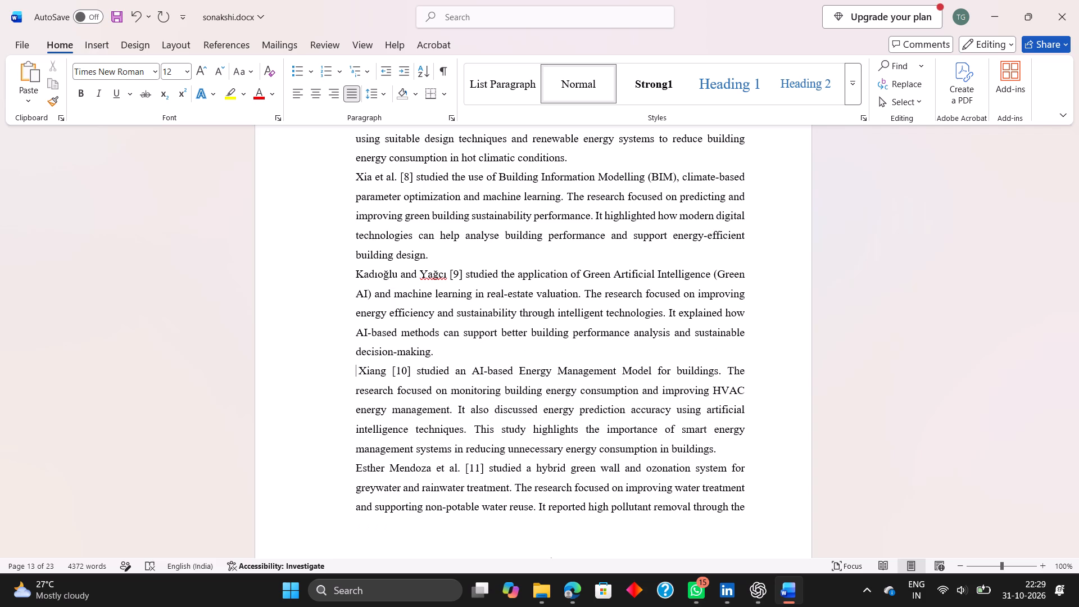
# Insert "et al." between "Xiang" and the citation number [10].
pyautogui.click(387, 371)
pyautogui.press('space')
pyautogui.write('et al.')
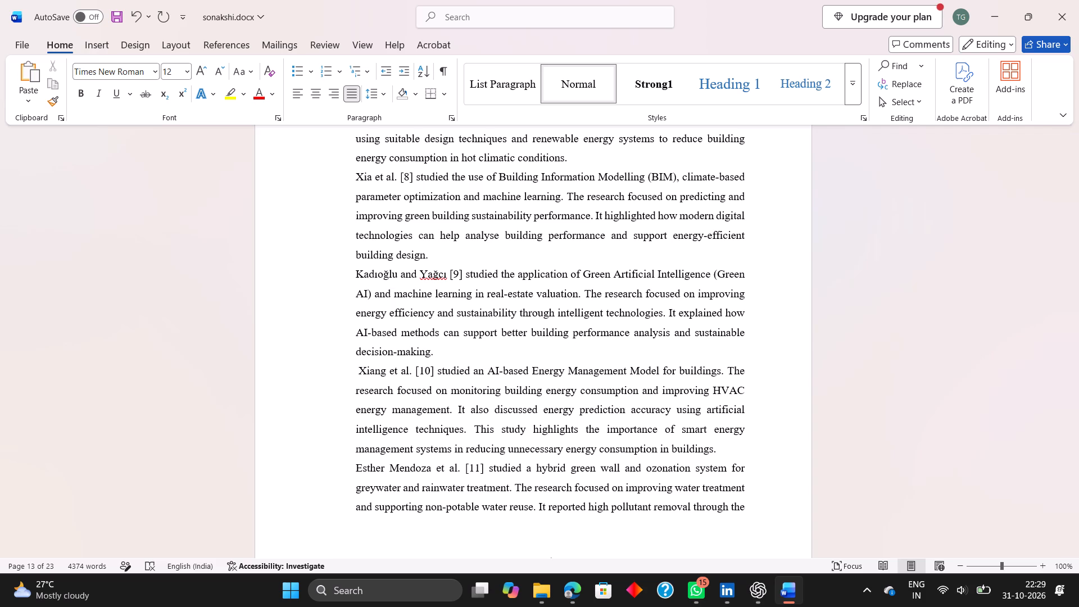
# Delete the first author's given name before "Mendoza et al." in citation [11], along with the paragraph break preceding it.
pyautogui.scroll(-1, 387, 371)
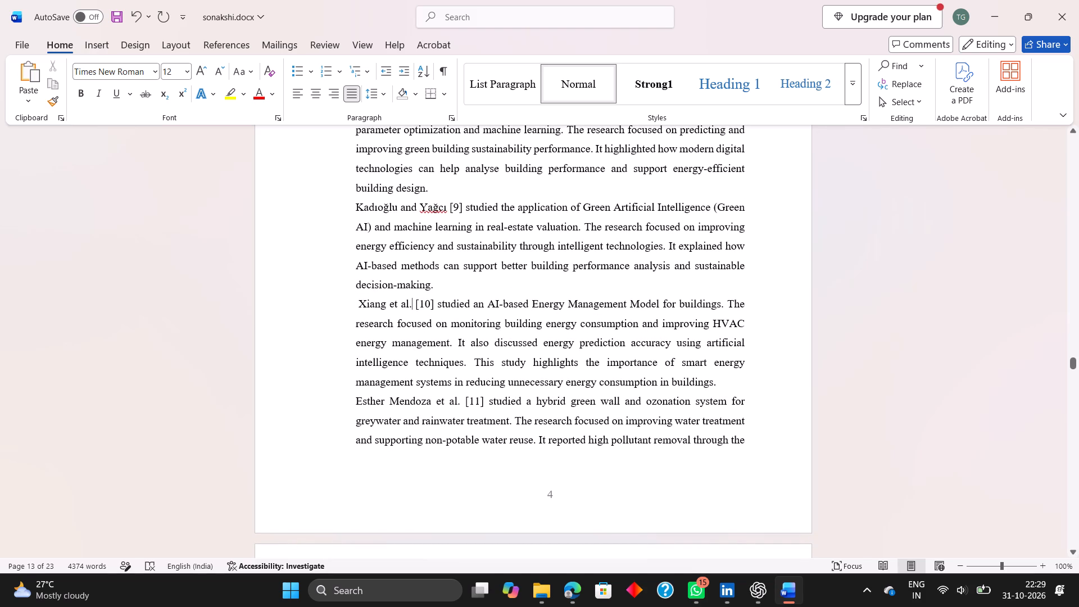
pyautogui.click(386, 400)
pyautogui.press('BackSpace')
pyautogui.press('BackSpace')
pyautogui.press('BackSpace')
pyautogui.press('BackSpace')
pyautogui.press('BackSpace')
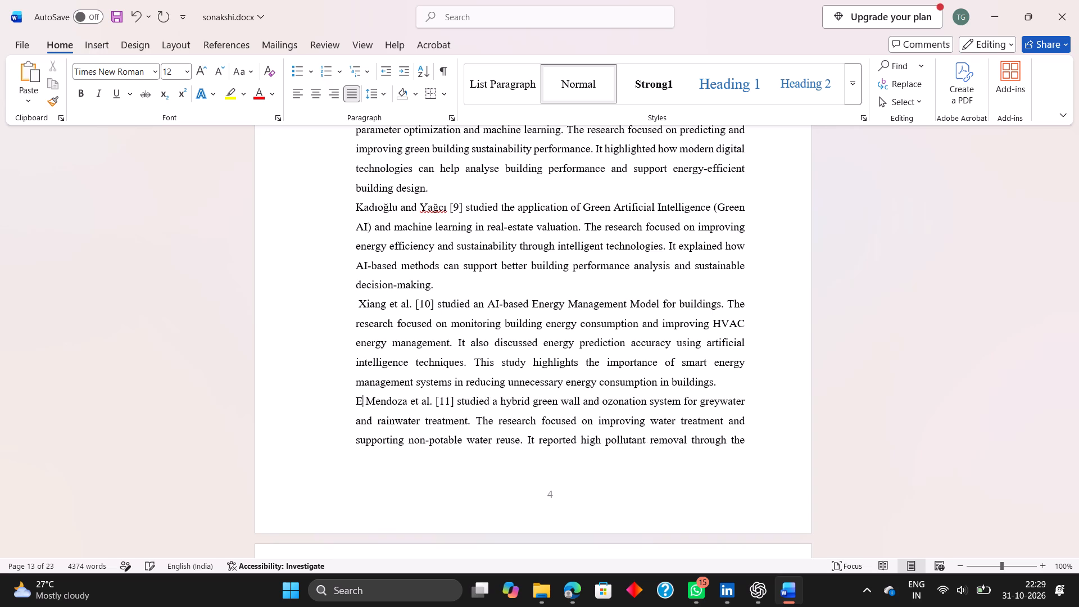
pyautogui.press('BackSpace')
pyautogui.press('BackSpace')
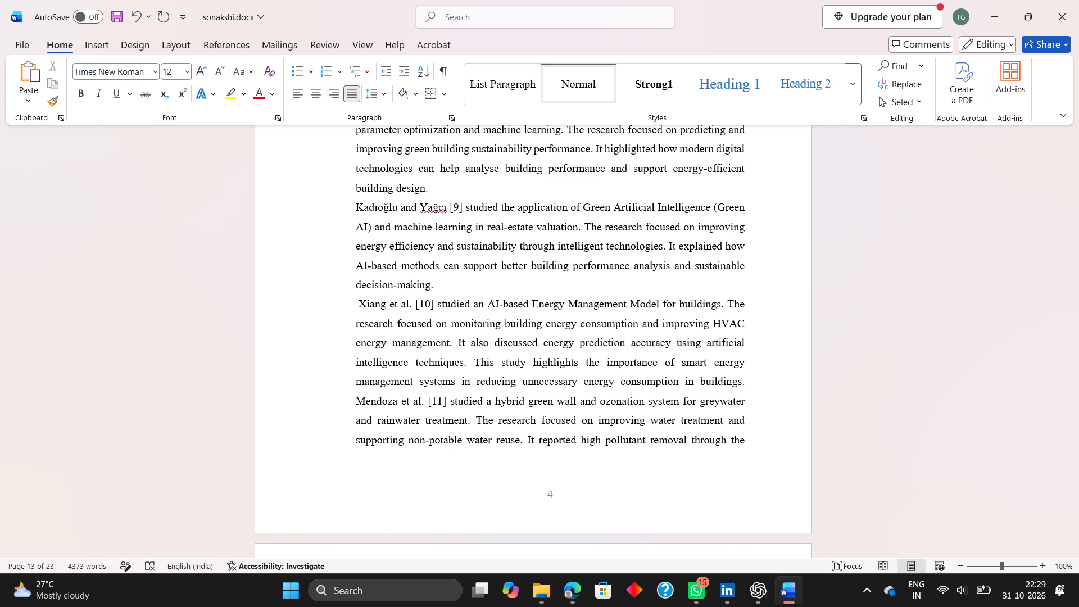
# Delete the first author's given name so citation [12] begins with "Zanni et al.".
pyautogui.scroll(-3, 386, 400)
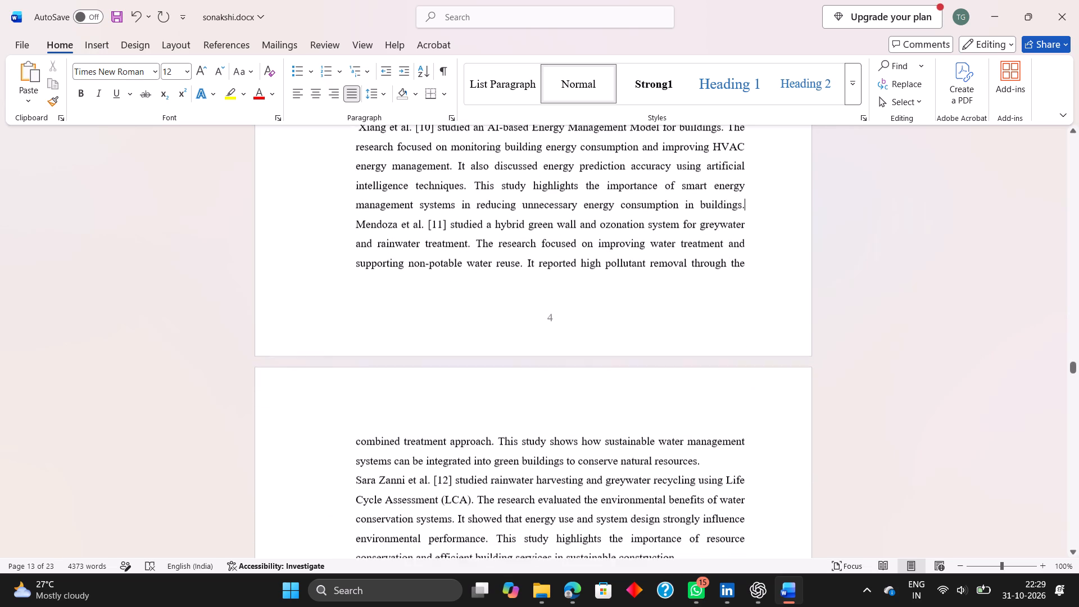
pyautogui.scroll(-3, 386, 400)
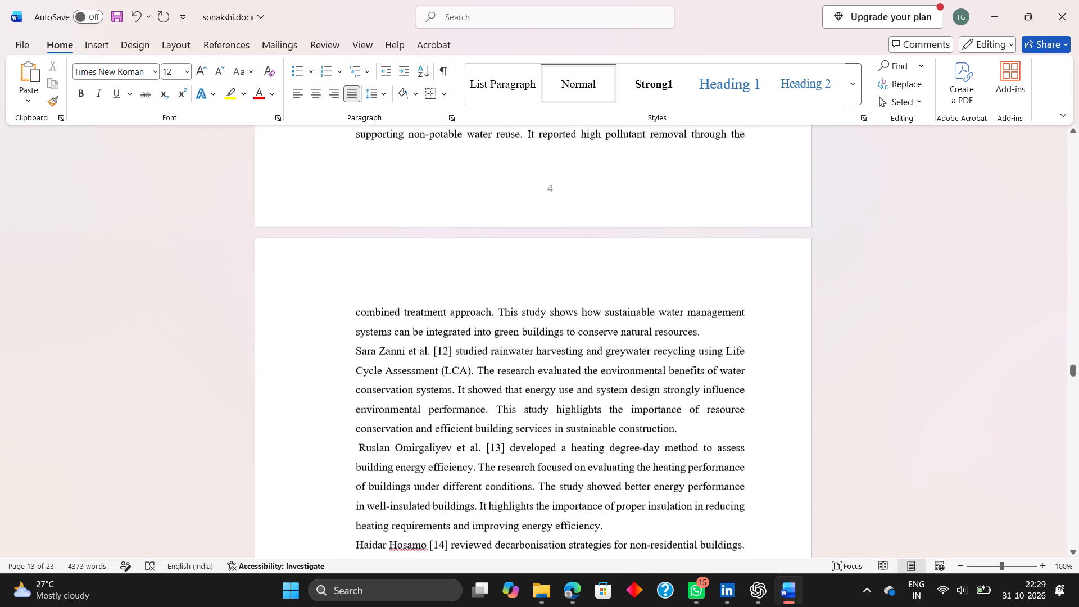
pyautogui.scroll(-1, 386, 398)
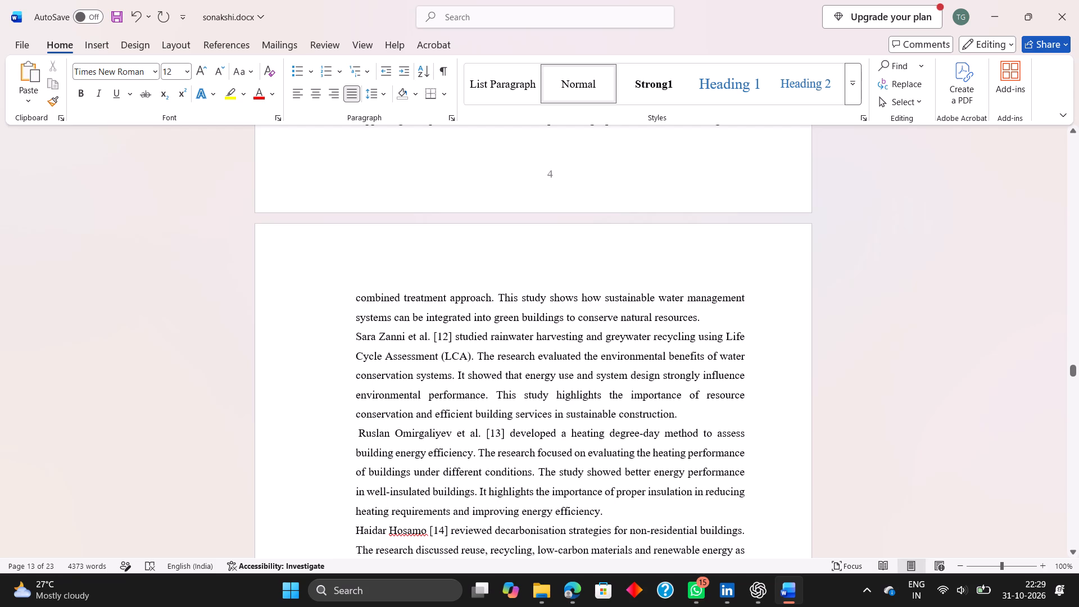
pyautogui.click(378, 336)
pyautogui.press('BackSpace')
pyautogui.press('BackSpace')
pyautogui.press('BackSpace')
pyautogui.press('BackSpace')
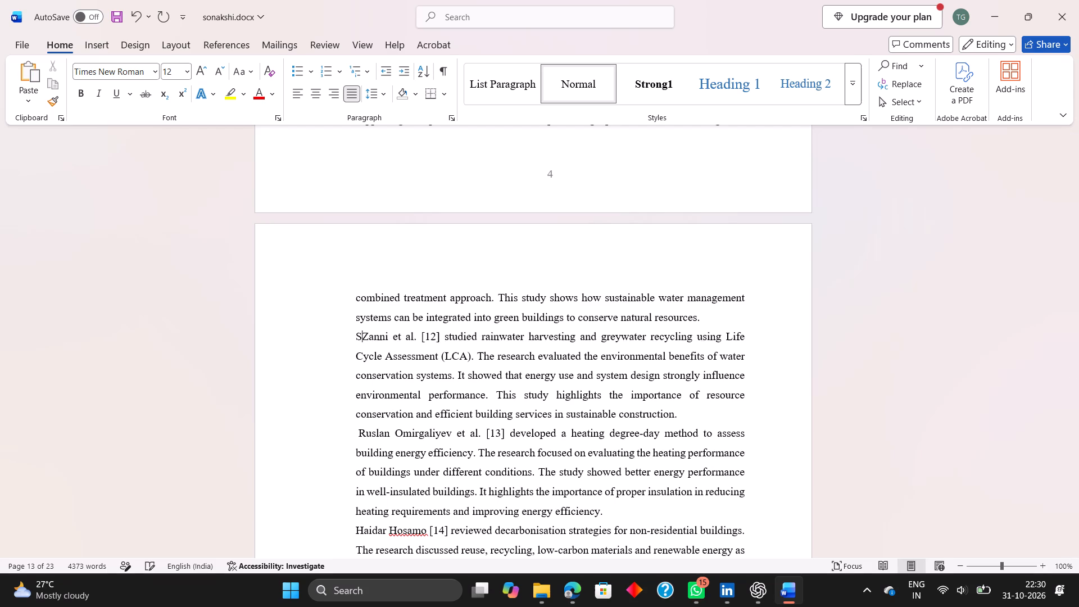
pyautogui.press('BackSpace')
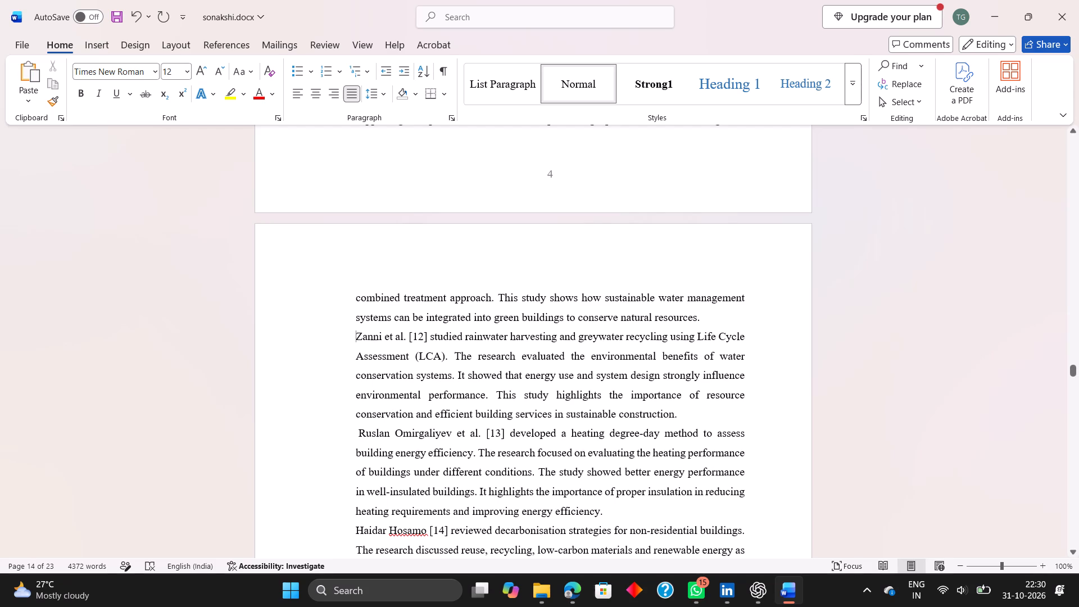
# Delete the first author's given name before "Omirgaliyev et al." in citation [13], keeping the study as a separate paragraph.
pyautogui.click(391, 432)
pyautogui.press('BackSpace')
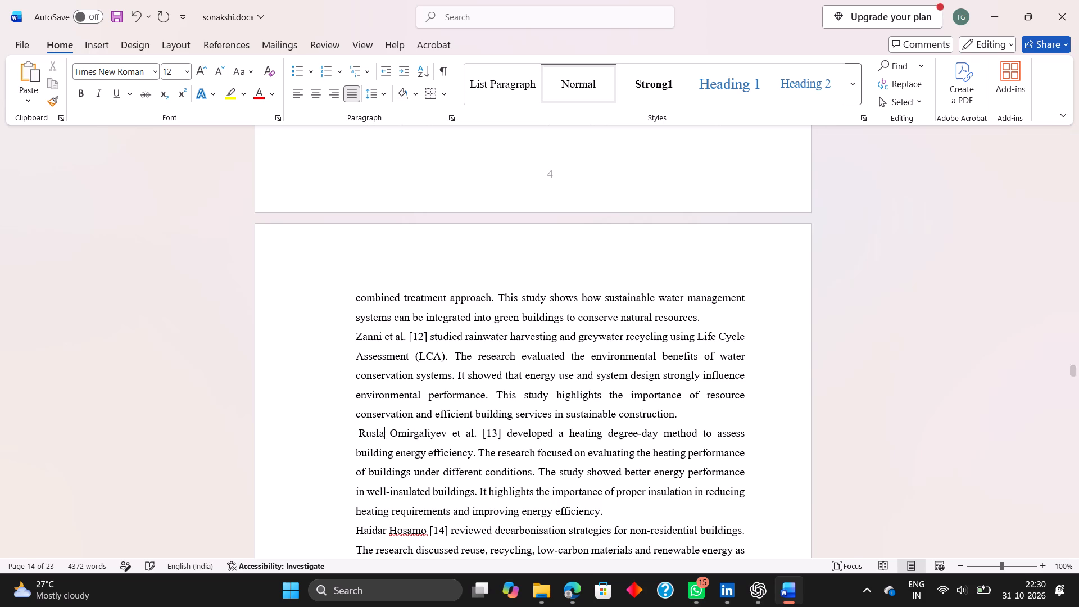
pyautogui.press('BackSpace')
pyautogui.press('BackSpace')
pyautogui.press('BackSpace')
pyautogui.press('BackSpace')
pyautogui.press('BackSpace')
pyautogui.press('BackSpace')
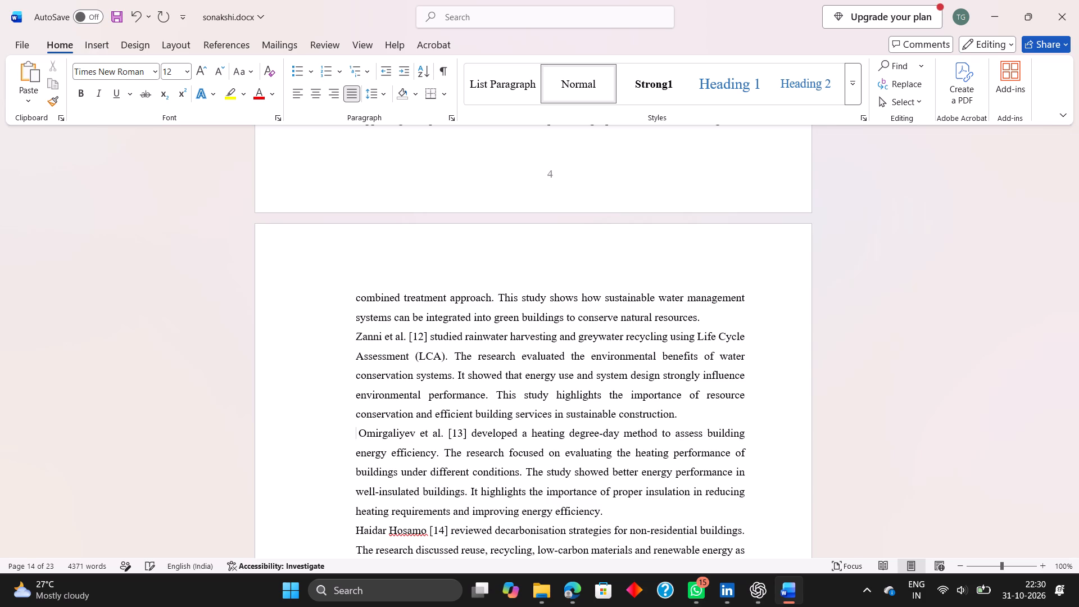
pyautogui.press('BackSpace')
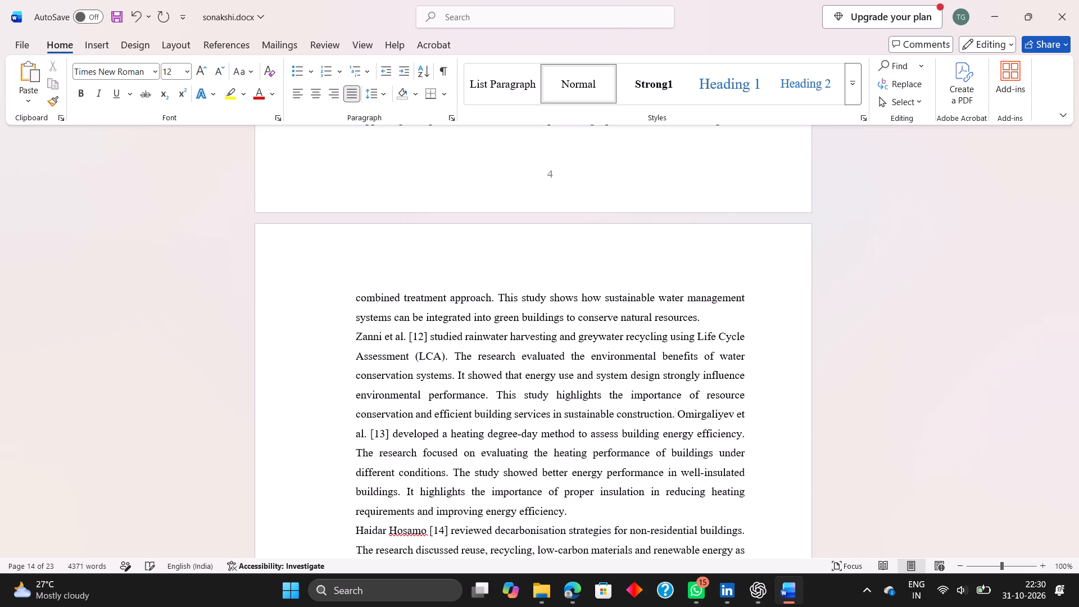
pyautogui.press('Return')
# Delete the author's given name so the study with citation [14] begins with "Hosamo".
pyautogui.scroll(-1, 391, 432)
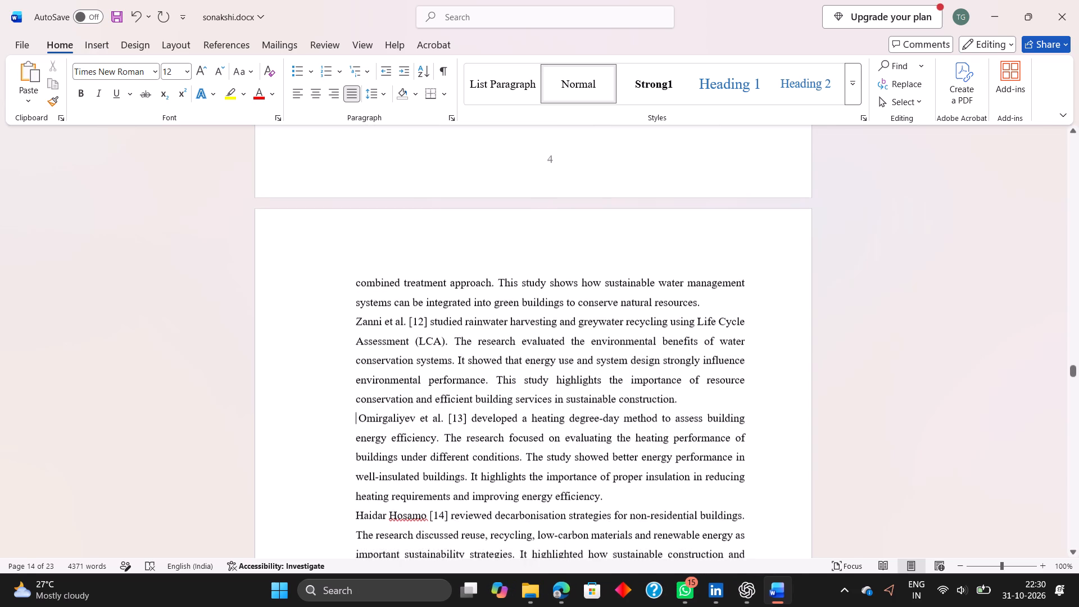
pyautogui.scroll(-1, 391, 432)
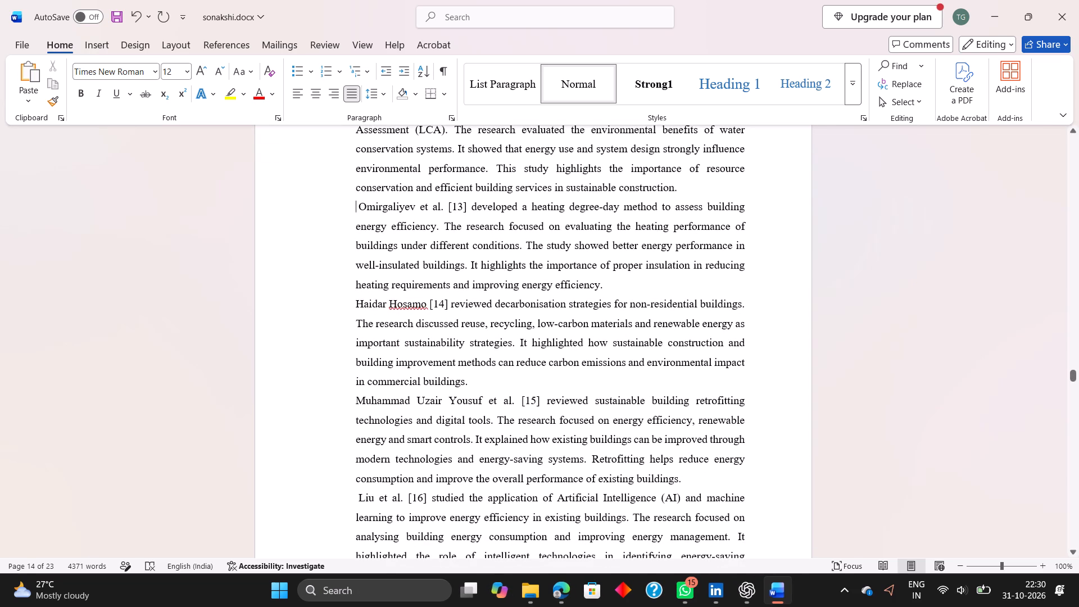
pyautogui.click(388, 303)
pyautogui.press('BackSpace')
pyautogui.press('BackSpace')
pyautogui.press('BackSpace')
pyautogui.press('BackSpace')
pyautogui.press('BackSpace')
pyautogui.press('BackSpace')
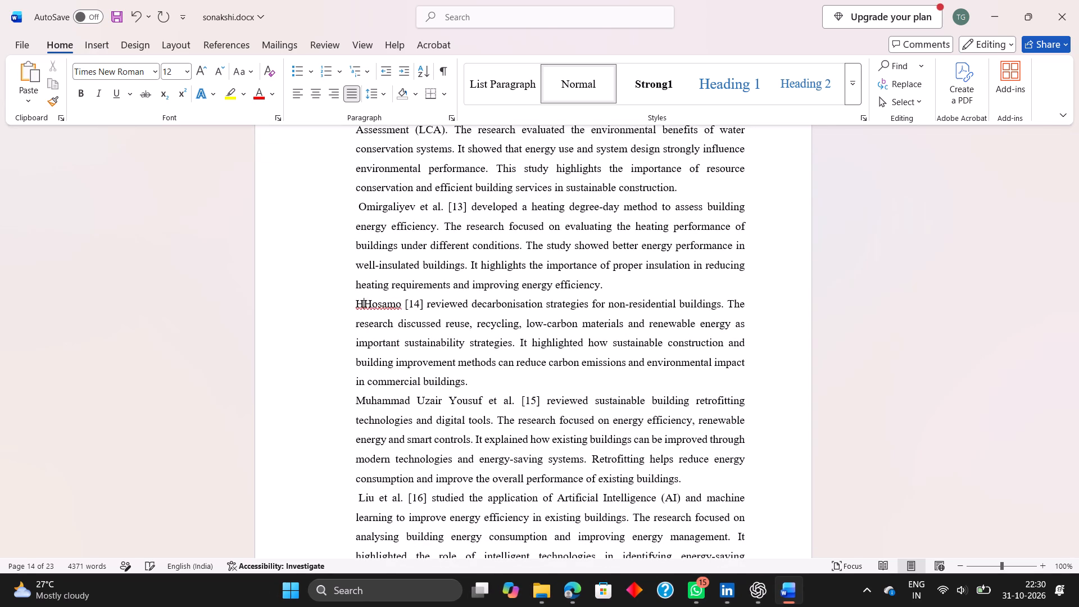
pyautogui.press('BackSpace')
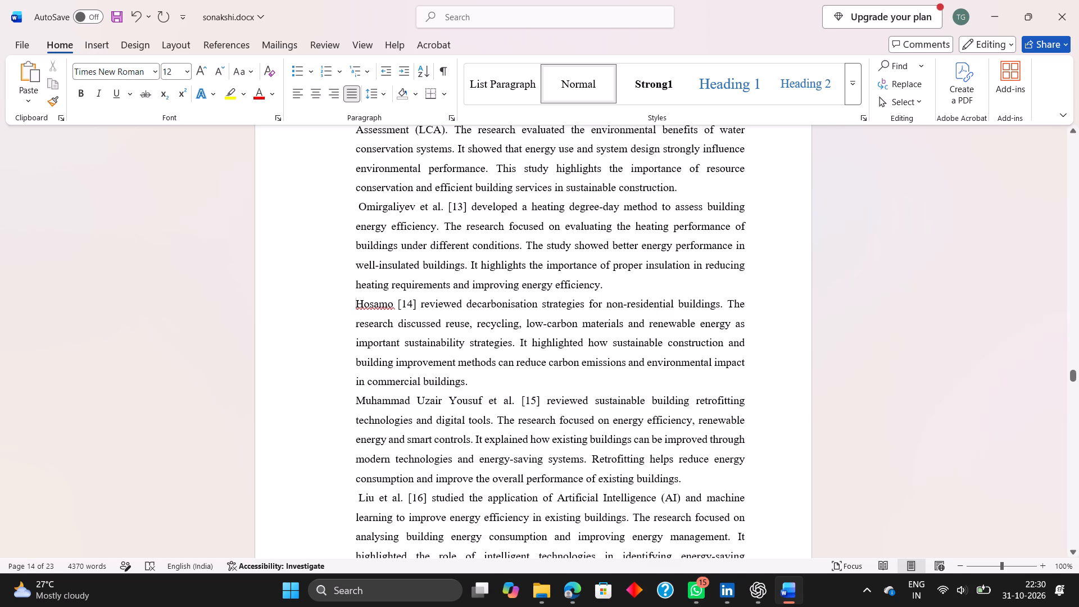
# Delete the first author's given names so the study with citation [15] begins with "Yousuf et al.".
pyautogui.click(448, 398)
pyautogui.press('BackSpace')
pyautogui.press('BackSpace')
pyautogui.press('BackSpace')
pyautogui.press('BackSpace')
pyautogui.press('BackSpace')
pyautogui.press('BackSpace')
pyautogui.press('BackSpace')
pyautogui.press('BackSpace')
pyautogui.press('BackSpace')
pyautogui.press('BackSpace')
pyautogui.press('BackSpace')
pyautogui.press('BackSpace')
pyautogui.press('BackSpace')
pyautogui.press('BackSpace')
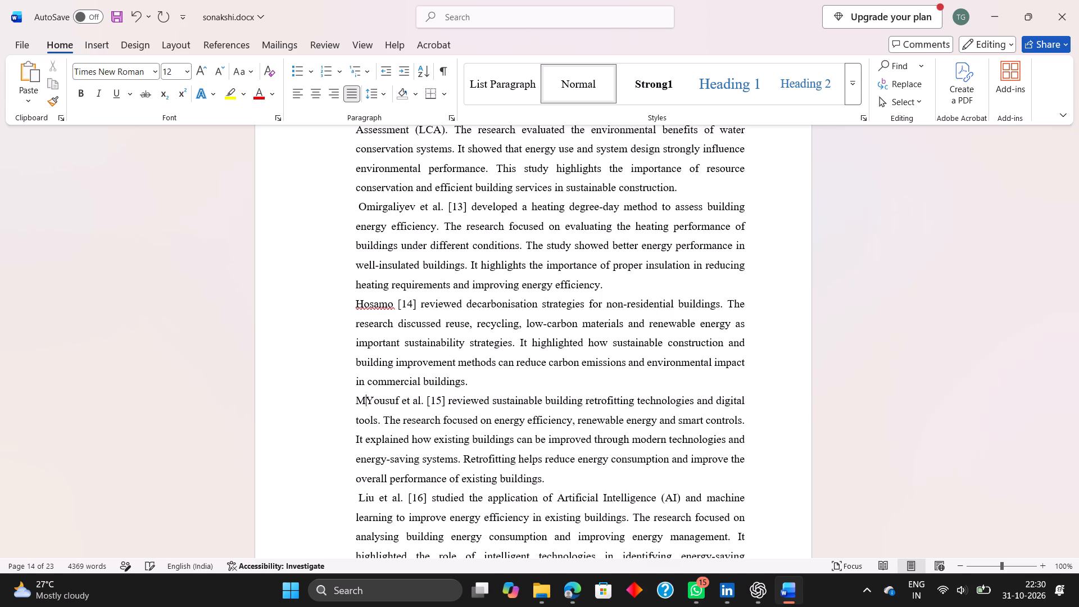
pyautogui.press('BackSpace')
# Make the author reference "Xiao et al." before citation number [19] bold.
pyautogui.scroll(-1, 448, 398)
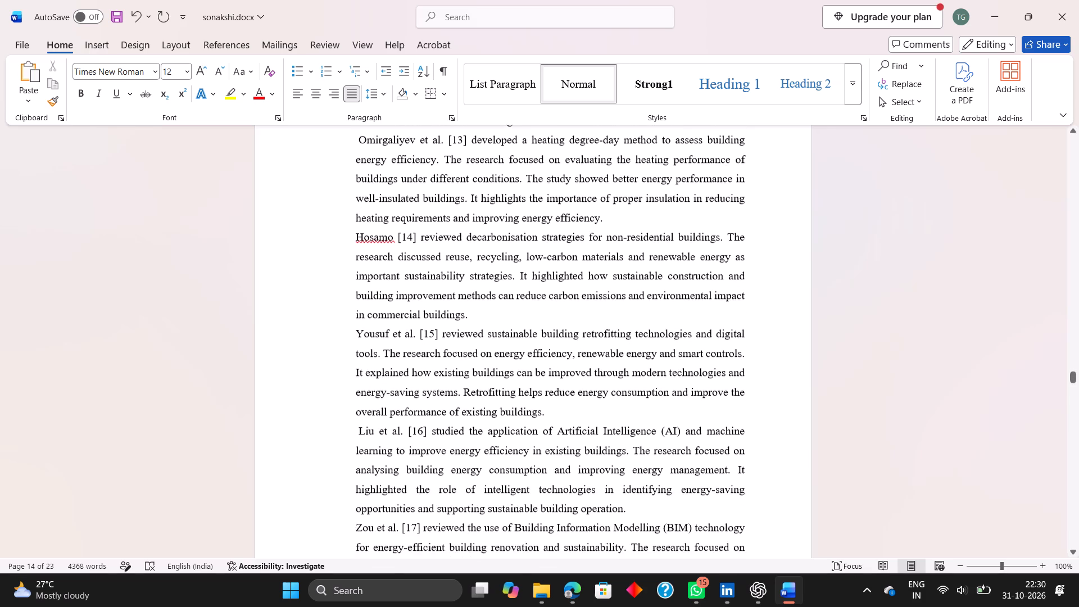
pyautogui.scroll(-1, 448, 398)
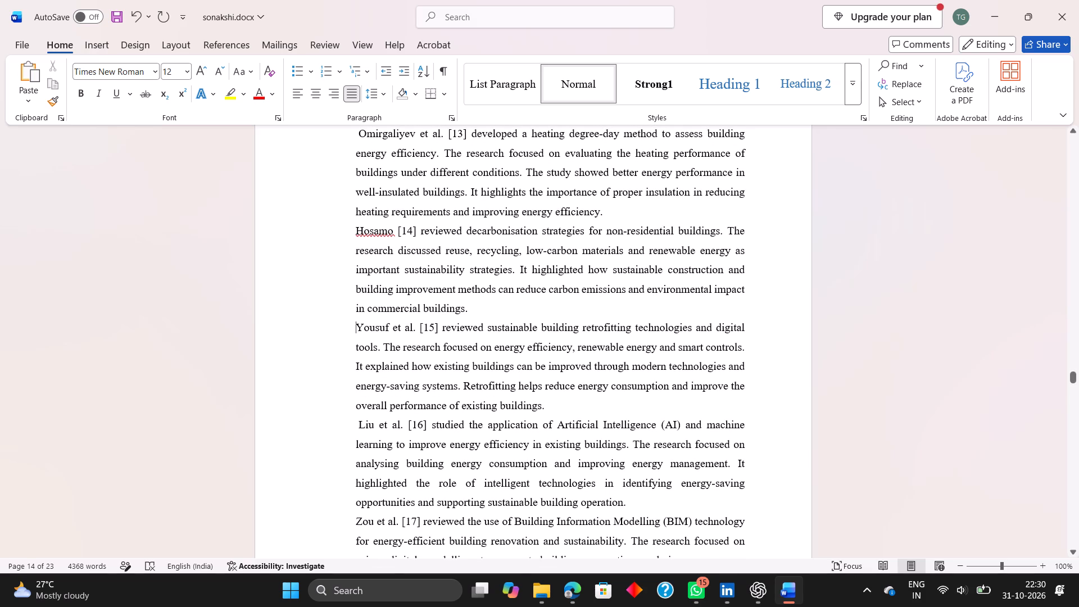
pyautogui.scroll(-1, 404, 417)
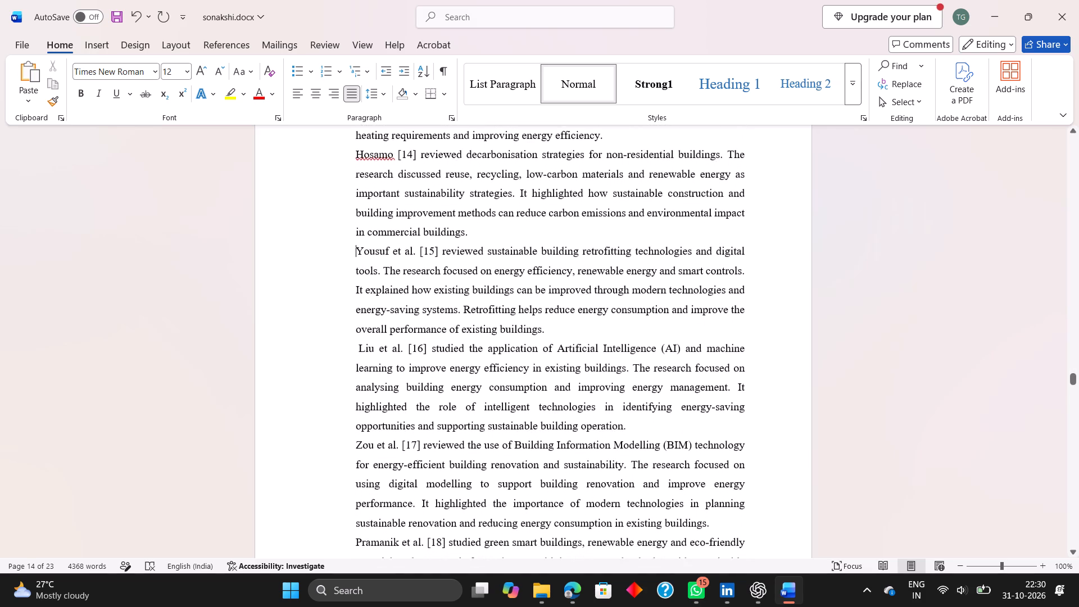
pyautogui.scroll(-3, 404, 417)
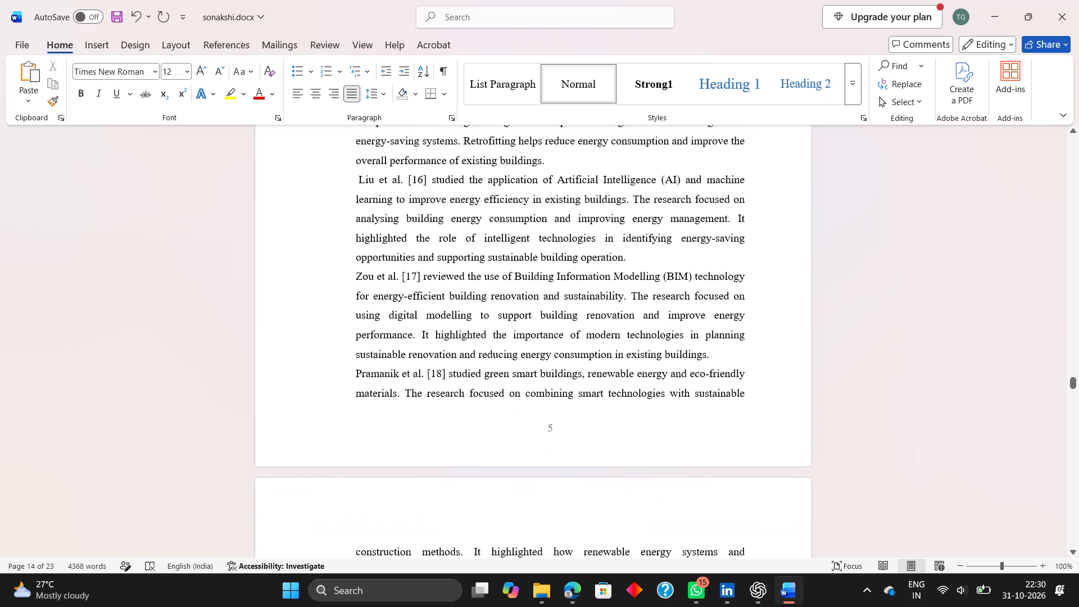
pyautogui.scroll(-2, 404, 417)
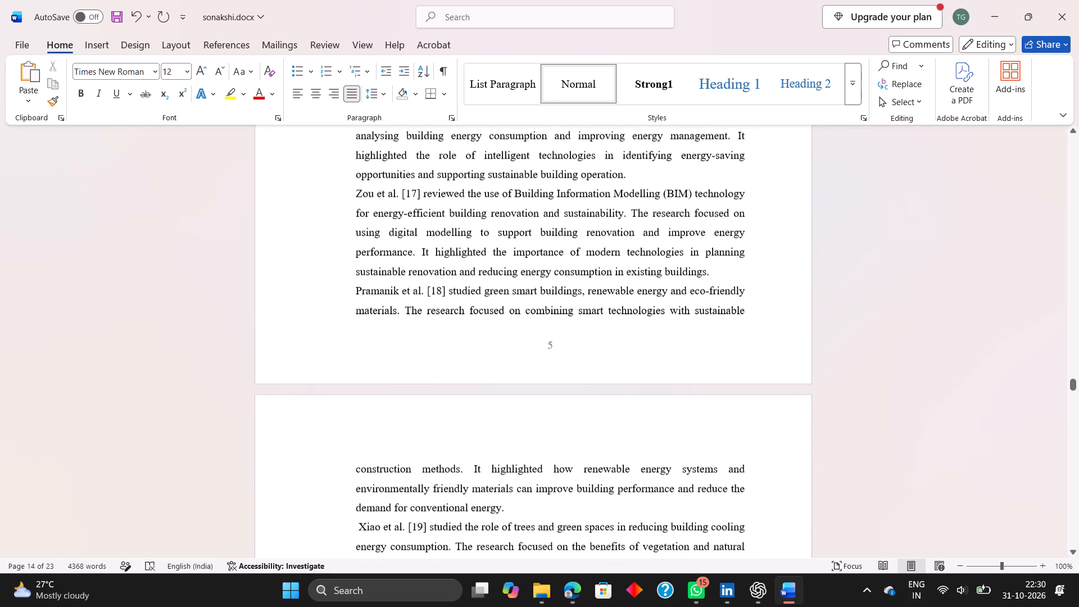
pyautogui.scroll(-2, 404, 415)
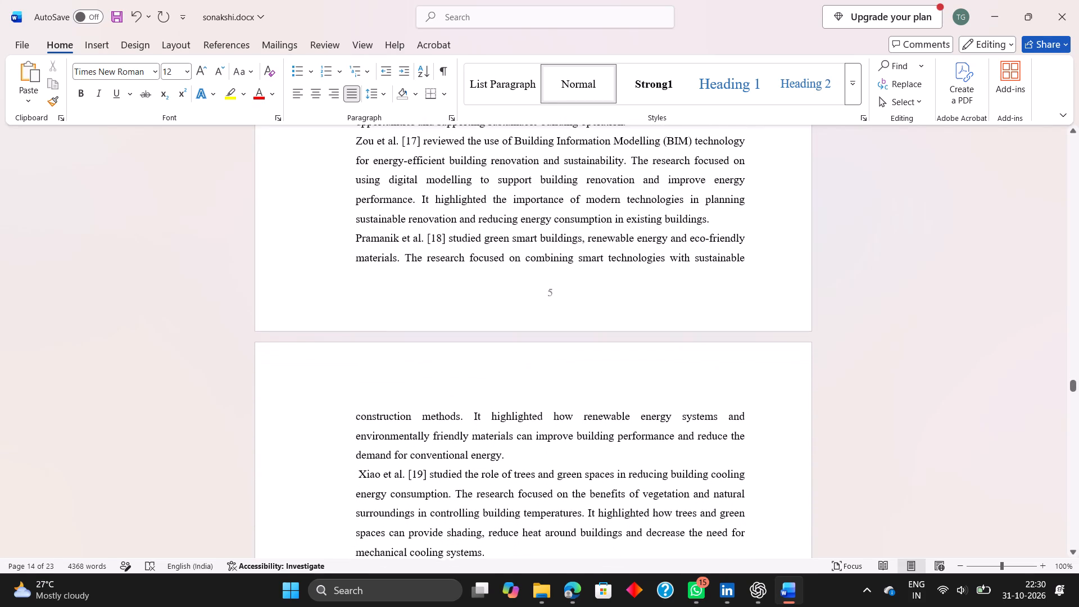
pyautogui.scroll(-2, 404, 415)
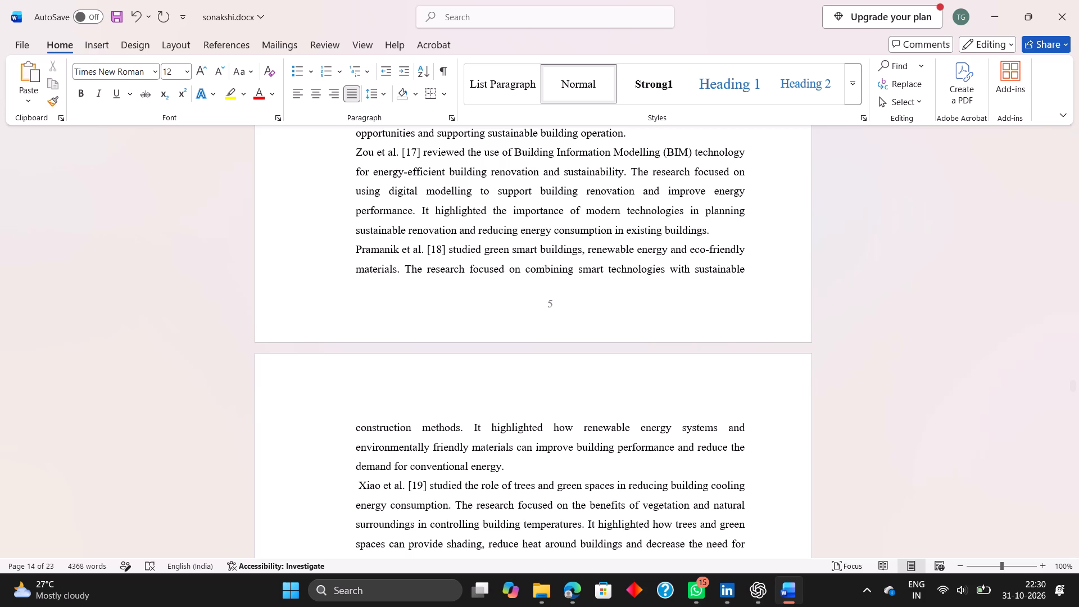
pyautogui.moveTo(405, 486); pyautogui.dragTo(364, 487)
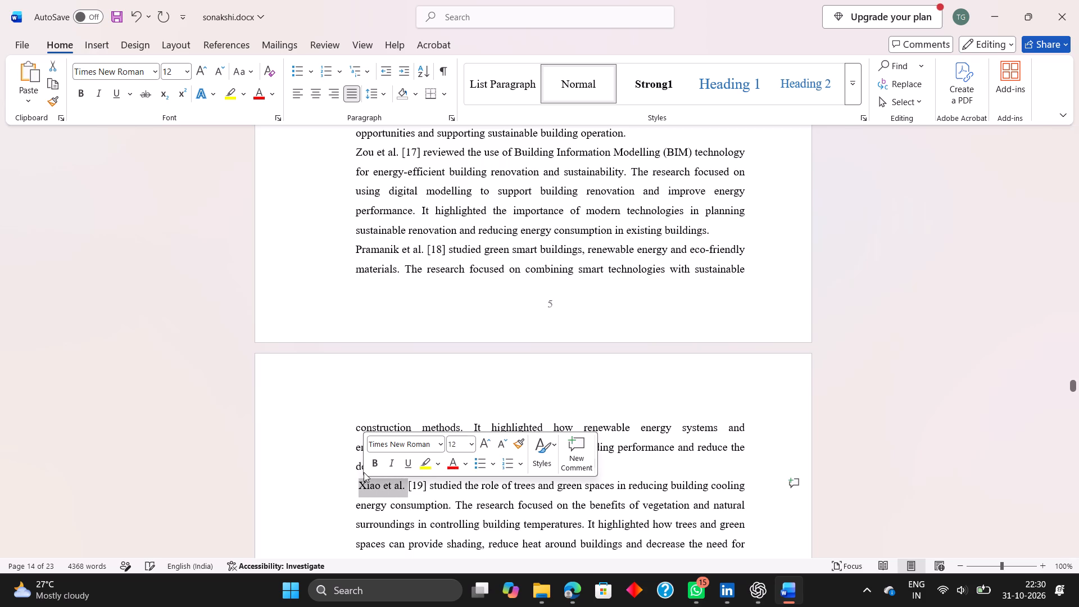
pyautogui.click(373, 466)
pyautogui.click(321, 442)
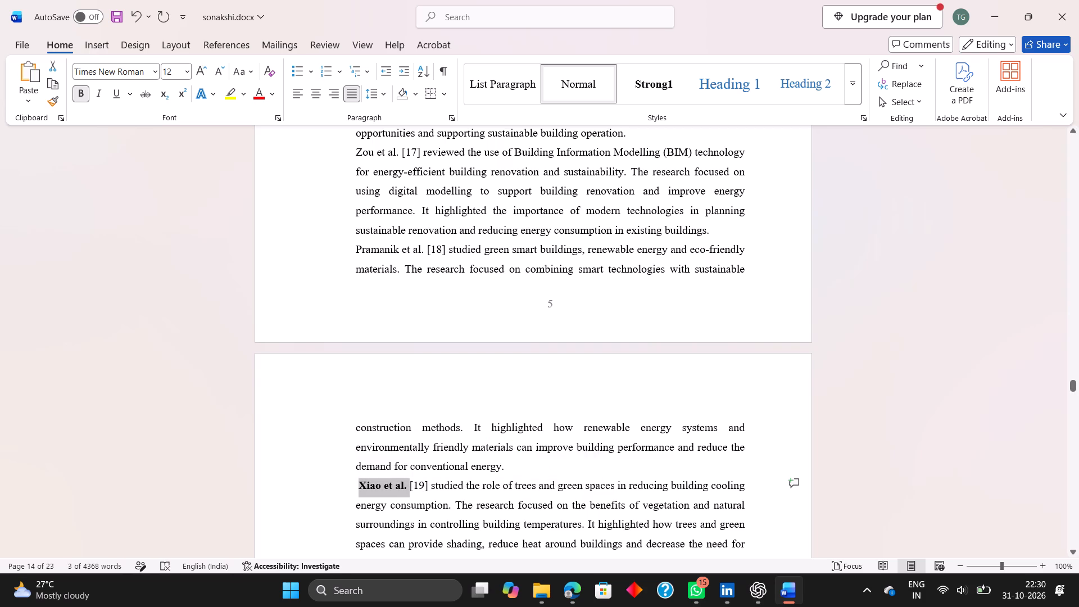
# Make the author reference "Pramanik et al." before citation number [18] bold.
pyautogui.click(421, 248)
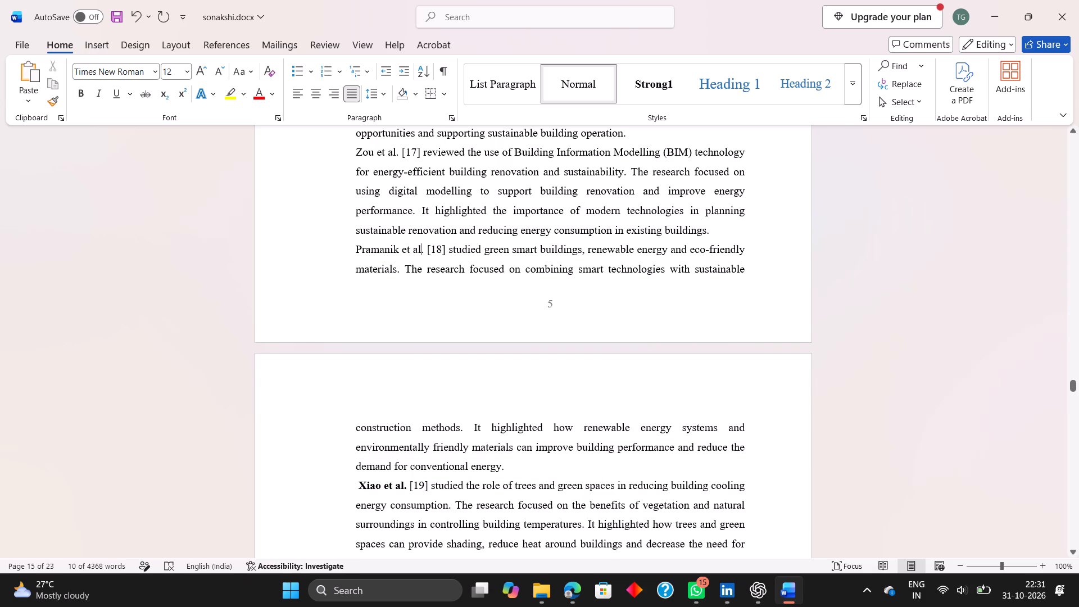
pyautogui.click(424, 252)
pyautogui.moveTo(419, 247); pyautogui.dragTo(374, 252)
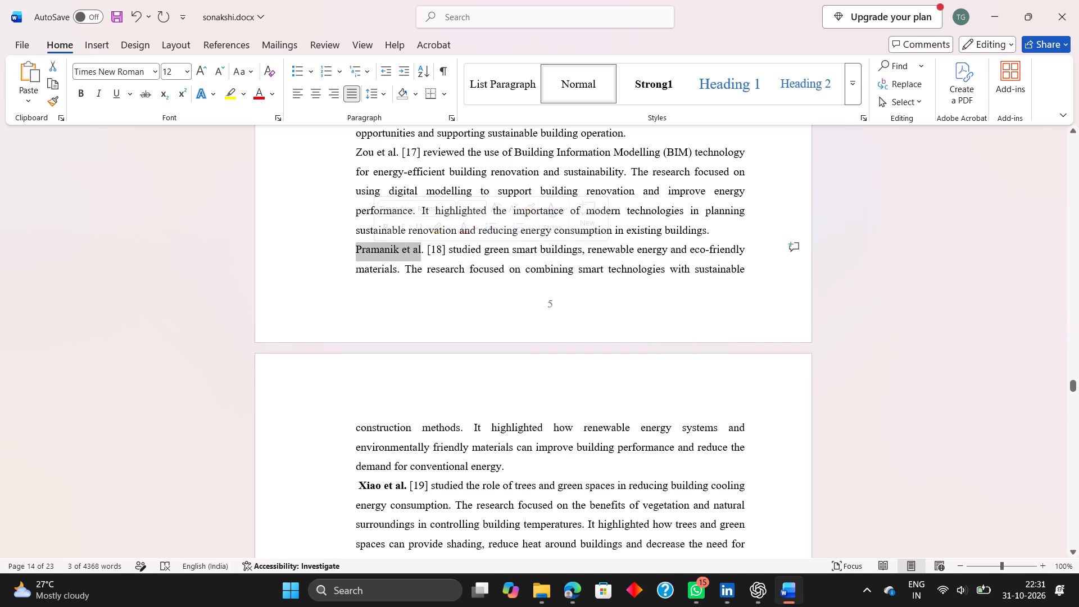
pyautogui.moveTo(331, 290); pyautogui.dragTo(439, 303)
pyautogui.click(439, 303)
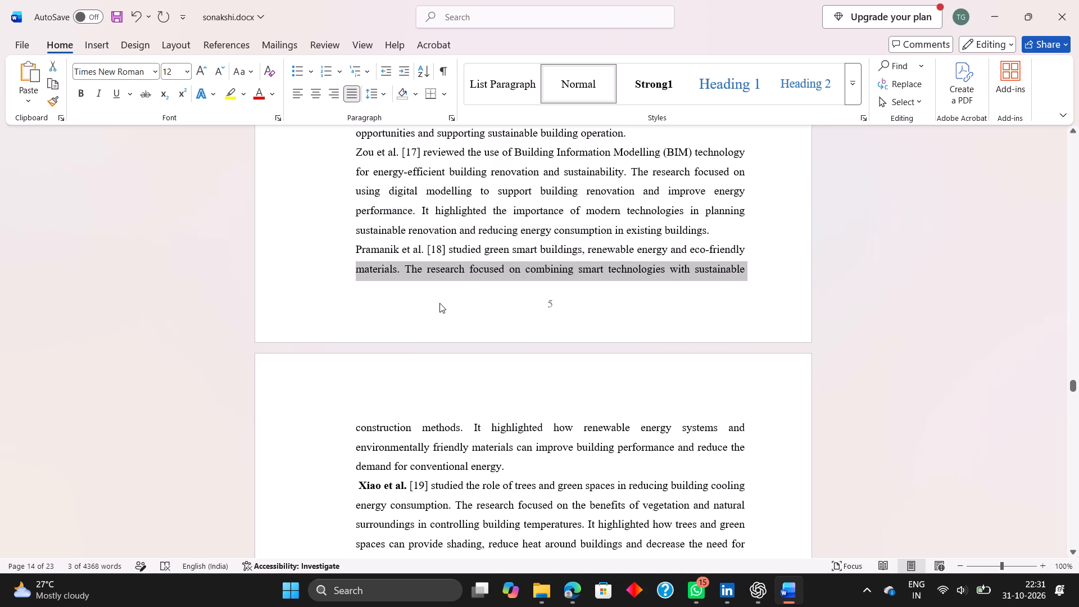
pyautogui.click(422, 252)
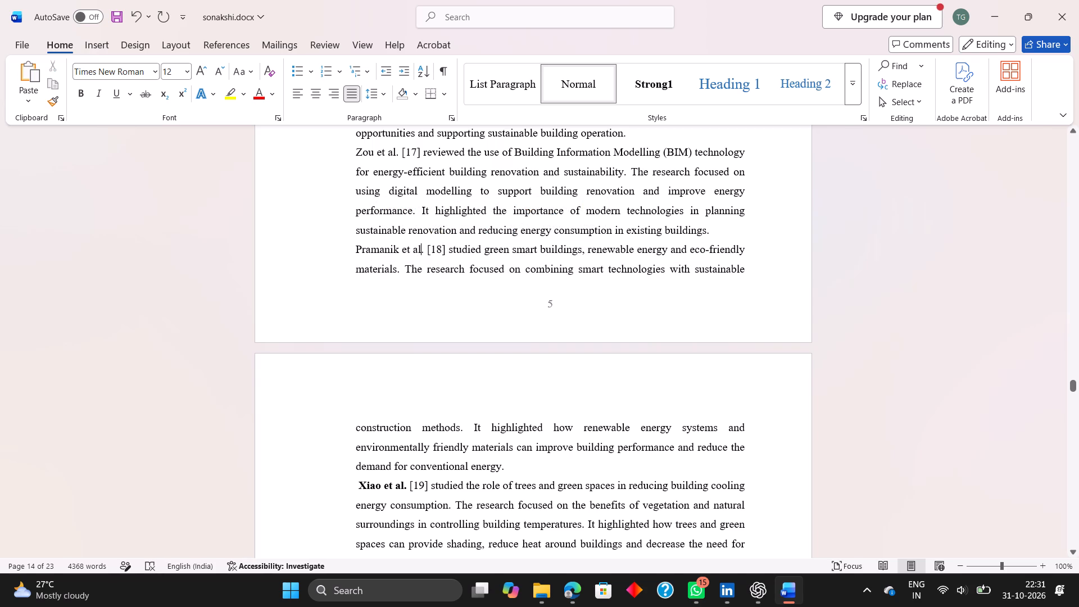
pyautogui.click(422, 251)
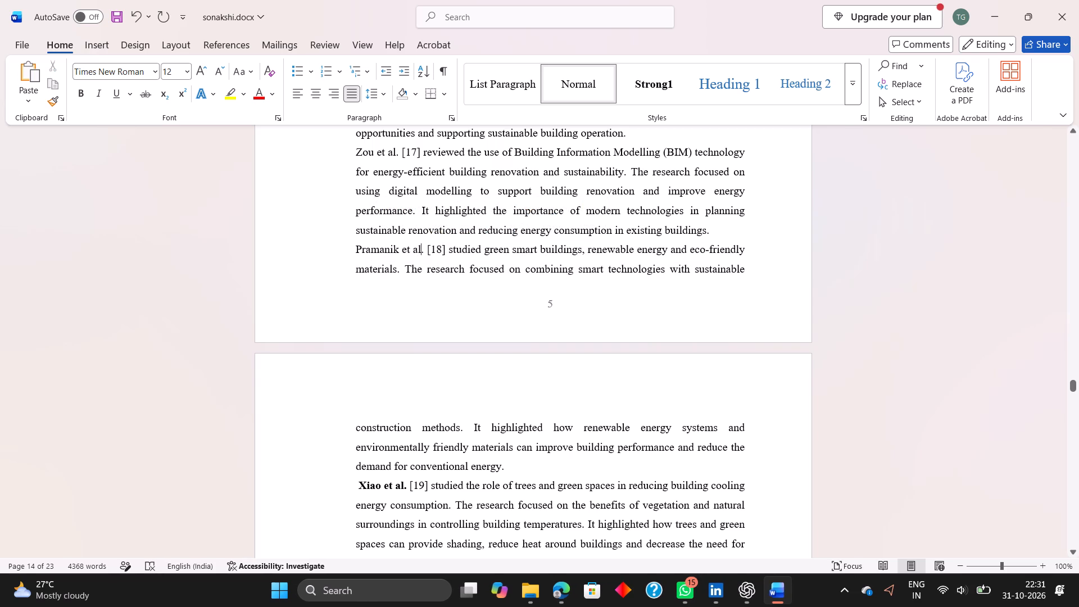
pyautogui.click(424, 251)
pyautogui.moveTo(424, 251); pyautogui.dragTo(377, 251)
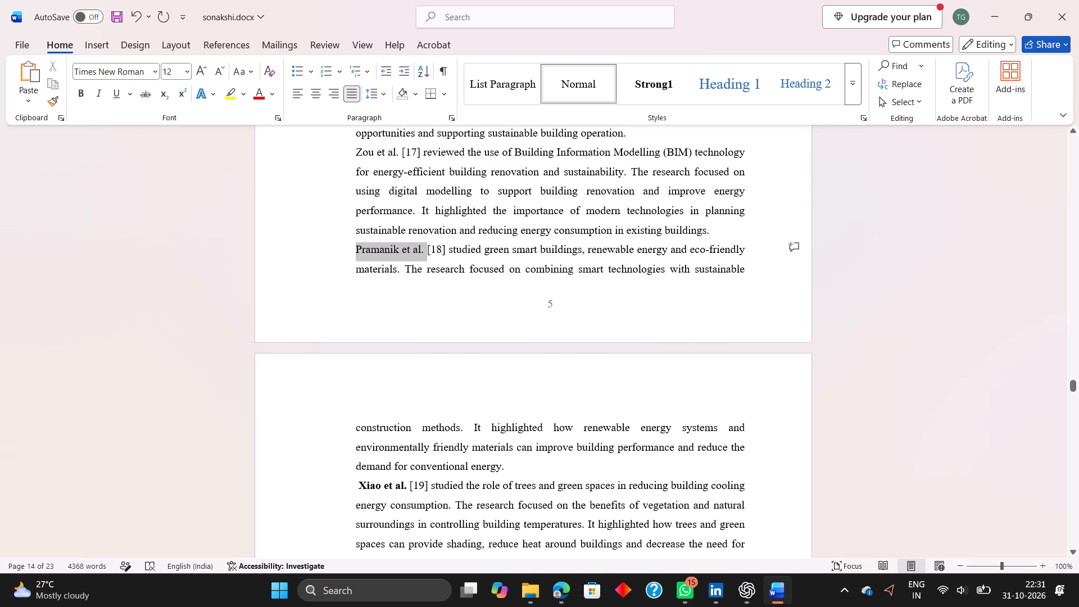
pyautogui.moveTo(377, 251); pyautogui.dragTo(377, 249)
pyautogui.click(385, 224)
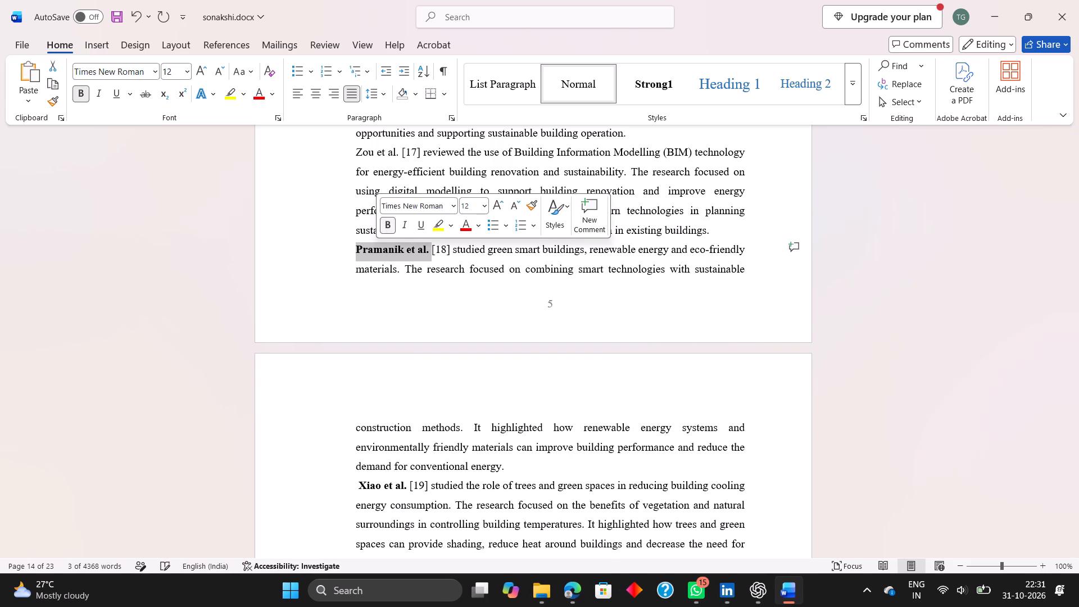
pyautogui.click(351, 234)
# Make the author reference "Zou et al." before citation number [17] bold.
pyautogui.scroll(1, 351, 234)
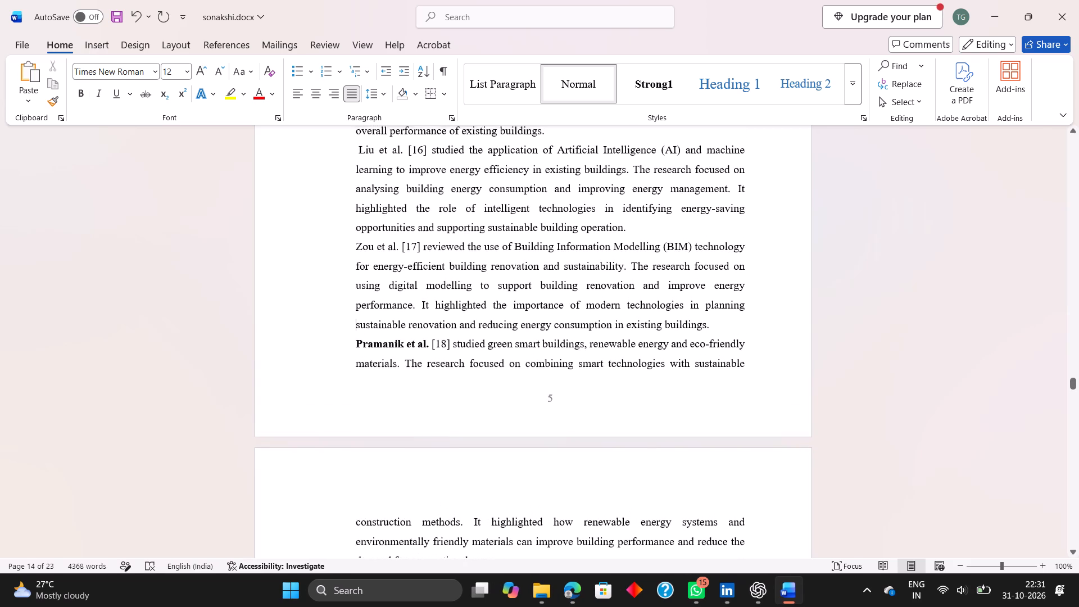
pyautogui.click(399, 256)
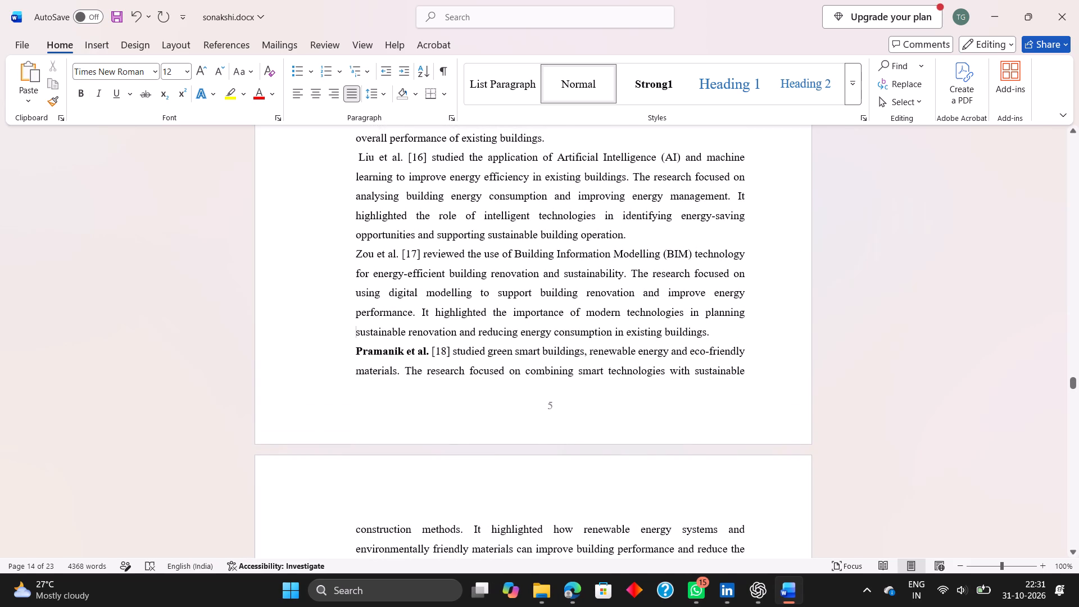
pyautogui.moveTo(399, 256); pyautogui.dragTo(351, 255)
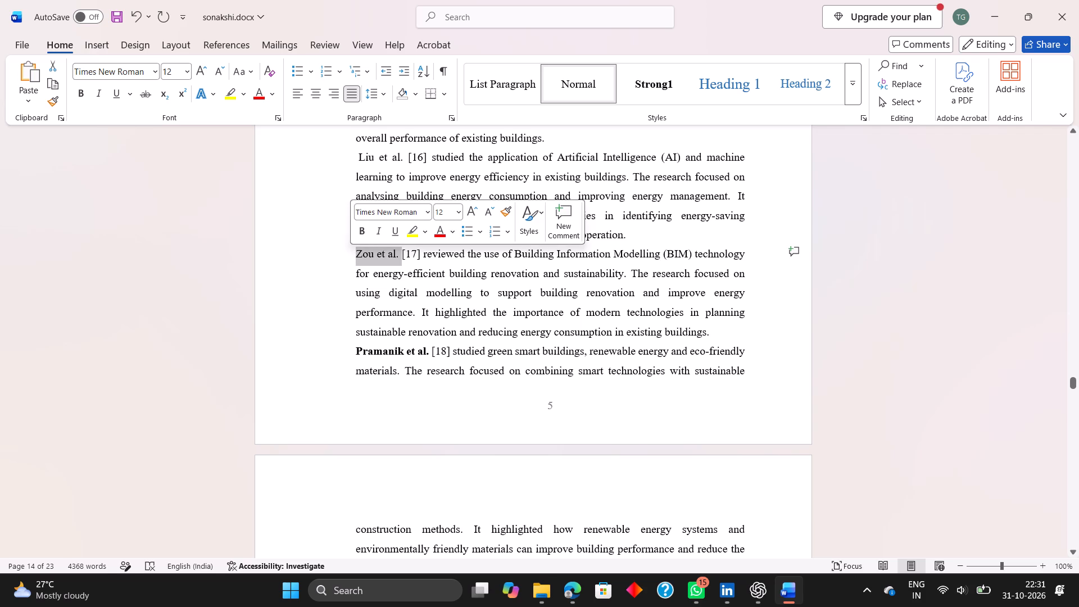
pyautogui.click(358, 233)
pyautogui.click(329, 241)
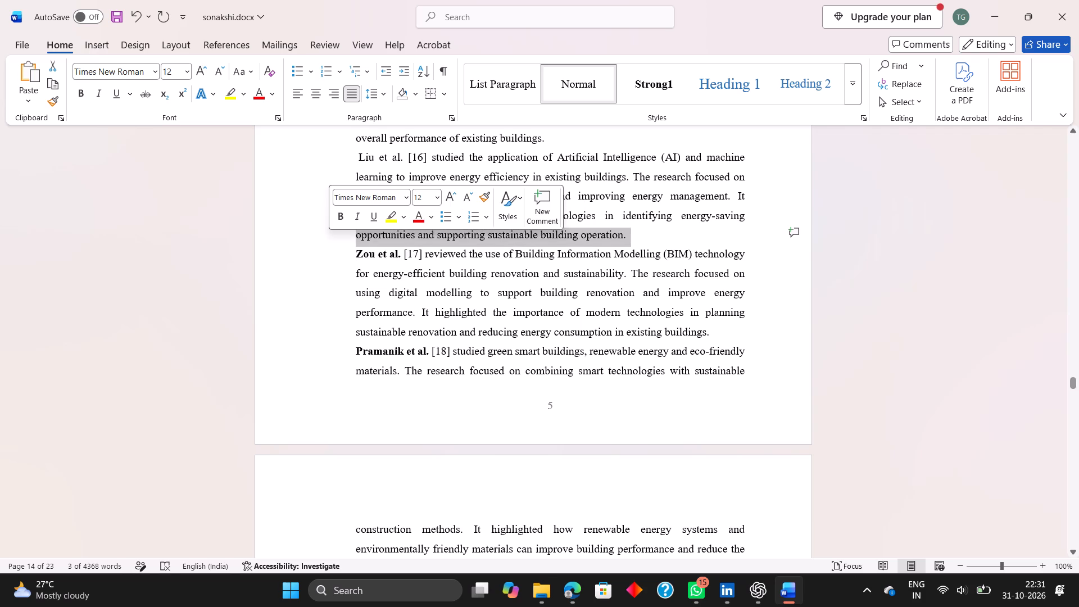
# Make the author reference "Liu et al." before citation number [16] bold.
pyautogui.click(405, 157)
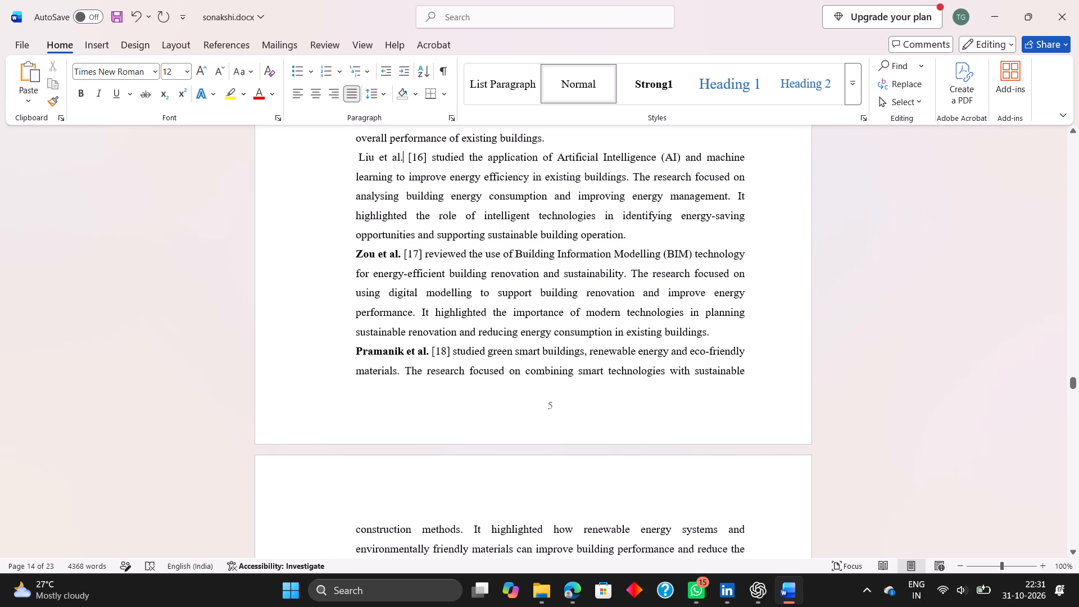
pyautogui.moveTo(403, 157); pyautogui.dragTo(353, 157)
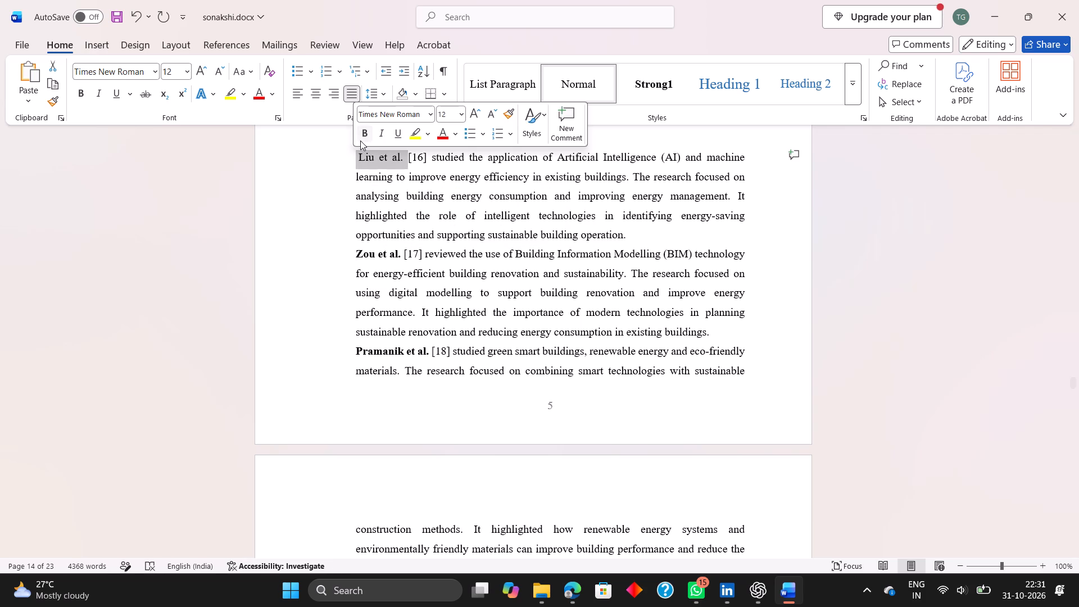
pyautogui.click(360, 141)
pyautogui.click(323, 164)
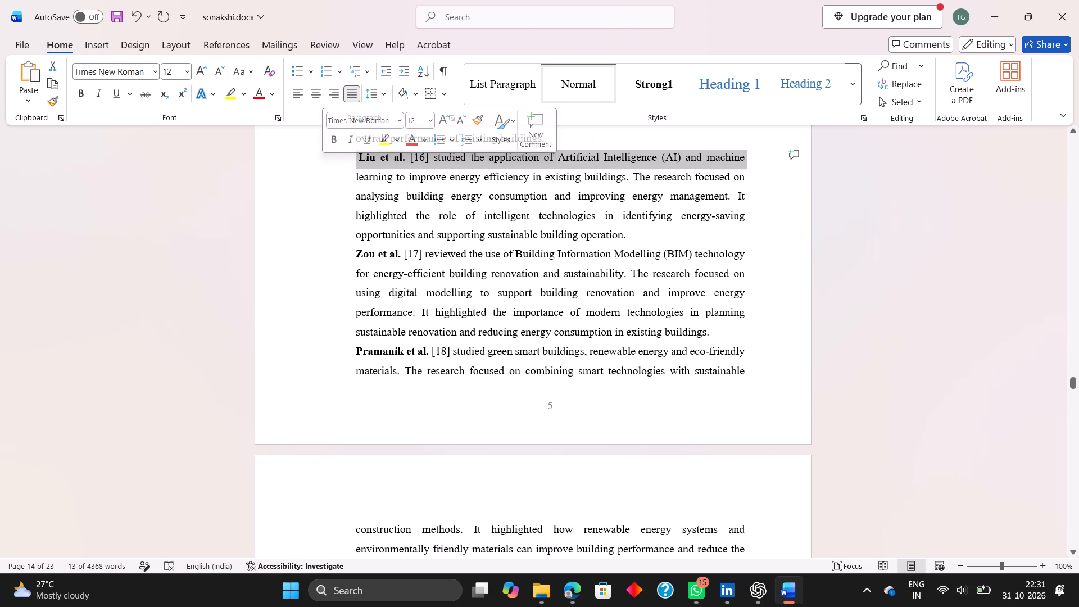
pyautogui.click(307, 190)
pyautogui.click(302, 234)
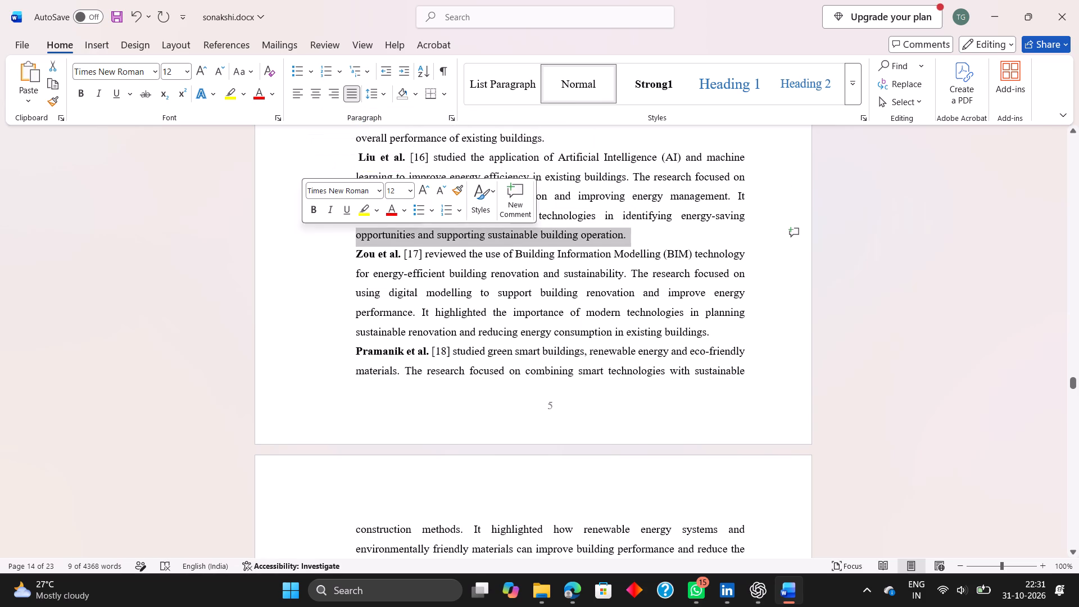
pyautogui.click(356, 392)
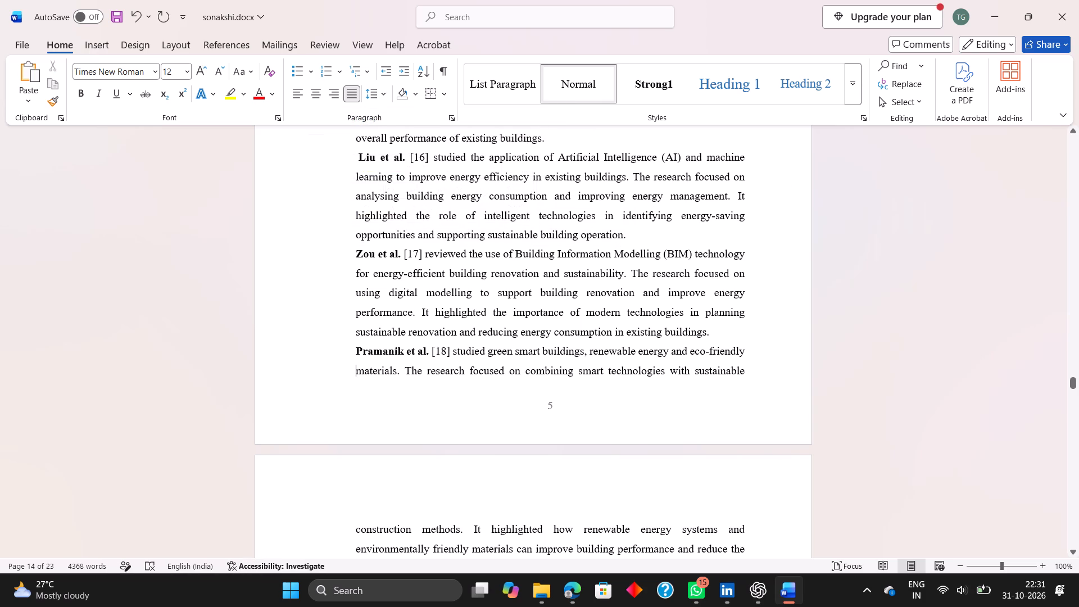
# Make the author reference "Yousuf et al." before citation number [15] bold.
pyautogui.scroll(2, 356, 392)
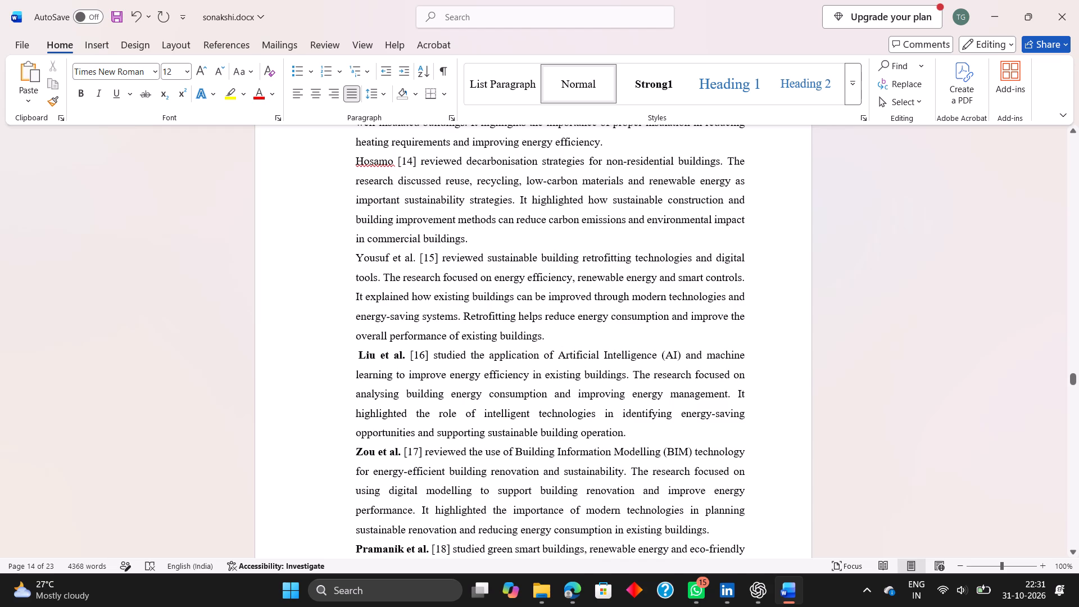
pyautogui.click(416, 259)
pyautogui.moveTo(416, 259); pyautogui.dragTo(353, 258)
pyautogui.click(360, 232)
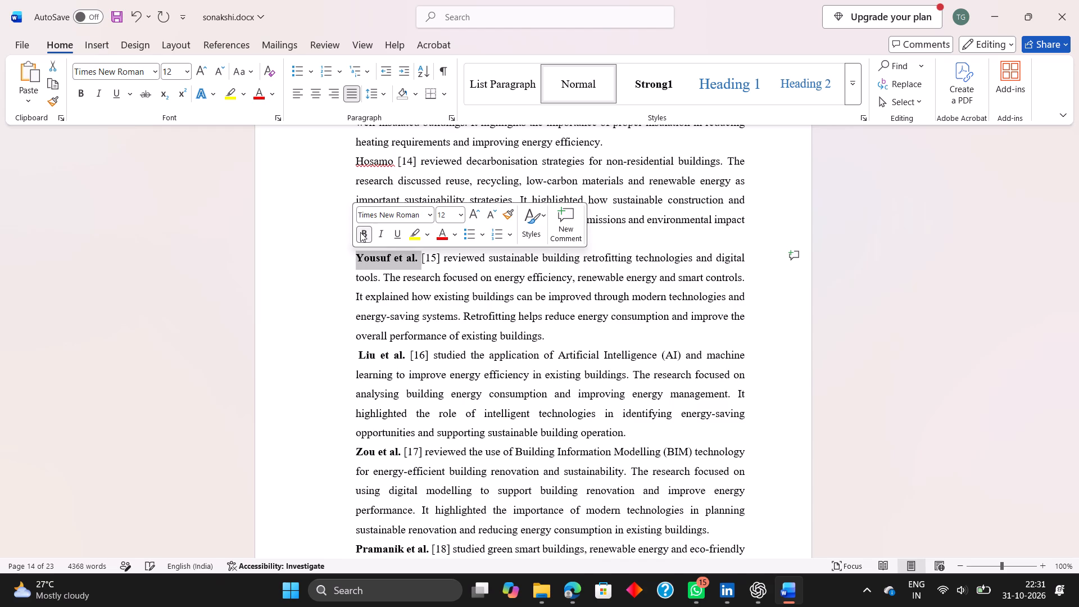
# Make the author reference "Hosamo" before citation number [14] bold.
pyautogui.moveTo(392, 161); pyautogui.dragTo(346, 160)
pyautogui.click(356, 142)
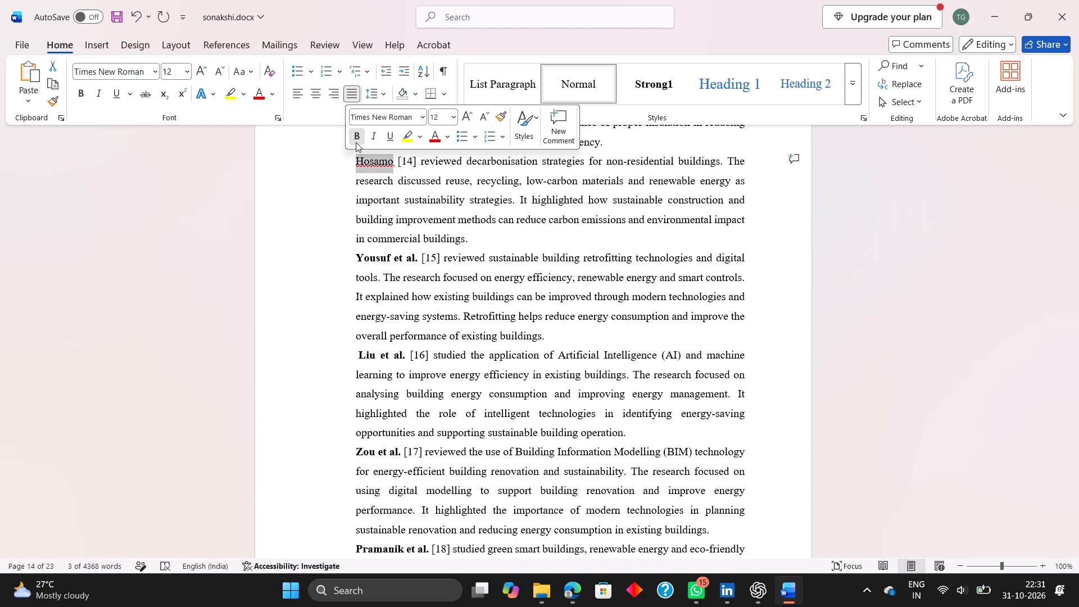
pyautogui.click(342, 179)
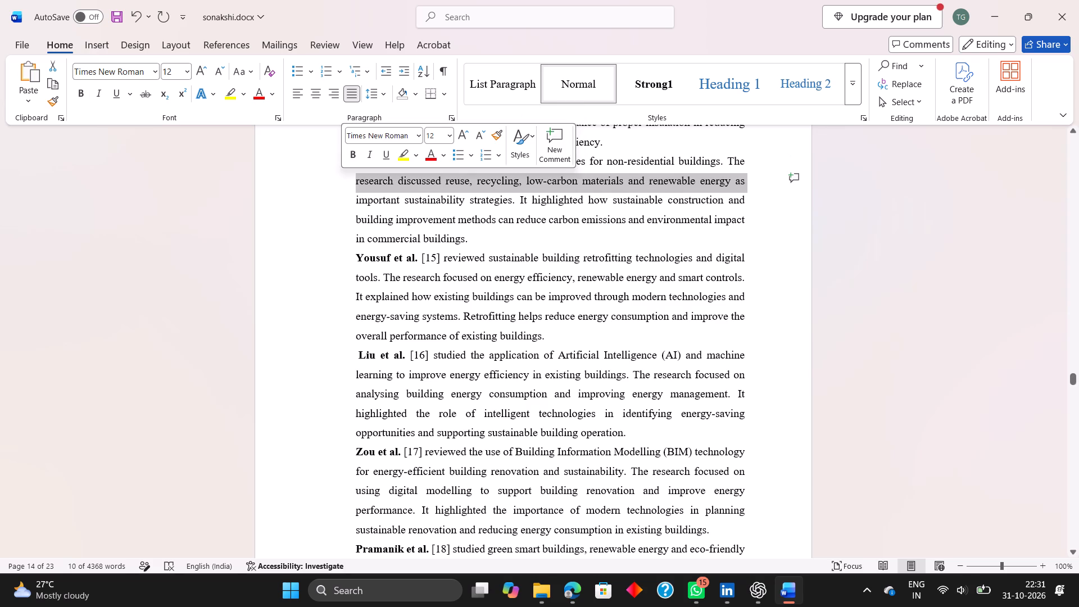
pyautogui.click(328, 243)
# Make the author reference "Omirgaliyev et al." before citation number [13] bold.
pyautogui.scroll(1, 328, 243)
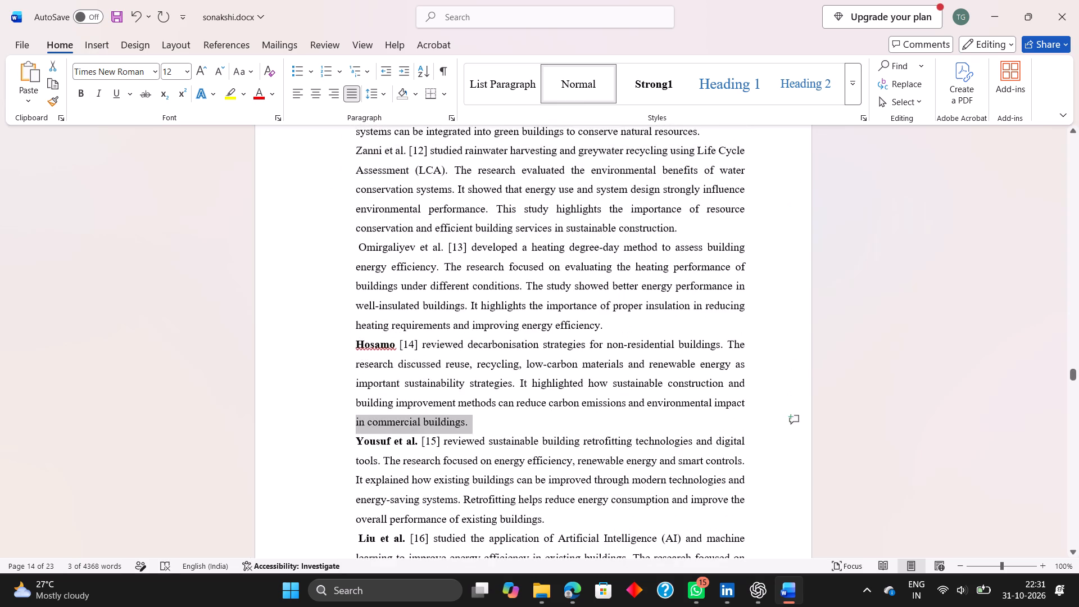
pyautogui.scroll(1, 328, 243)
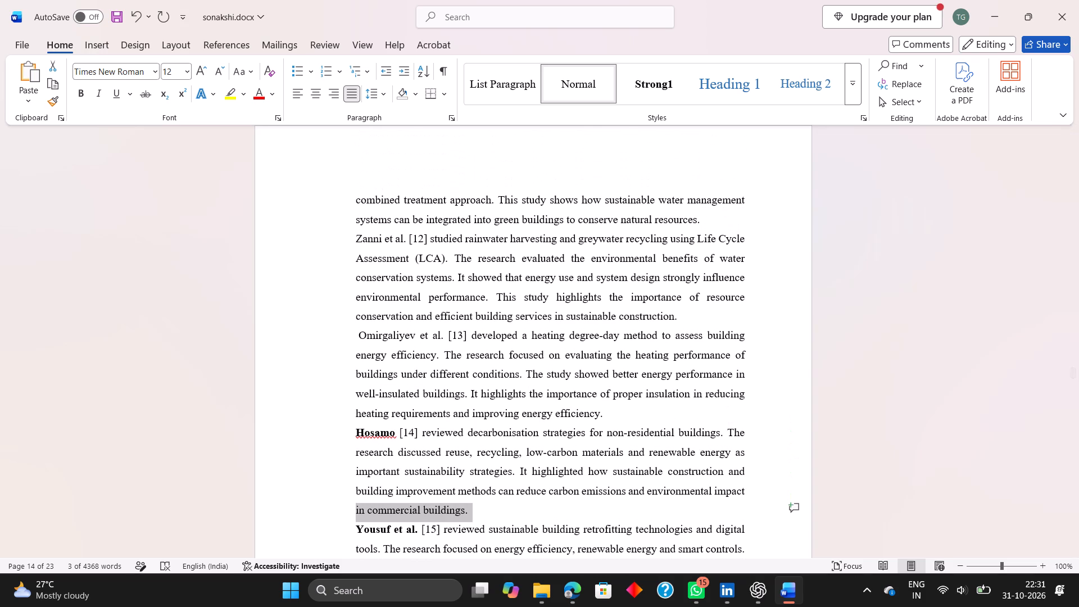
pyautogui.click(443, 337)
pyautogui.moveTo(443, 337); pyautogui.dragTo(338, 343)
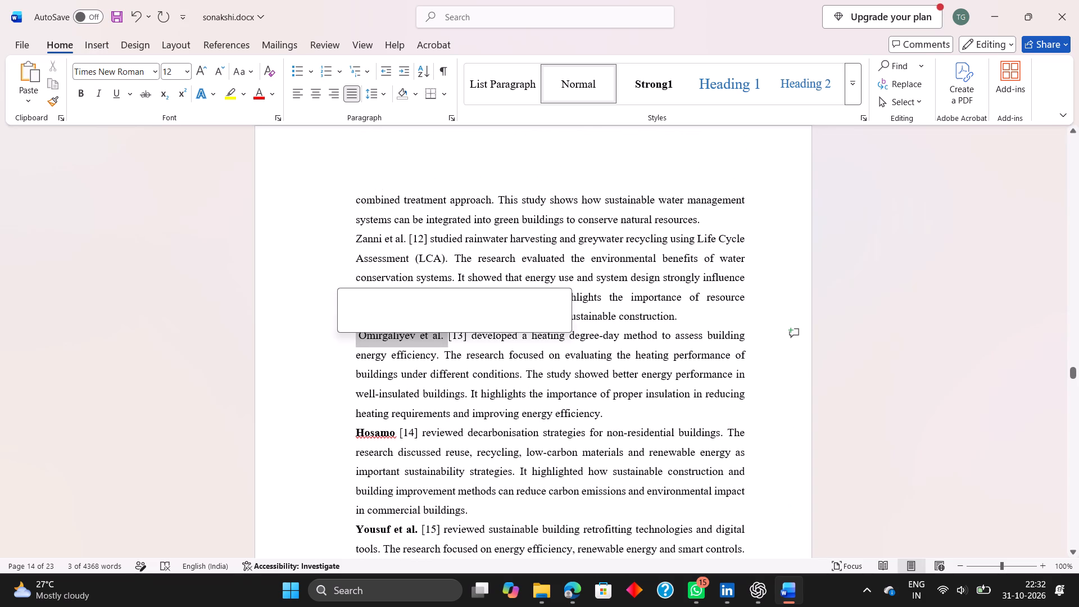
pyautogui.click(349, 316)
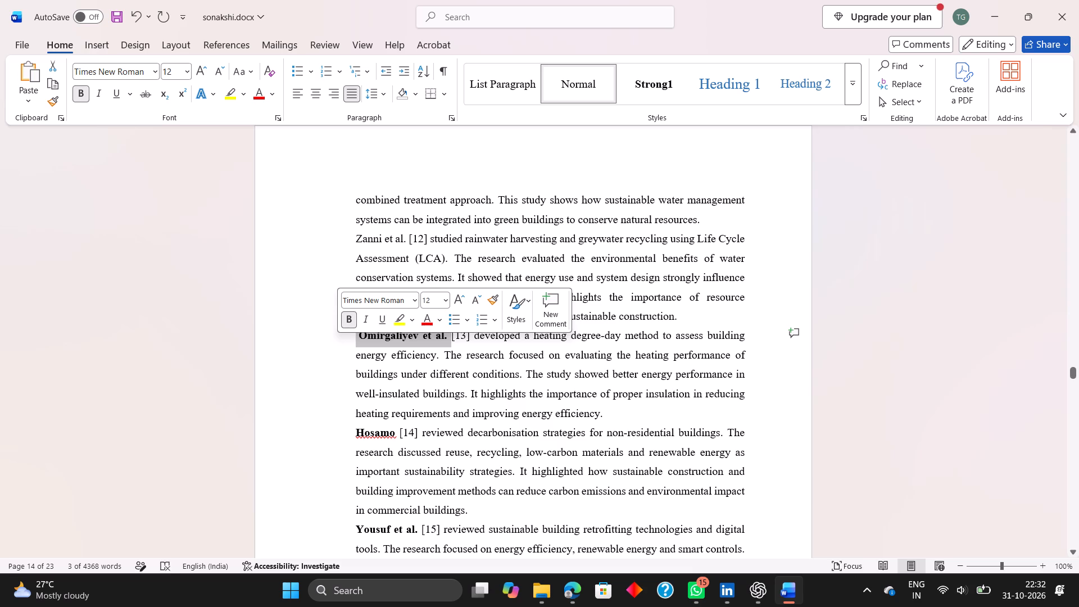
# Make the author reference "Zanni et al." before citation number [12] bold.
pyautogui.moveTo(405, 240); pyautogui.dragTo(363, 237)
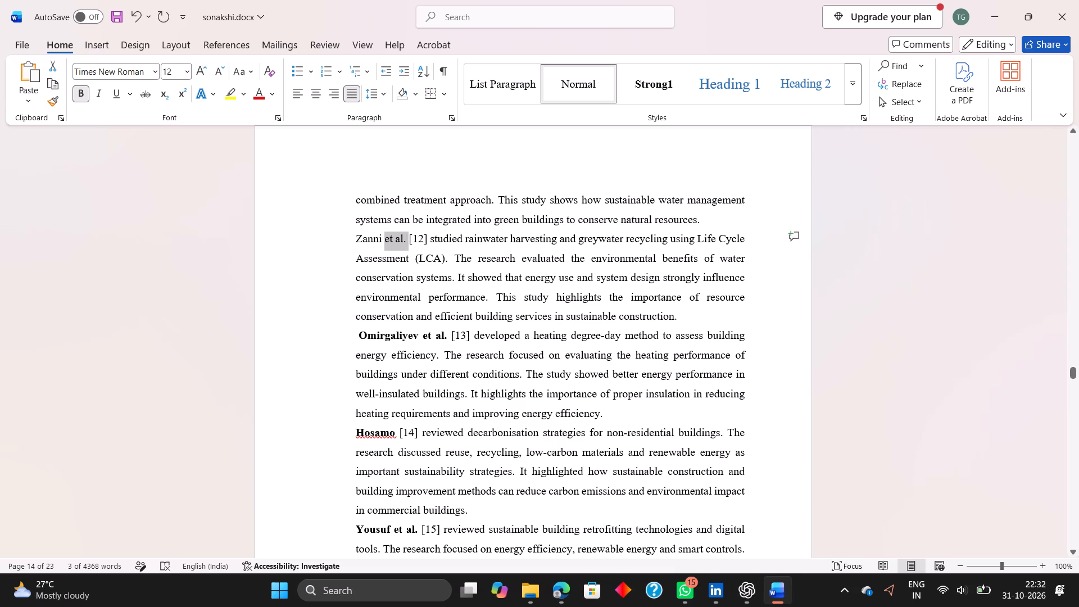
pyautogui.moveTo(363, 237); pyautogui.dragTo(329, 241)
pyautogui.click(338, 220)
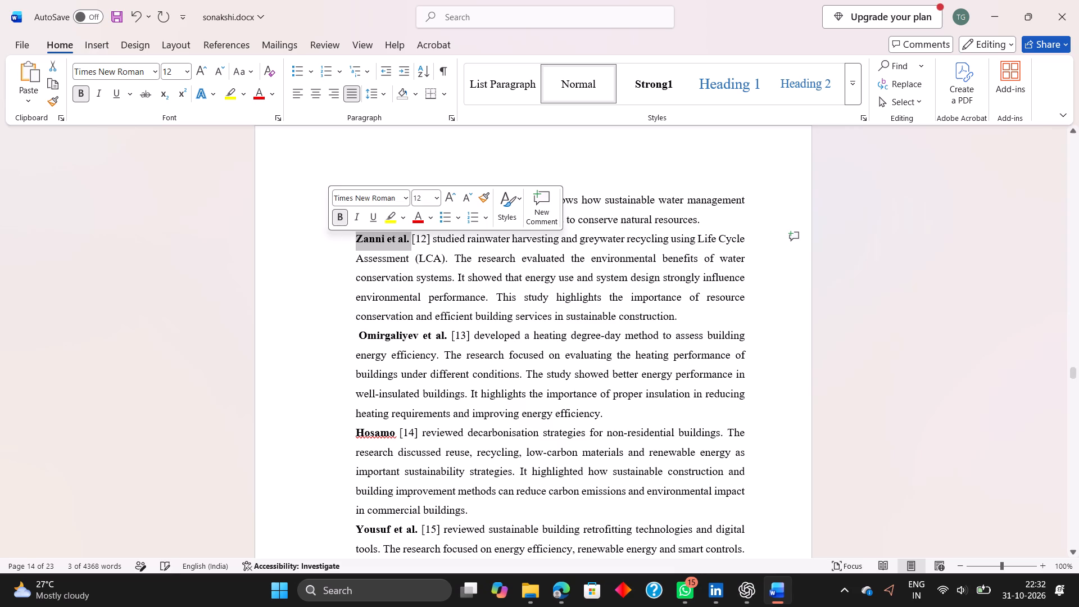
pyautogui.click(330, 240)
# Make the author reference "Mendoza et al." before citation number [11] bold.
pyautogui.scroll(3, 330, 240)
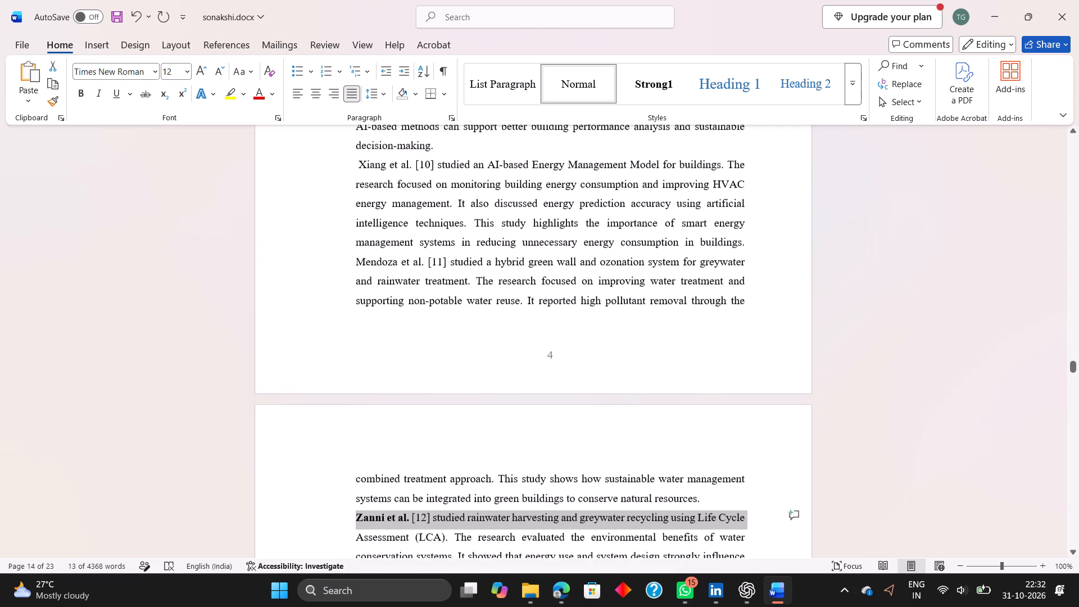
pyautogui.moveTo(425, 261); pyautogui.dragTo(344, 278)
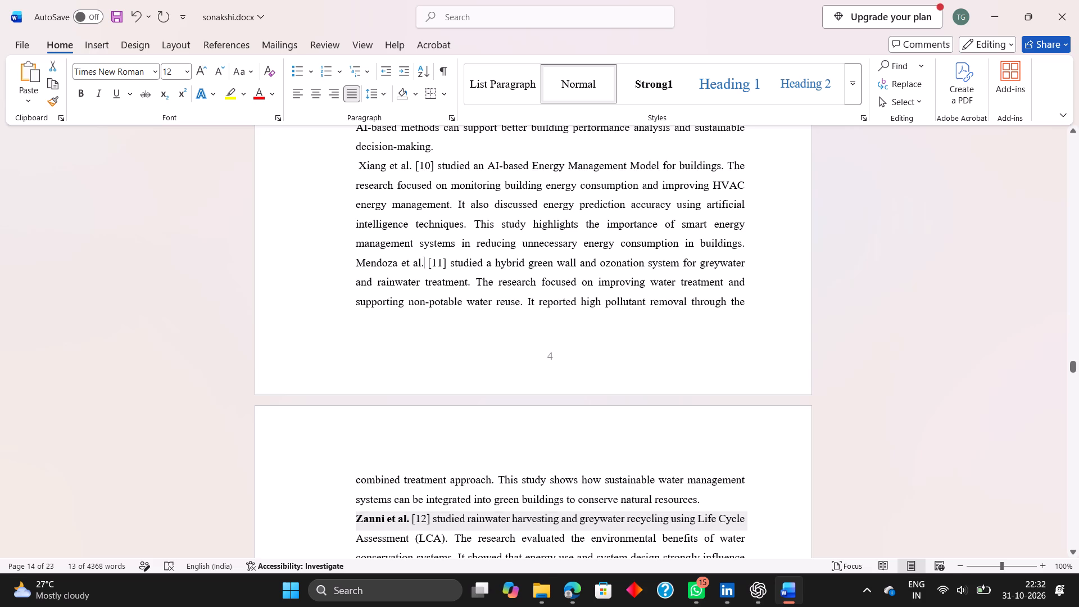
pyautogui.moveTo(344, 278); pyautogui.dragTo(318, 274)
pyautogui.moveTo(343, 308); pyautogui.dragTo(366, 373)
pyautogui.click(366, 373)
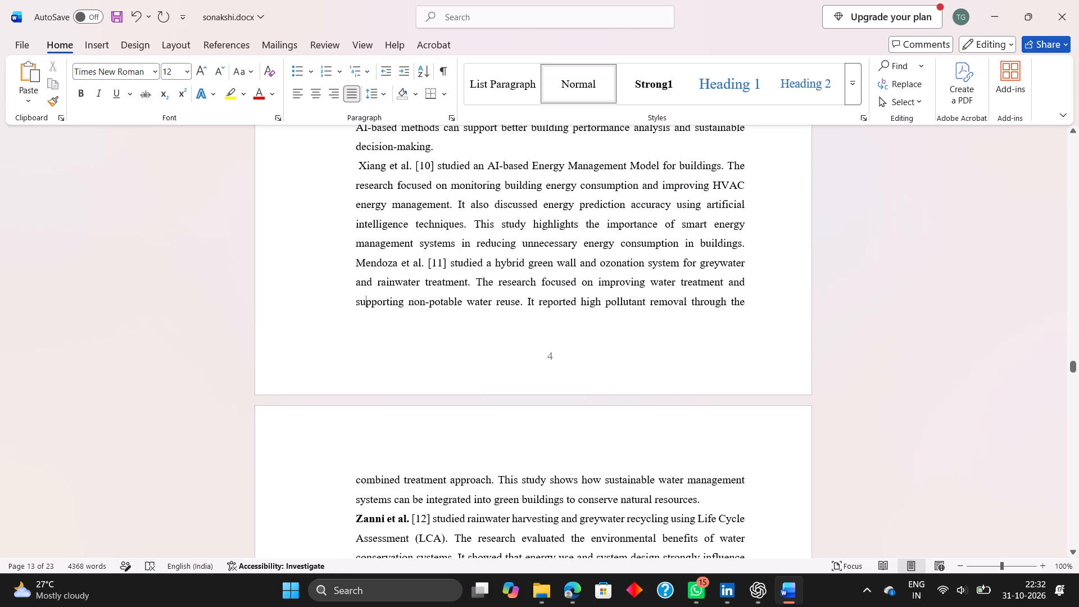
pyautogui.click(424, 261)
pyautogui.moveTo(424, 261); pyautogui.dragTo(332, 269)
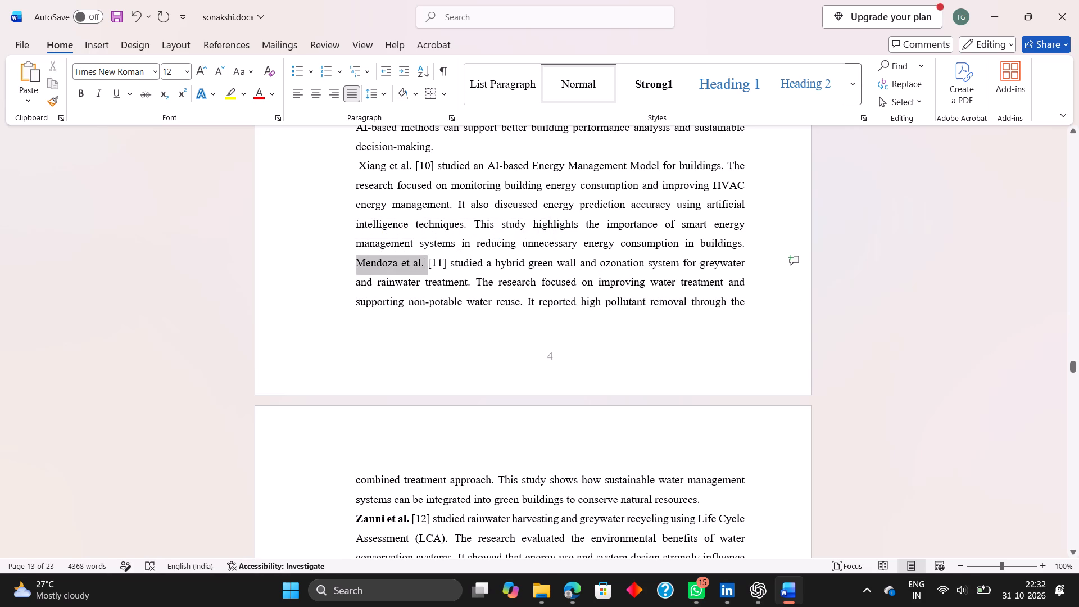
pyautogui.moveTo(332, 269); pyautogui.dragTo(329, 265)
pyautogui.click(339, 243)
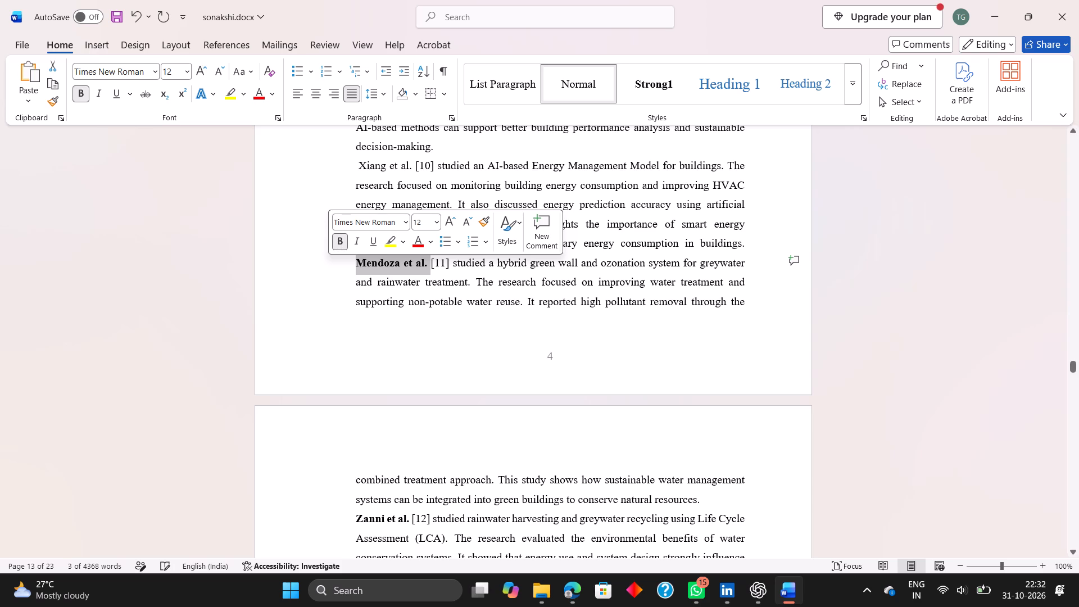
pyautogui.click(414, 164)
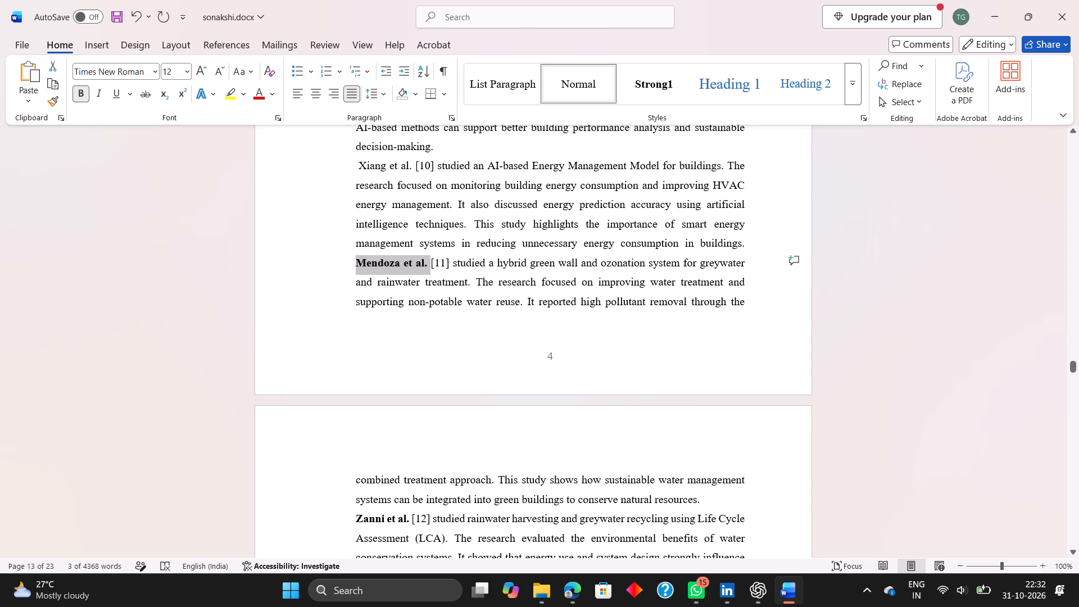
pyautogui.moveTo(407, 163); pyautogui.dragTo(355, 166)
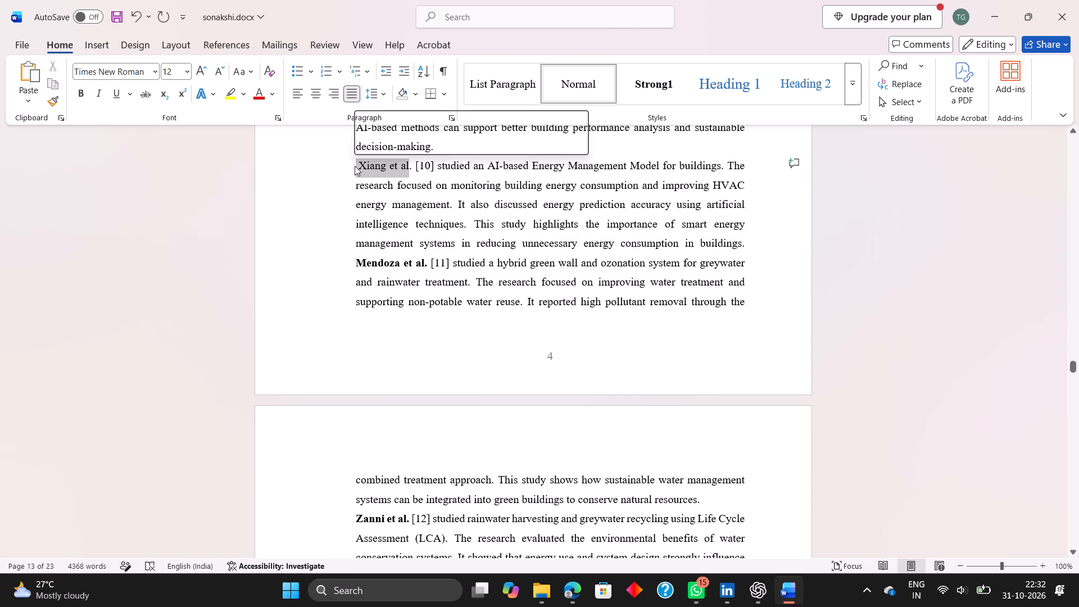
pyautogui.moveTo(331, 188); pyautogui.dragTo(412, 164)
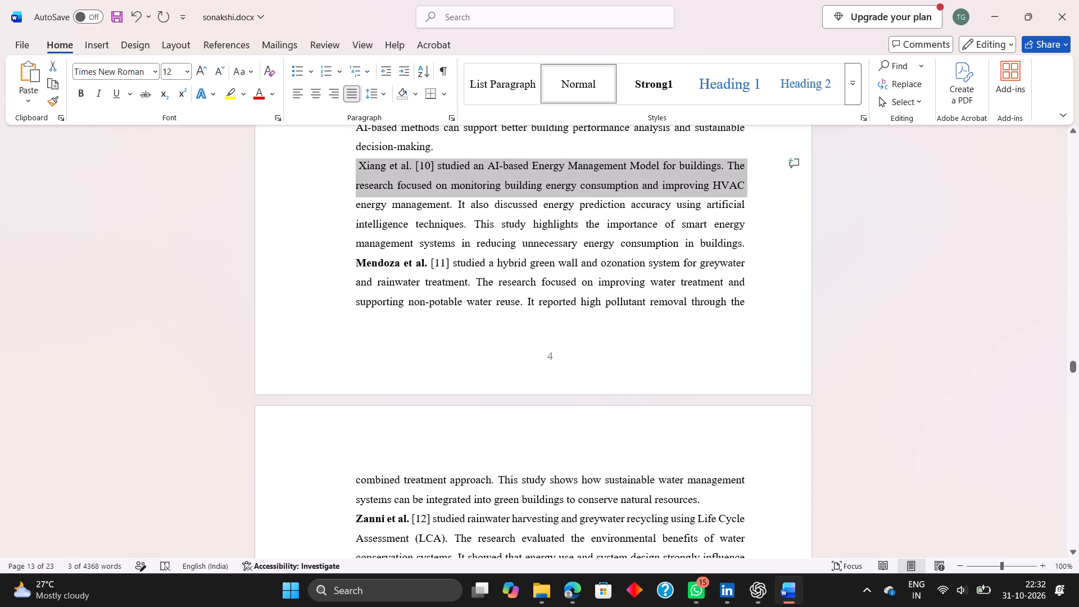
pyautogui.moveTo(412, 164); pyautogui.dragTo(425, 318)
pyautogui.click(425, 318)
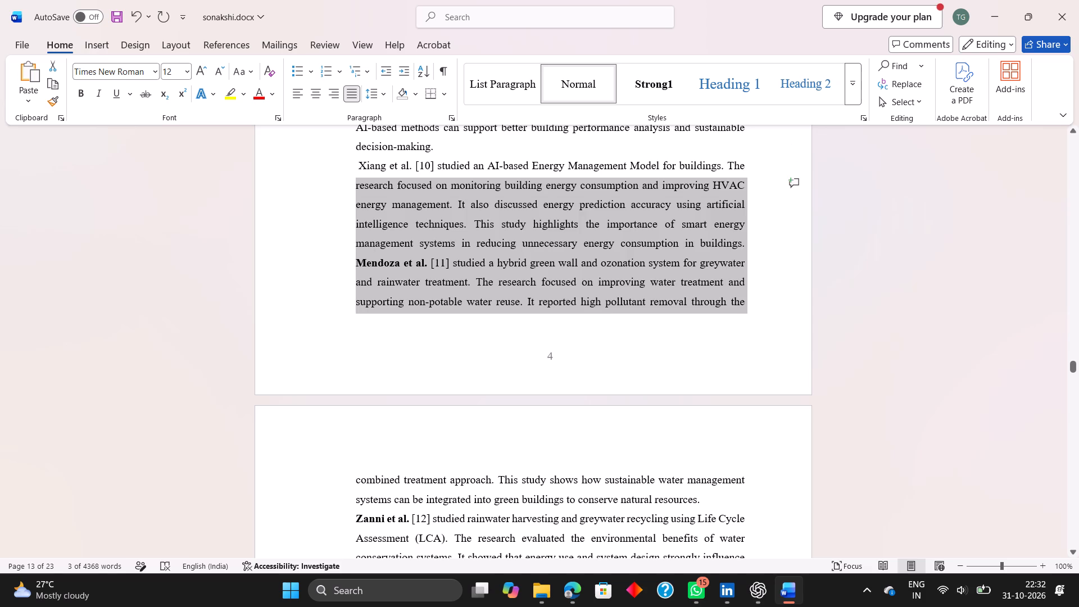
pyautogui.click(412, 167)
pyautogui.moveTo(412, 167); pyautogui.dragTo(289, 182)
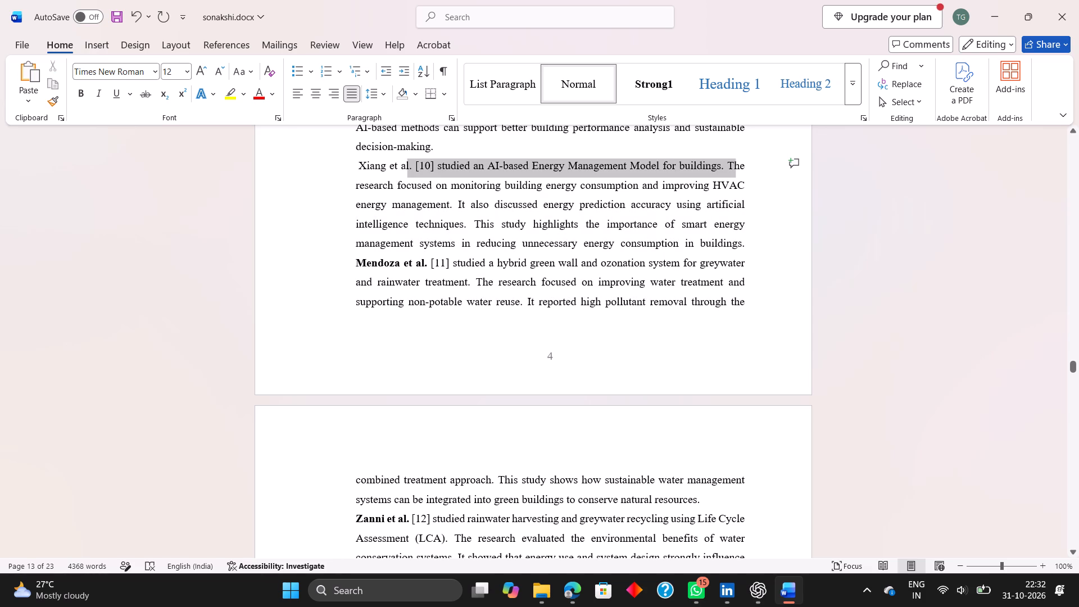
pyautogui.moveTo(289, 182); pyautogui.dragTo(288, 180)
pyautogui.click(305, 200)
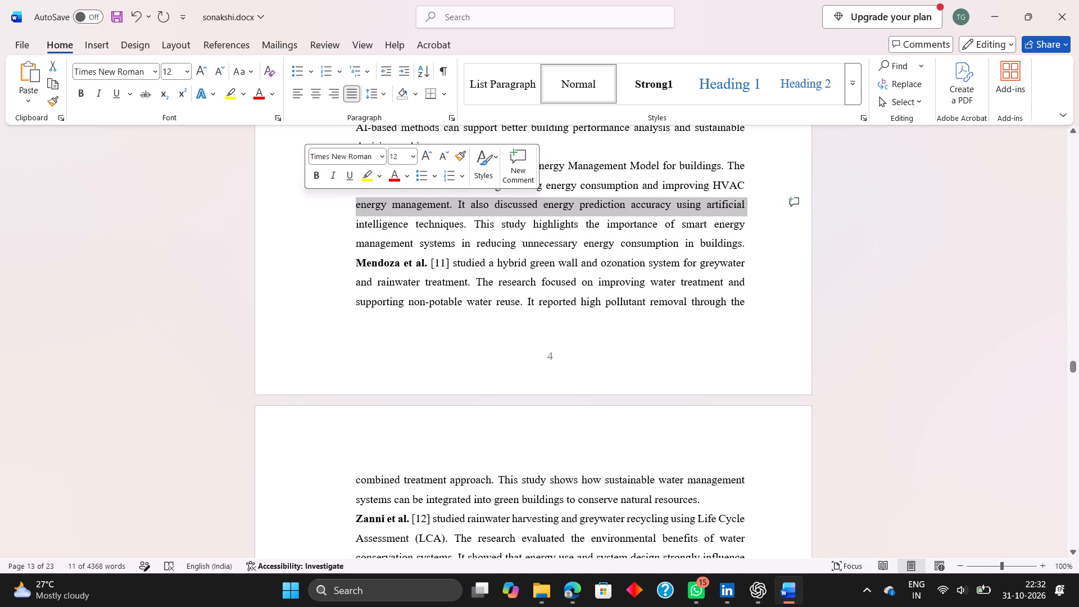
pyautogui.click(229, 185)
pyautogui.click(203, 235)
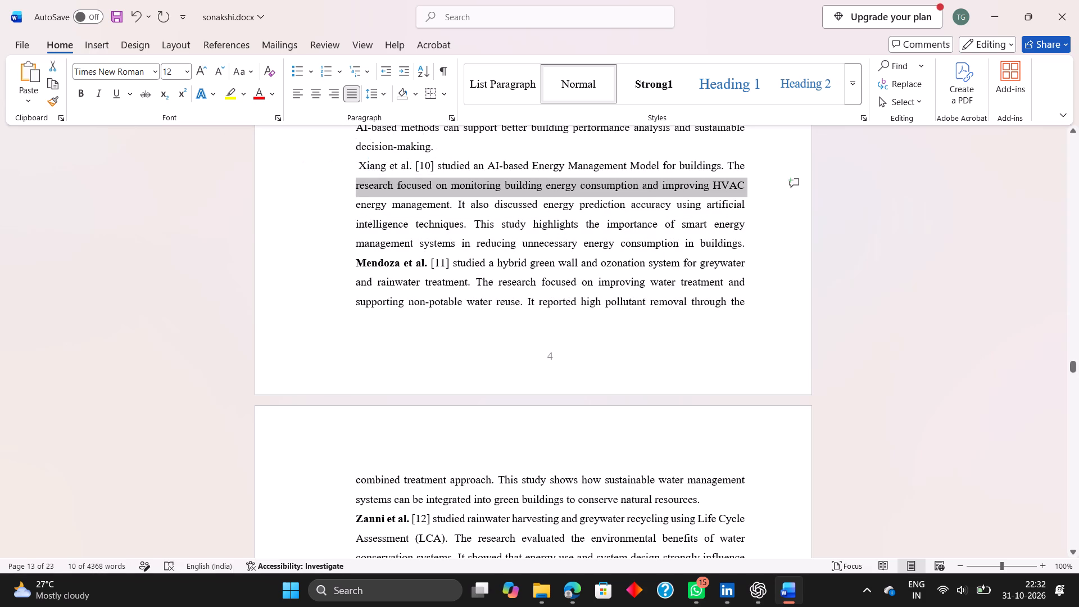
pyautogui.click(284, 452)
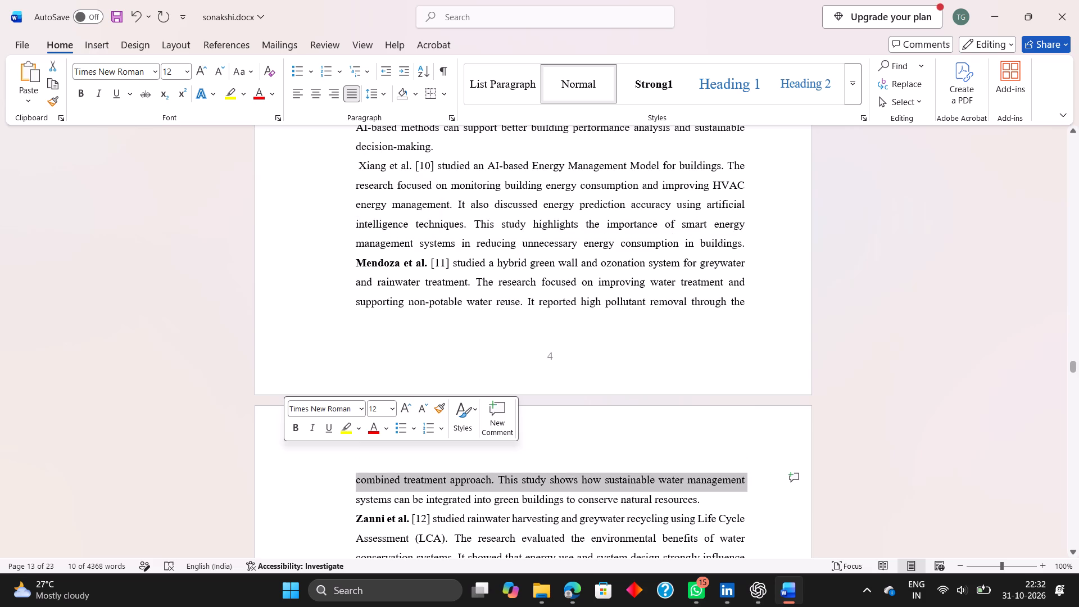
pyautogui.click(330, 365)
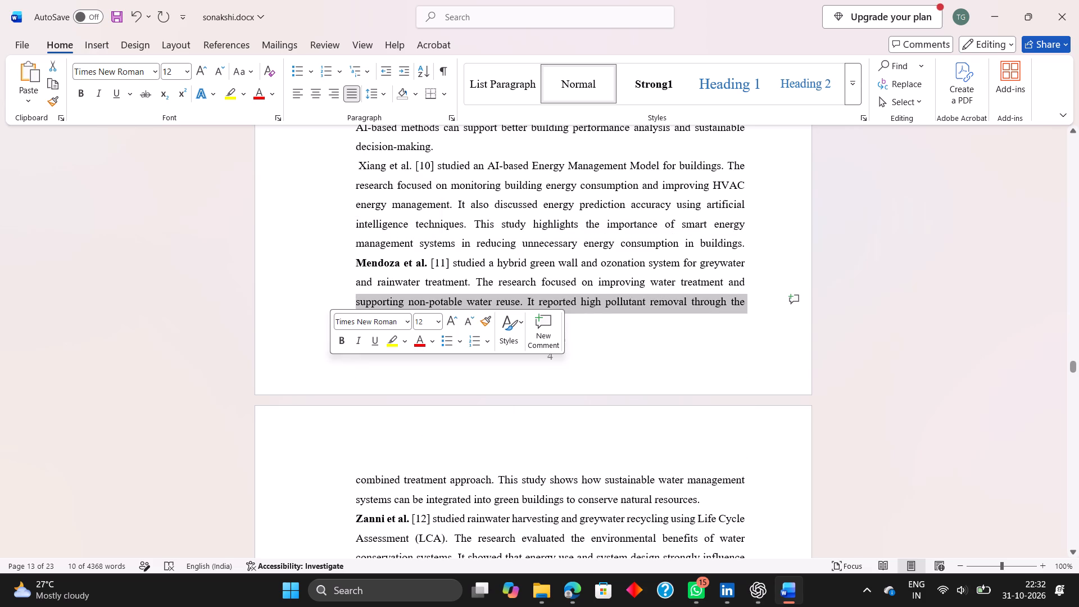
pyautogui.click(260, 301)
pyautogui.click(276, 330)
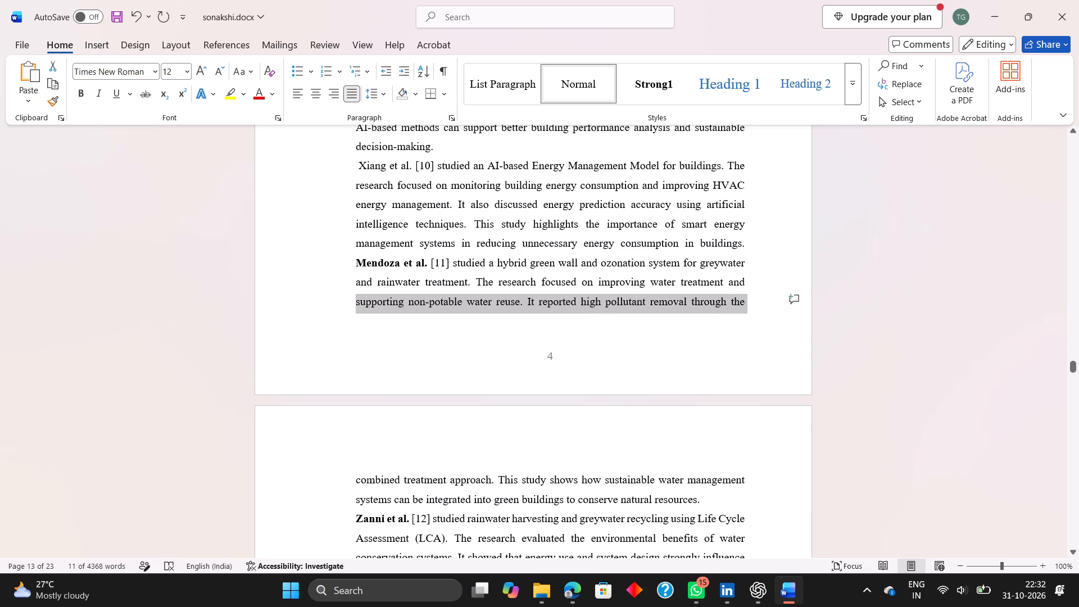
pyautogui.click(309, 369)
# Make the author reference "Xiang et al." before citation number [10] bold.
pyautogui.click(415, 164)
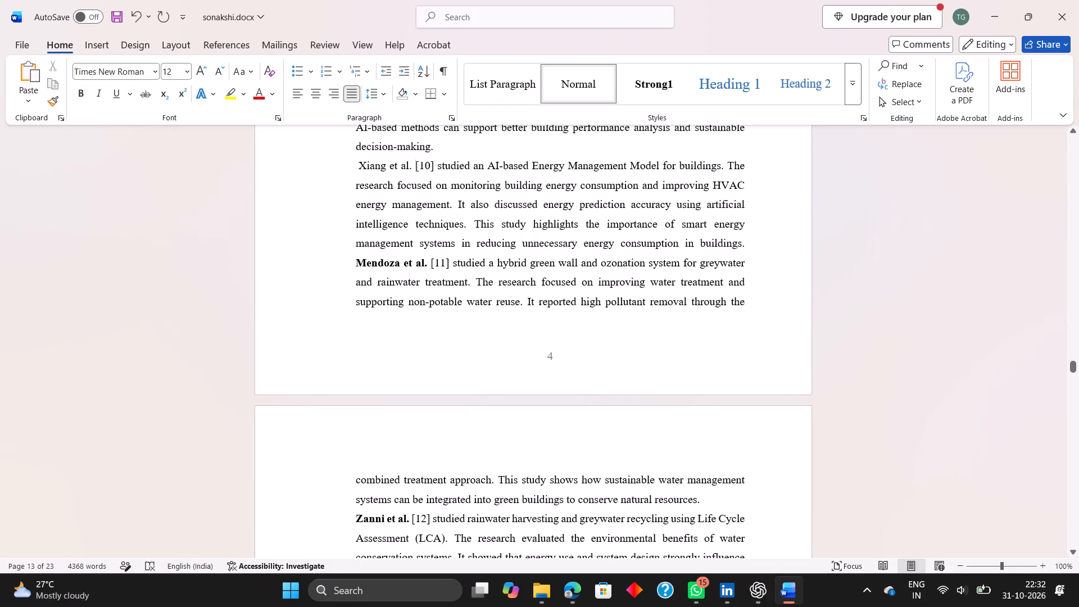
pyautogui.click(411, 166)
pyautogui.moveTo(411, 166); pyautogui.dragTo(260, 171)
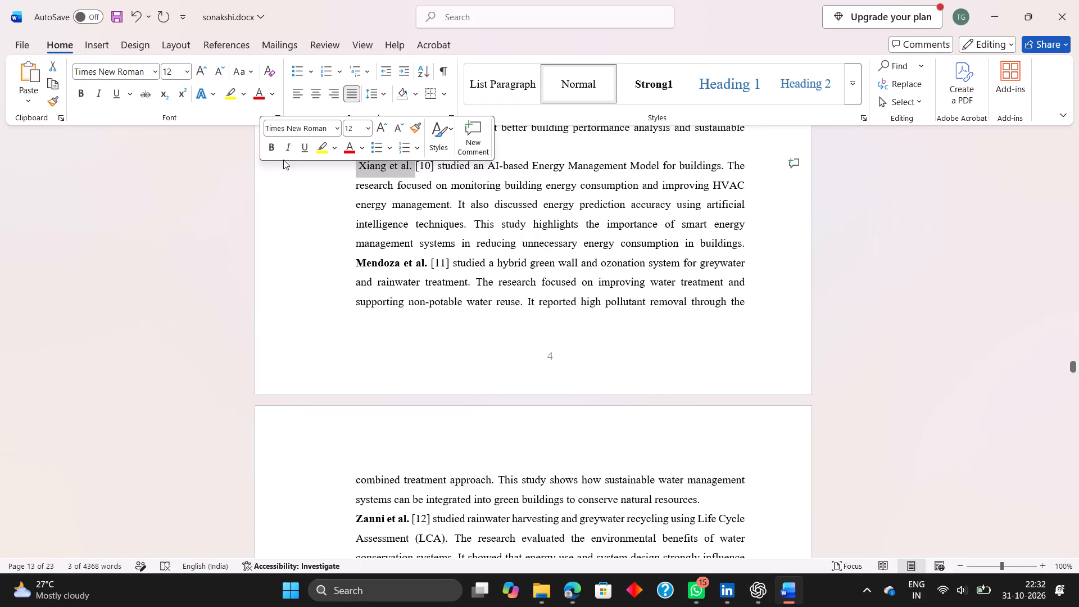
pyautogui.click(273, 144)
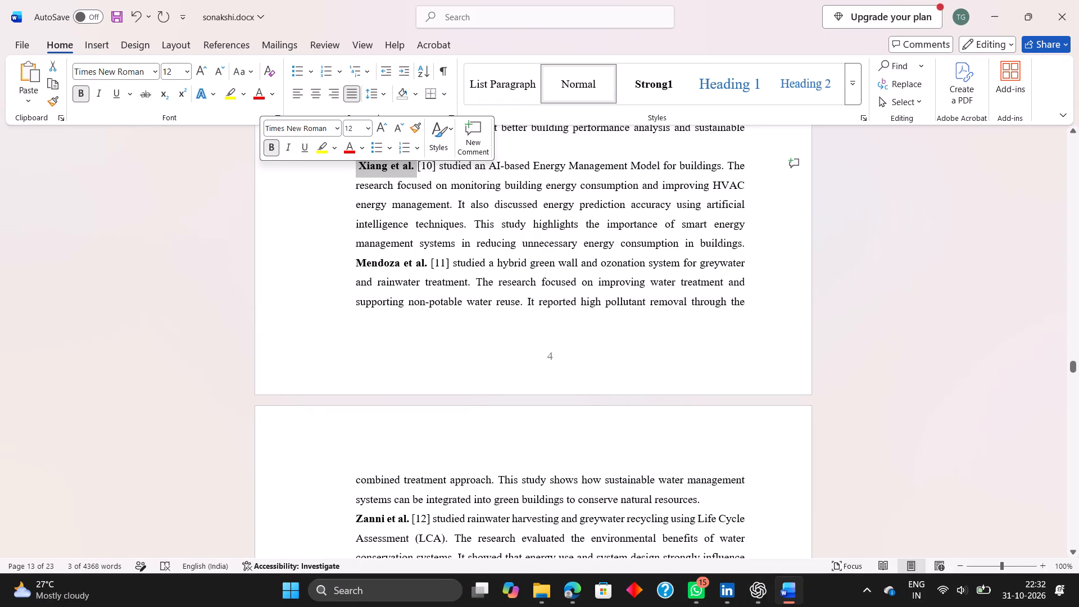
pyautogui.click(283, 207)
# Respell the author names before citation number [9] with plain Latin letters as "Kadioglu and Yagci".
pyautogui.scroll(2, 283, 207)
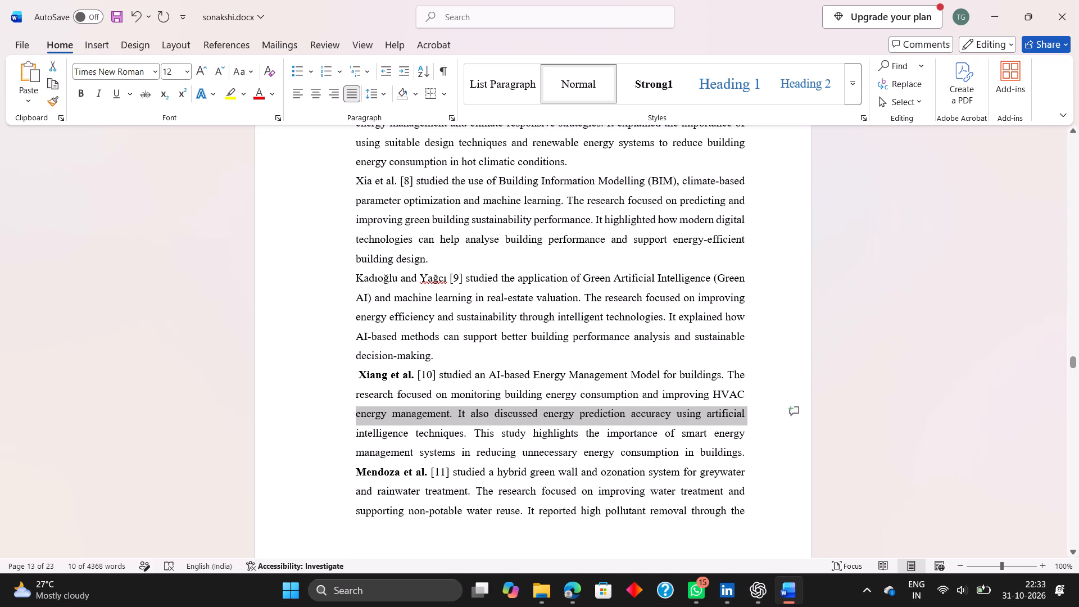
pyautogui.click(437, 275)
pyautogui.press('BackSpace')
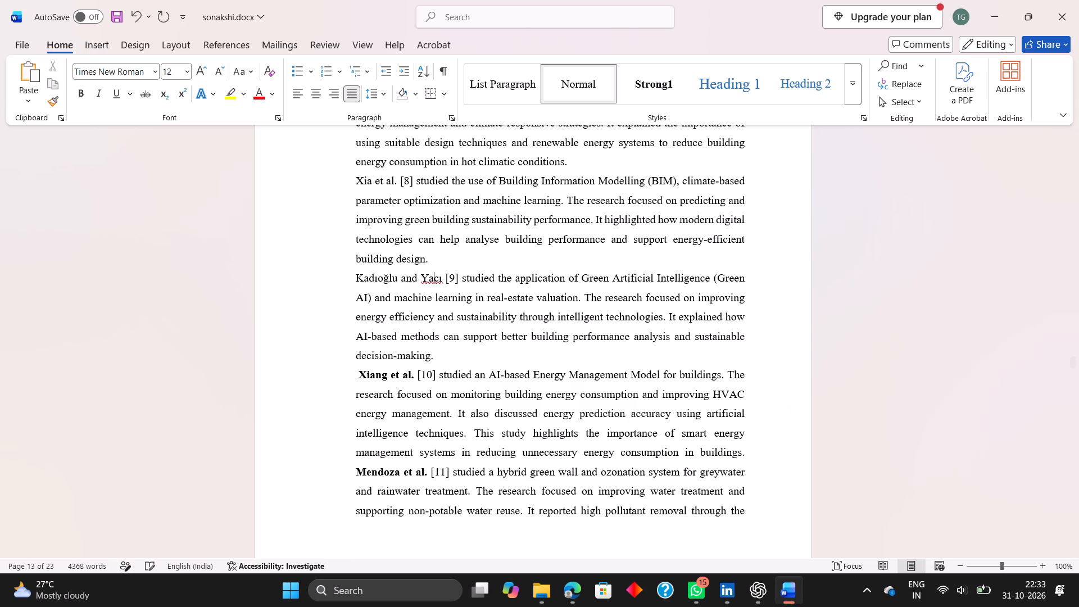
pyautogui.press('g')
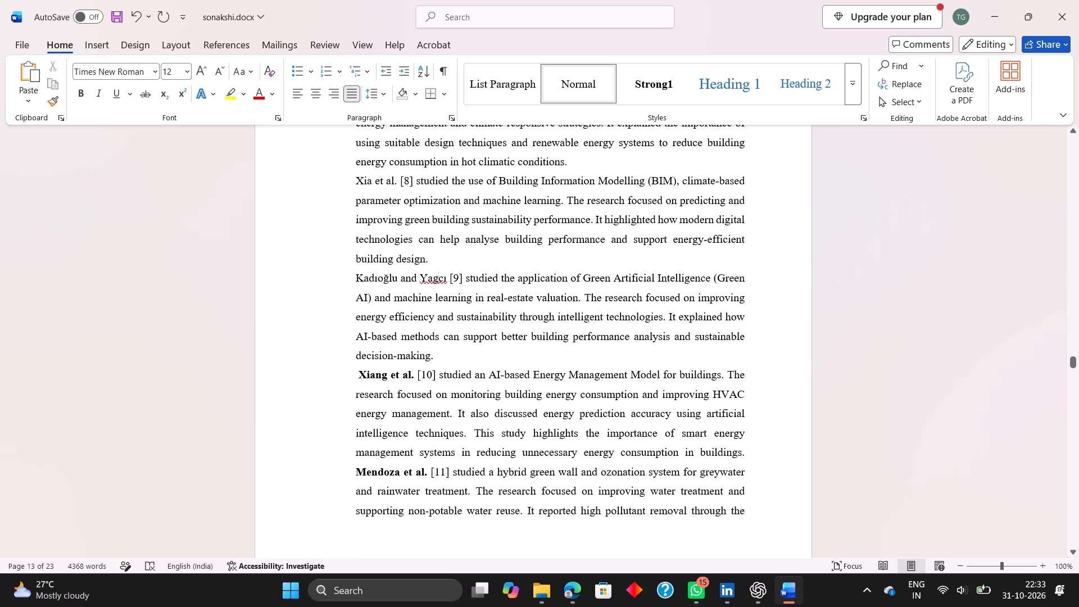
pyautogui.click(446, 278)
pyautogui.press('BackSpace')
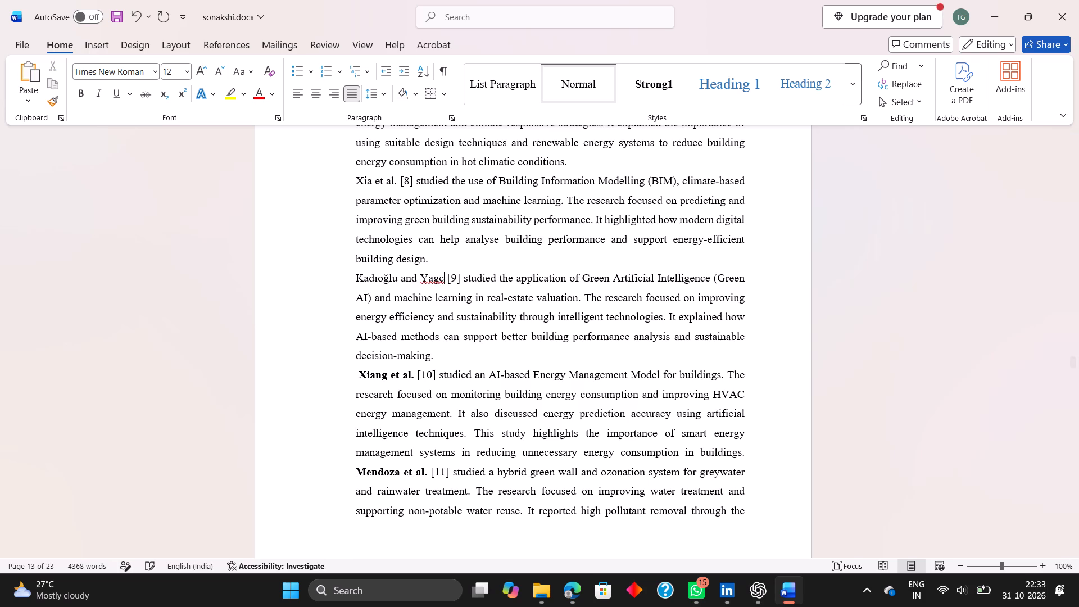
pyautogui.press('BackSpace')
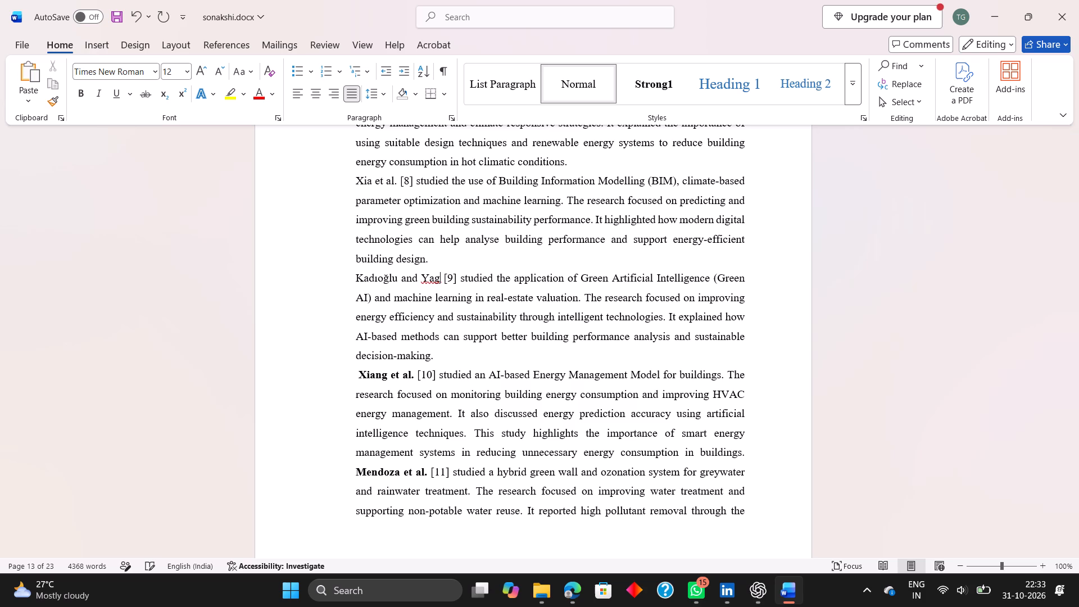
pyautogui.write('ci')
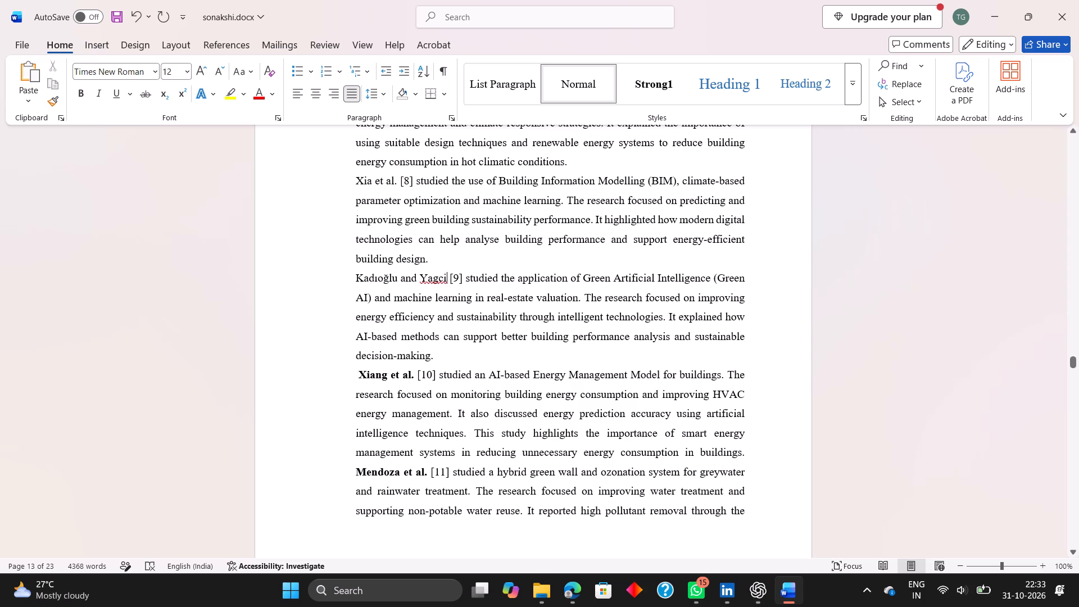
pyautogui.click(389, 278)
pyautogui.press('BackSpace')
pyautogui.press('g')
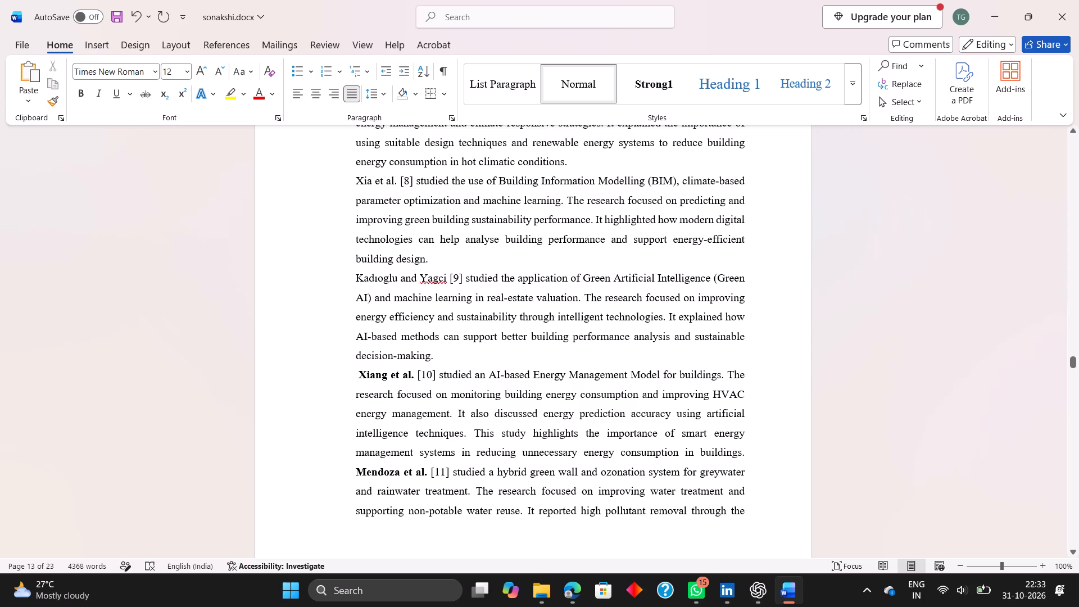
pyautogui.click(378, 278)
pyautogui.press('BackSpace')
pyautogui.press('i')
# Make the author reference "Kadioglu and Yagci" before citation number [9] bold.
pyautogui.moveTo(448, 279); pyautogui.dragTo(368, 280)
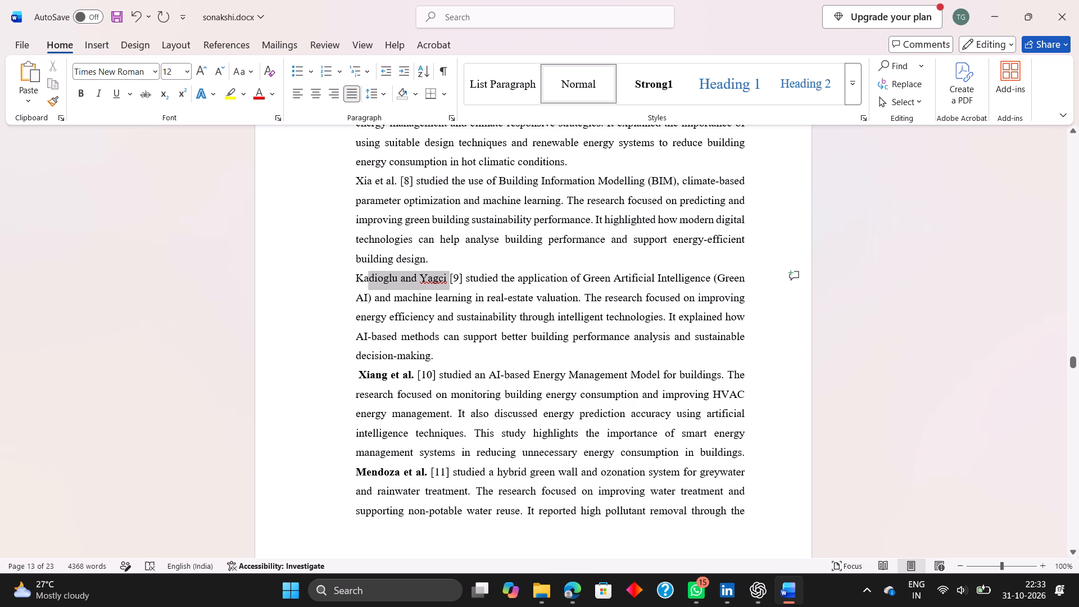
pyautogui.moveTo(368, 280); pyautogui.dragTo(324, 281)
pyautogui.click(334, 256)
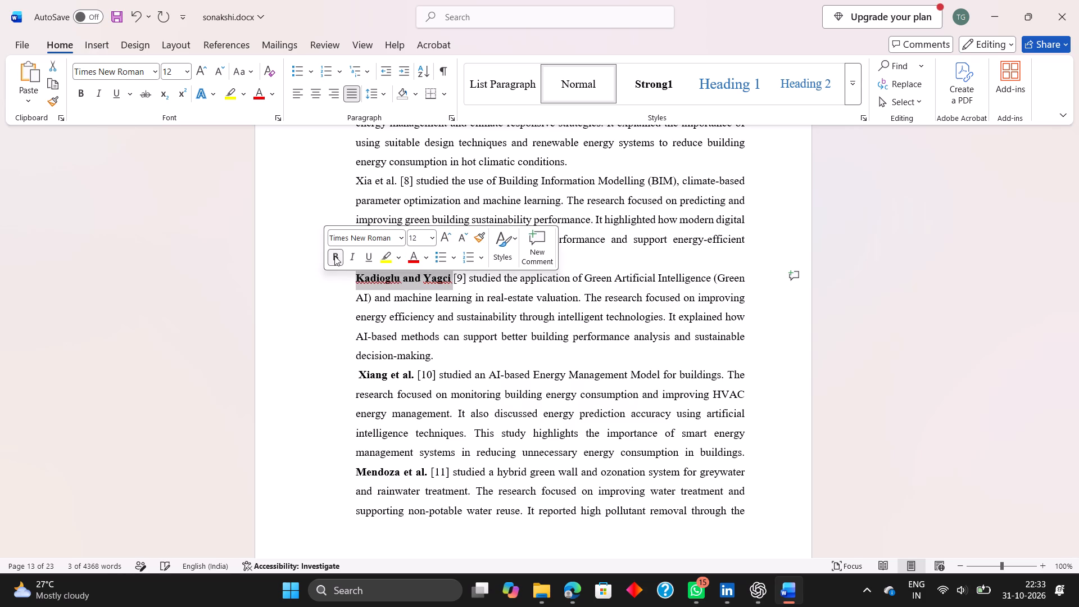
pyautogui.click(316, 282)
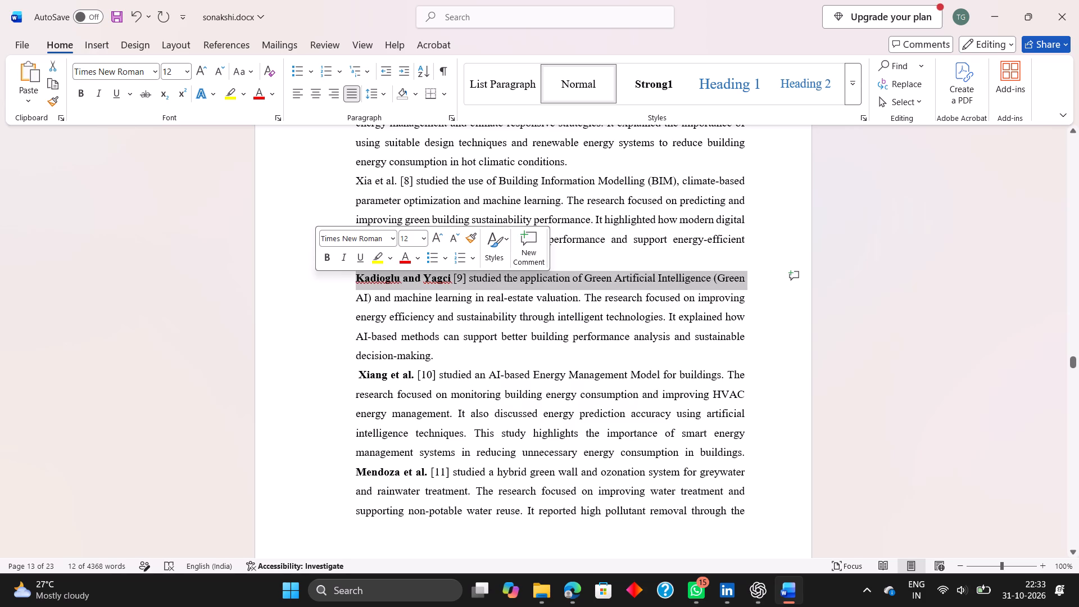
pyautogui.click(364, 544)
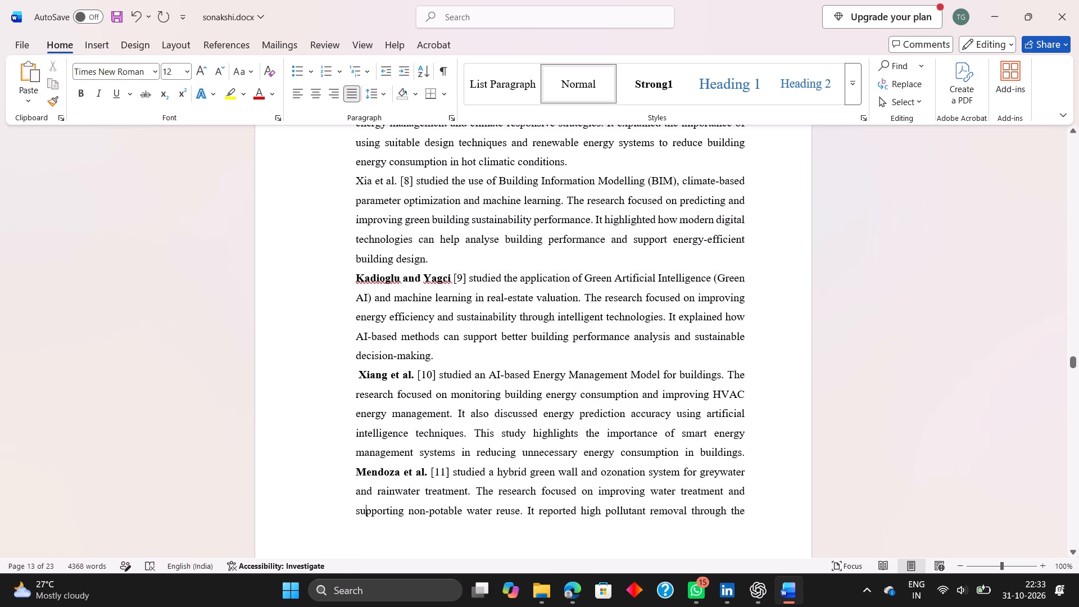
# Make the author reference "Xia et al." before citation number [8] bold.
pyautogui.scroll(2, 387, 383)
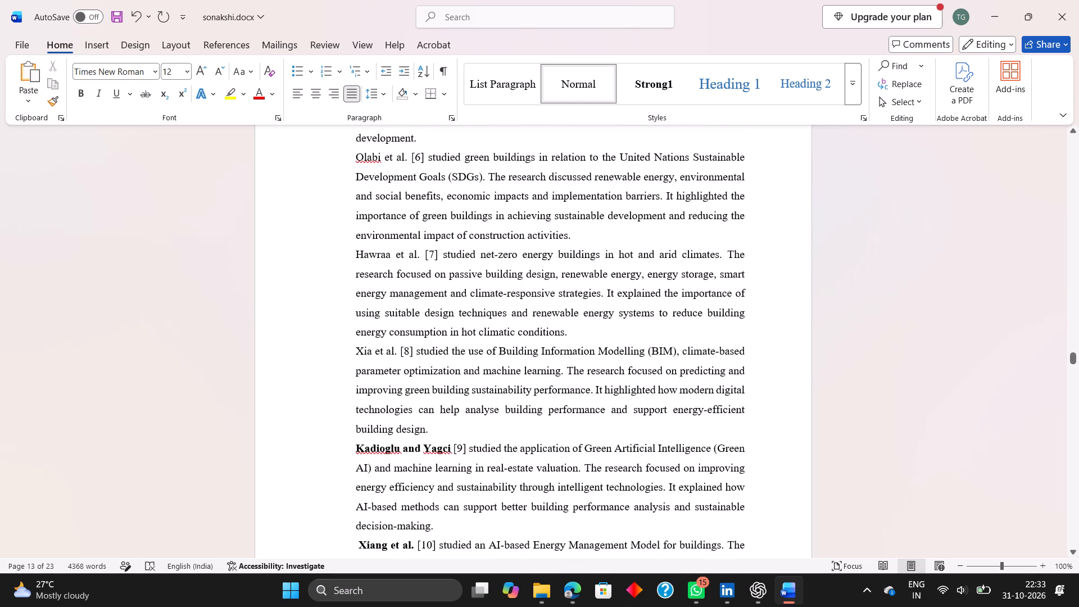
pyautogui.click(397, 352)
pyautogui.moveTo(397, 352); pyautogui.dragTo(344, 352)
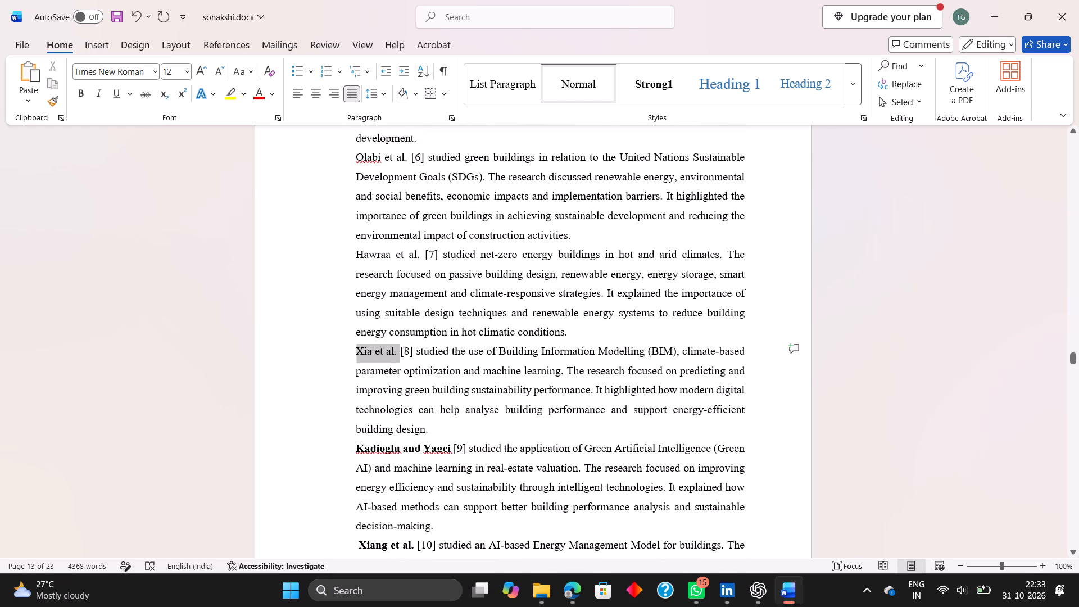
pyautogui.moveTo(344, 352); pyautogui.dragTo(317, 354)
pyautogui.click(327, 335)
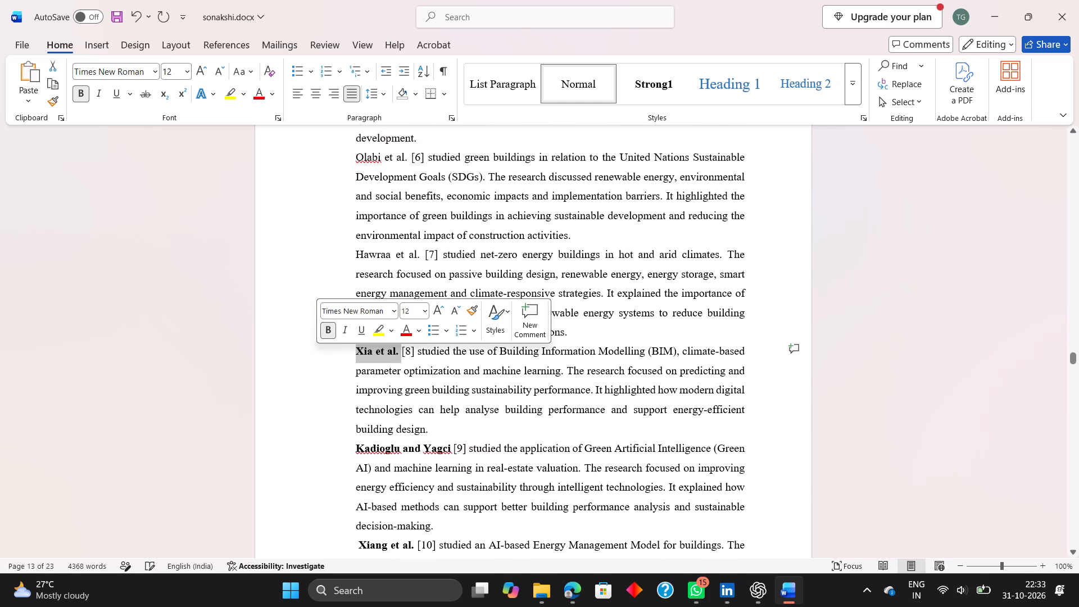
# Make the author reference "Hawraa et al." before citation number [7] bold.
pyautogui.click(420, 252)
pyautogui.moveTo(420, 252); pyautogui.dragTo(308, 261)
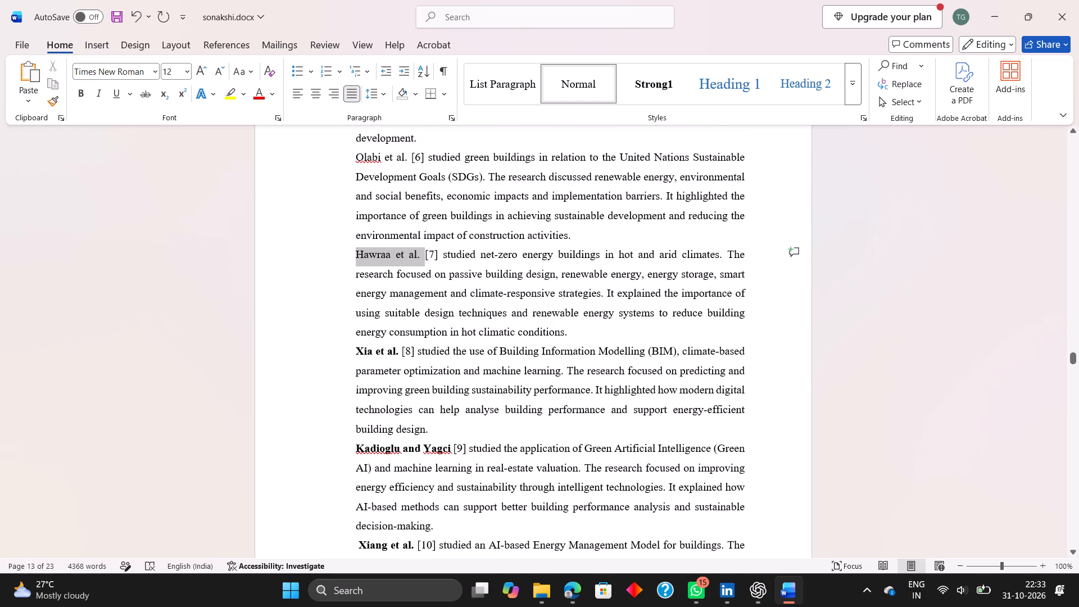
pyautogui.moveTo(308, 261); pyautogui.dragTo(301, 260)
pyautogui.click(307, 241)
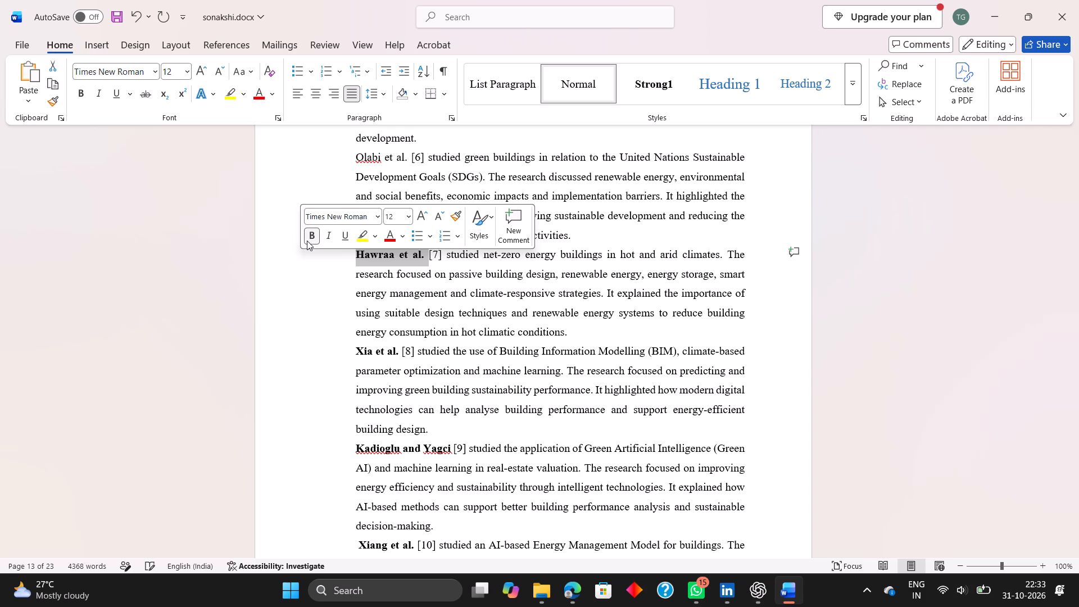
# Make the author reference "Olabi et al." before citation number [6] bold.
pyautogui.click(408, 157)
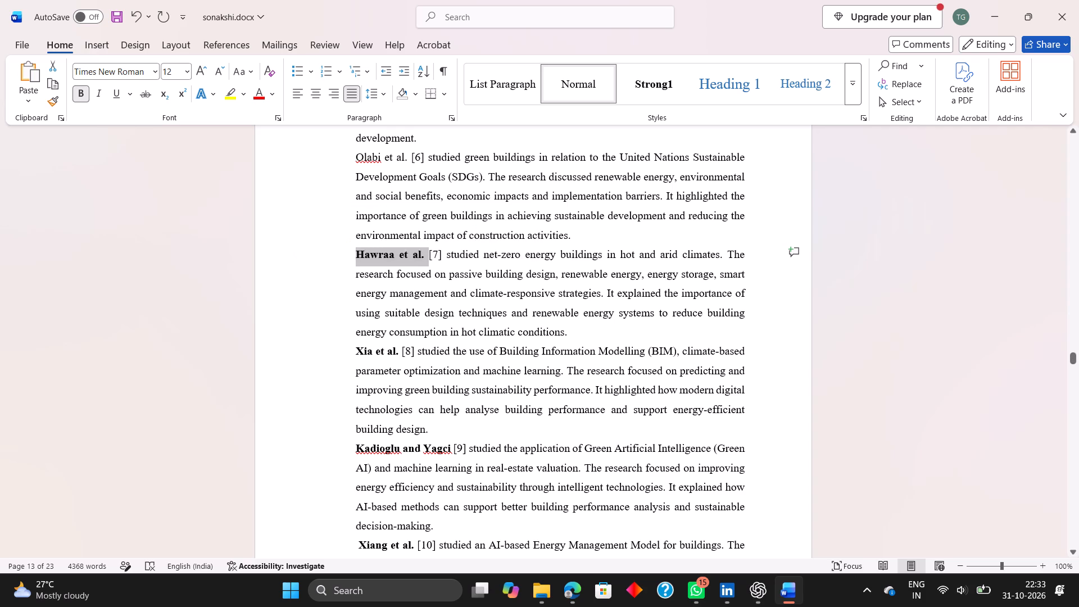
pyautogui.moveTo(408, 157); pyautogui.dragTo(305, 147)
pyautogui.click(319, 170)
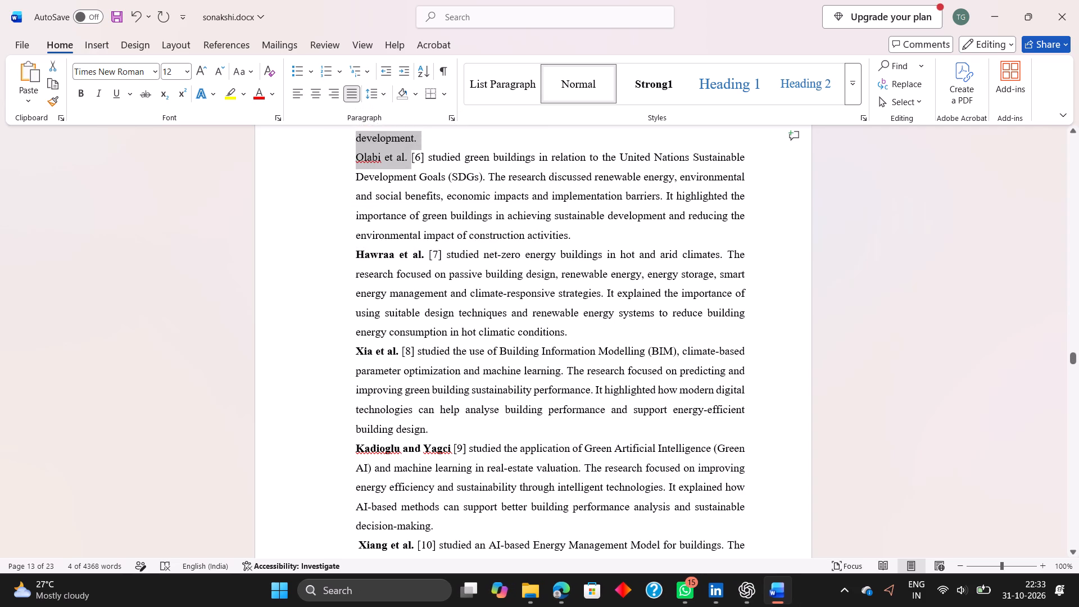
pyautogui.click(373, 193)
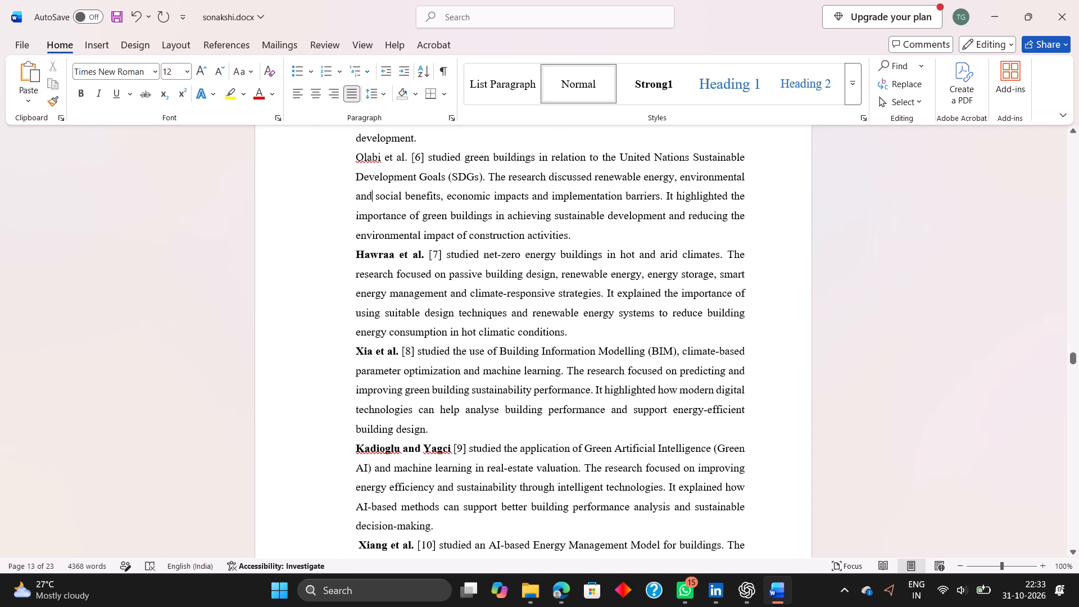
pyautogui.click(406, 157)
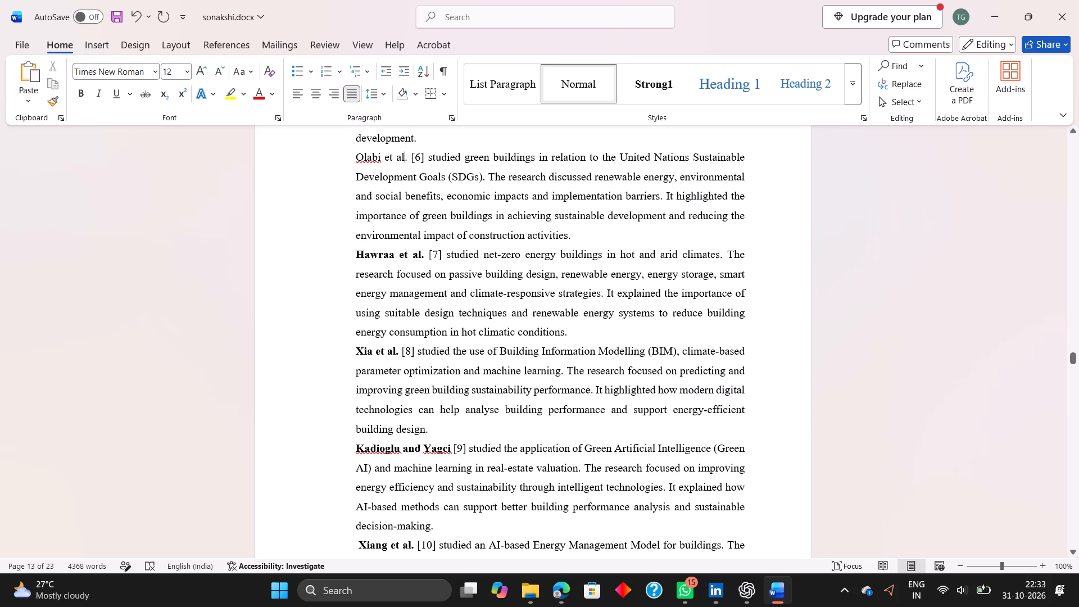
pyautogui.click(406, 157)
pyautogui.click(409, 158)
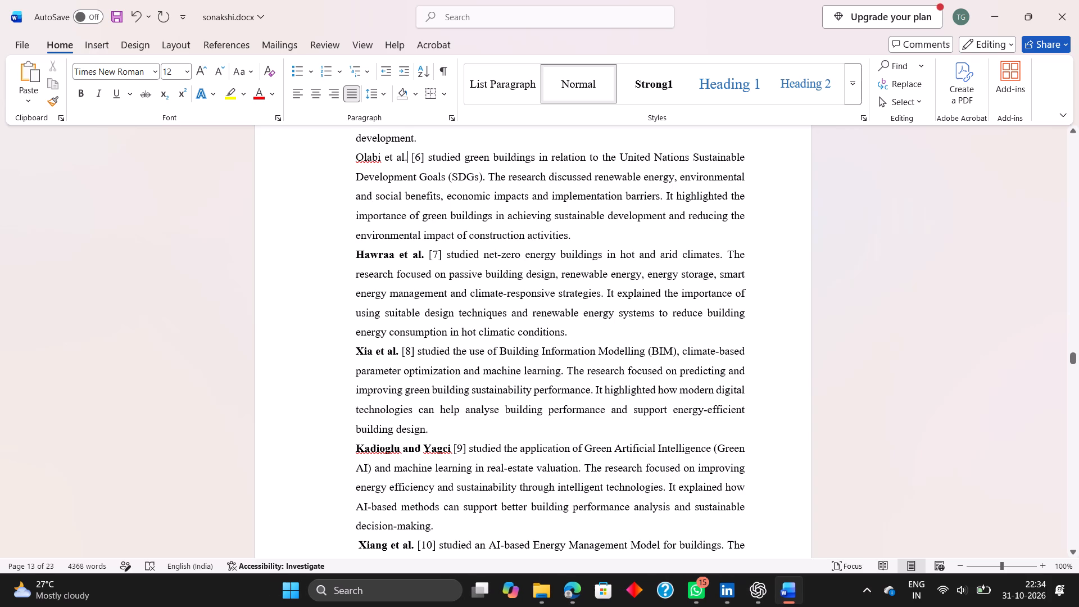
pyautogui.moveTo(409, 158); pyautogui.dragTo(326, 152)
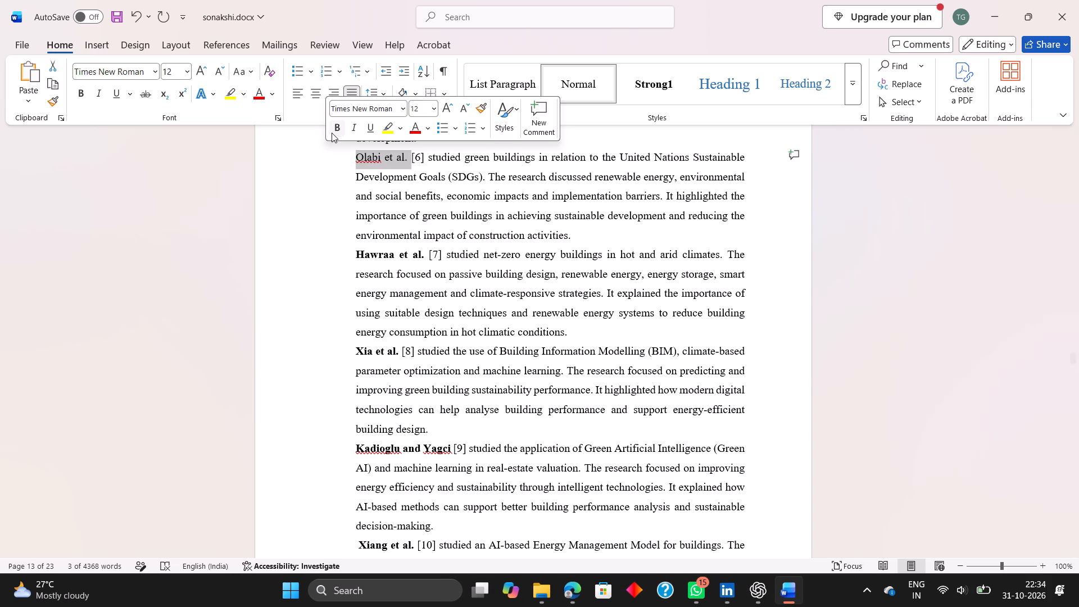
pyautogui.click(332, 133)
# Make the author reference "Udayasoorian and Ramalingam" before citation number [5] bold.
pyautogui.scroll(2, 310, 193)
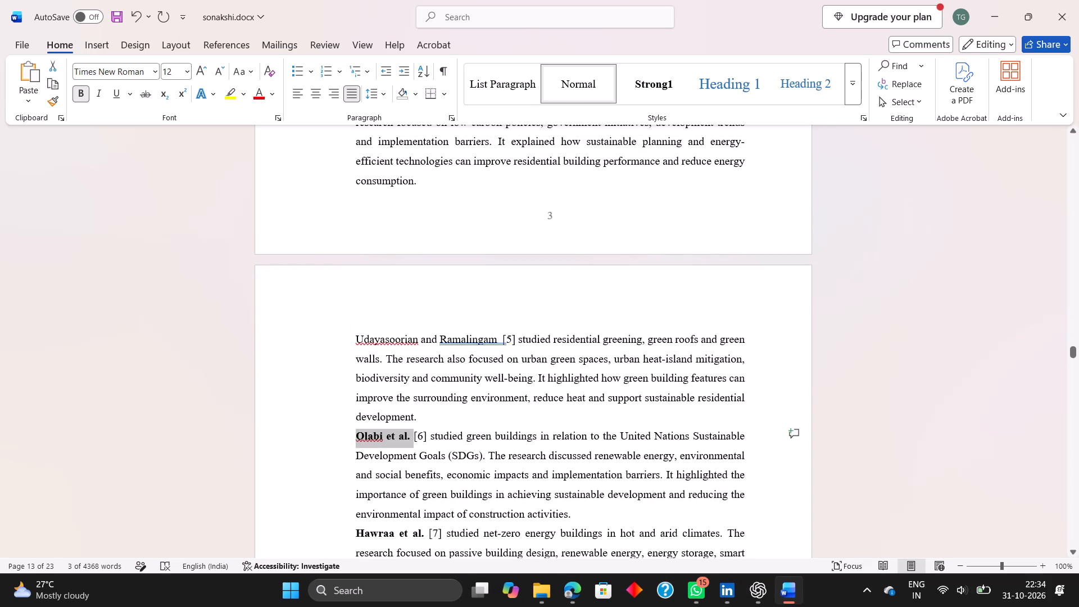
pyautogui.scroll(1, 310, 193)
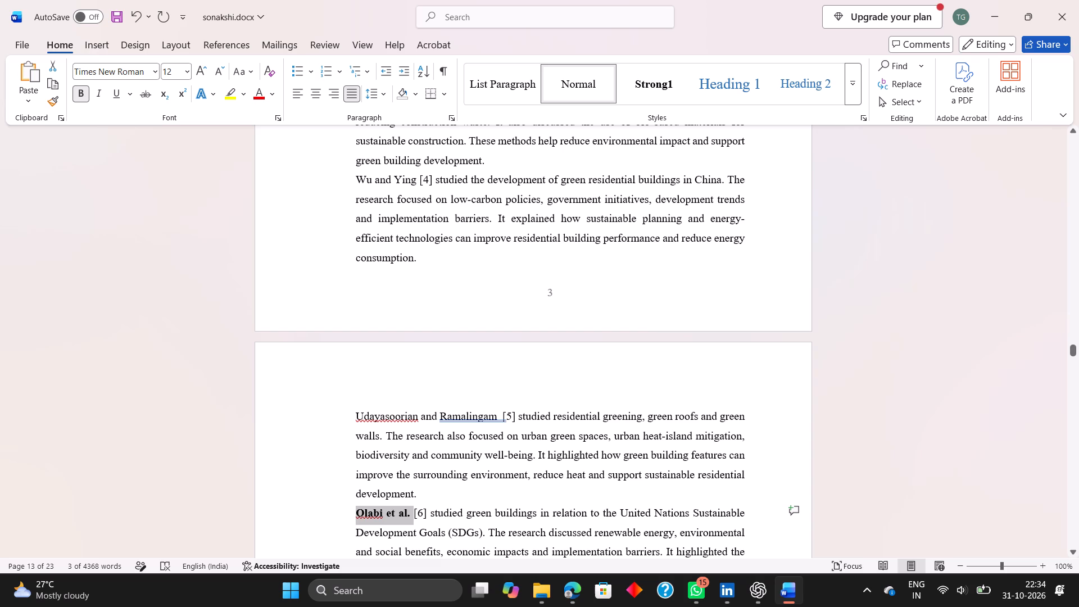
pyautogui.moveTo(497, 416); pyautogui.dragTo(342, 405)
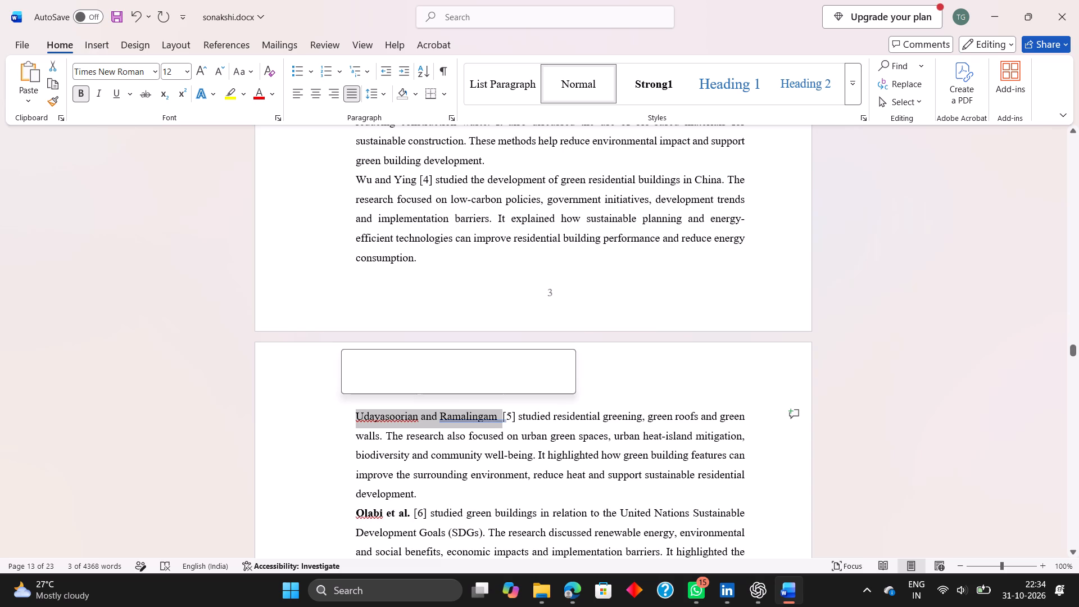
pyautogui.click(353, 386)
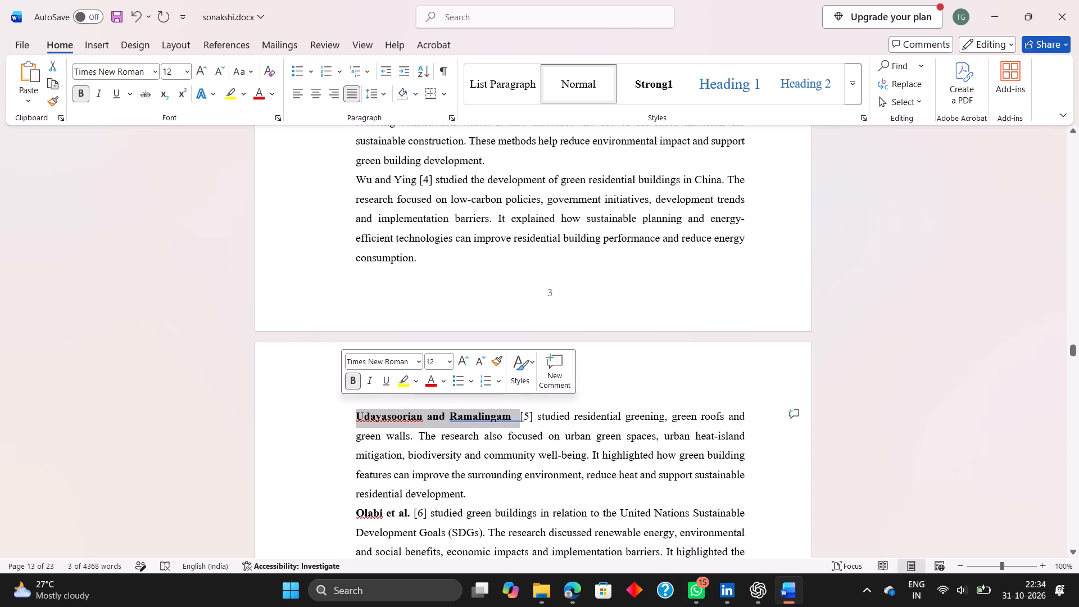
pyautogui.click(318, 429)
pyautogui.click(296, 369)
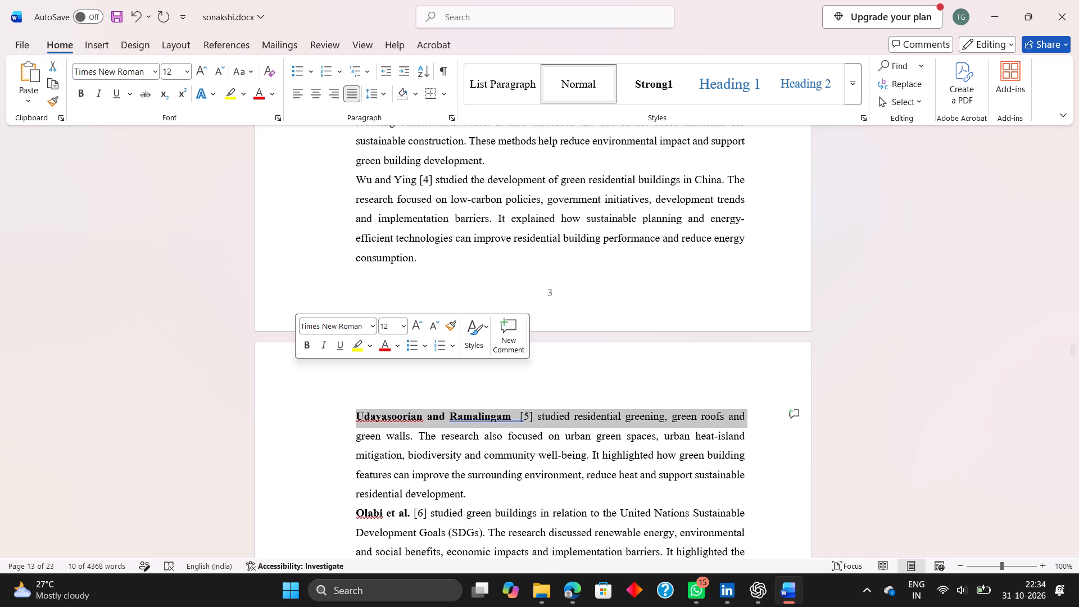
# Make the author reference "Wu and Ying" before citation number [4] bold.
pyautogui.scroll(1, 295, 447)
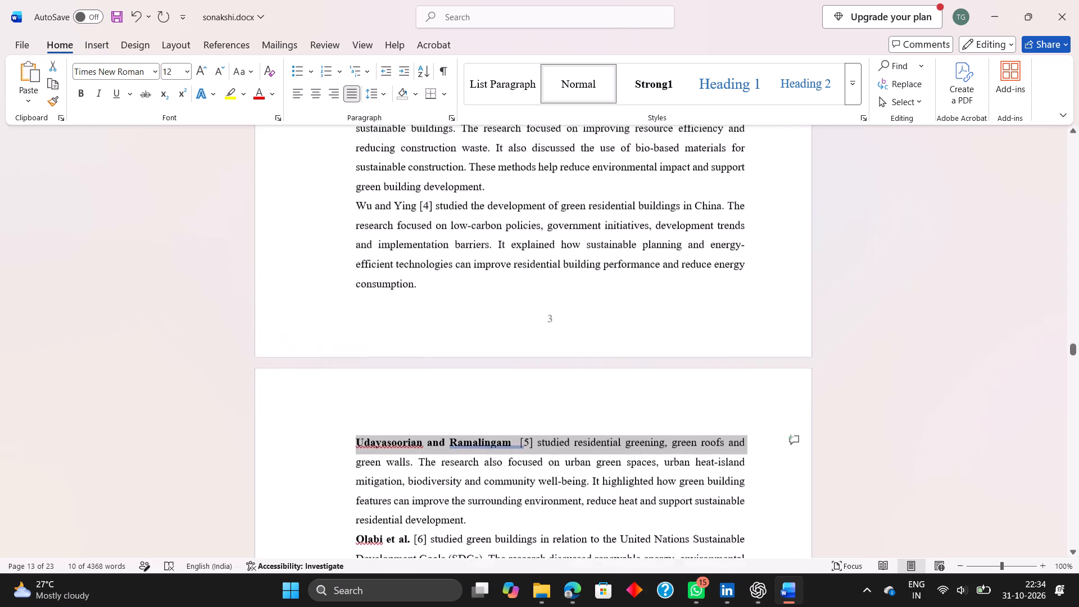
pyautogui.scroll(1, 295, 447)
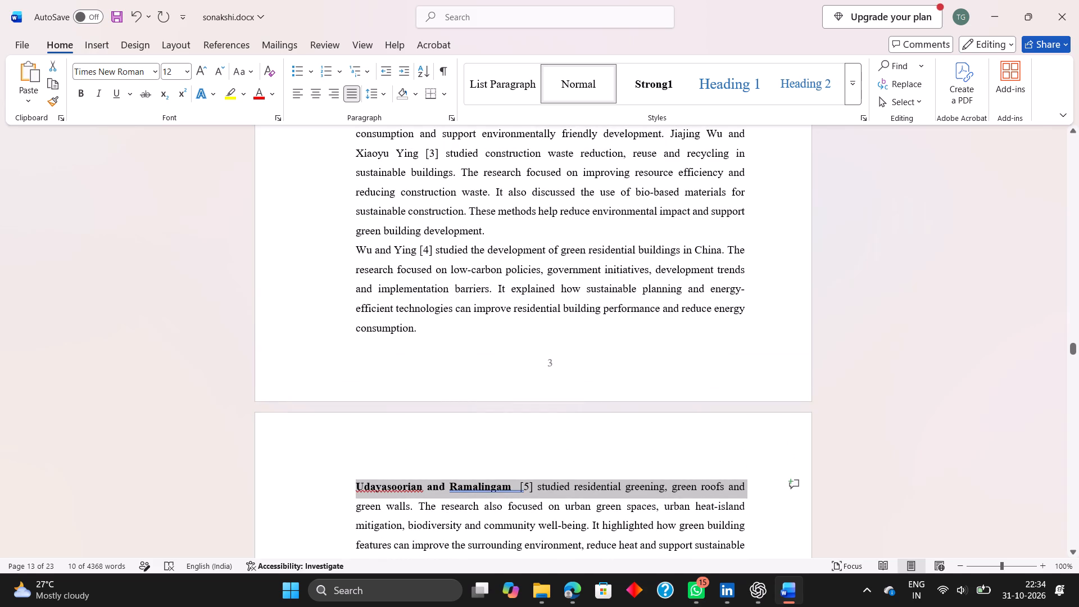
pyautogui.moveTo(418, 248); pyautogui.dragTo(334, 239)
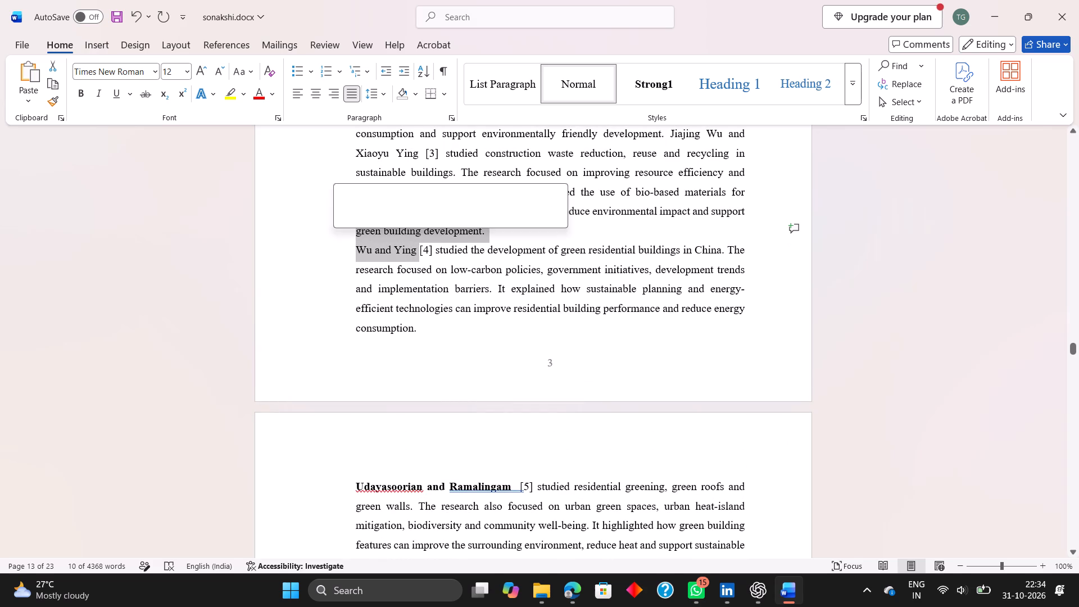
pyautogui.click(330, 274)
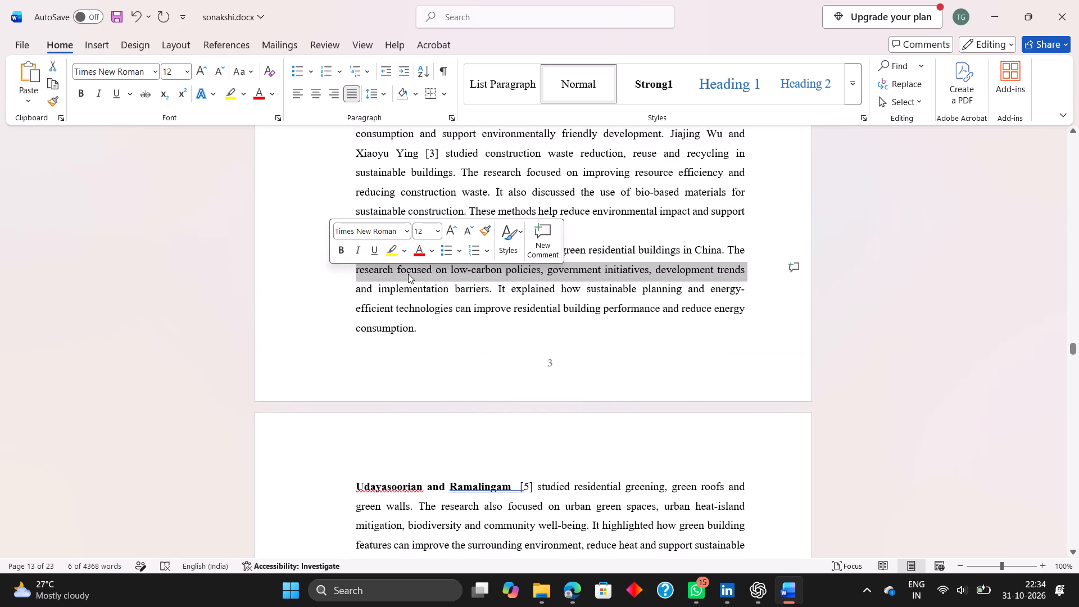
pyautogui.click(448, 288)
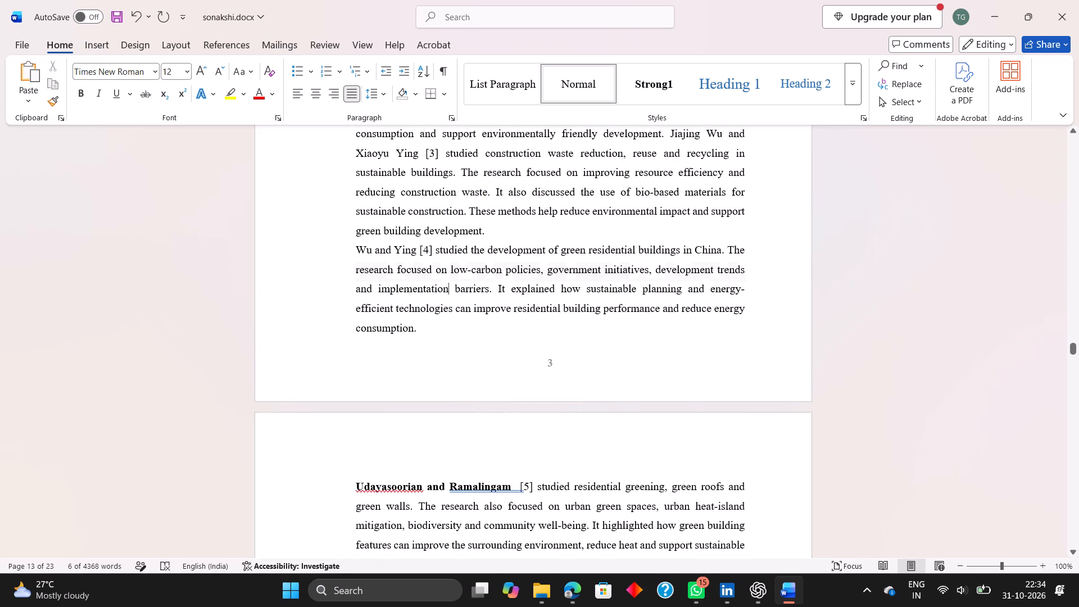
pyautogui.click(418, 250)
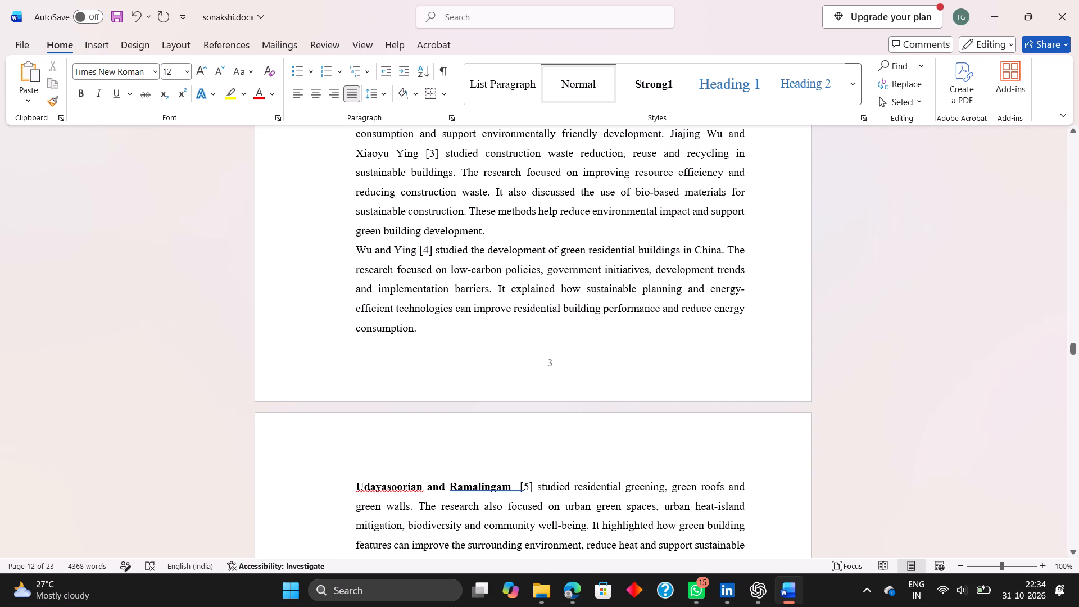
pyautogui.moveTo(418, 250); pyautogui.dragTo(348, 247)
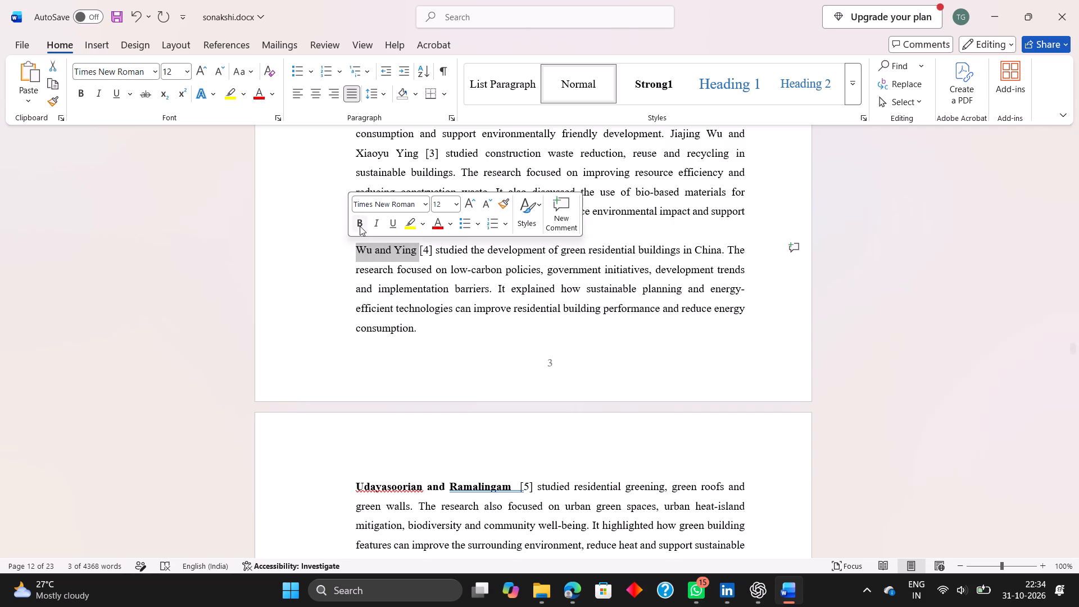
pyautogui.click(360, 226)
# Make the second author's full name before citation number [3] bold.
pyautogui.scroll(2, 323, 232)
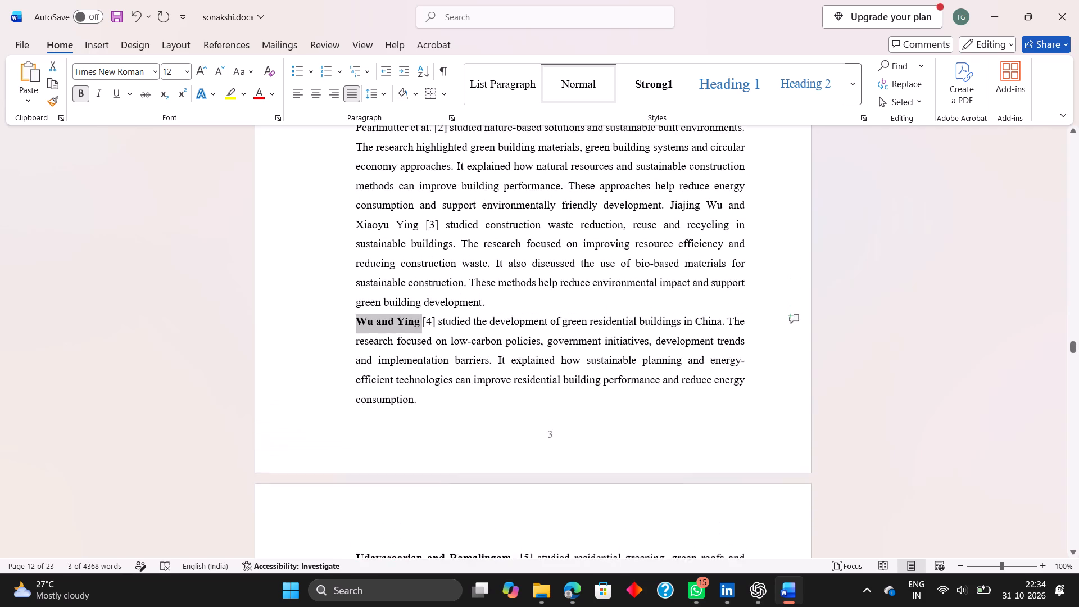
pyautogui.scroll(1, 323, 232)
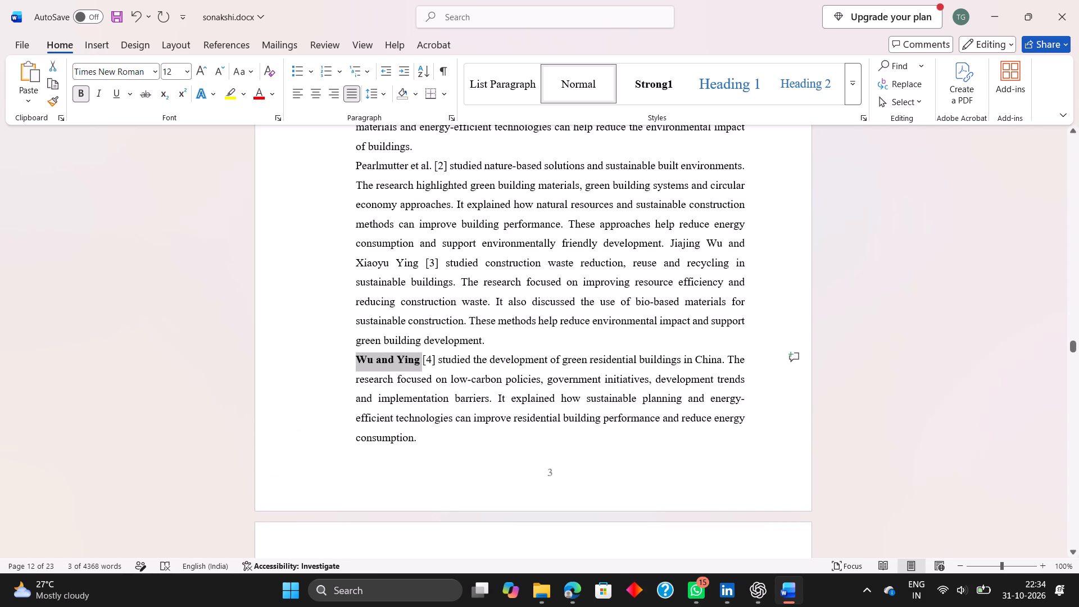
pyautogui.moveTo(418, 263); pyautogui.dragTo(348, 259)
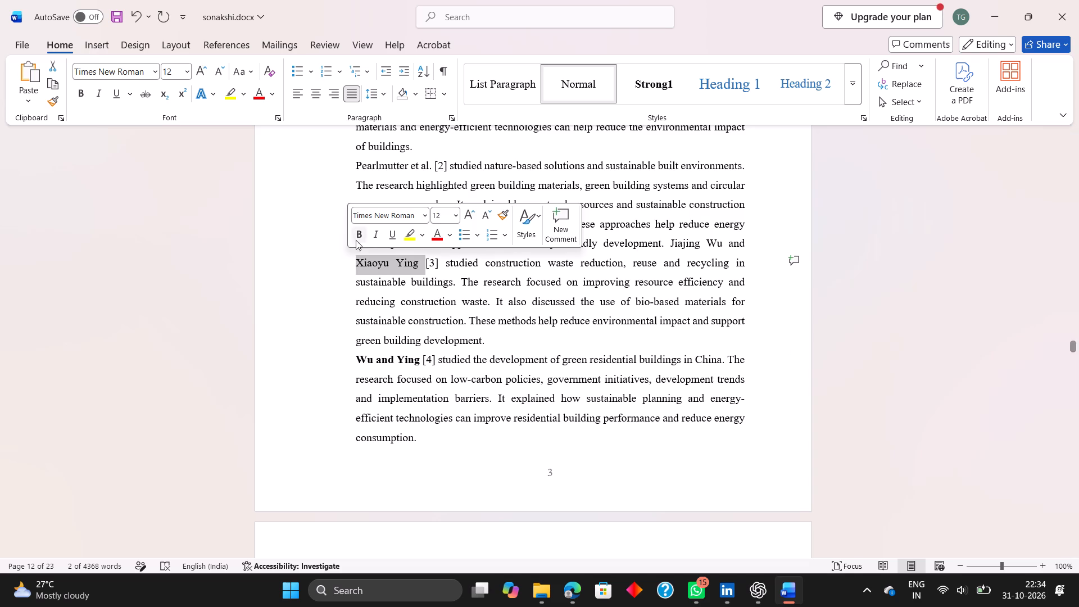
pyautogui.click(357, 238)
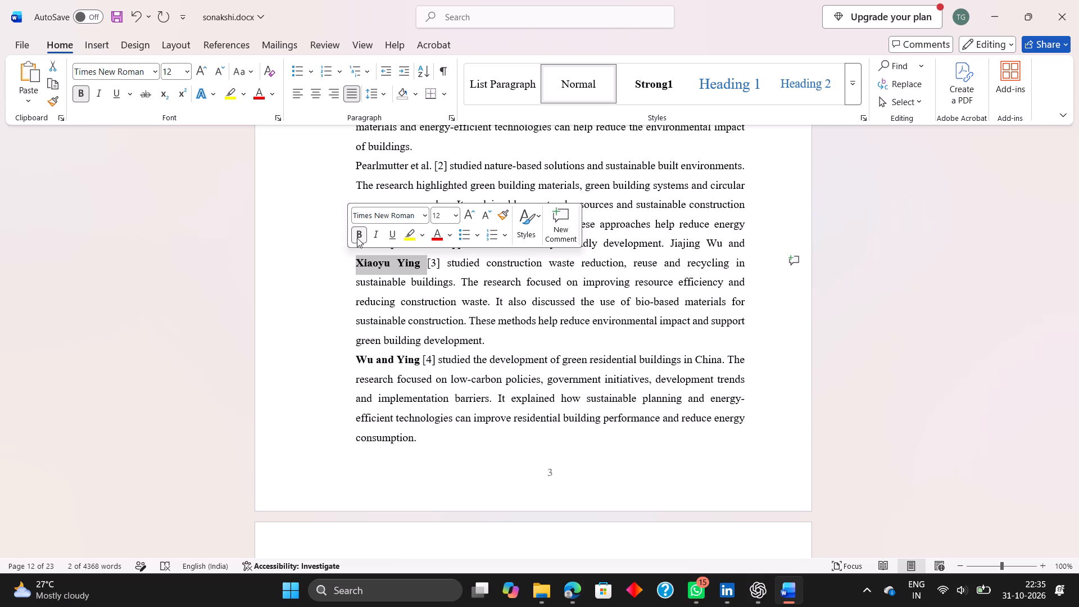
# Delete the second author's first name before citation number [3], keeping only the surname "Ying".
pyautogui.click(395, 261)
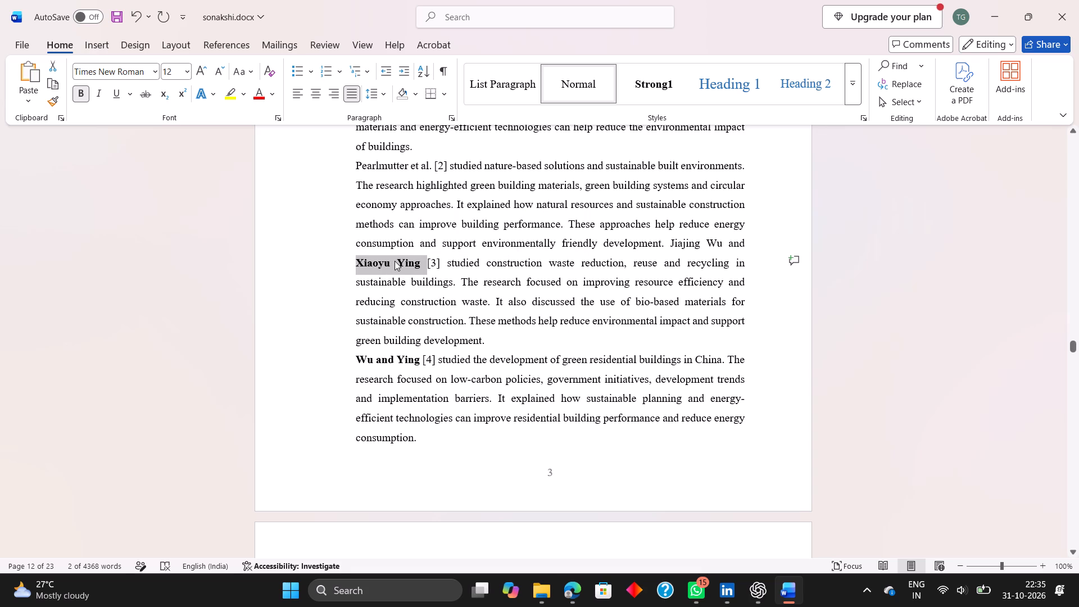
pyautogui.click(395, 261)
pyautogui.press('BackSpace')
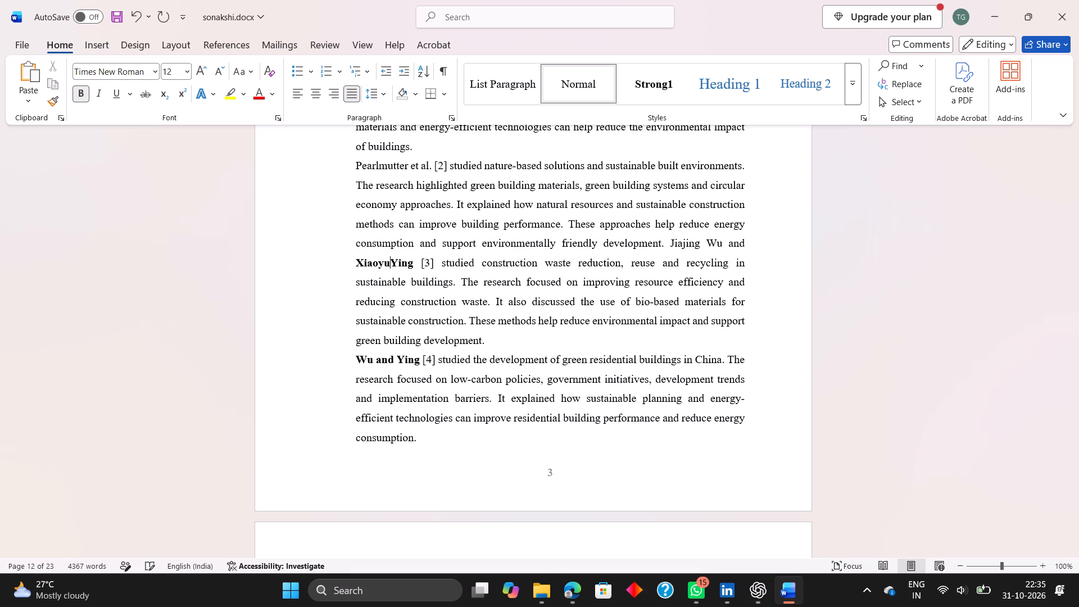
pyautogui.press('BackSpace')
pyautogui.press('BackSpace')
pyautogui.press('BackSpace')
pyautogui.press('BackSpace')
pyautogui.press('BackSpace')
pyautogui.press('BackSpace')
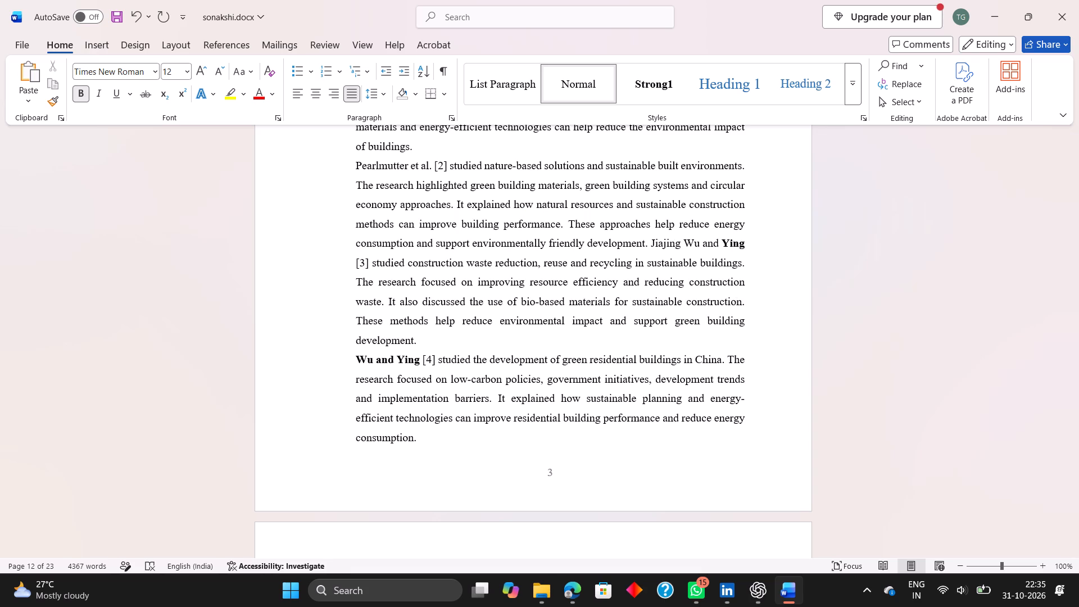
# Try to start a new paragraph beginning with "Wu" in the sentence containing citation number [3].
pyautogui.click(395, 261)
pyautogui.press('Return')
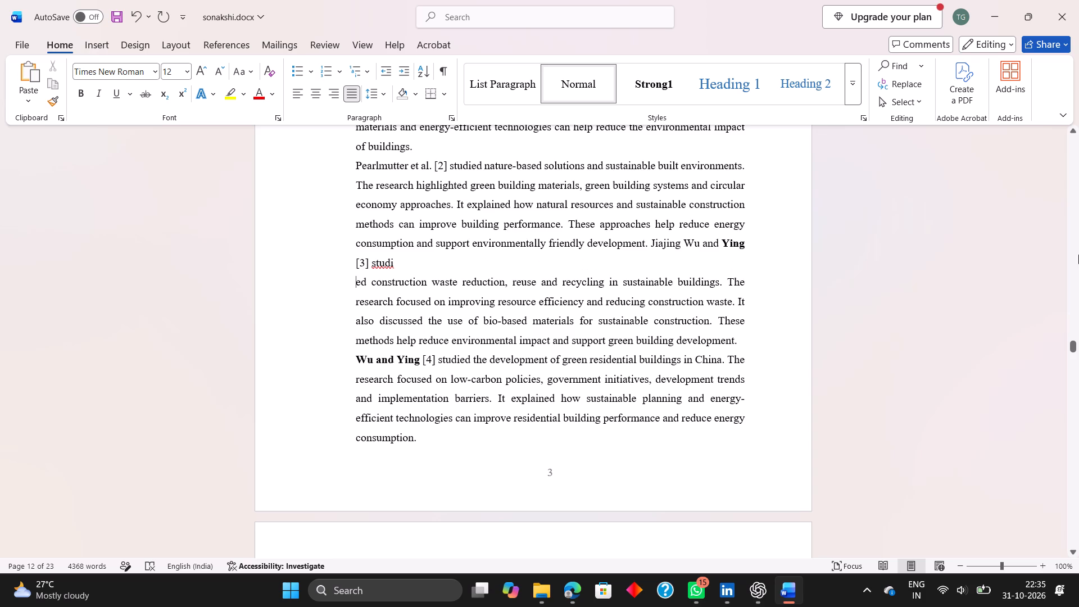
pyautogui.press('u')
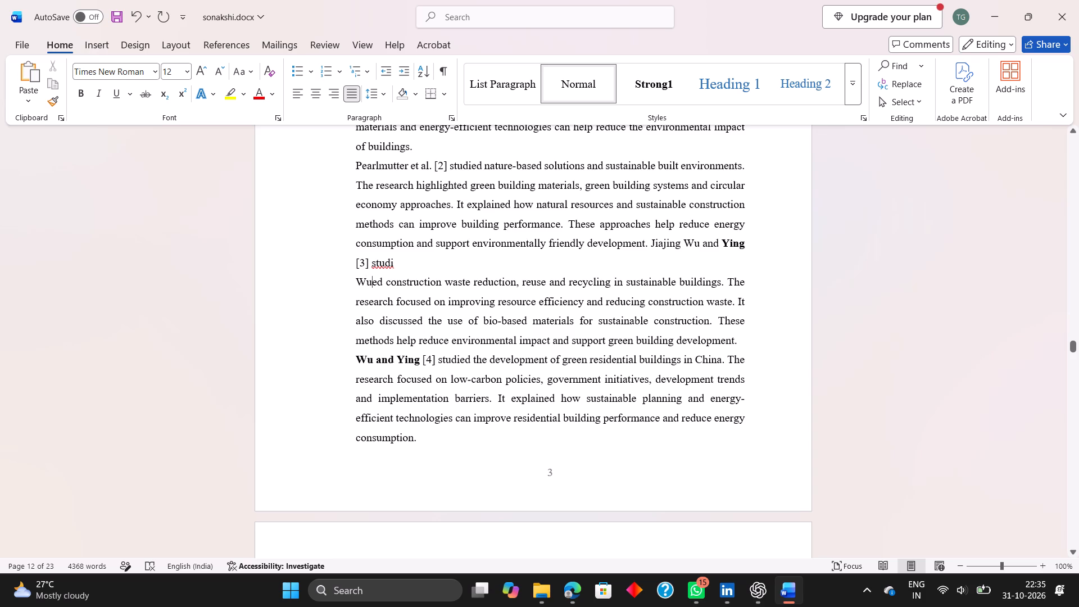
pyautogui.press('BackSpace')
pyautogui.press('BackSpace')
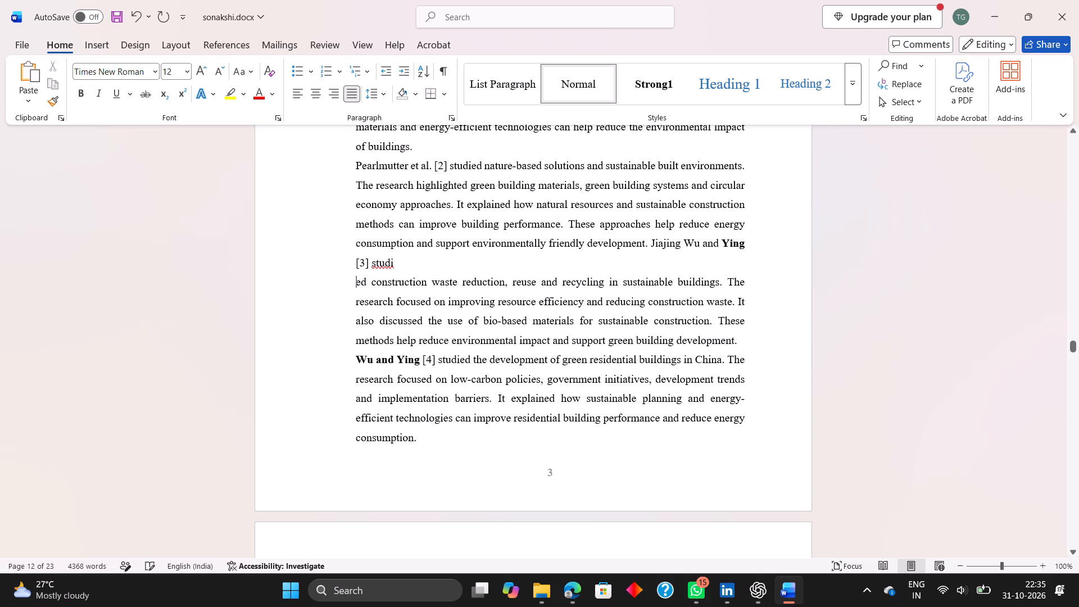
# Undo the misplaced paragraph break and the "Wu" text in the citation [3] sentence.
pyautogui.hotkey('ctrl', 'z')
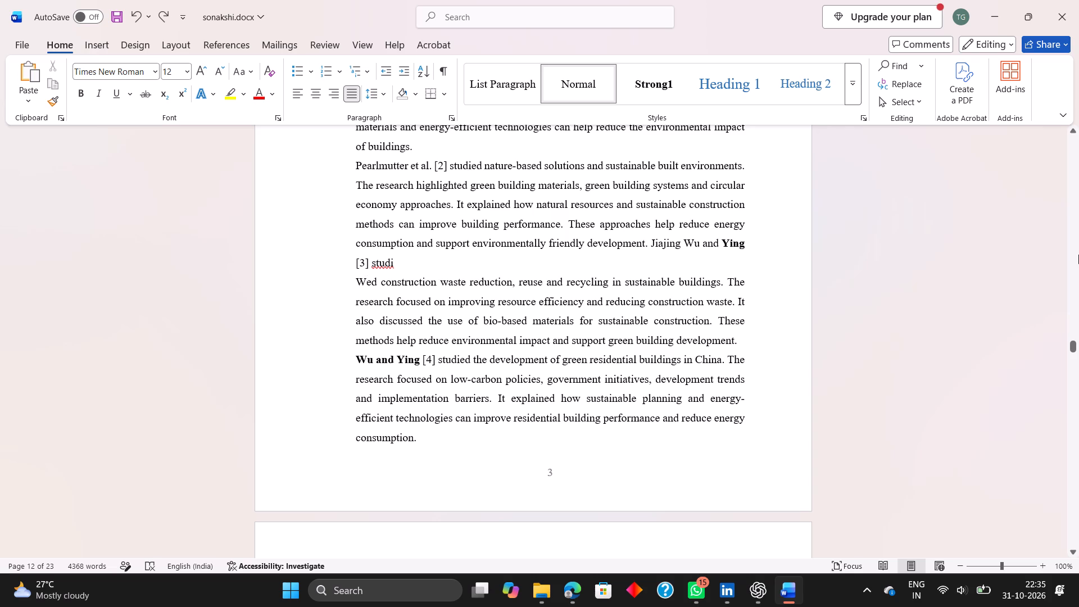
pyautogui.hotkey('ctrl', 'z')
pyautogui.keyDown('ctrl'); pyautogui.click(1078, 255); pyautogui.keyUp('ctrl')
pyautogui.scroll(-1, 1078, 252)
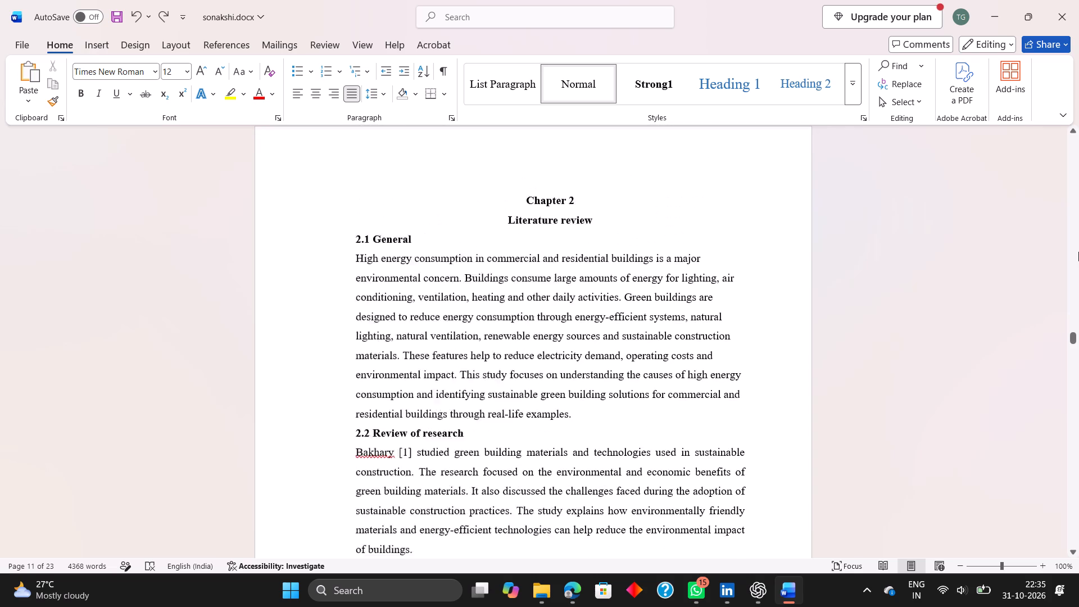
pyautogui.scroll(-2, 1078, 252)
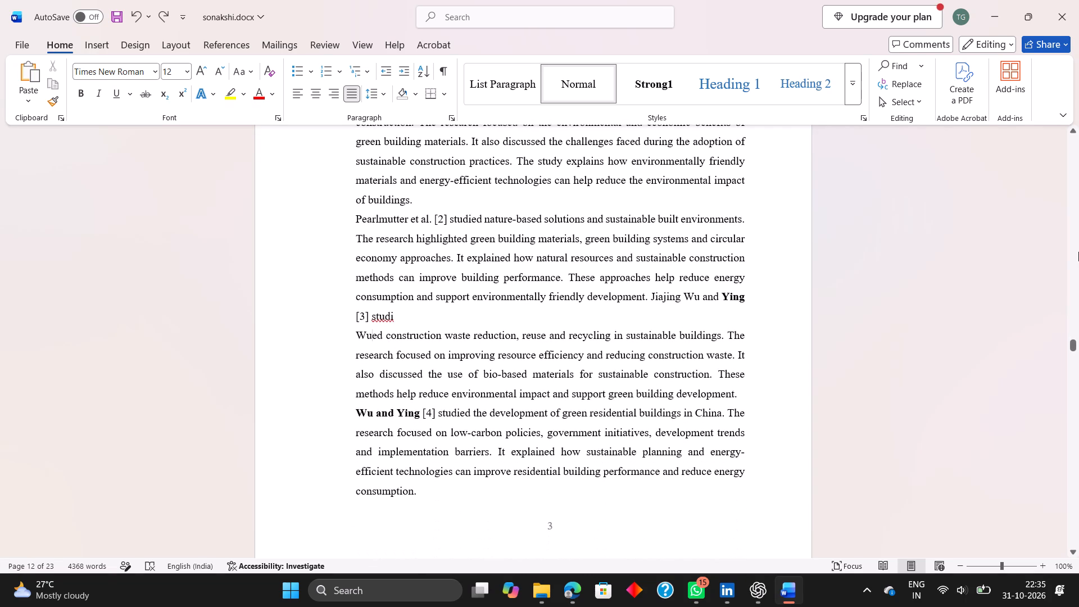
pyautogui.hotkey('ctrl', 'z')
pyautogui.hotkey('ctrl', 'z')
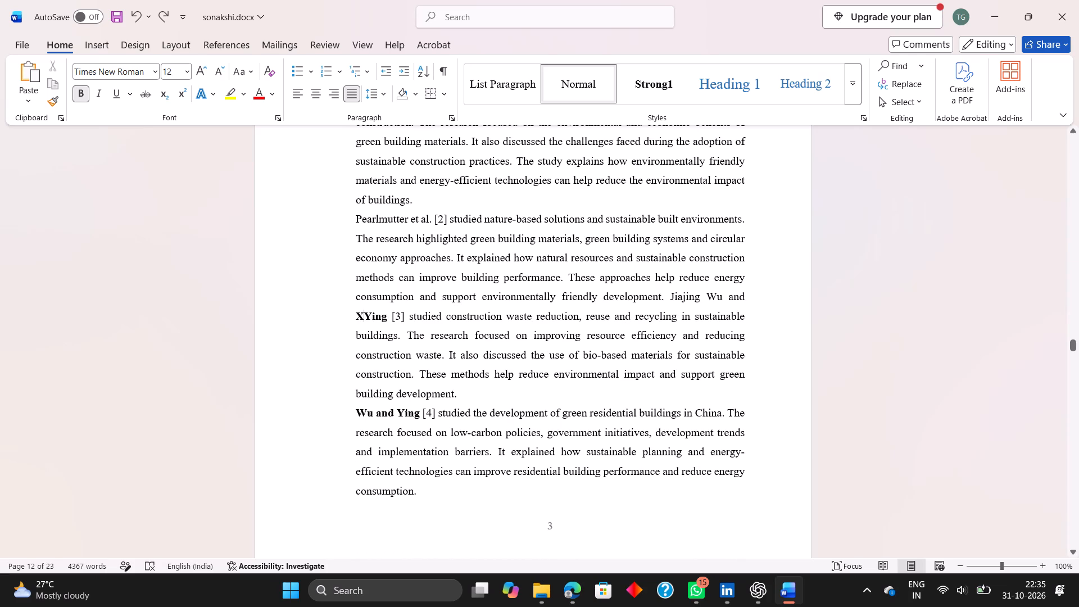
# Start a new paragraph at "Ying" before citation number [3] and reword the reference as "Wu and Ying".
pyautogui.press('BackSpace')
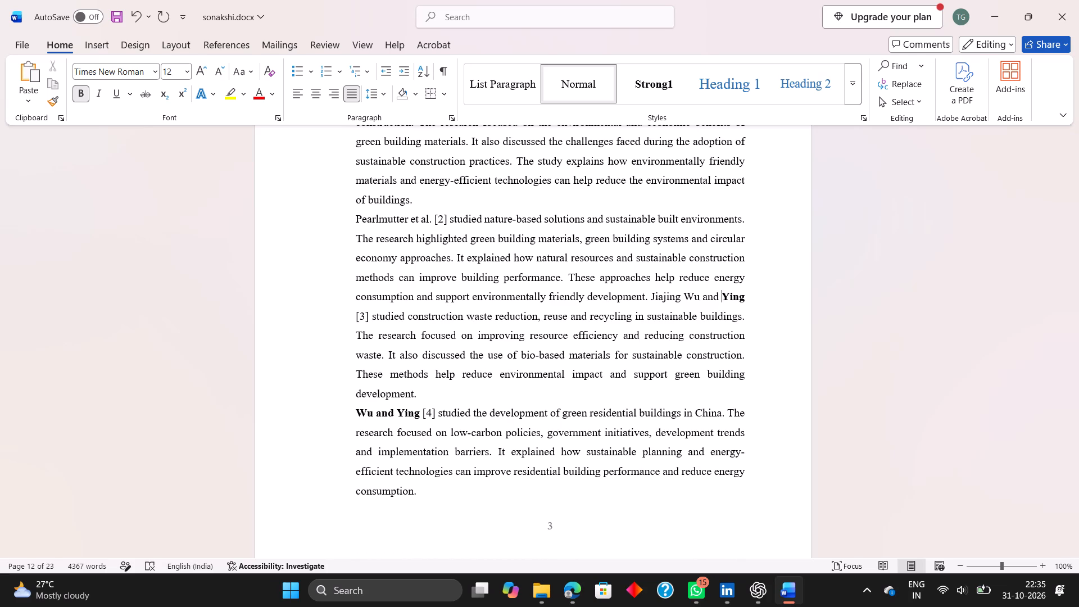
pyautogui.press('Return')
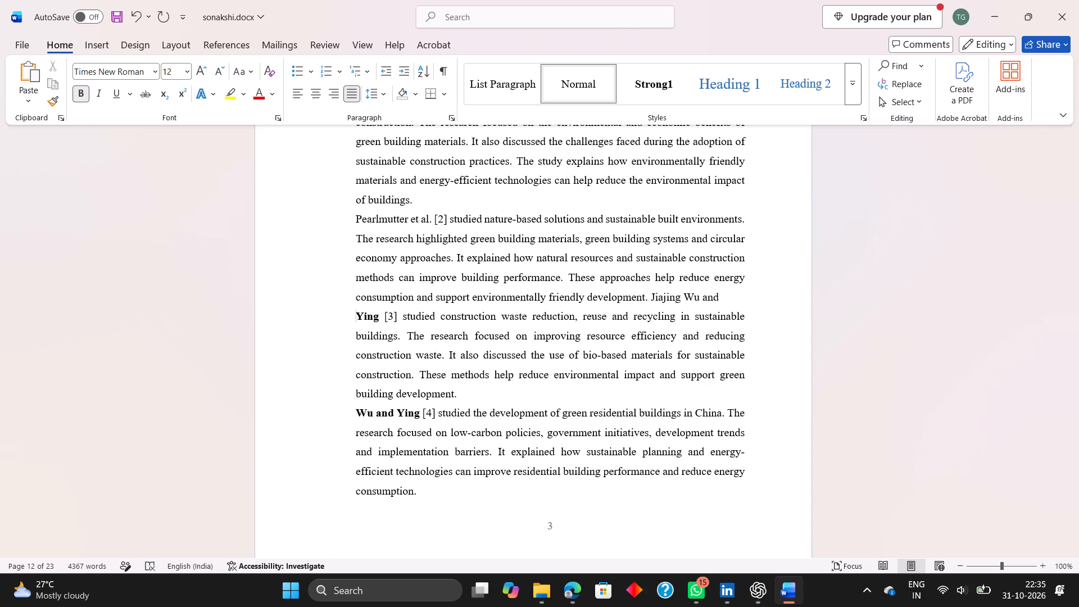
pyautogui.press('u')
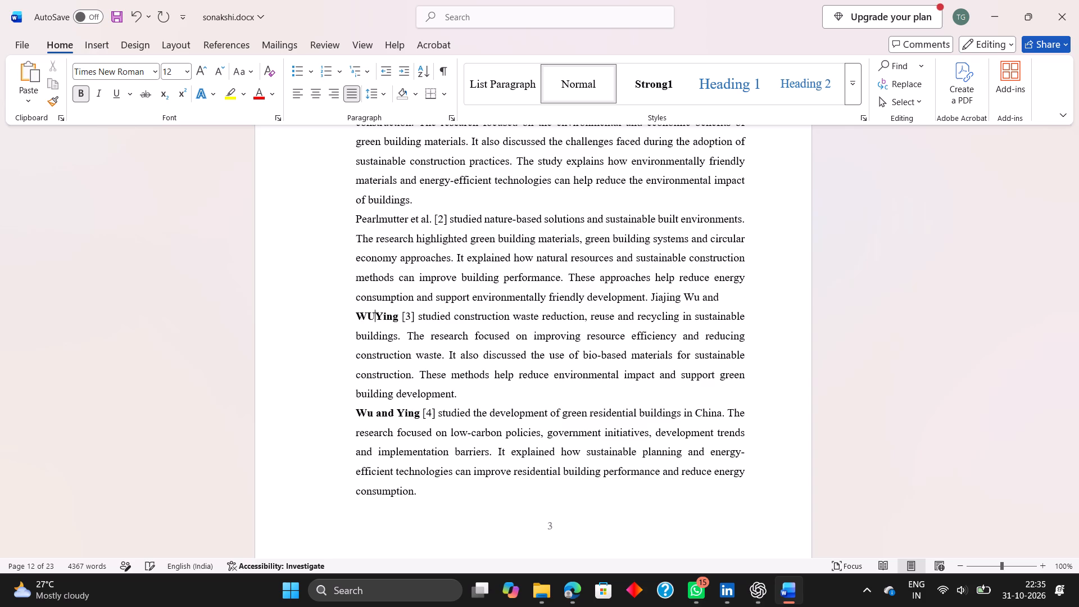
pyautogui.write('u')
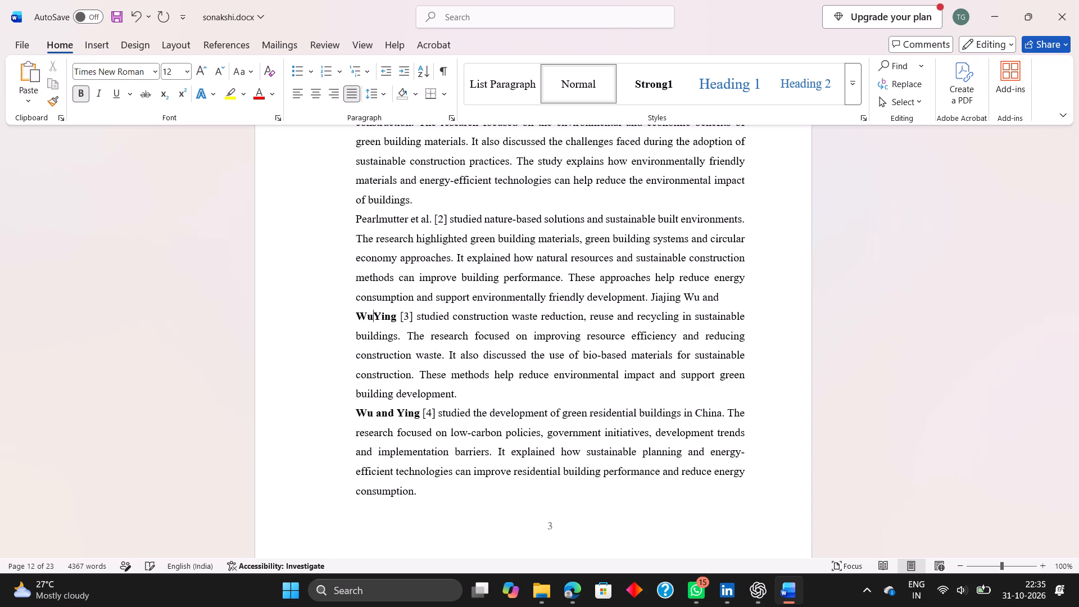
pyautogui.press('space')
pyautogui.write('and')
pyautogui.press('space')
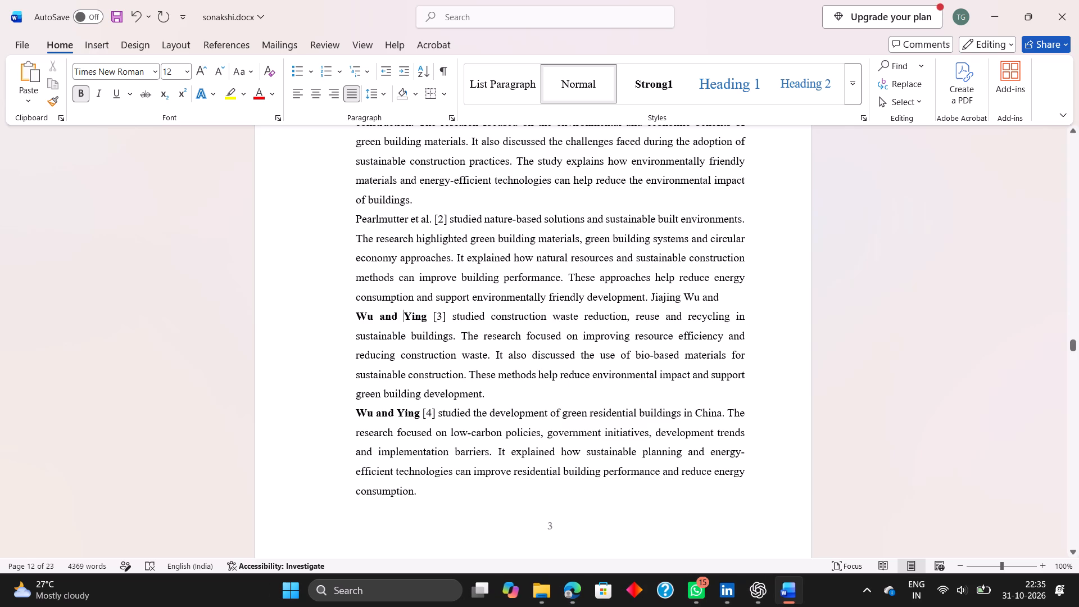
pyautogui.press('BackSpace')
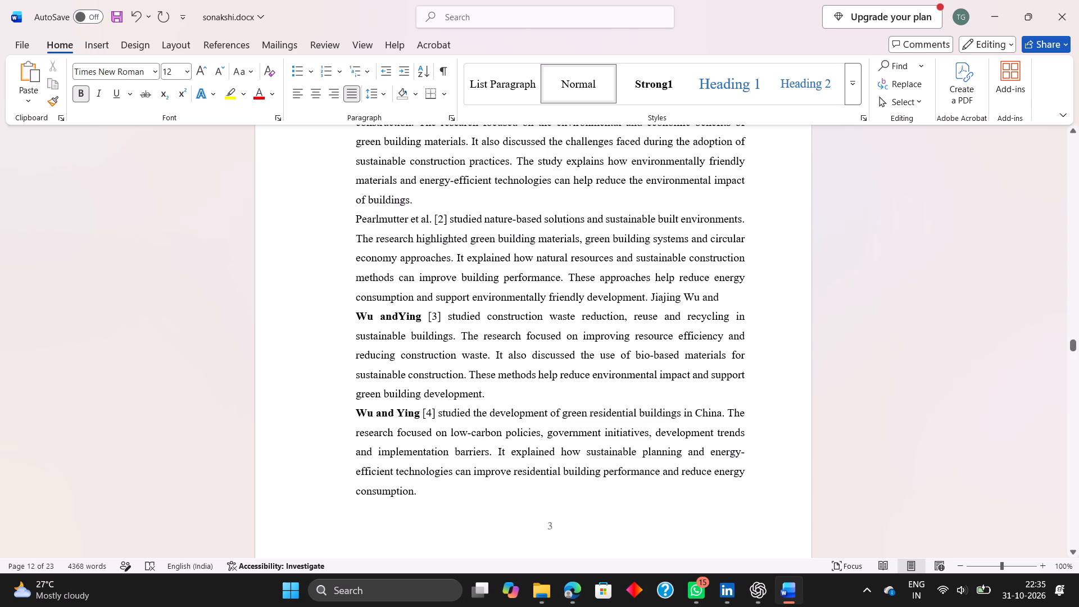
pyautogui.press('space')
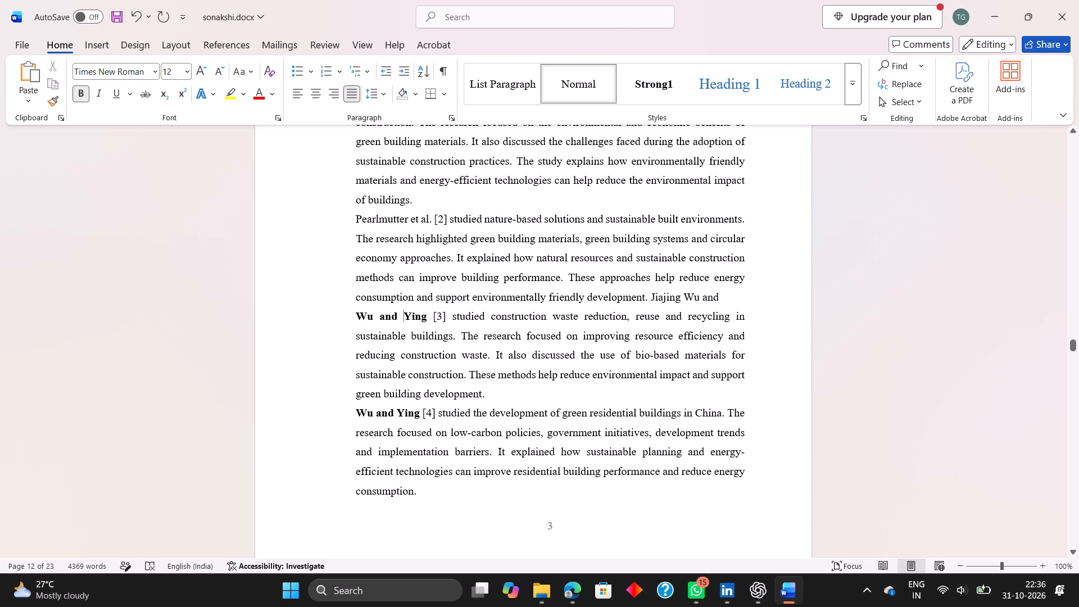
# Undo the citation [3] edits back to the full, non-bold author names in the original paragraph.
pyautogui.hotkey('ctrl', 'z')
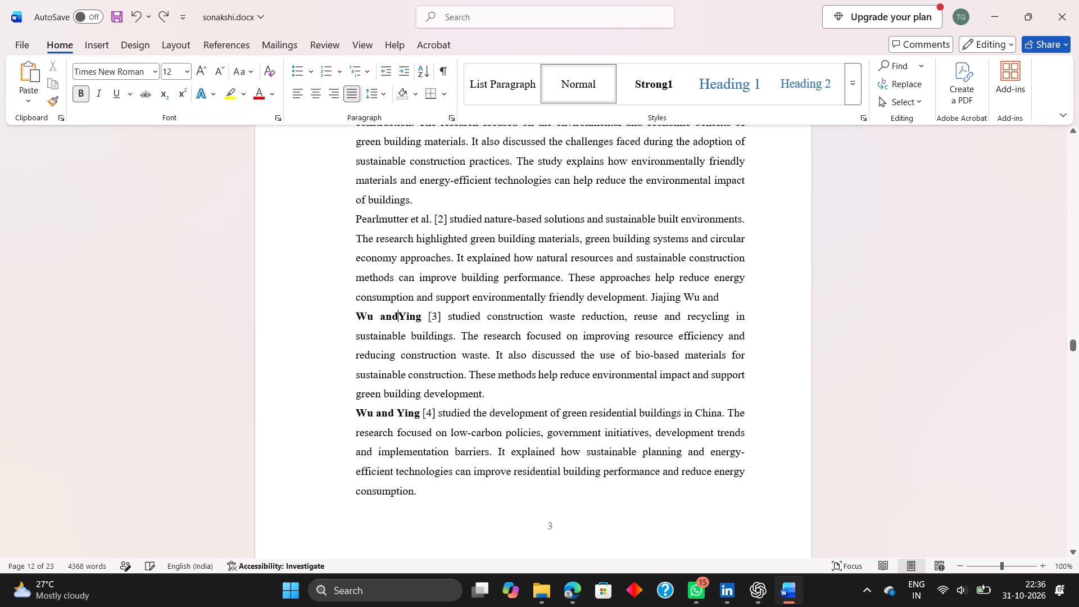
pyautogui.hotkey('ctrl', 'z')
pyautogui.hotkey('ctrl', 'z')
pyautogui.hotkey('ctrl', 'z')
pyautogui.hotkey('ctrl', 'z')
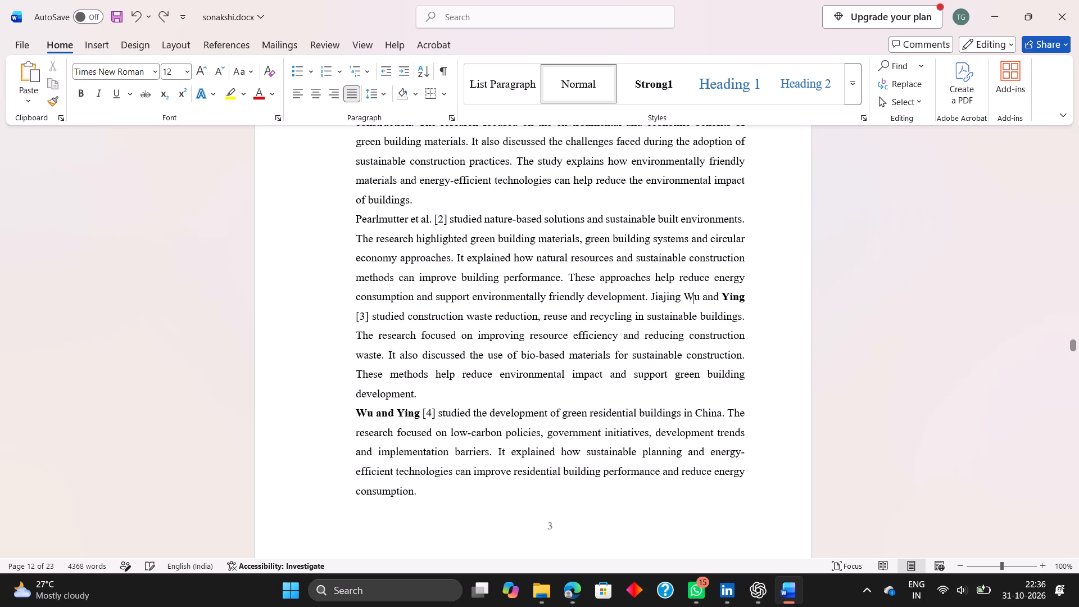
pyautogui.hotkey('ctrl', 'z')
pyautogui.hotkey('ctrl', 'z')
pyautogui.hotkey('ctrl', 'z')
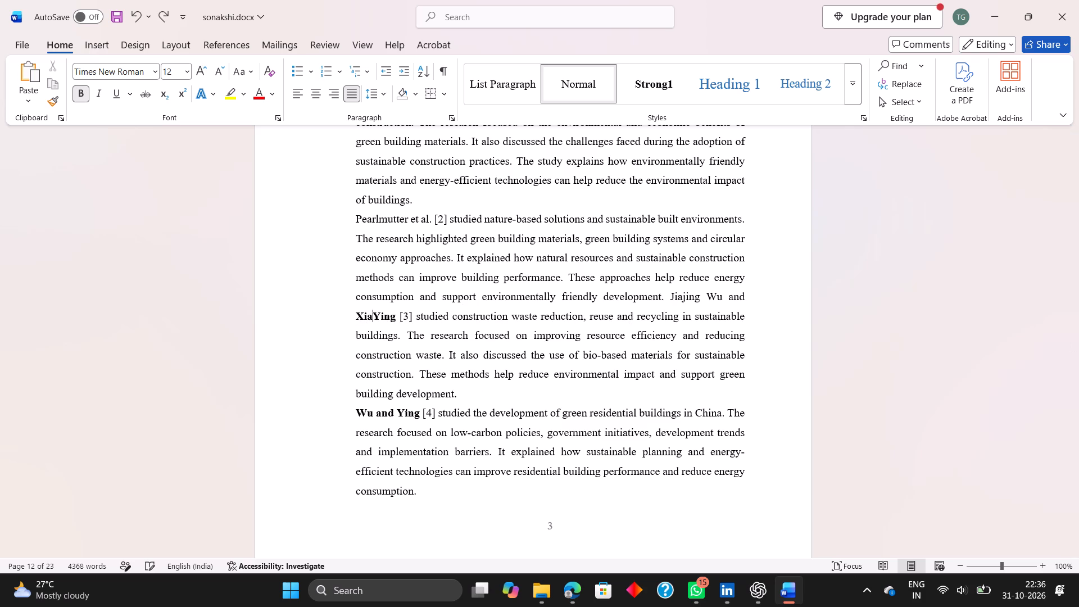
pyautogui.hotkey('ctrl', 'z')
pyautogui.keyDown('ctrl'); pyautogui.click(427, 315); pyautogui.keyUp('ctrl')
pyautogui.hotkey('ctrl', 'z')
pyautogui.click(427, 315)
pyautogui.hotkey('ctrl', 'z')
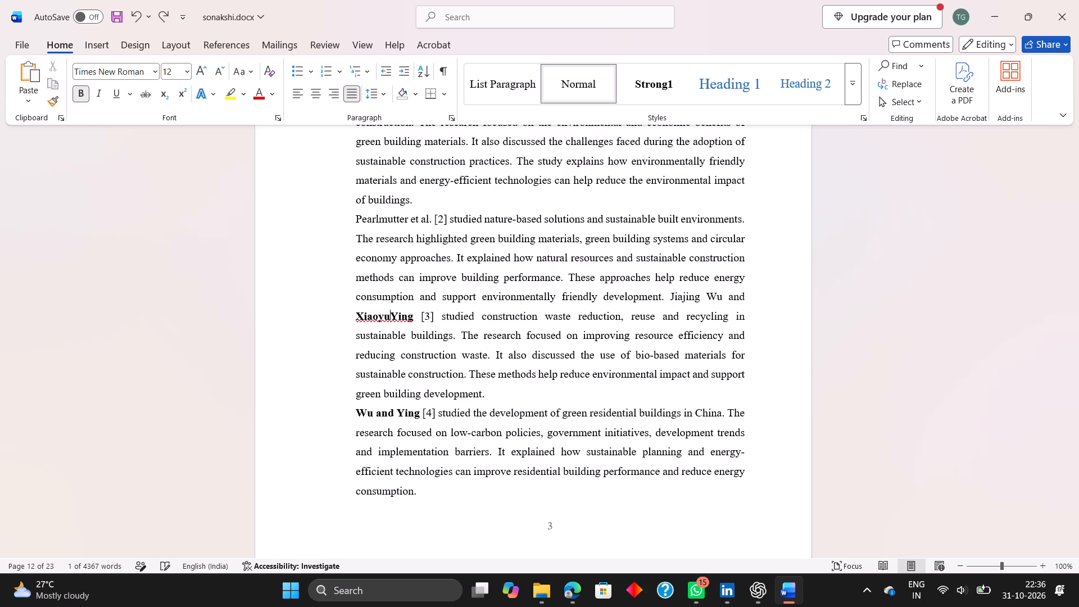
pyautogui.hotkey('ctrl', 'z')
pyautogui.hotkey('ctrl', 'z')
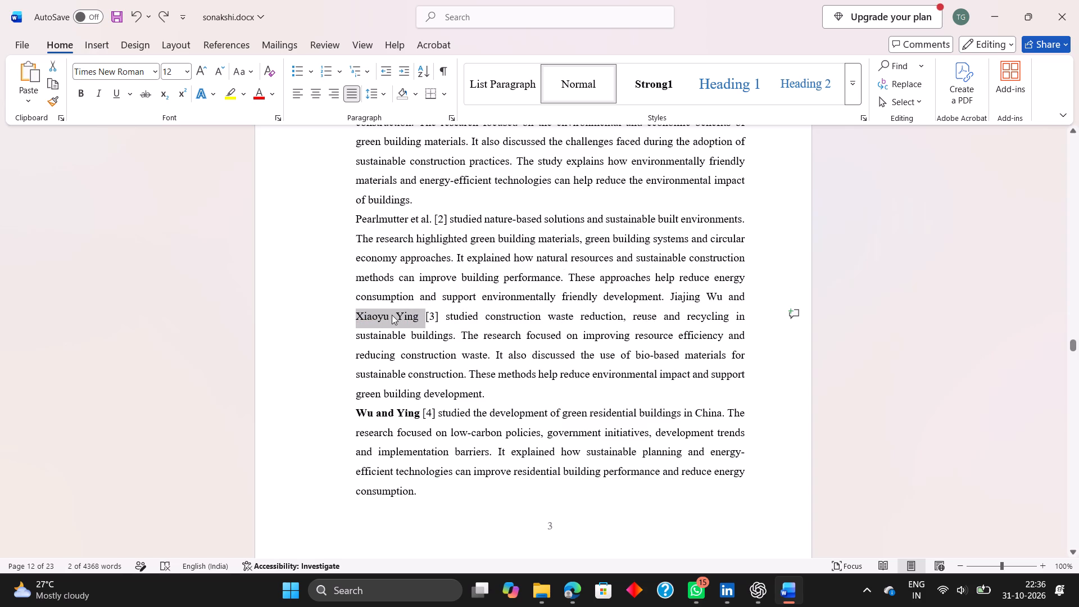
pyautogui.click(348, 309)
# Make the second author's full name before citation number [3] bold.
pyautogui.click(416, 316)
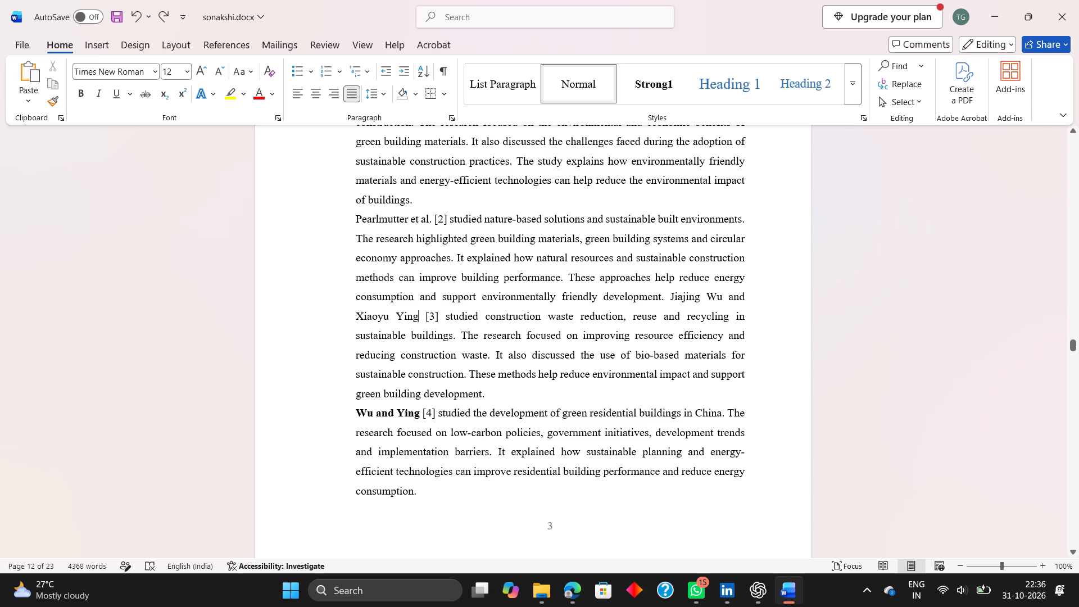
pyautogui.moveTo(416, 316); pyautogui.dragTo(341, 316)
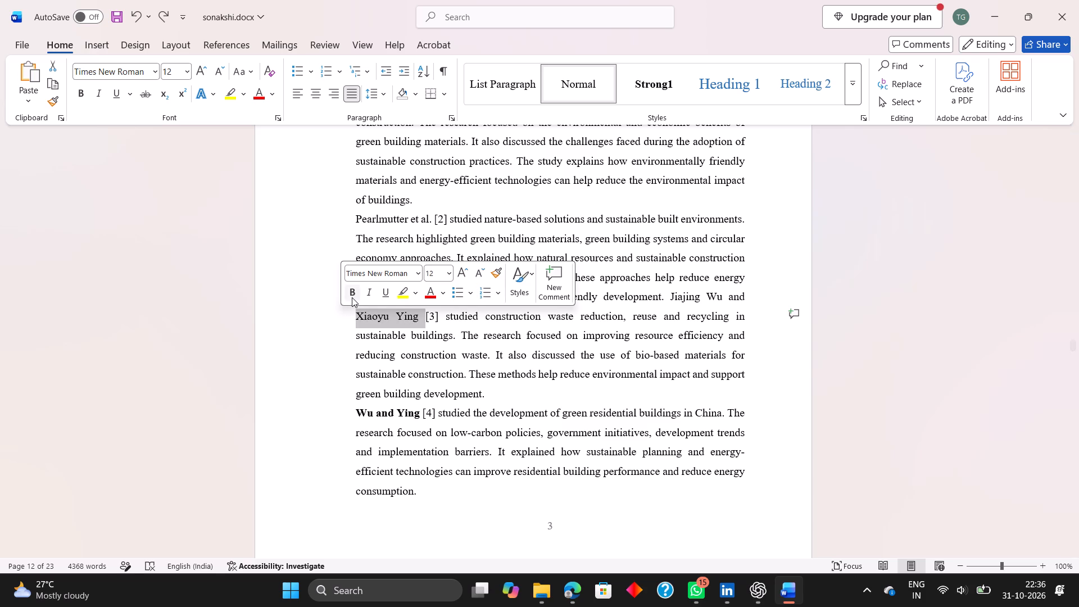
pyautogui.click(352, 297)
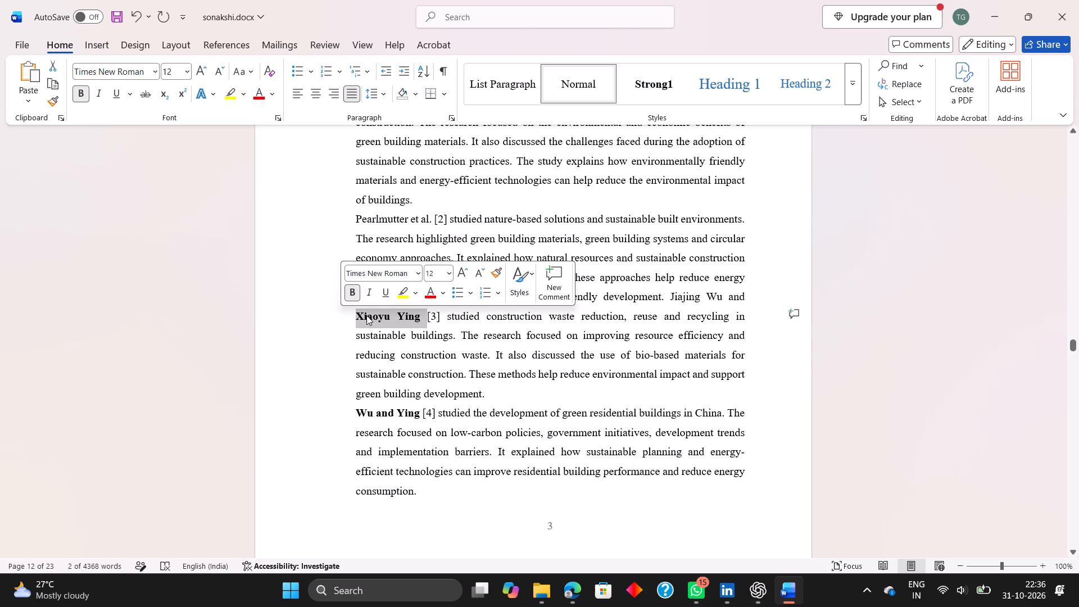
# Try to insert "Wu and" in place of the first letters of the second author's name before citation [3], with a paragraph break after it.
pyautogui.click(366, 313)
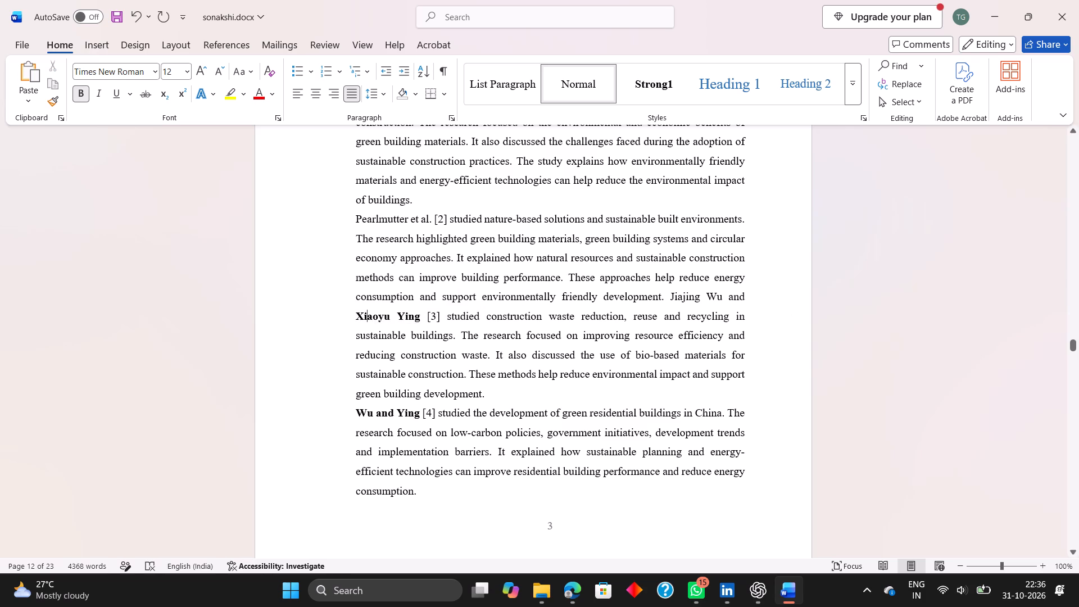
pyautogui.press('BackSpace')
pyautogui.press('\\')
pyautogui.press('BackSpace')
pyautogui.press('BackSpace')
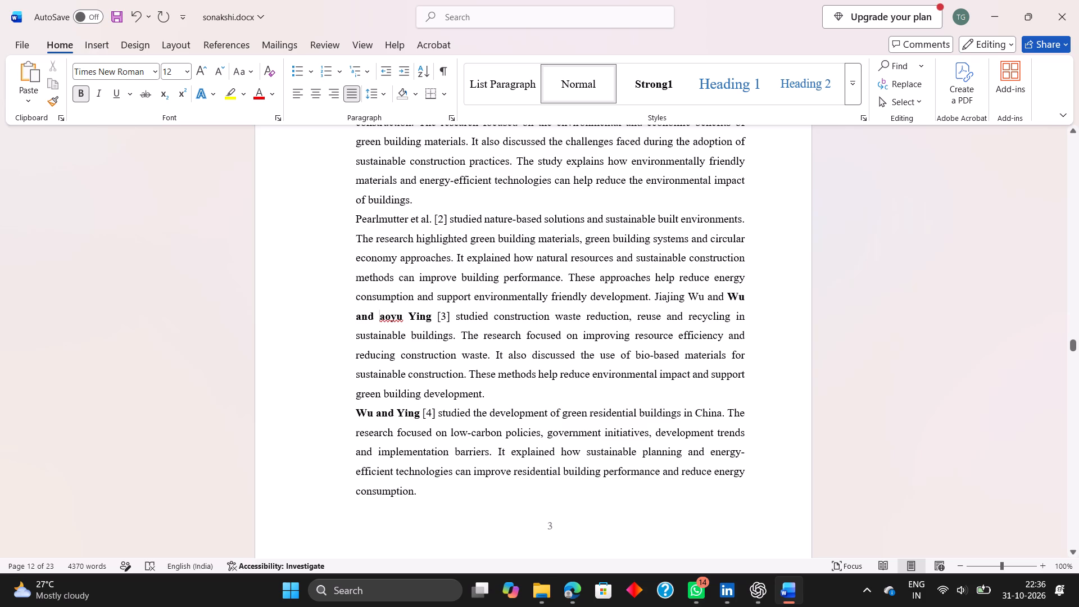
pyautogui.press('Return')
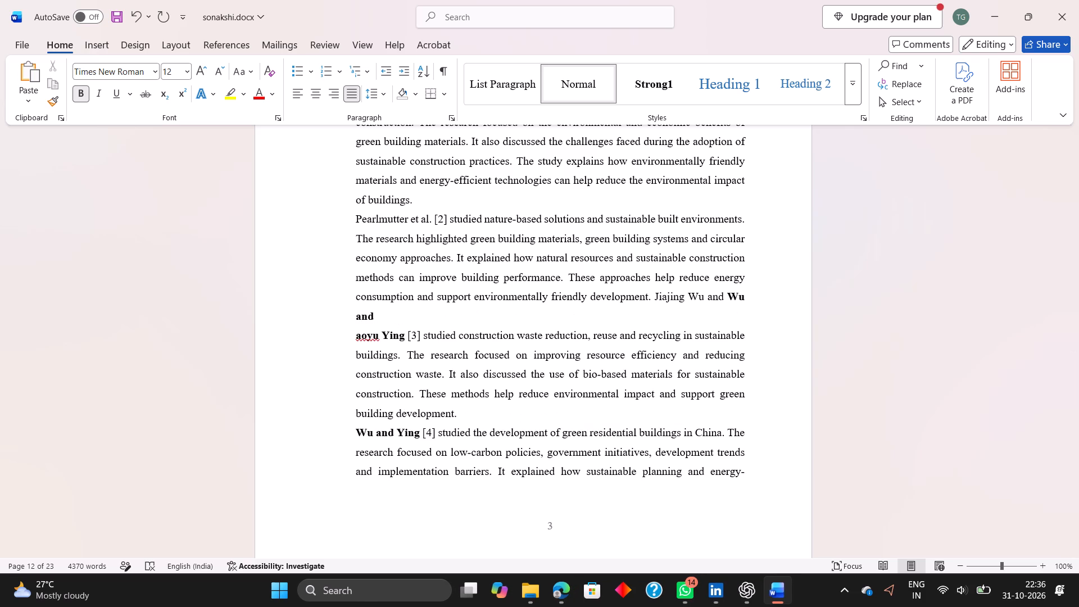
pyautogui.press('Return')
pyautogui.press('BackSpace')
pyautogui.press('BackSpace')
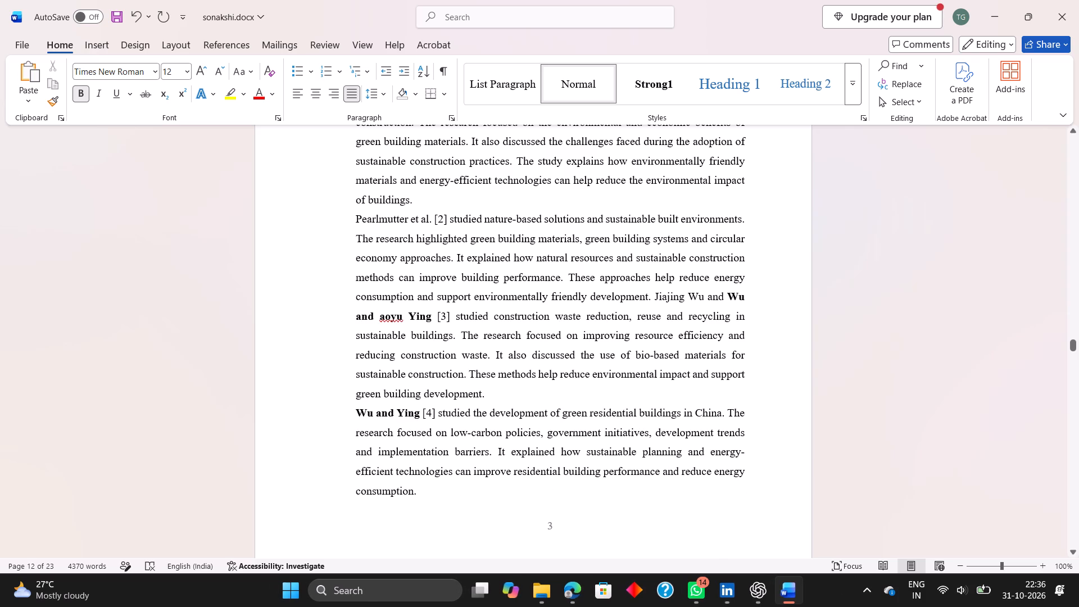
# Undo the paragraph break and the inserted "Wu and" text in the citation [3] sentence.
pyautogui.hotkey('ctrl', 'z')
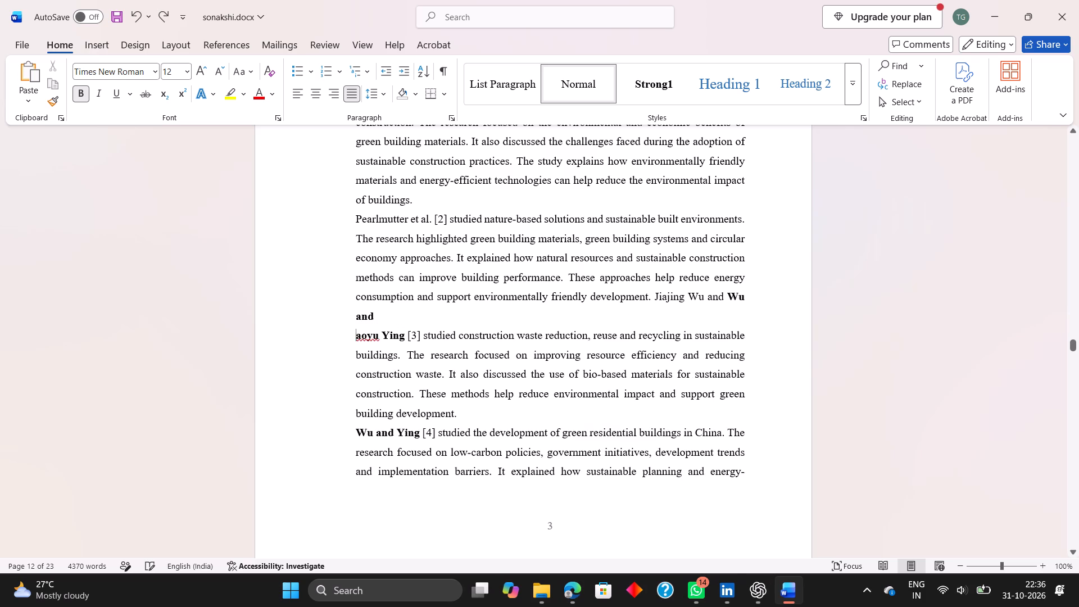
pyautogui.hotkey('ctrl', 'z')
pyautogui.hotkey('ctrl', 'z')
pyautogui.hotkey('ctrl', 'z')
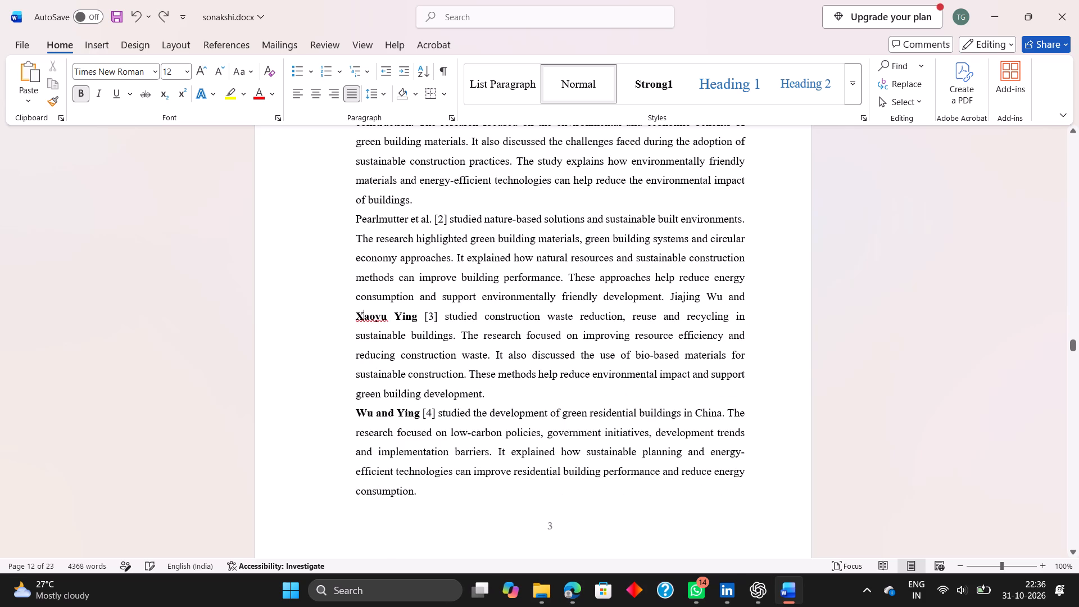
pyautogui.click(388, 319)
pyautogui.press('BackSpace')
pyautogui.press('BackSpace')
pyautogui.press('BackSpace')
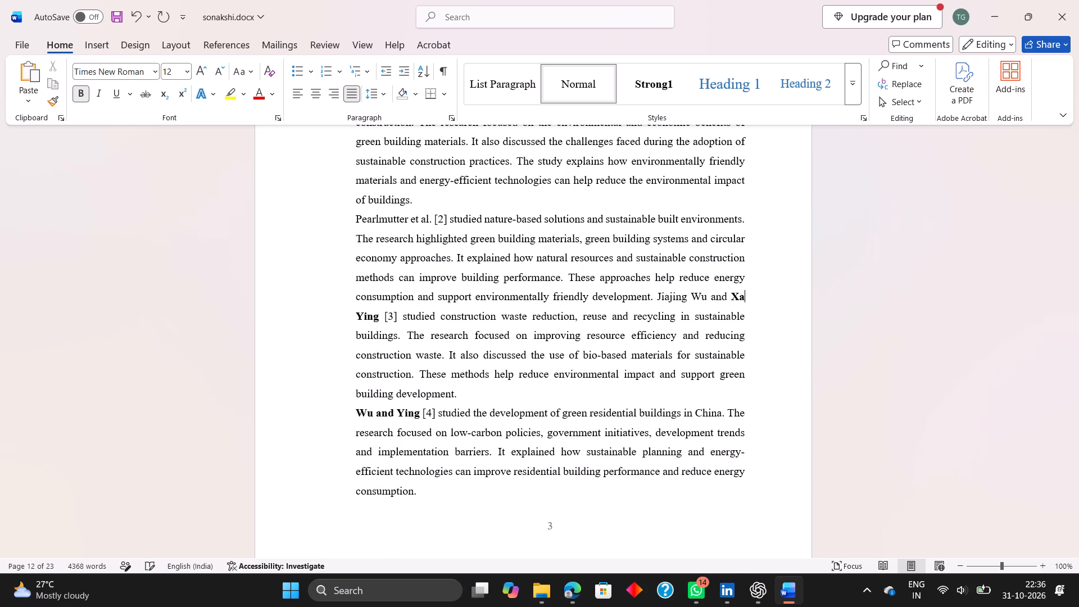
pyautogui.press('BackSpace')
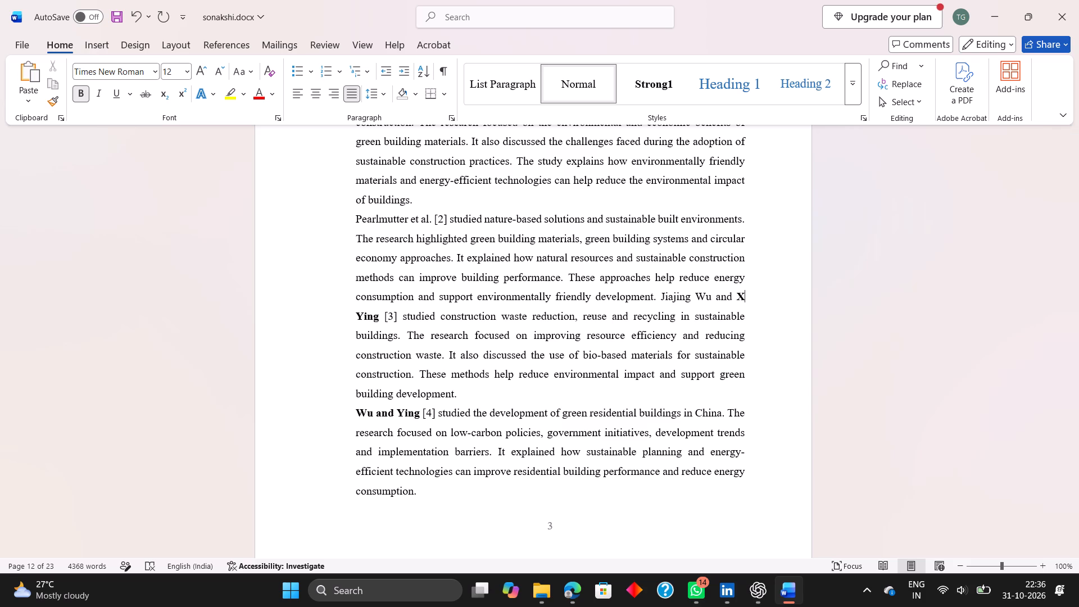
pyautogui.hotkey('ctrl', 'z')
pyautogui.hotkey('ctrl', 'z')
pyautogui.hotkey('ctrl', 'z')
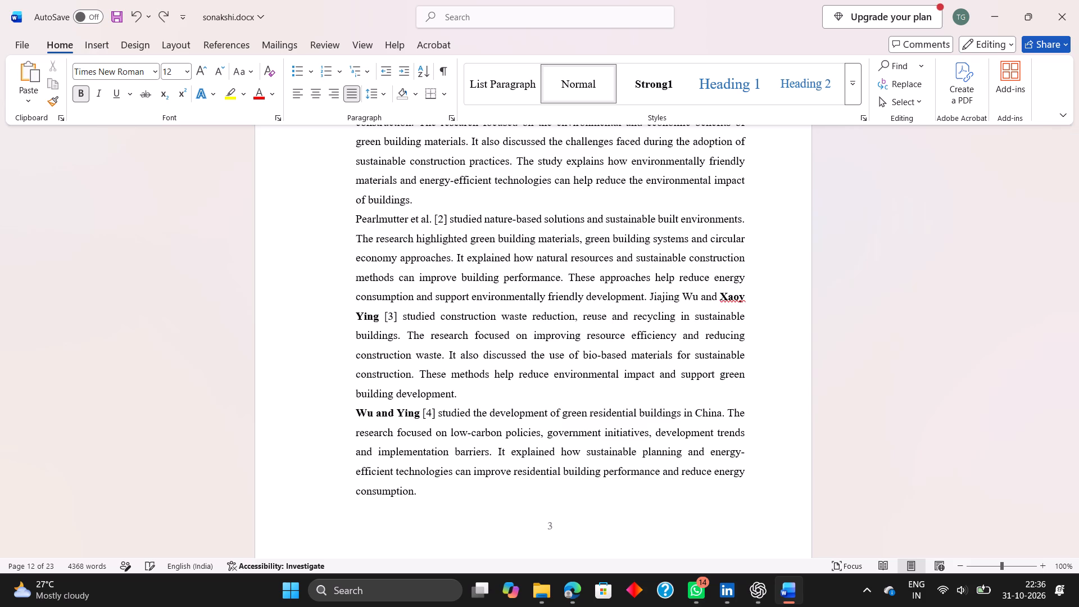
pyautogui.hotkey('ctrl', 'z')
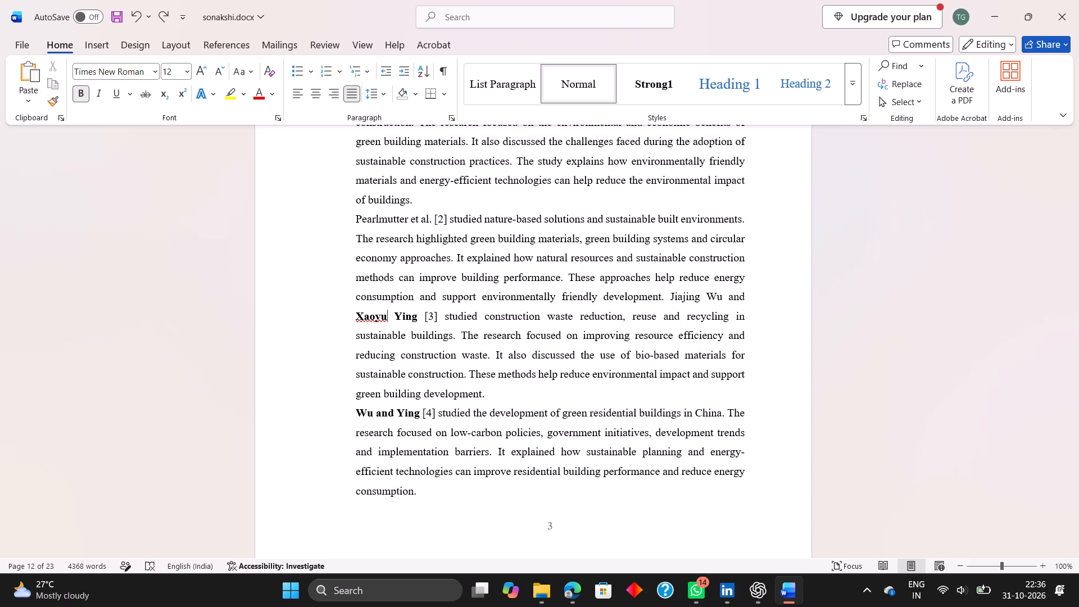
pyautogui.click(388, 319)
# Delete the non-bold first author's name and its "and" before citation [3], starting the study on its own paragraph at the bold name.
pyautogui.click(750, 297)
pyautogui.press('BackSpace')
pyautogui.press('BackSpace')
pyautogui.press('BackSpace')
pyautogui.press('BackSpace')
pyautogui.press('BackSpace')
pyautogui.press('BackSpace')
pyautogui.press('BackSpace')
pyautogui.press('BackSpace')
pyautogui.press('BackSpace')
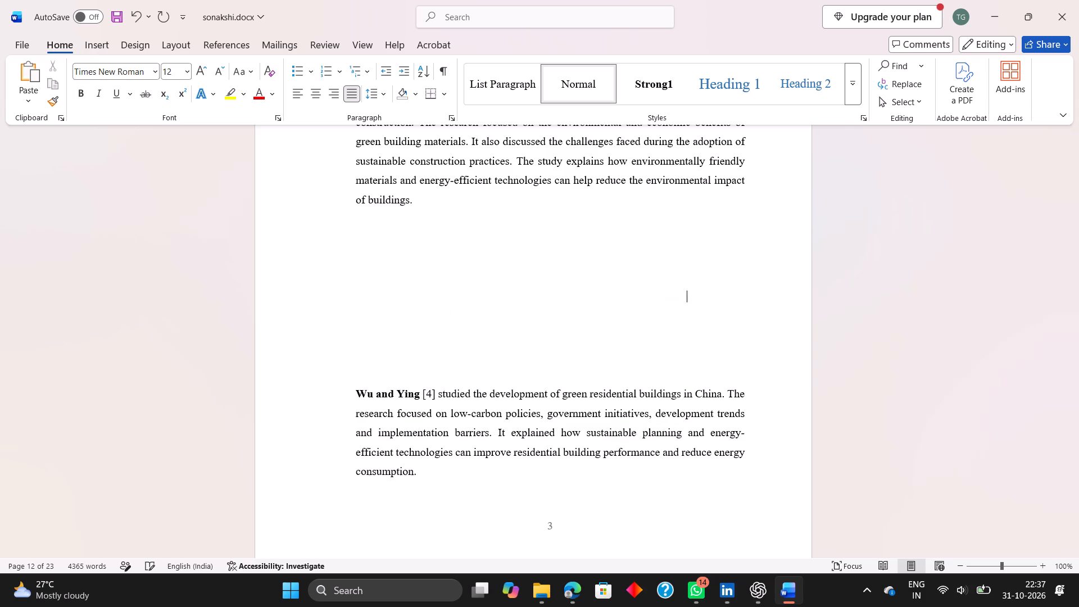
pyautogui.press('BackSpace')
pyautogui.press('BackSpace')
pyautogui.press('BackSpace')
pyautogui.press('BackSpace')
pyautogui.press('BackSpace')
pyautogui.press('BackSpace')
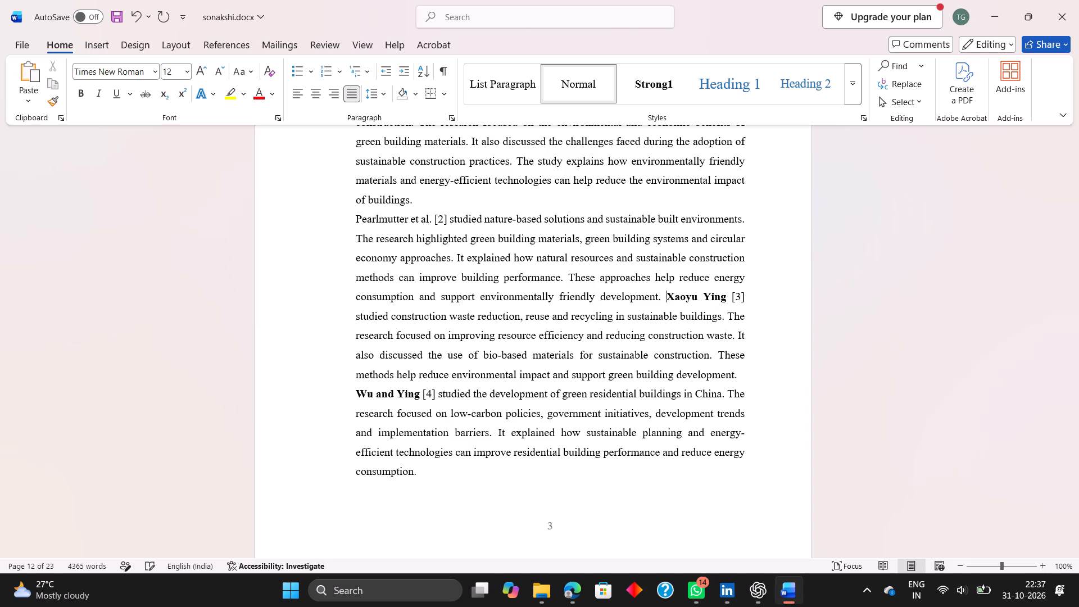
pyautogui.press('Return')
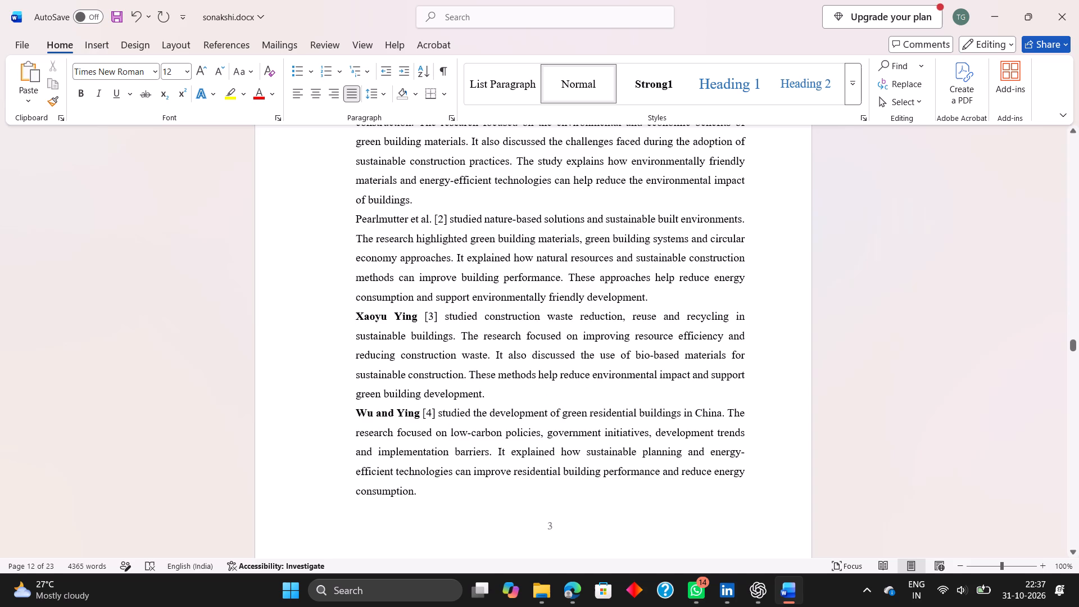
# Replace the bold first name before "Ying" with "Wu and" so the citation [3] reference reads "Wu and Ying".
pyautogui.click(389, 314)
pyautogui.press('BackSpace')
pyautogui.press('BackSpace')
pyautogui.press('BackSpace')
pyautogui.press('BackSpace')
pyautogui.press('BackSpace')
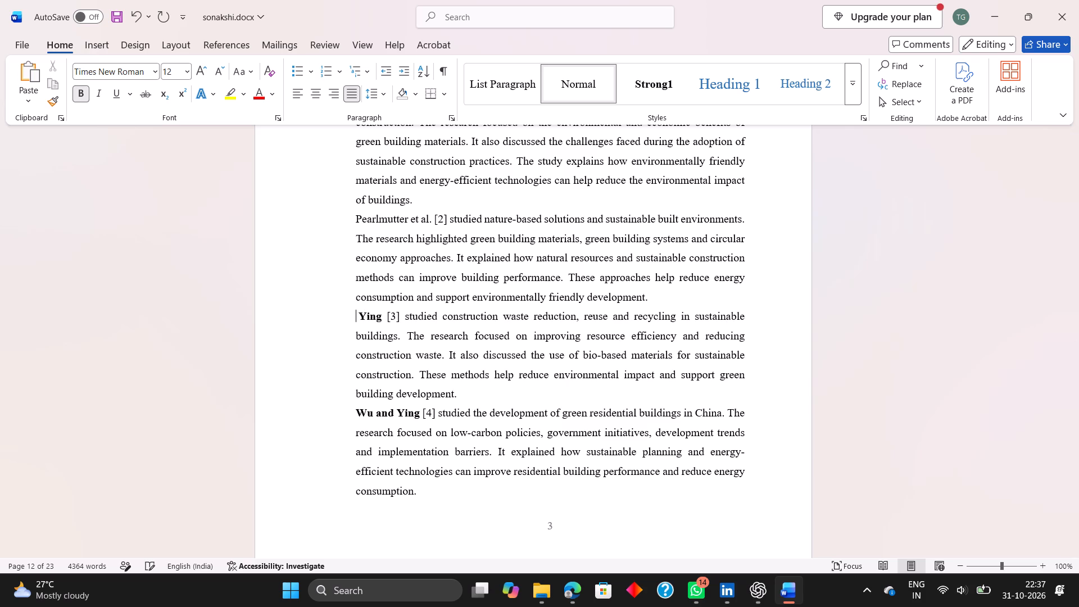
pyautogui.press('w')
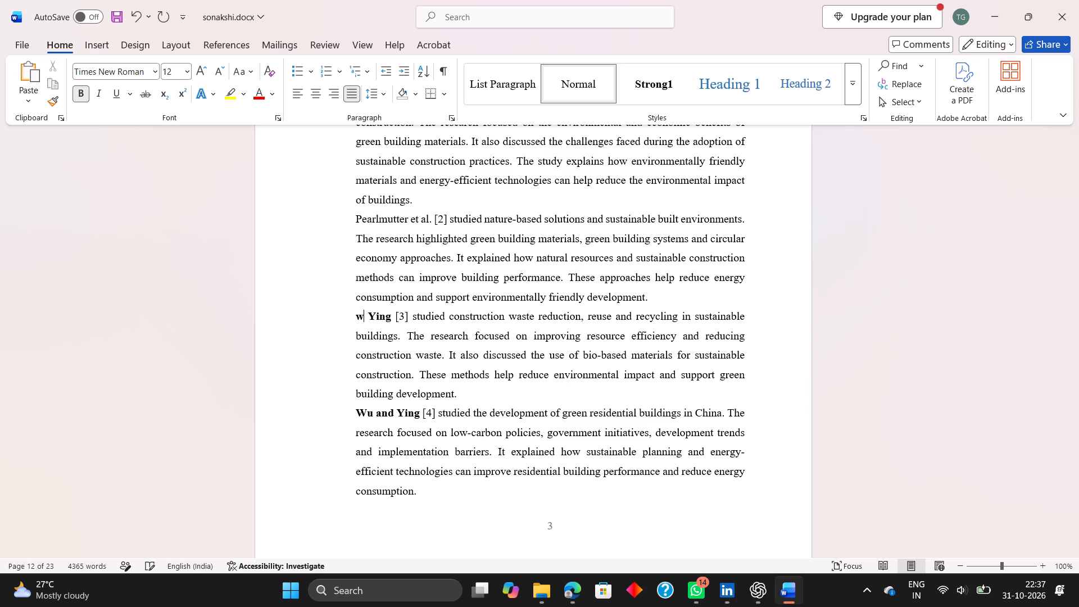
pyautogui.press('BackSpace')
pyautogui.write('u and')
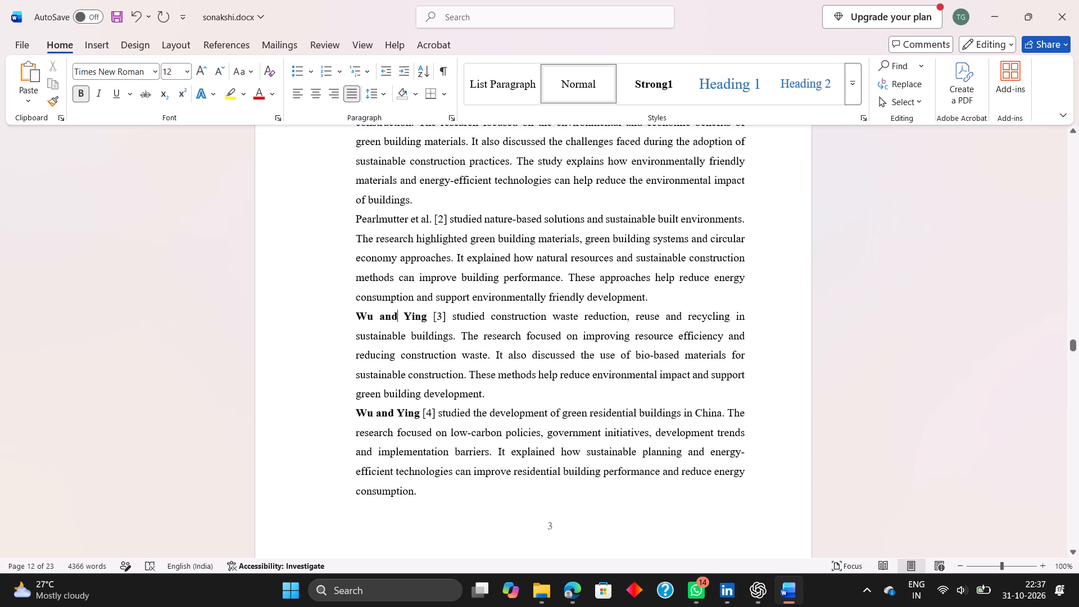
# Make the author reference "Pearlmutter et al." before citation number [2] bold.
pyautogui.scroll(2, 485, 247)
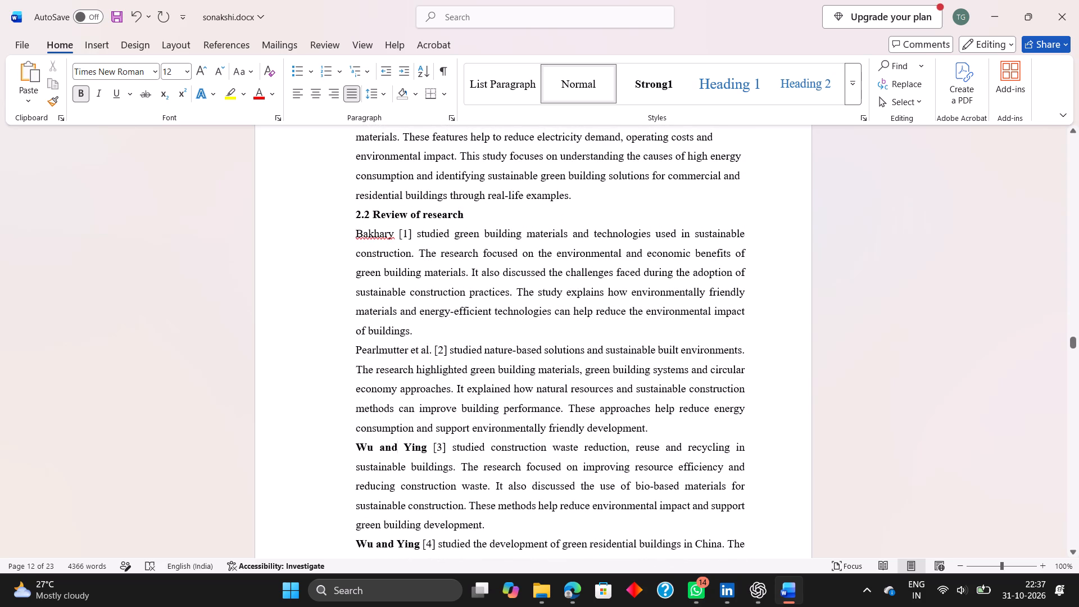
pyautogui.moveTo(432, 348); pyautogui.dragTo(324, 348)
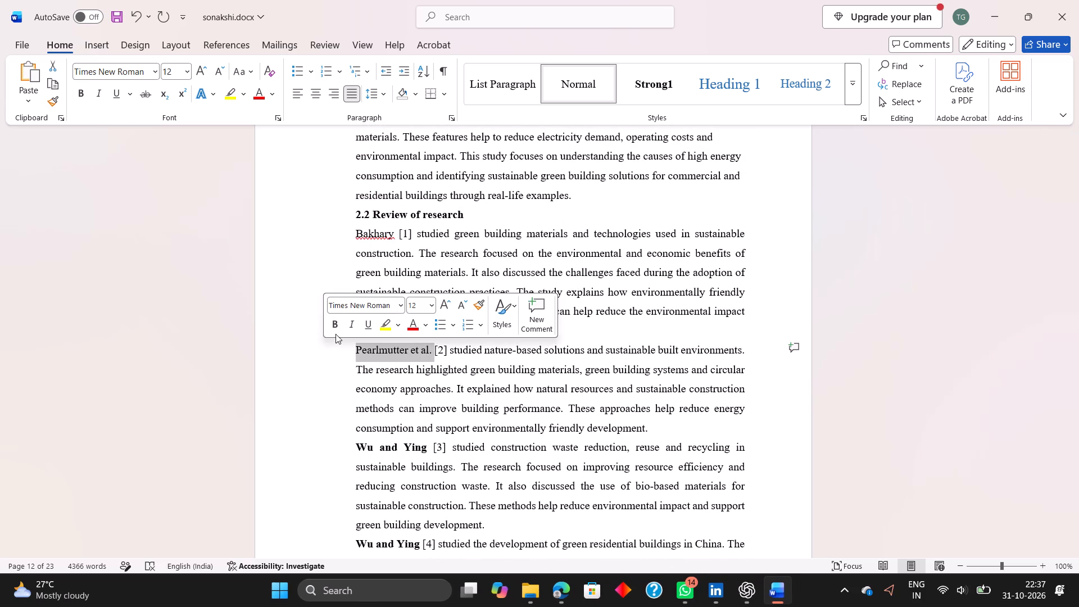
pyautogui.click(336, 325)
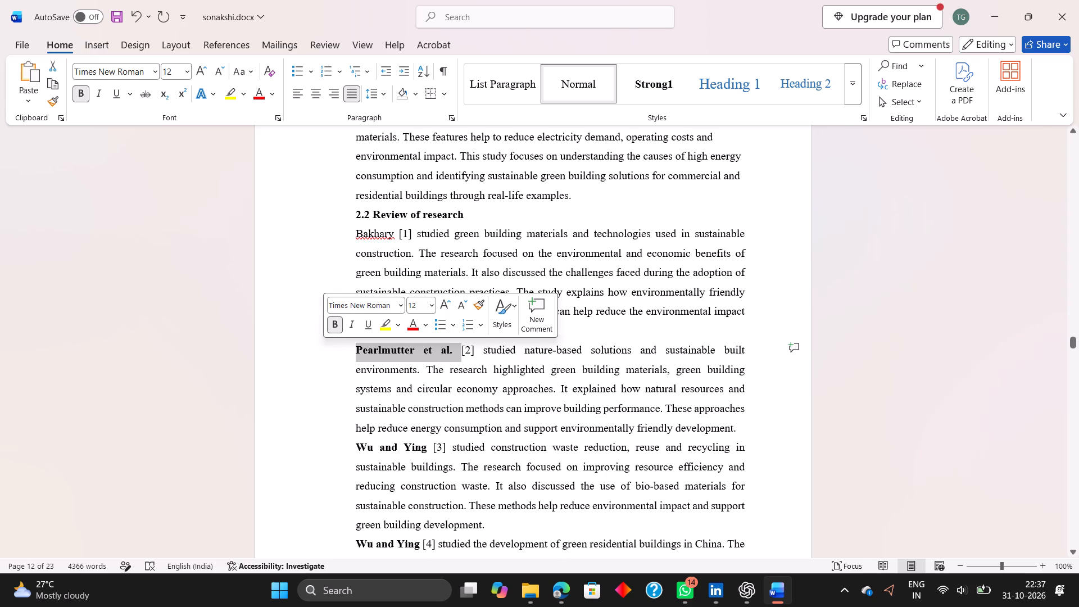
pyautogui.click(328, 361)
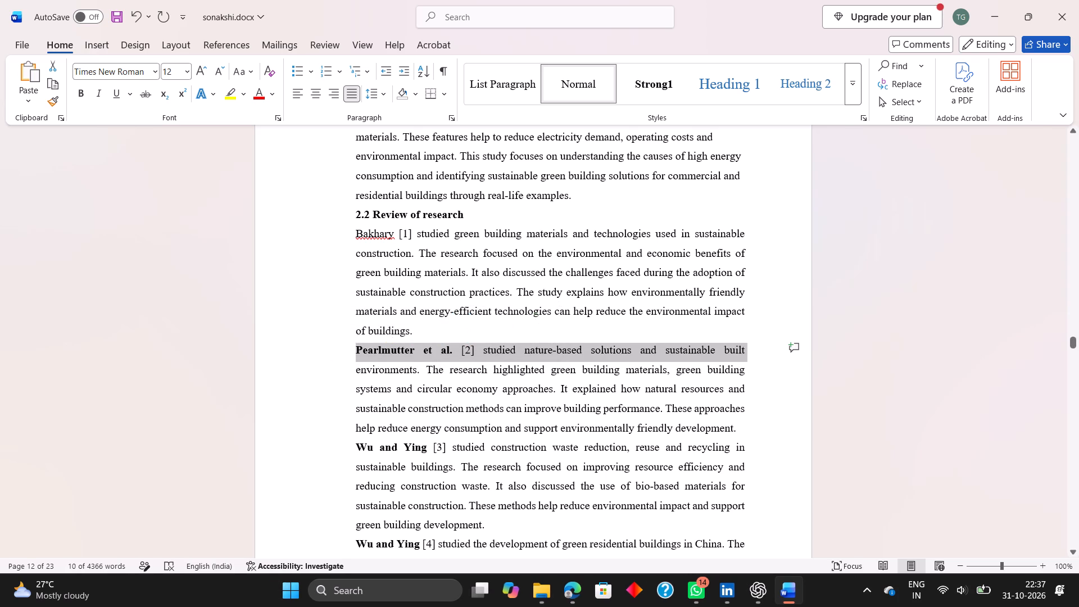
pyautogui.click(229, 305)
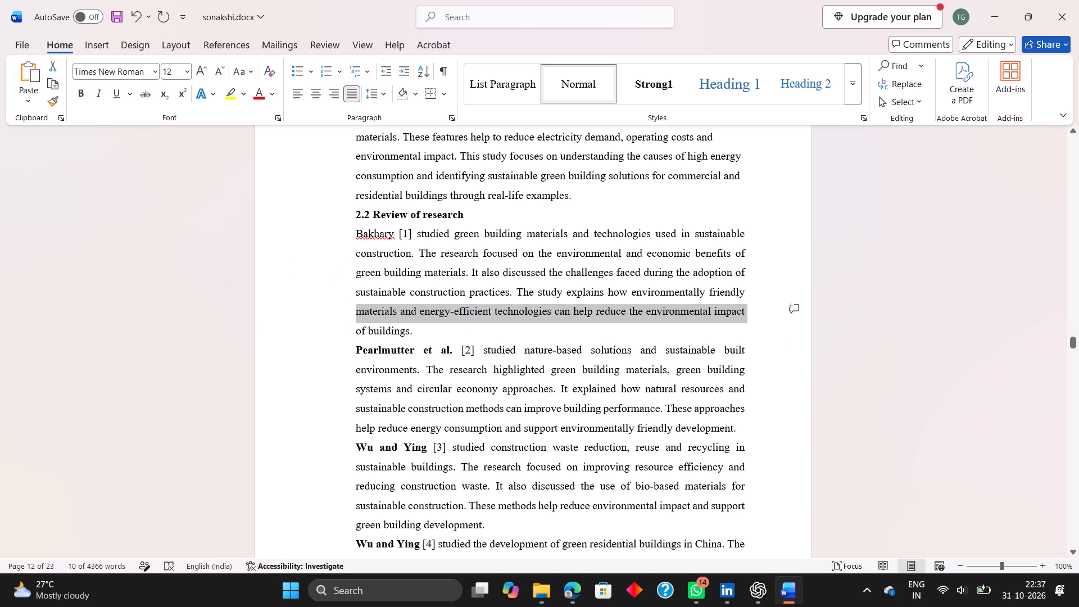
# Make the author name "Bakhary" before citation number [1] bold.
pyautogui.click(398, 231)
pyautogui.moveTo(398, 231); pyautogui.dragTo(356, 238)
pyautogui.click(370, 215)
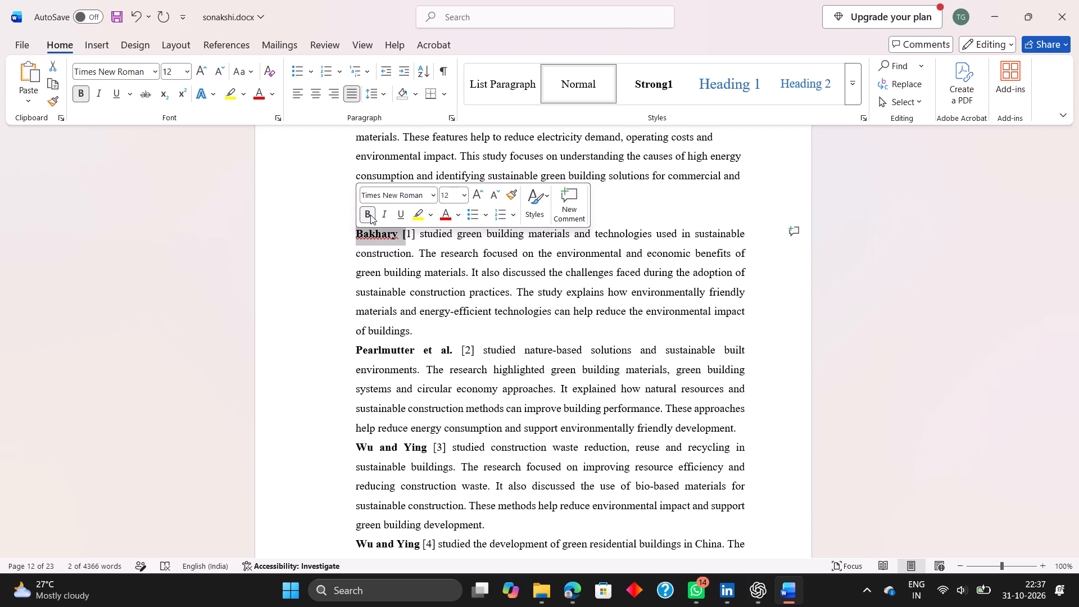
# Remove the extra space between the author name "Ramalingam" and citation number [5].
pyautogui.scroll(-1, 370, 215)
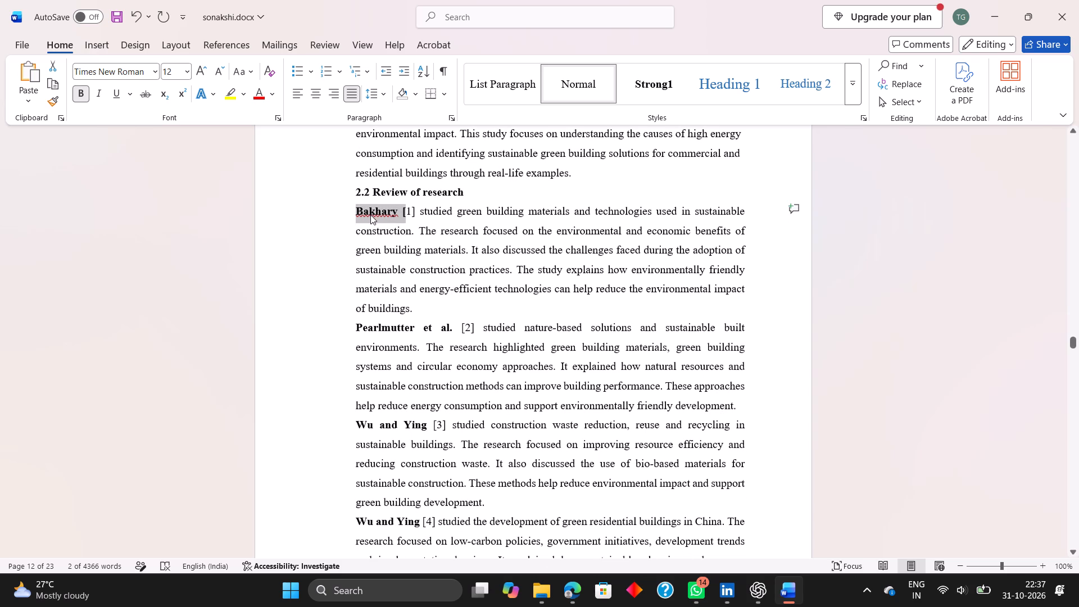
pyautogui.scroll(-2, 370, 215)
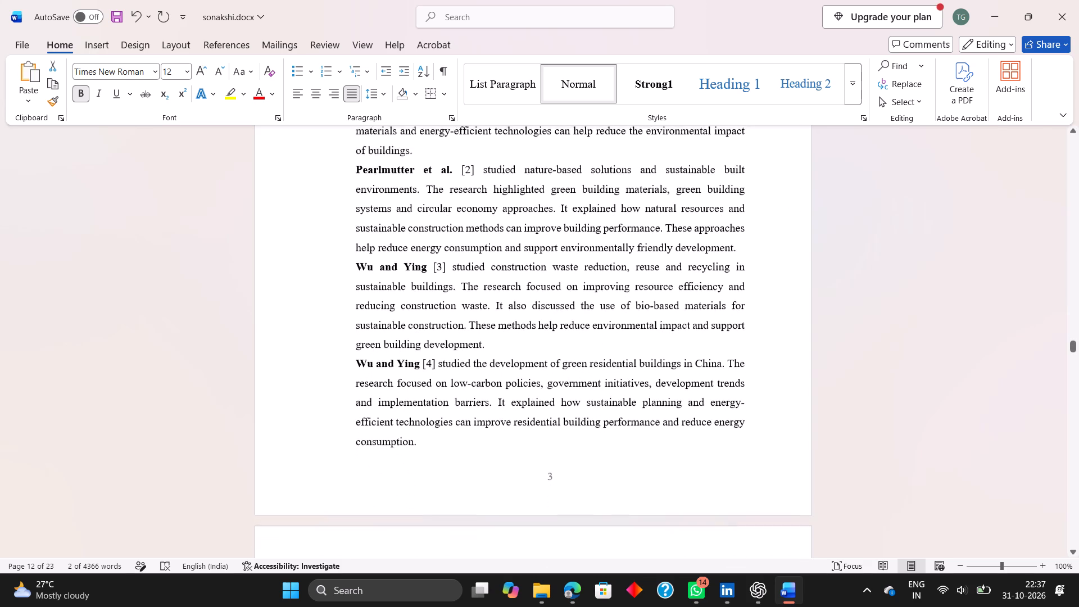
pyautogui.scroll(-2, 370, 215)
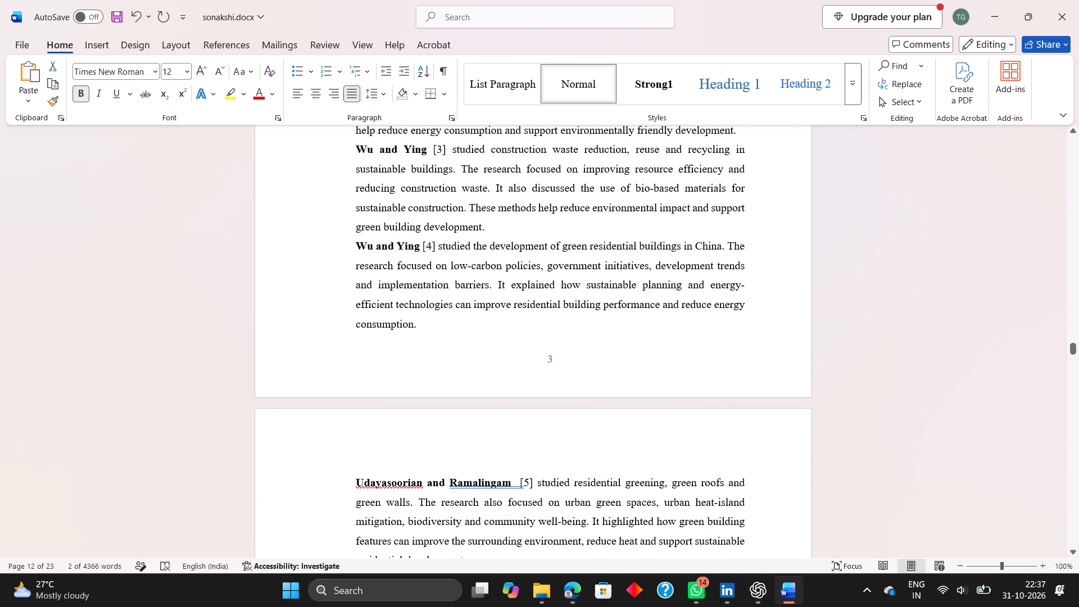
pyautogui.scroll(-1, 370, 215)
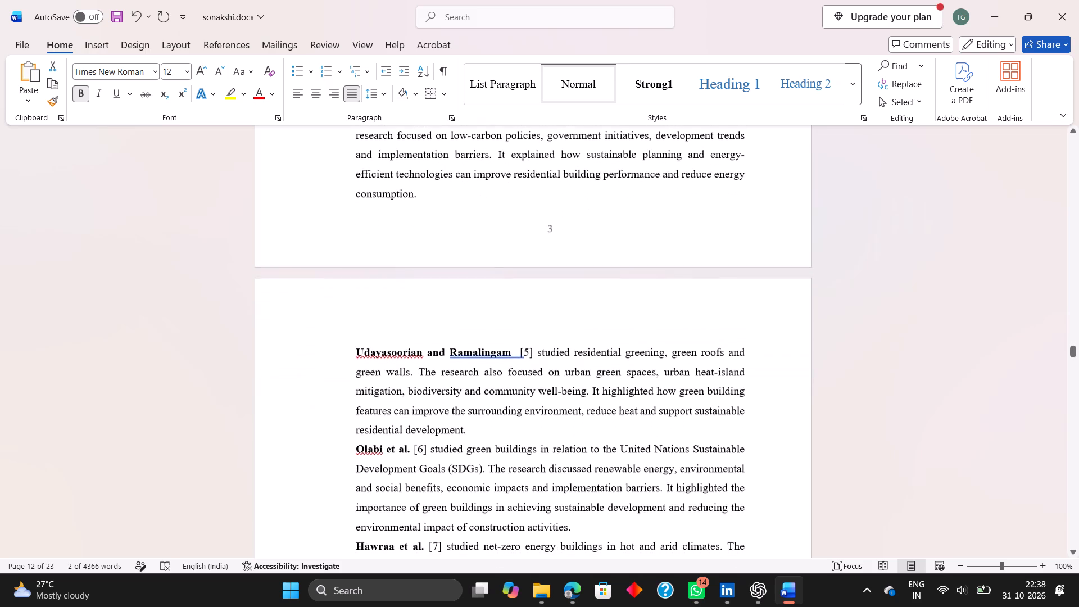
pyautogui.scroll(-2, 370, 215)
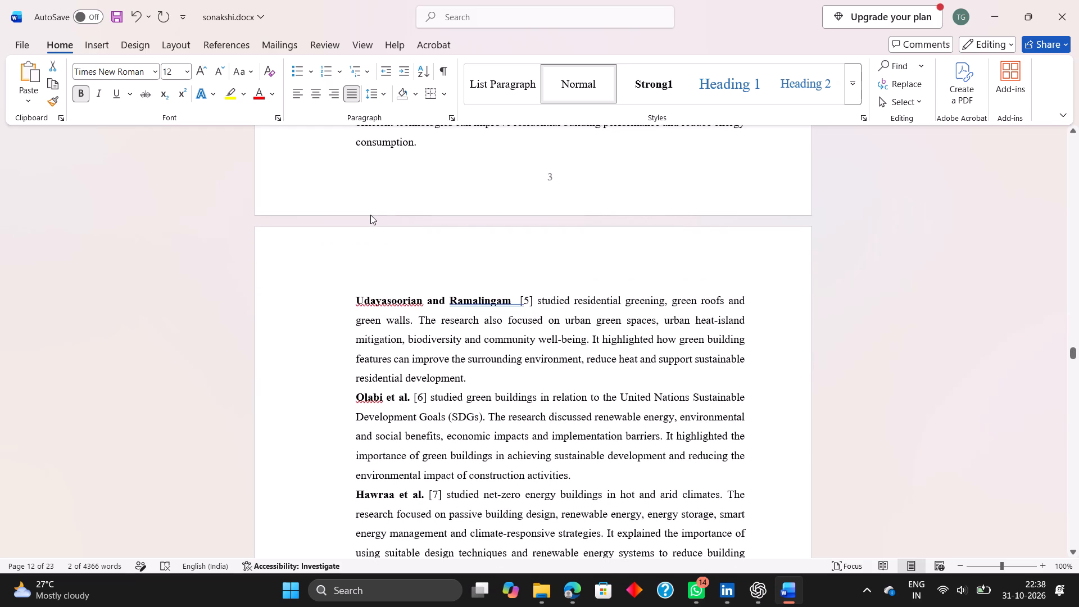
pyautogui.scroll(-1, 370, 215)
pyautogui.click(517, 299)
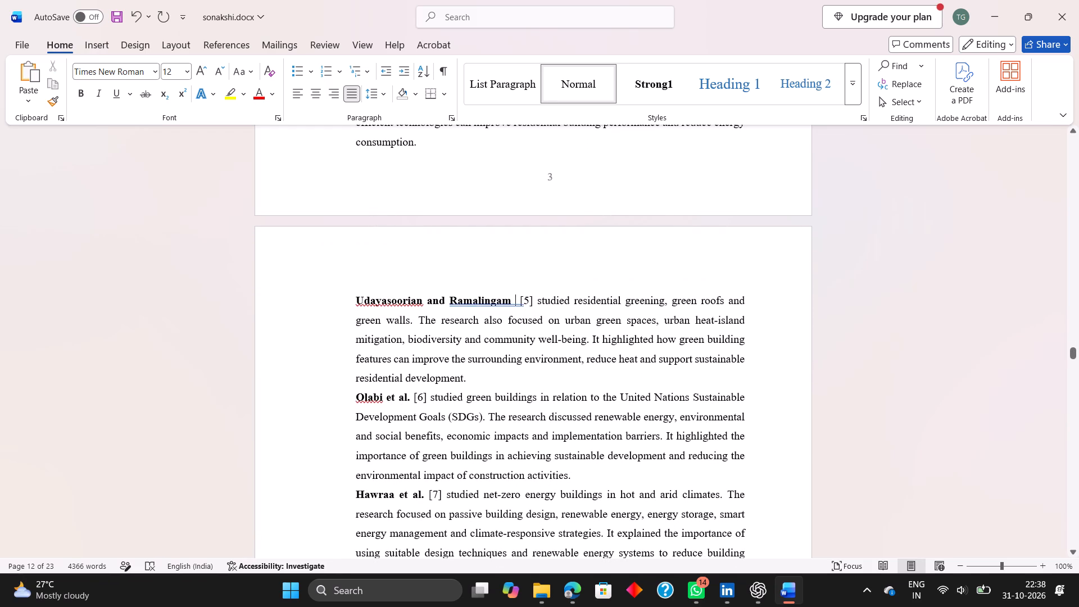
pyautogui.press('BackSpace')
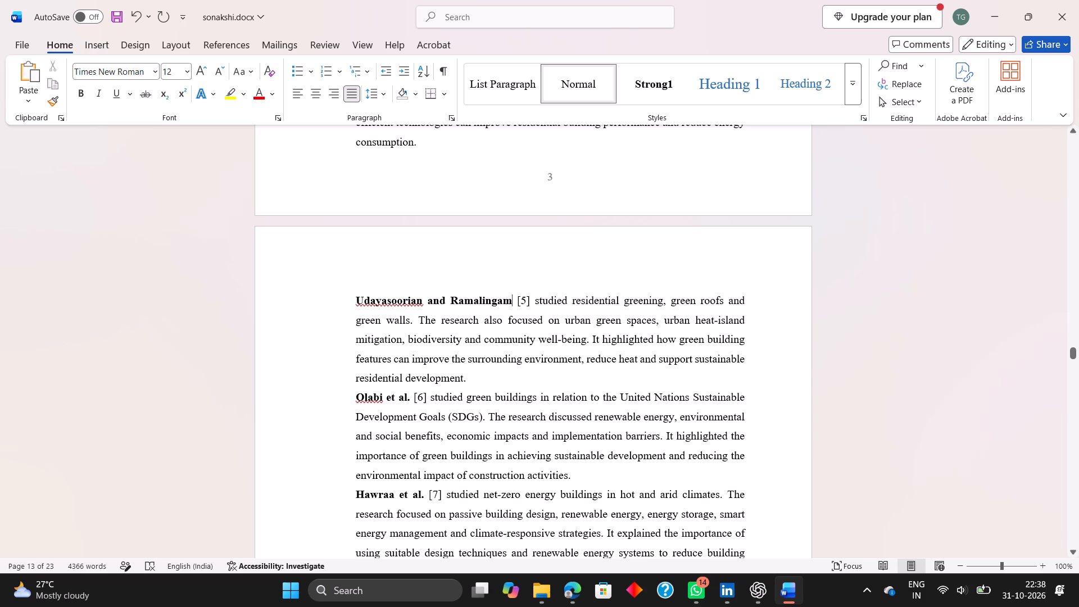
# Review author names, paragraph starts and spacing in studies [6] to [19], continuing to section 3.1 of Chapter 3.
pyautogui.scroll(-1, 546, 338)
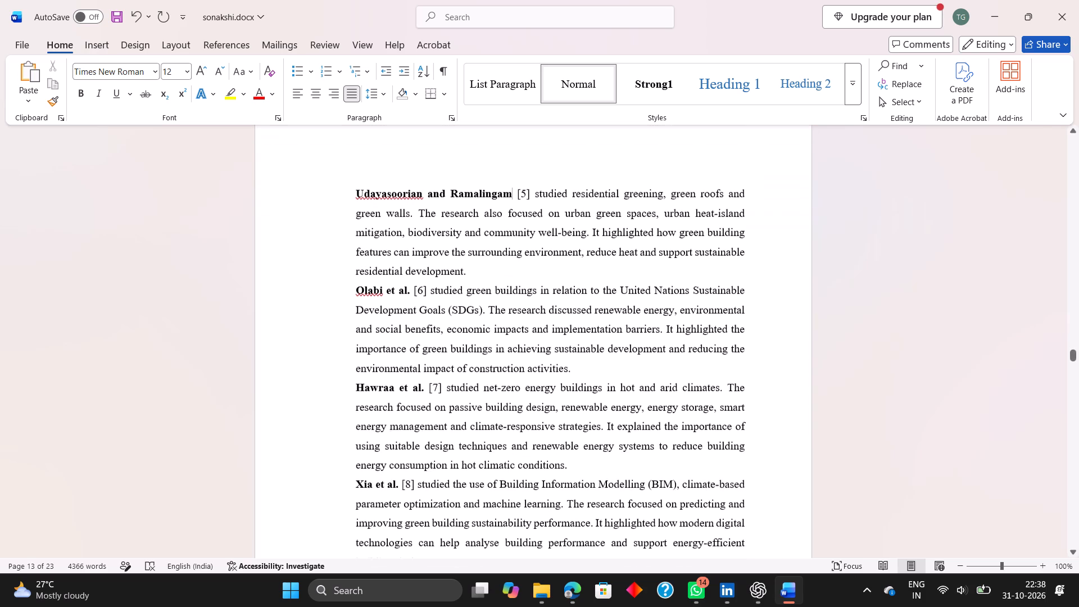
pyautogui.scroll(-2, 546, 338)
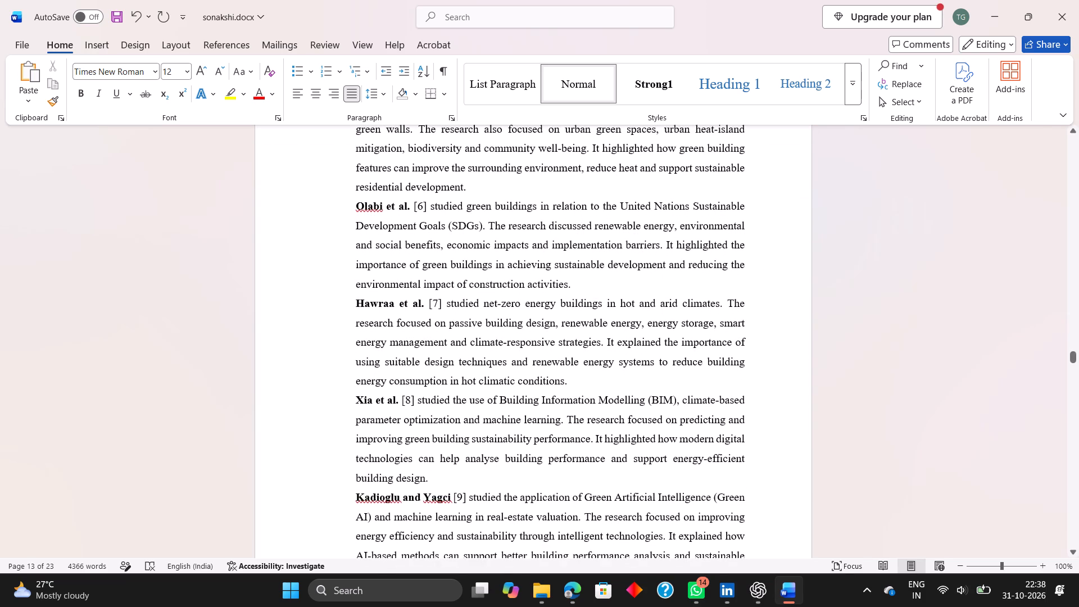
pyautogui.scroll(-2, 546, 338)
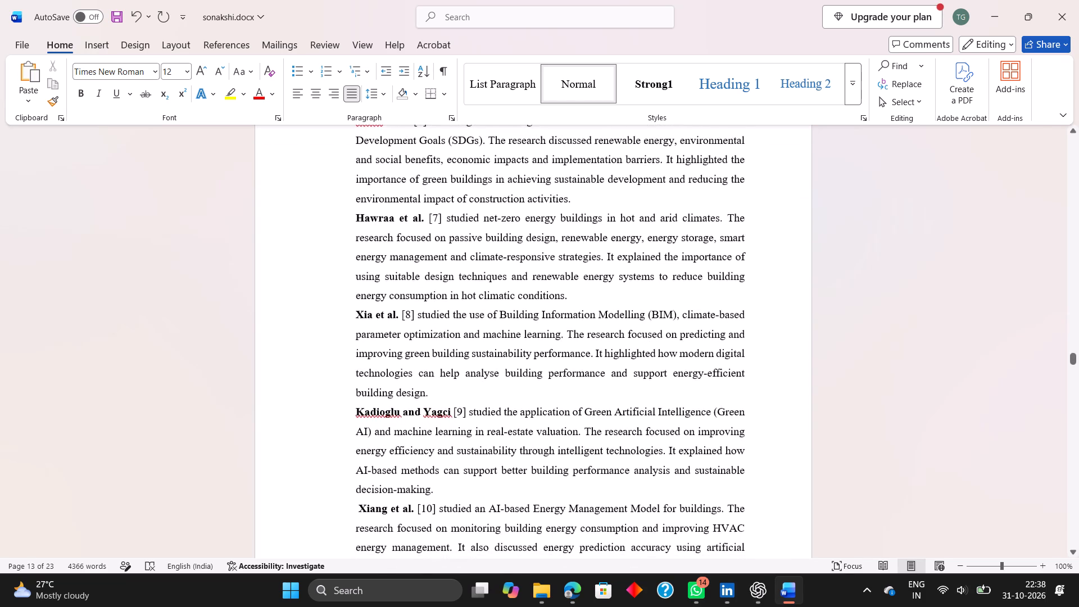
pyautogui.scroll(-2, 546, 337)
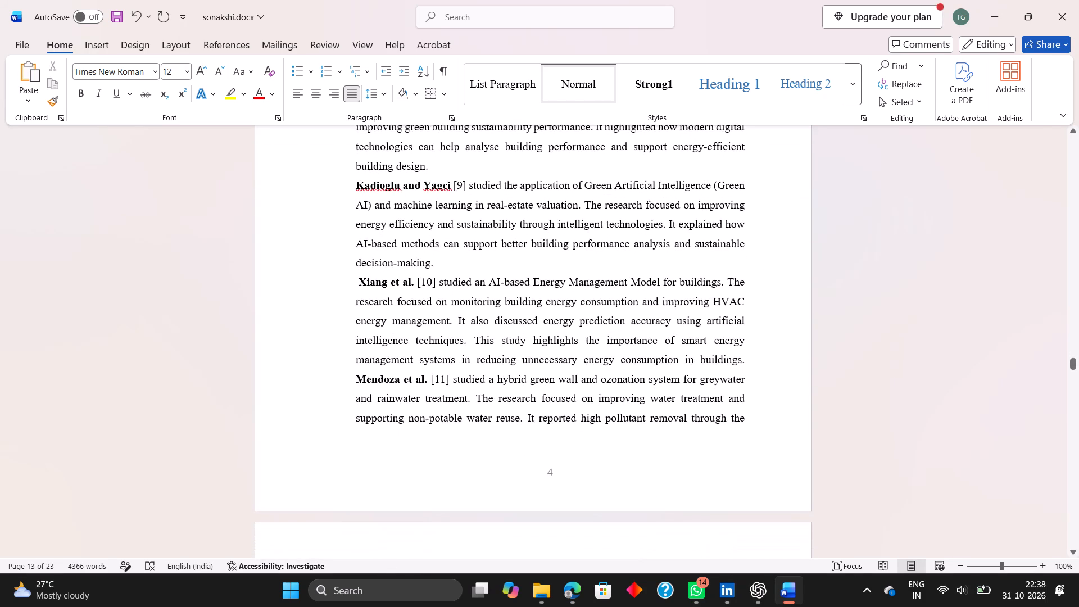
pyautogui.scroll(-3, 546, 337)
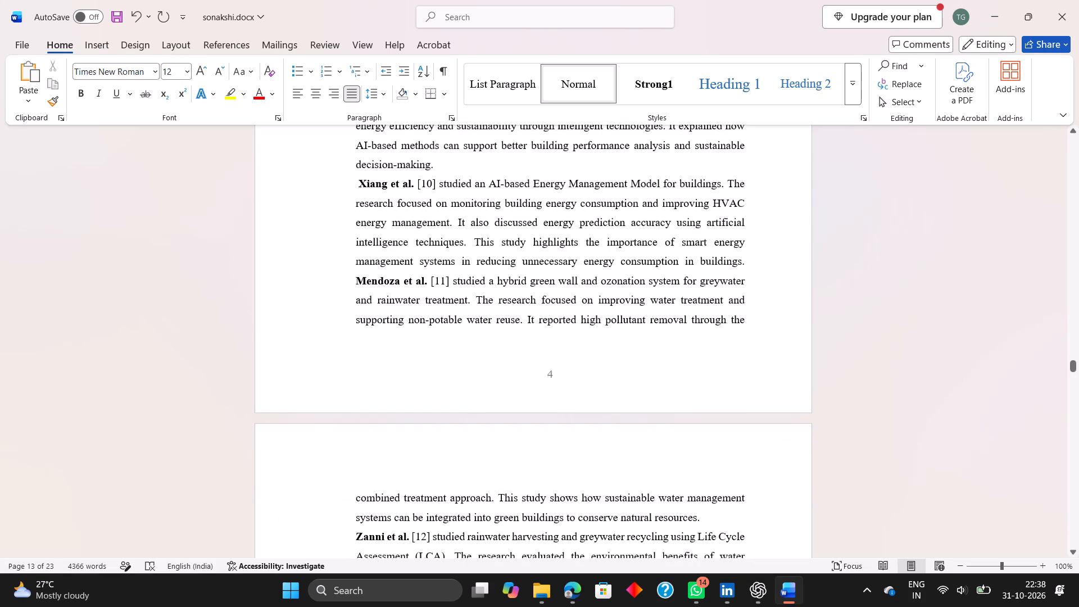
pyautogui.scroll(-3, 546, 337)
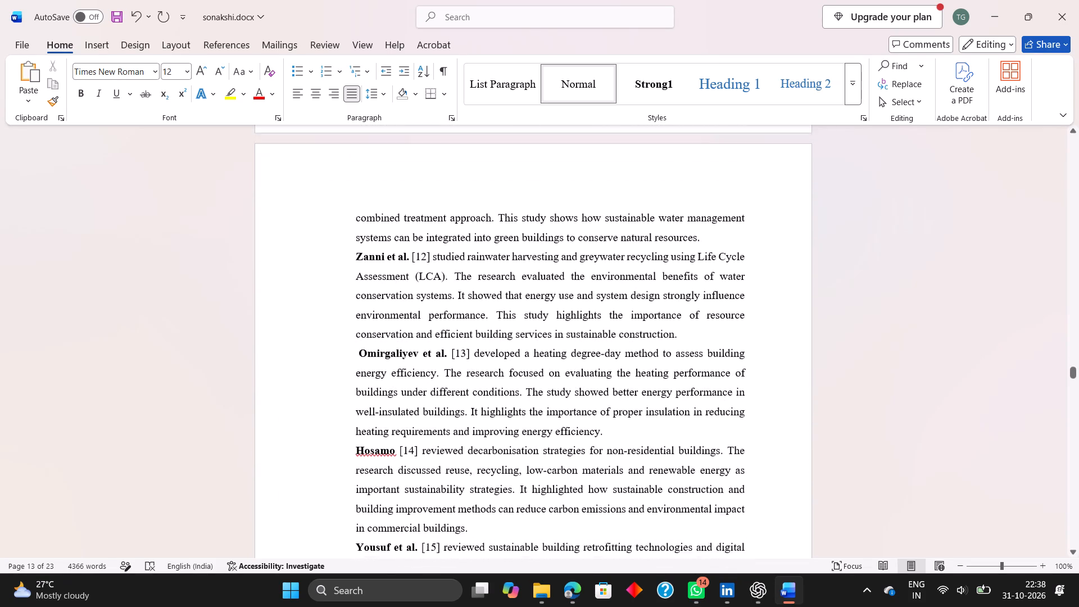
pyautogui.scroll(-4, 546, 337)
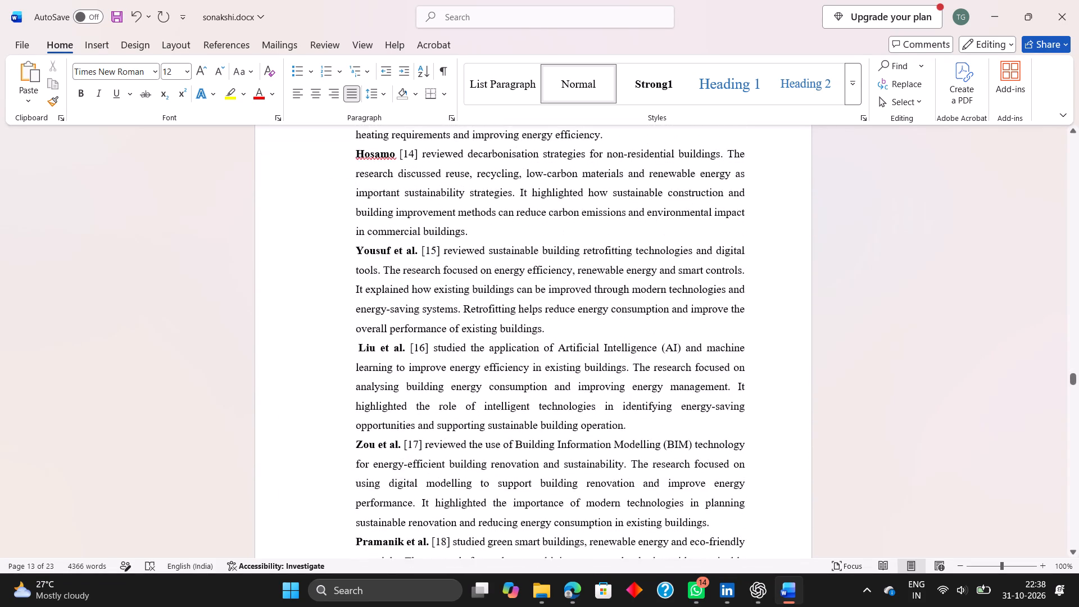
pyautogui.scroll(-2, 546, 337)
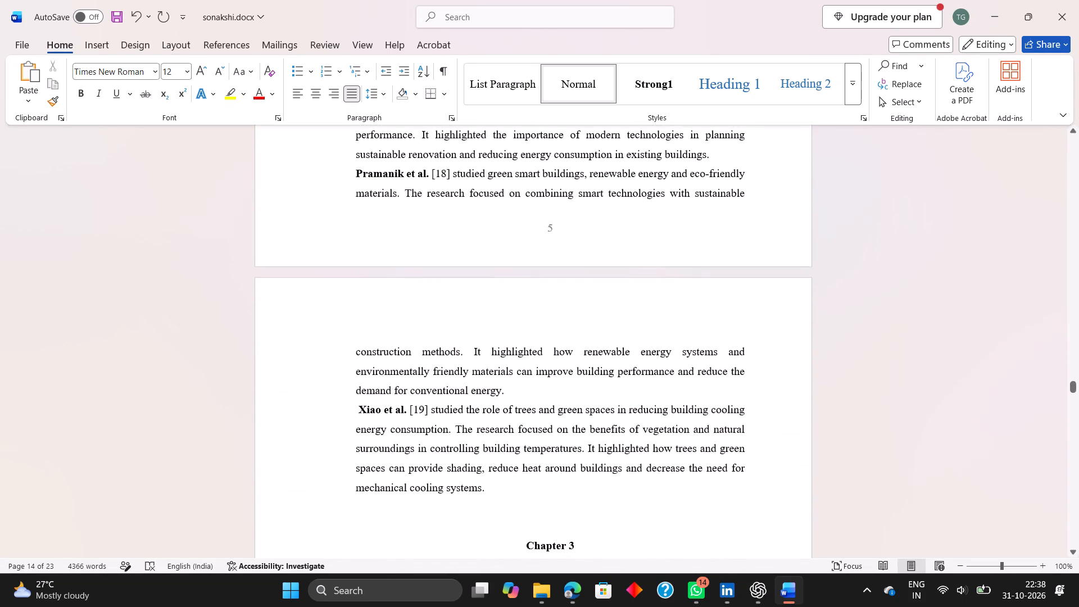
pyautogui.scroll(-3, 546, 337)
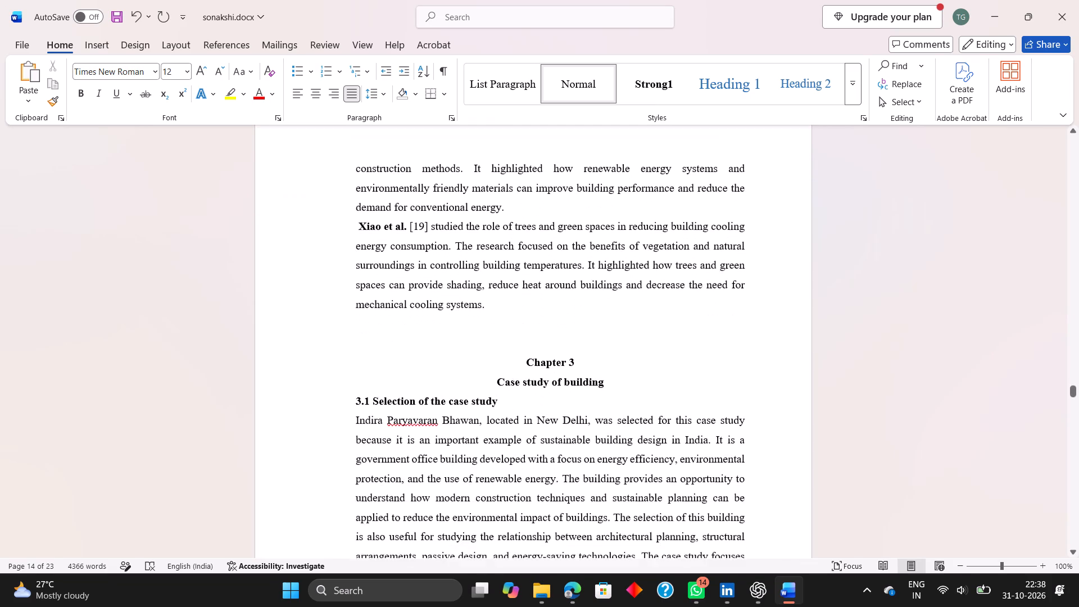
pyautogui.scroll(-2, 546, 337)
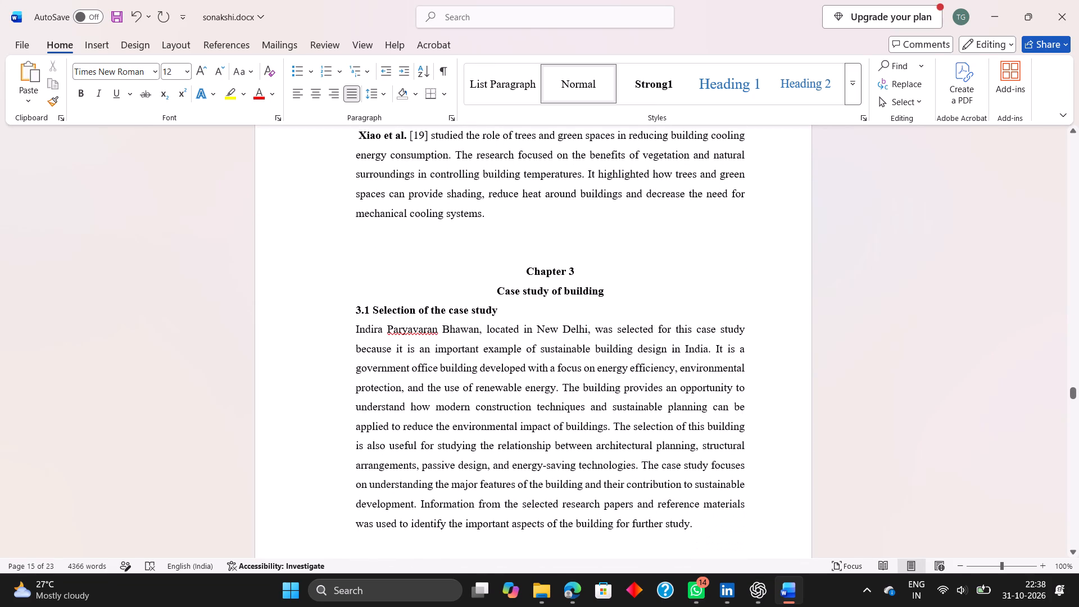
pyautogui.scroll(-1, 546, 337)
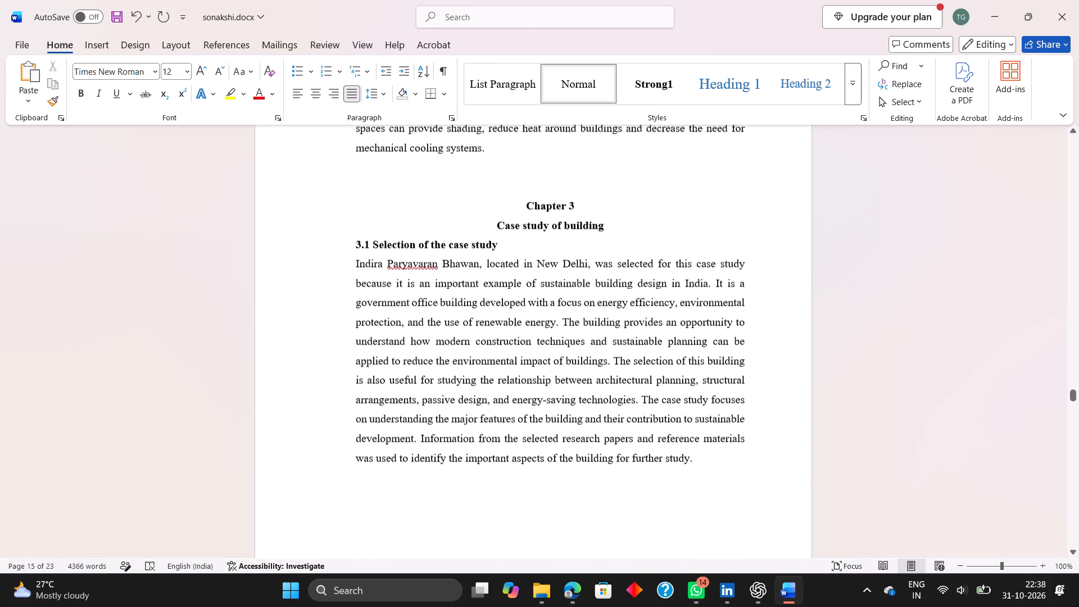
pyautogui.scroll(-1, 546, 337)
# Insert blank lines between the study with citation [19] and the "Chapter 3" heading so the chapter starts at the top of a new page.
pyautogui.scroll(1, 546, 337)
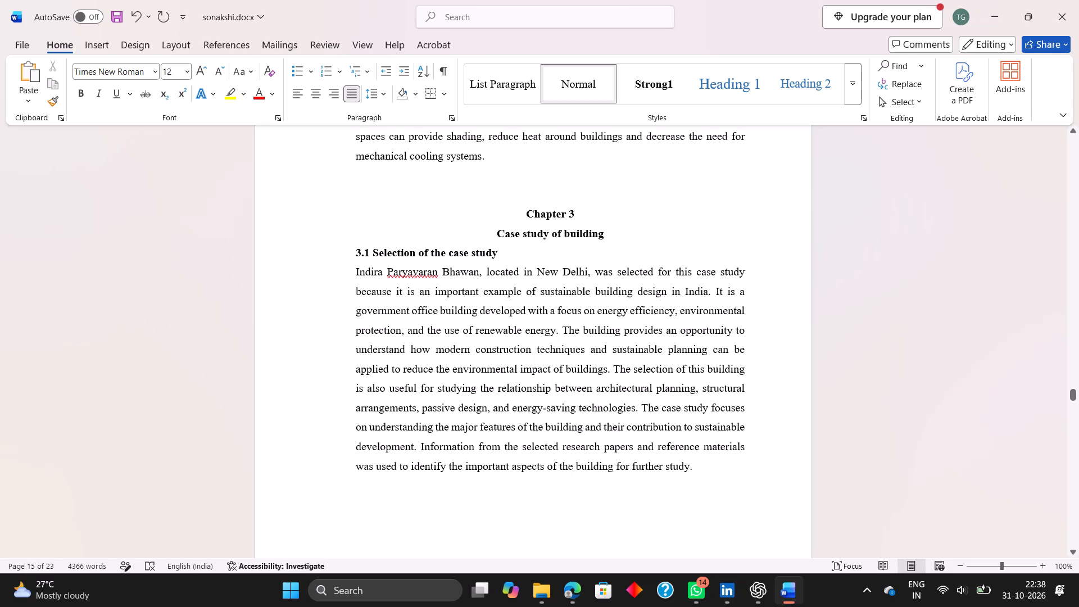
pyautogui.scroll(-2, 532, 202)
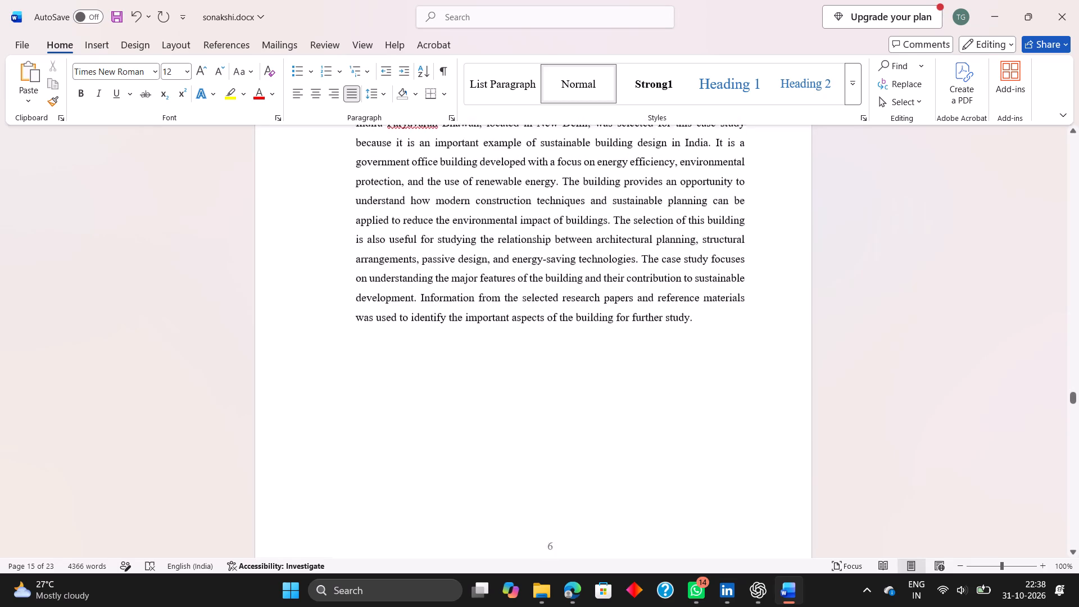
pyautogui.scroll(-3, 532, 202)
pyautogui.scroll(2, 532, 202)
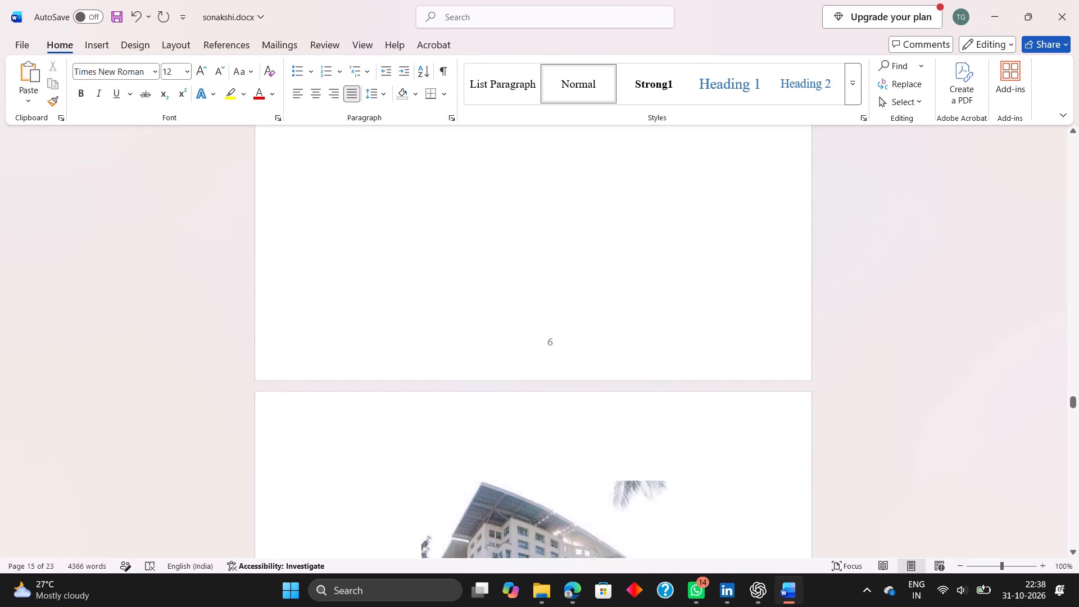
pyautogui.scroll(3, 532, 202)
pyautogui.scroll(-1, 532, 205)
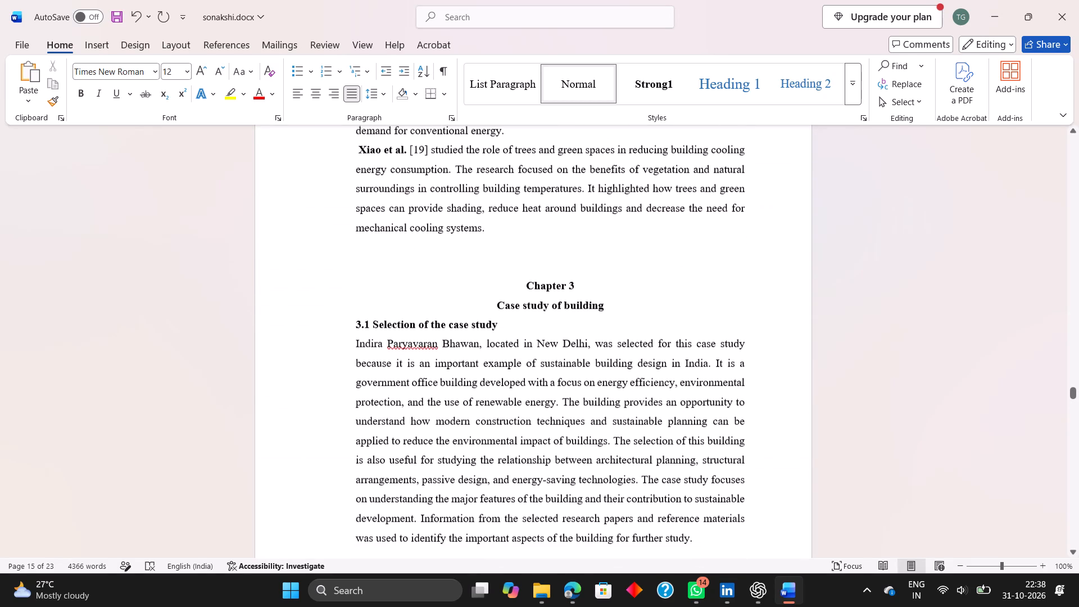
pyautogui.scroll(-1, 532, 205)
pyautogui.click(511, 220)
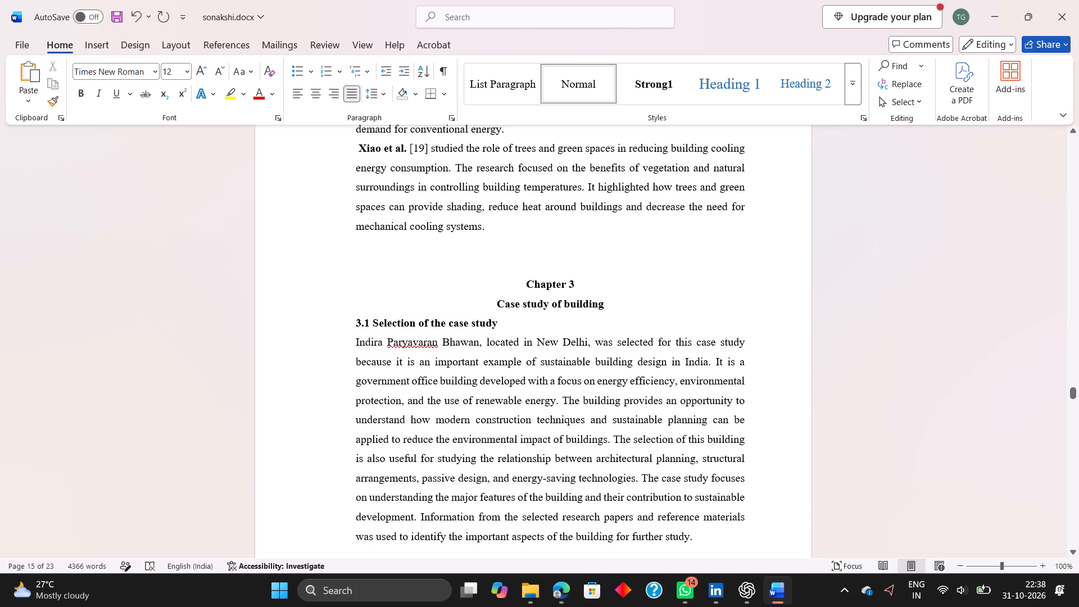
pyautogui.press('Return')
pyautogui.press('Return')
pyautogui.press('Return')
pyautogui.press('Return')
pyautogui.press('Return')
pyautogui.press('Return')
pyautogui.press('Return')
pyautogui.press('Return')
pyautogui.press('Return')
pyautogui.press('Return')
pyautogui.press('Return')
pyautogui.press('Return')
pyautogui.press('Return')
pyautogui.press('Return')
pyautogui.press('Return')
pyautogui.press('Return')
pyautogui.press('Return')
pyautogui.press('Return')
pyautogui.press('Return')
pyautogui.press('Return')
pyautogui.press('Return')
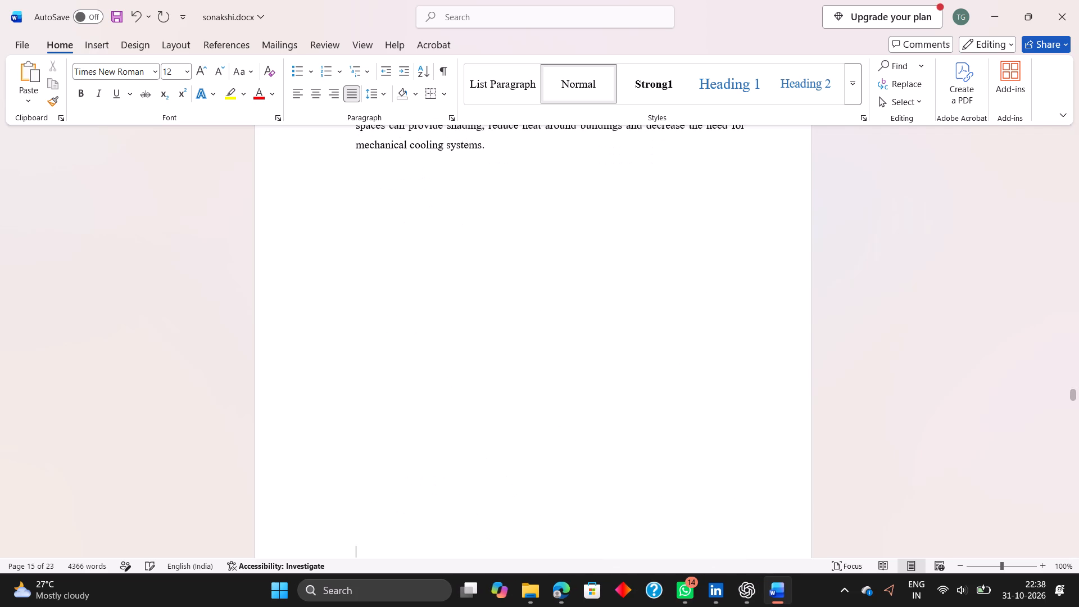
pyautogui.press('Return')
pyautogui.press('Return')
pyautogui.press('Return')
pyautogui.press('Return')
pyautogui.press('Return')
pyautogui.press('Return')
pyautogui.press('Return')
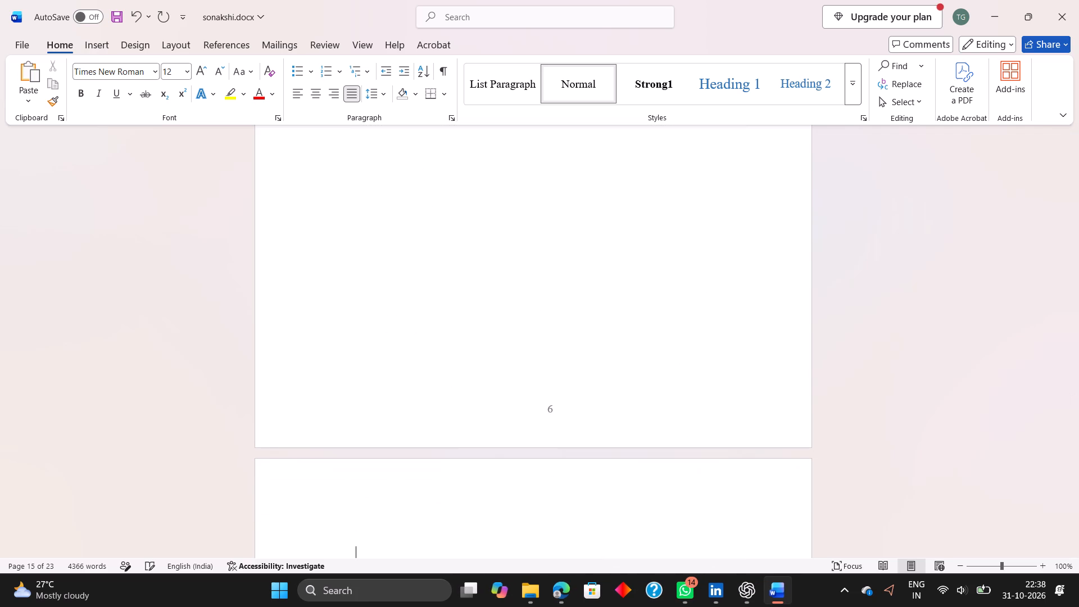
pyautogui.press('BackSpace')
pyautogui.press('BackSpace')
pyautogui.press('BackSpace')
pyautogui.press('BackSpace')
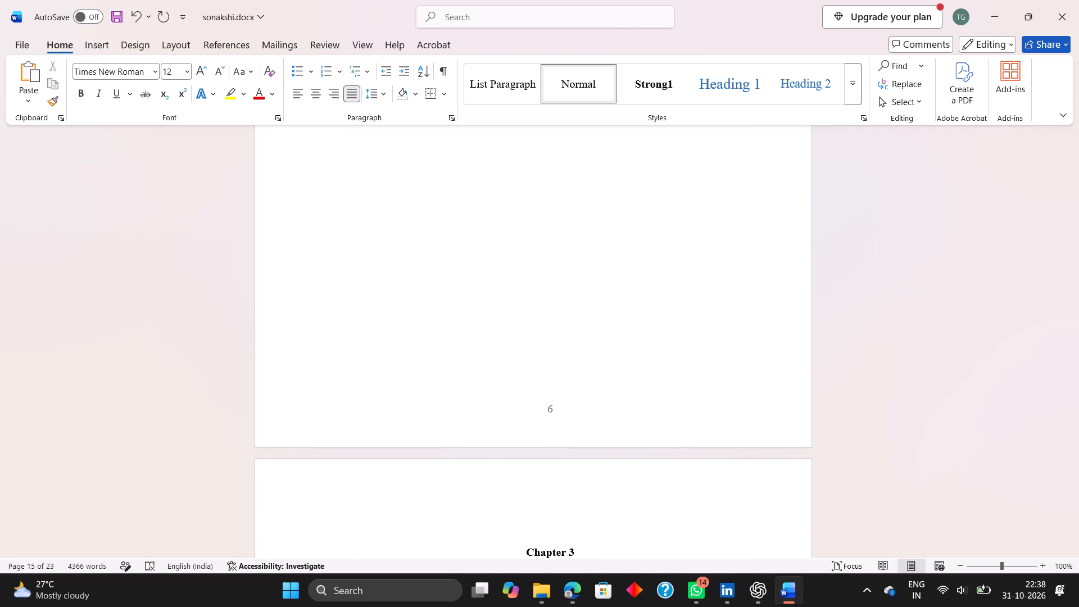
pyautogui.press('BackSpace')
pyautogui.press('Return')
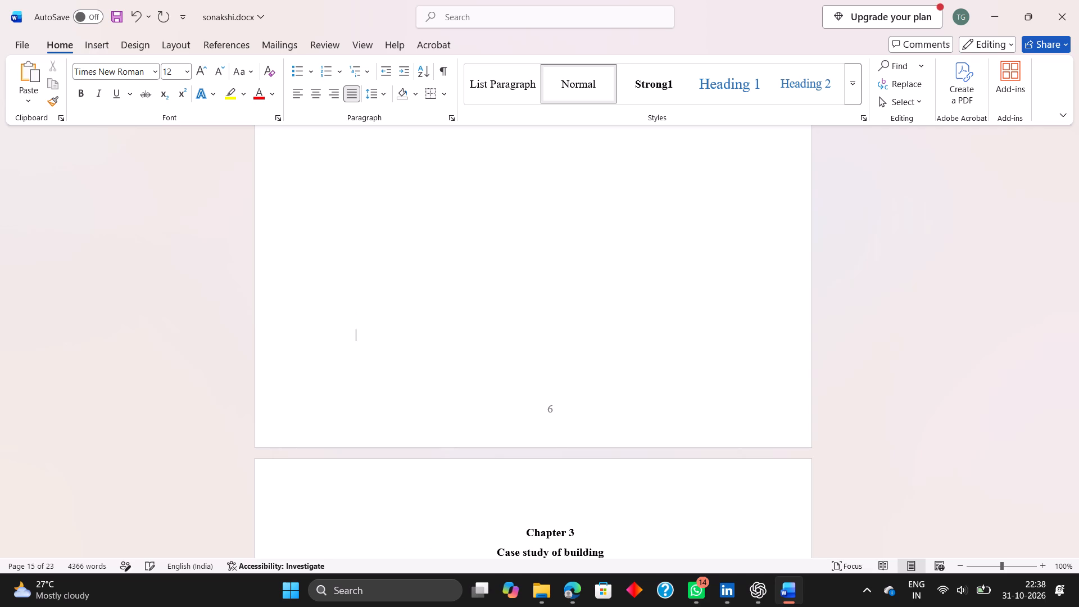
# Examine the start of Chapter 3 and the chapter titles, section numbers and page numbers in the table of contents.
pyautogui.scroll(-4, 511, 220)
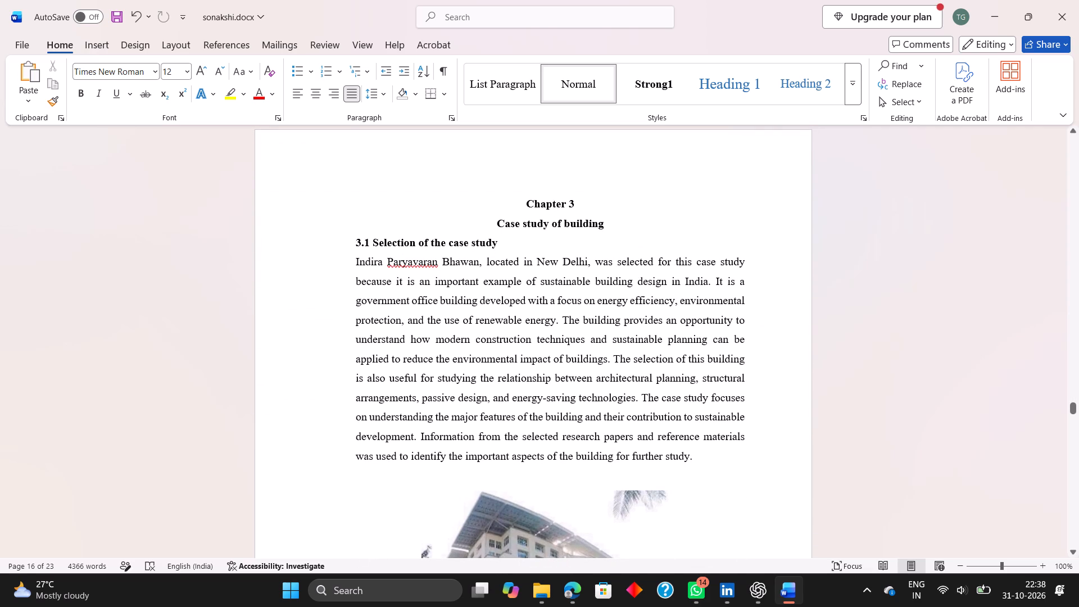
pyautogui.scroll(4, 393, 256)
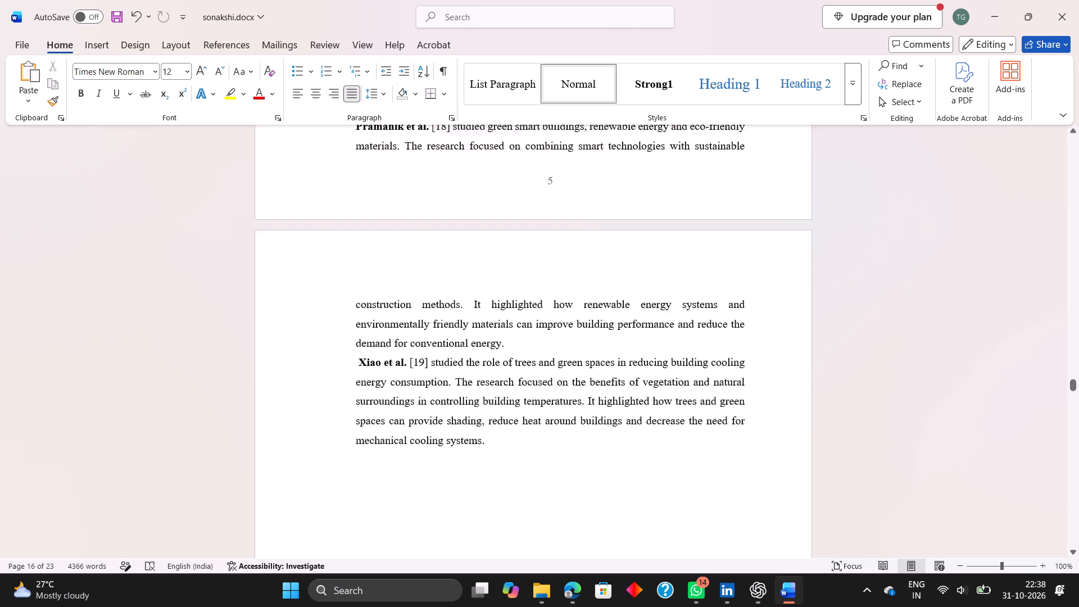
pyautogui.scroll(9, 393, 256)
pyautogui.scroll(-1, 393, 256)
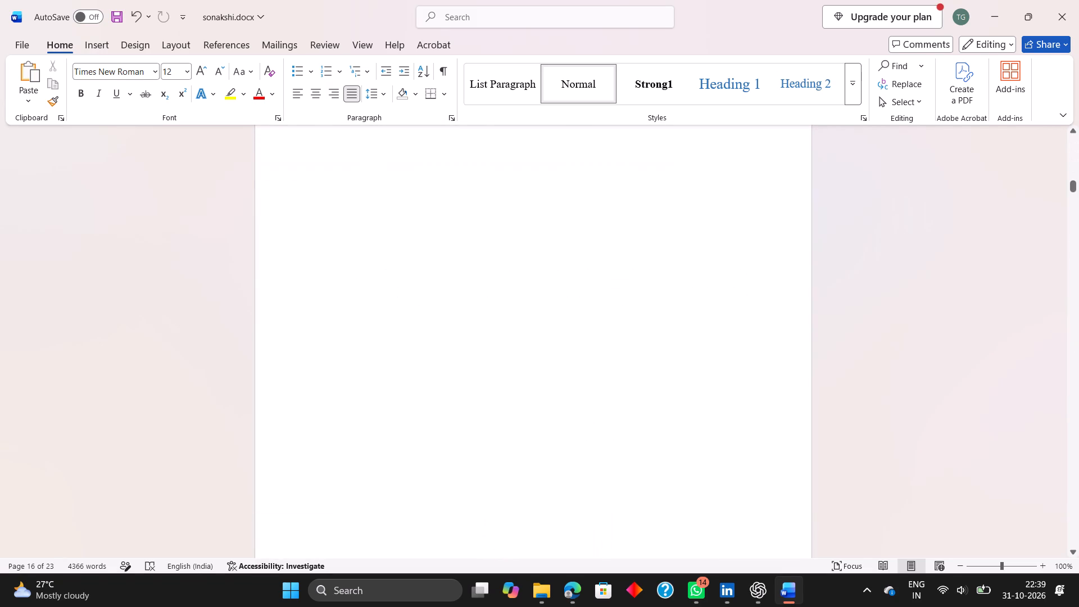
pyautogui.scroll(1, 393, 256)
pyautogui.scroll(-5, 393, 256)
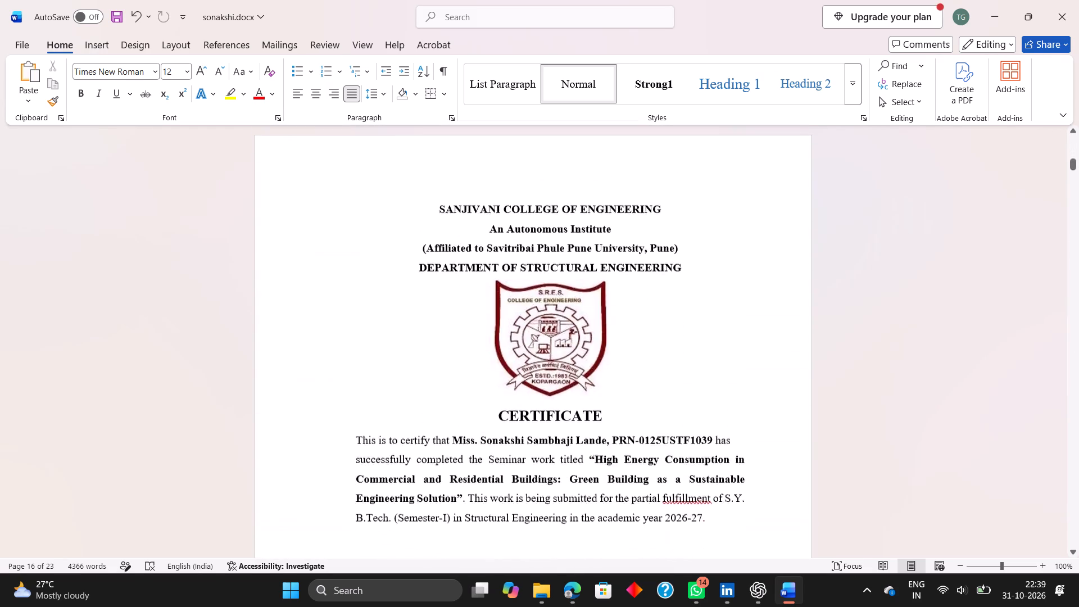
pyautogui.scroll(-6, 393, 256)
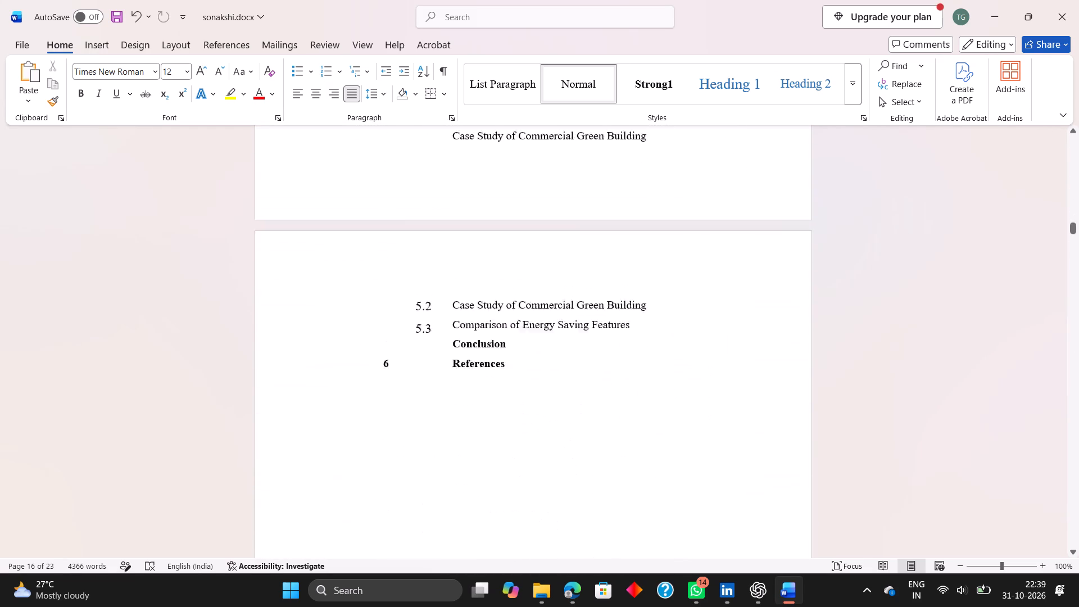
pyautogui.scroll(1, 393, 256)
pyautogui.scroll(-2, 393, 256)
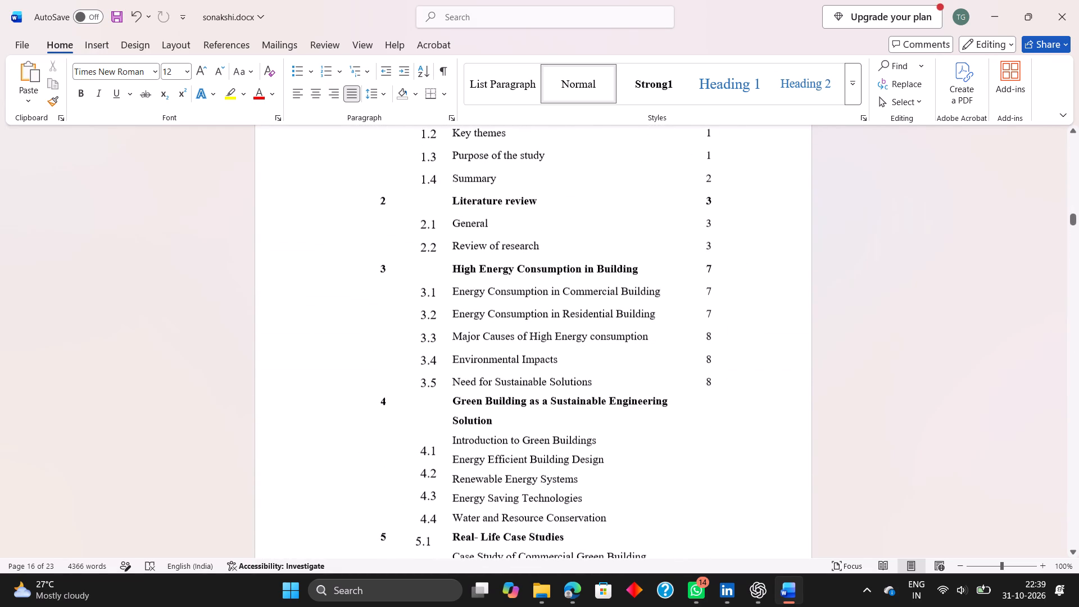
pyautogui.scroll(-1, 393, 256)
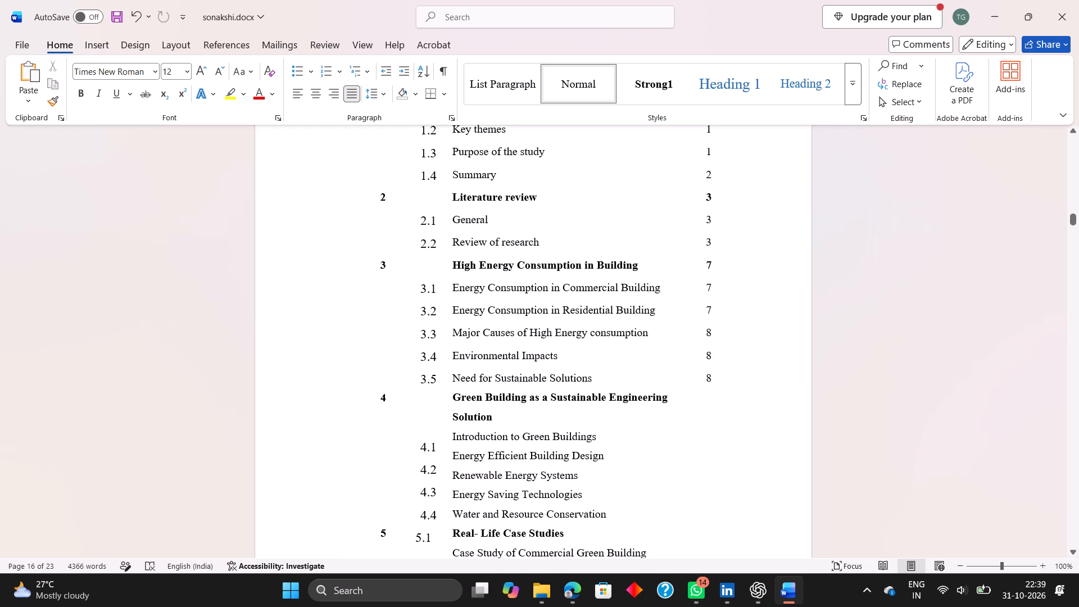
# Compare the chapter and section titles in the table of contents with the headings of Chapter 2 and Chapter 3 in the body.
pyautogui.scroll(-2, 393, 256)
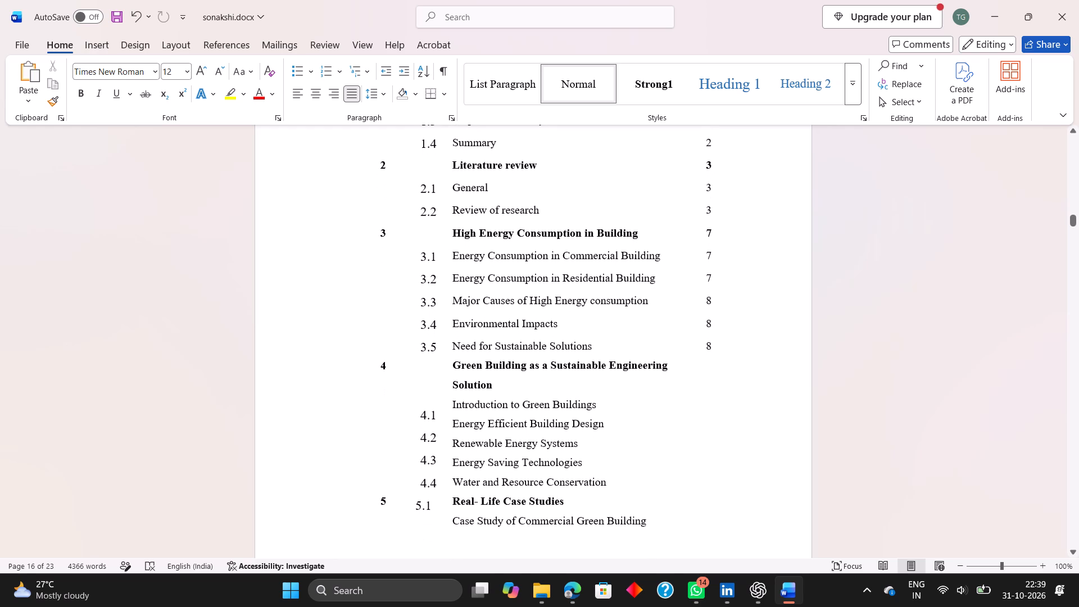
pyautogui.scroll(-1, 393, 256)
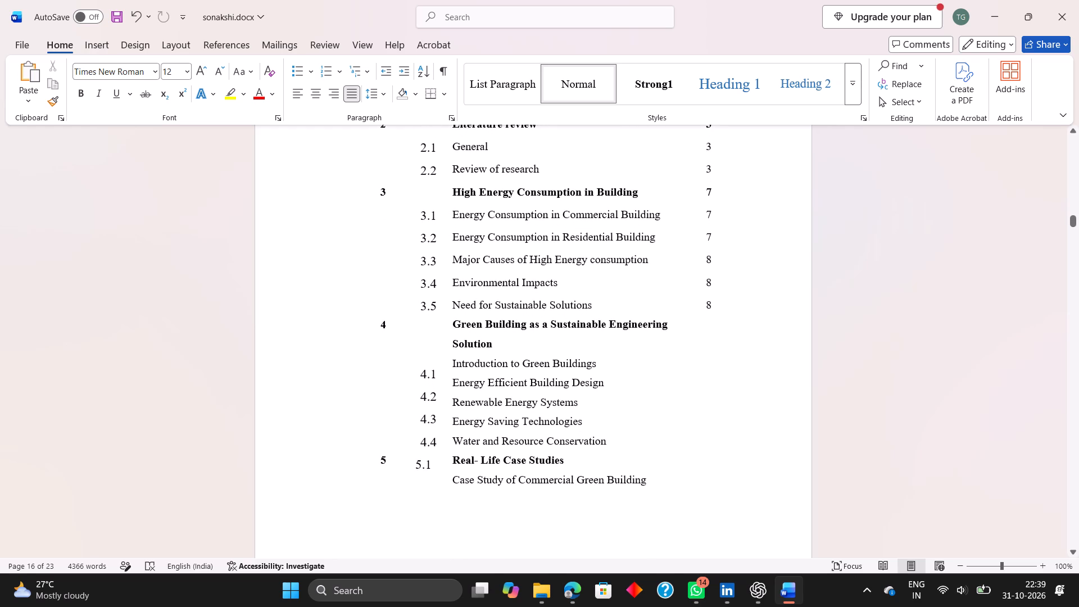
pyautogui.scroll(-5, 393, 256)
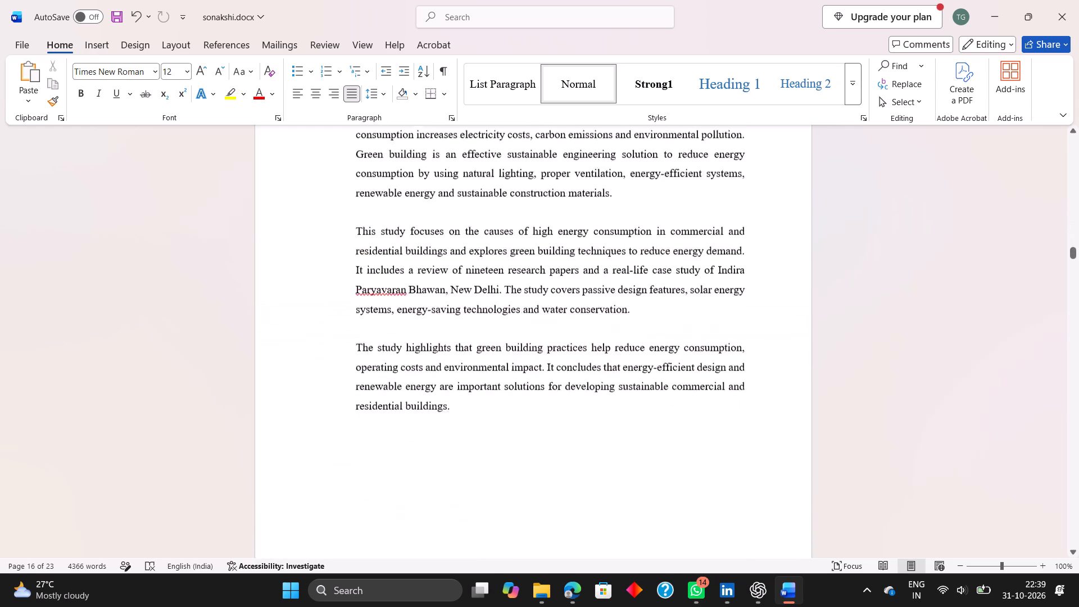
pyautogui.scroll(-2, 393, 256)
pyautogui.scroll(1, 393, 256)
pyautogui.scroll(-2, 393, 256)
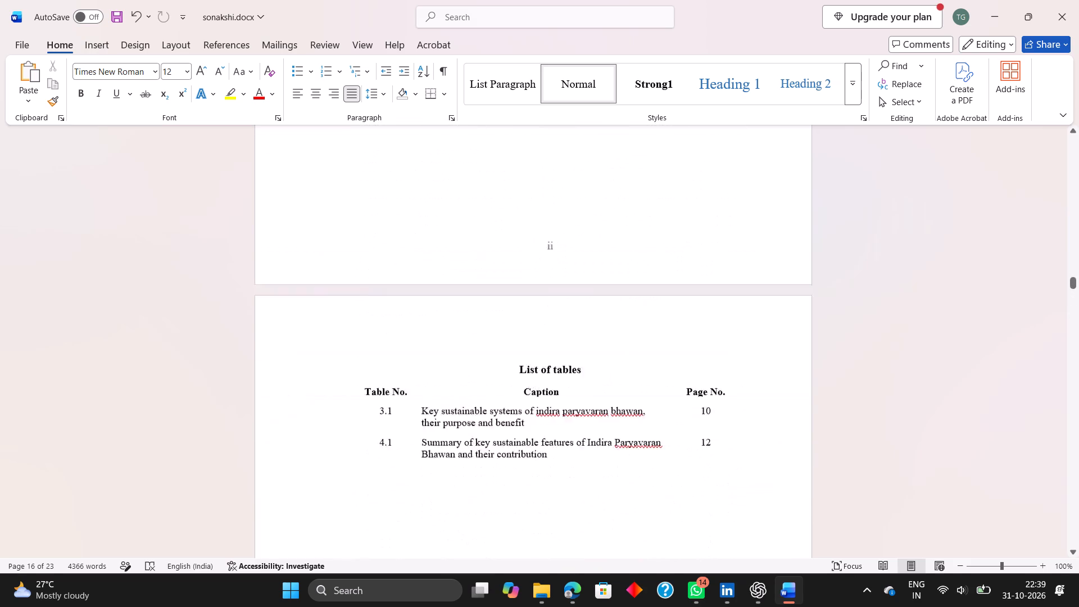
pyautogui.scroll(-9, 393, 256)
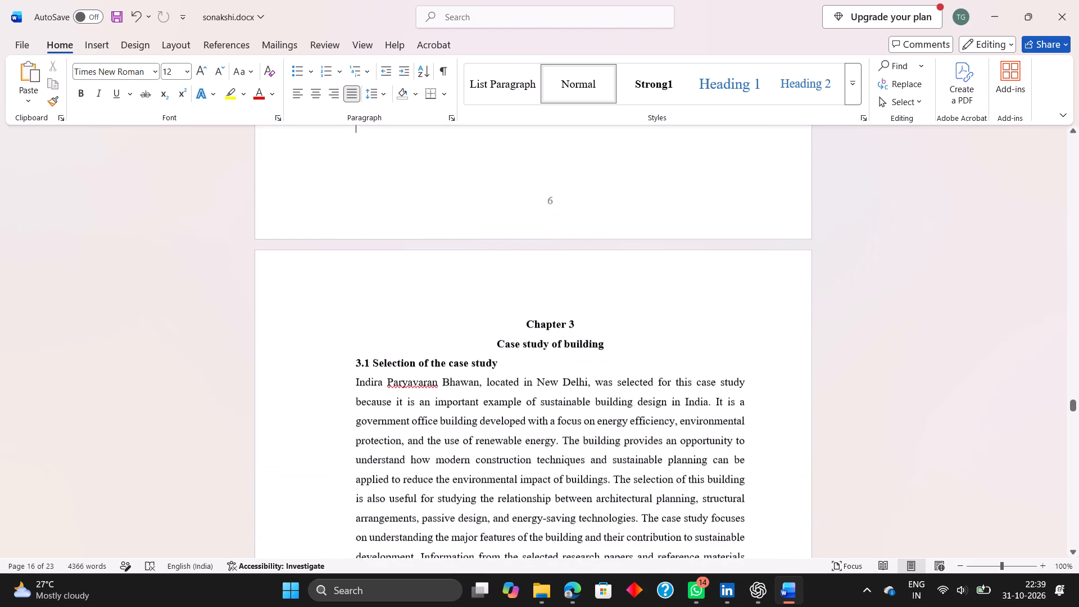
pyautogui.scroll(-1, 393, 256)
pyautogui.scroll(1, 393, 256)
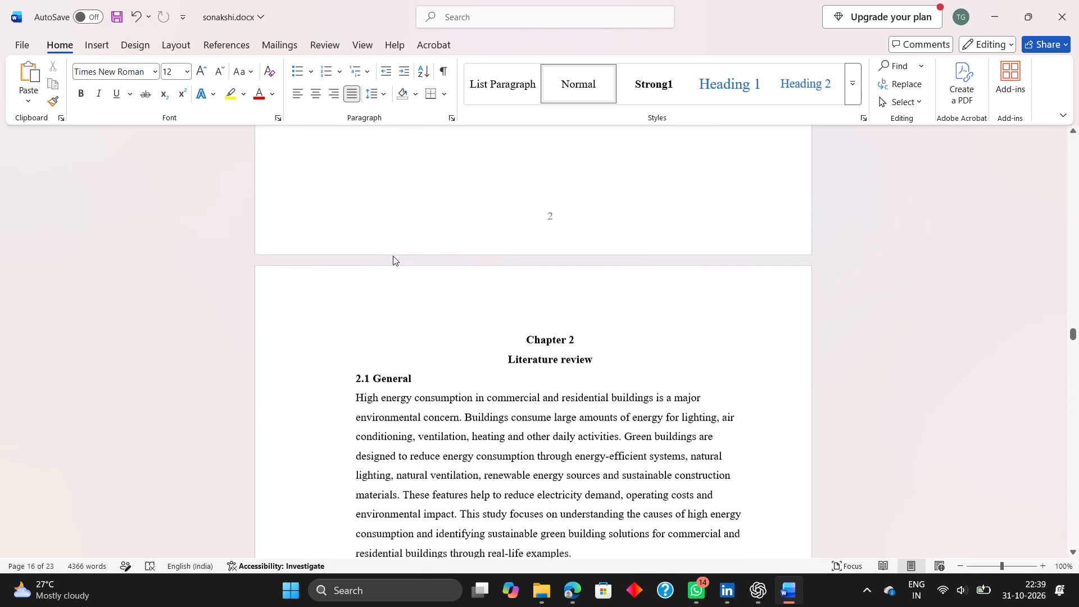
pyautogui.scroll(-1, 393, 256)
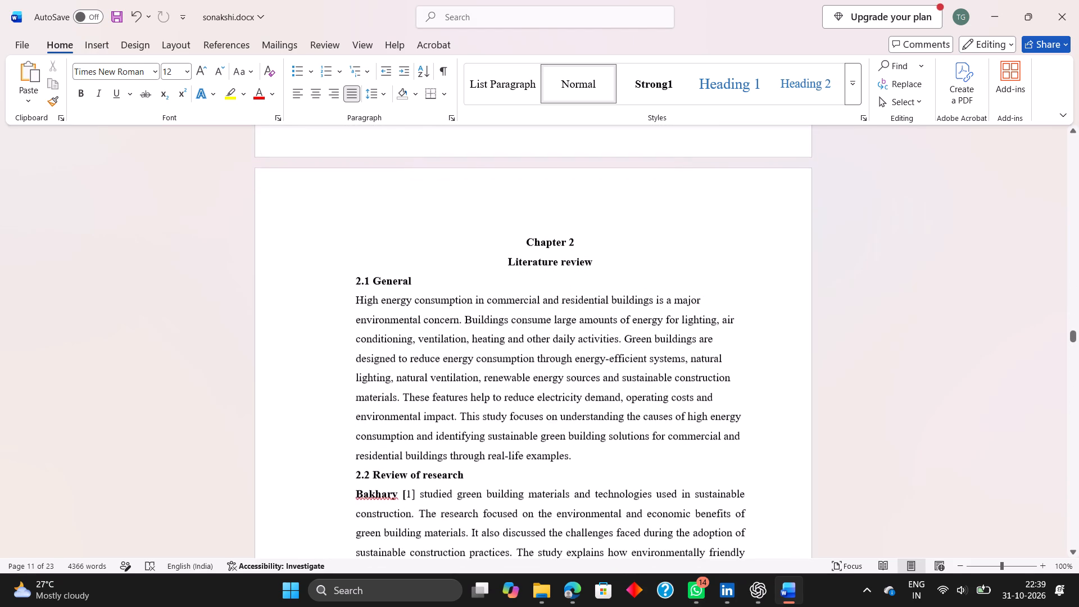
pyautogui.scroll(-7, 393, 256)
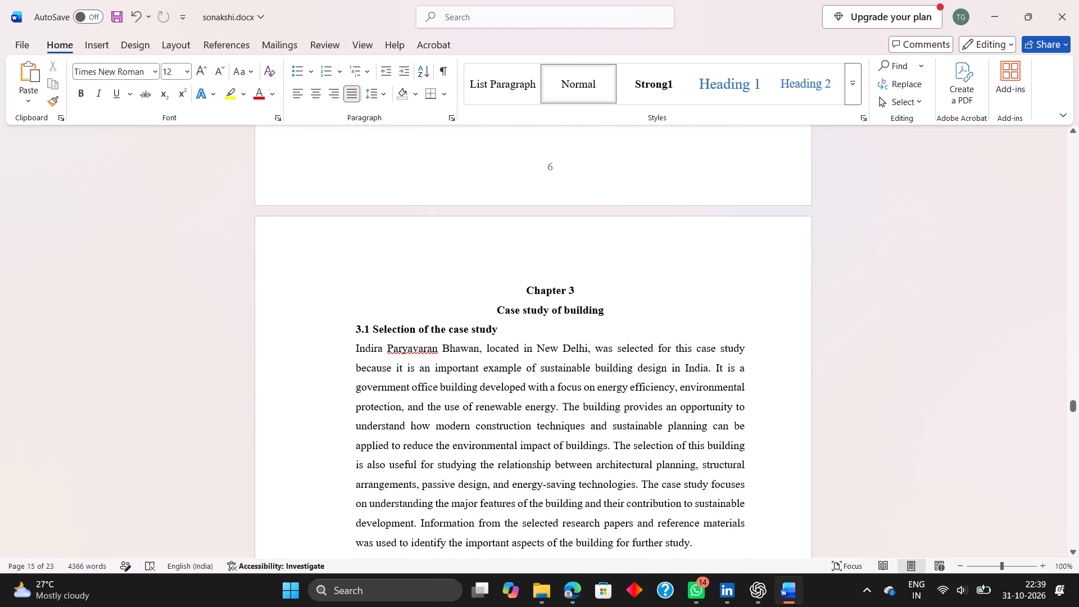
# Delete the subtitle "Case study of building" under the Chapter 3 heading.
pyautogui.click(607, 308)
pyautogui.press('BackSpace')
pyautogui.press('BackSpace')
pyautogui.press('BackSpace')
pyautogui.press('BackSpace')
pyautogui.press('BackSpace')
pyautogui.press('BackSpace')
pyautogui.press('BackSpace')
pyautogui.press('BackSpace')
pyautogui.press('BackSpace')
pyautogui.press('BackSpace')
pyautogui.press('BackSpace')
pyautogui.press('BackSpace')
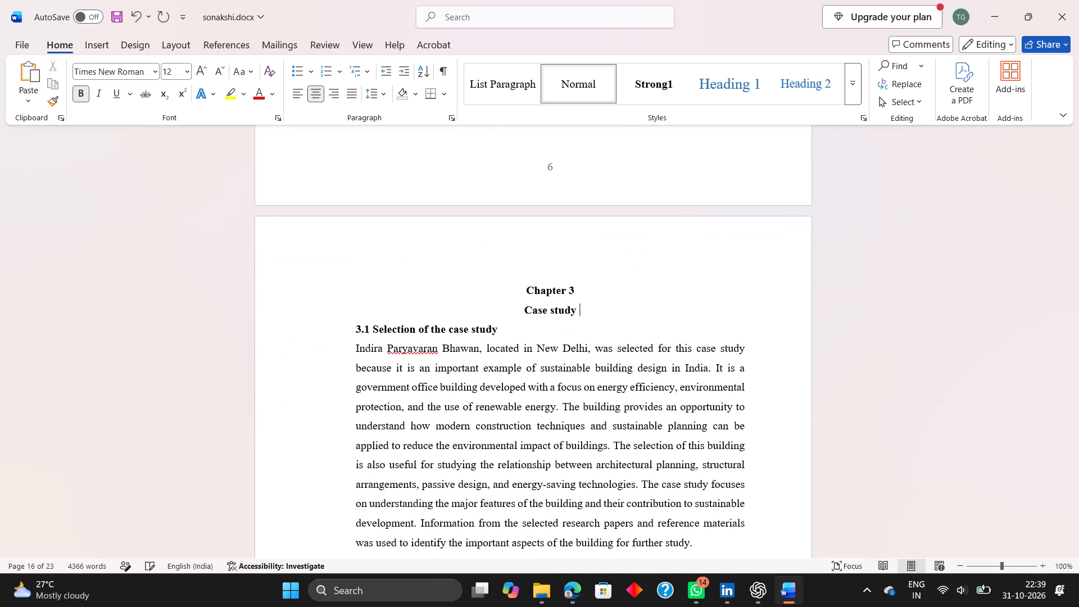
pyautogui.press('BackSpace')
pyautogui.press('BackSpace')
pyautogui.press('BackSpace')
pyautogui.press('BackSpace')
pyautogui.press('BackSpace')
pyautogui.press('BackSpace')
pyautogui.press('BackSpace')
pyautogui.press('BackSpace')
pyautogui.press('BackSpace')
pyautogui.press('BackSpace')
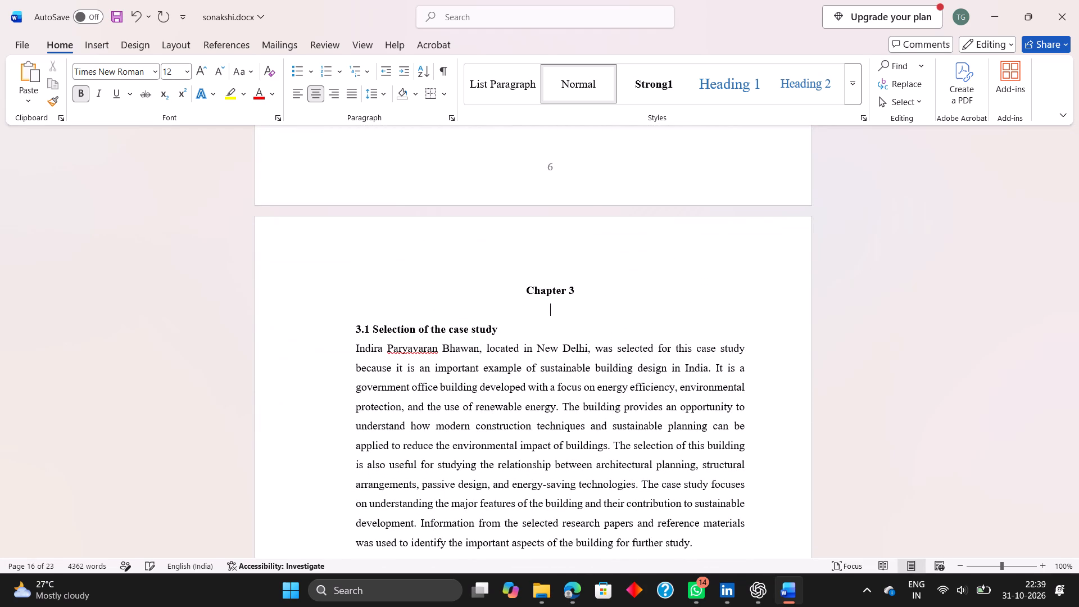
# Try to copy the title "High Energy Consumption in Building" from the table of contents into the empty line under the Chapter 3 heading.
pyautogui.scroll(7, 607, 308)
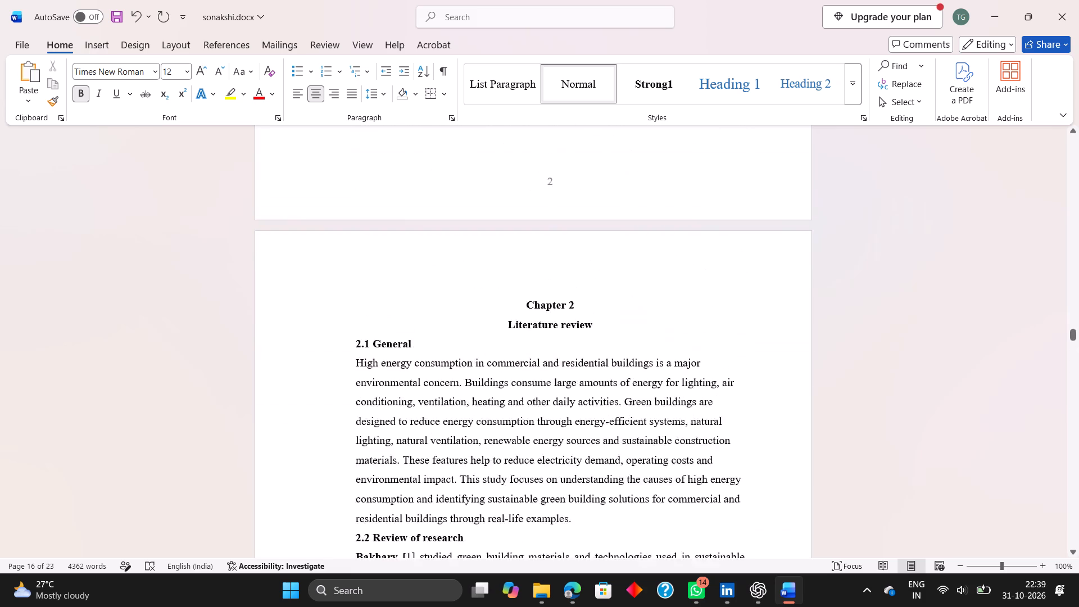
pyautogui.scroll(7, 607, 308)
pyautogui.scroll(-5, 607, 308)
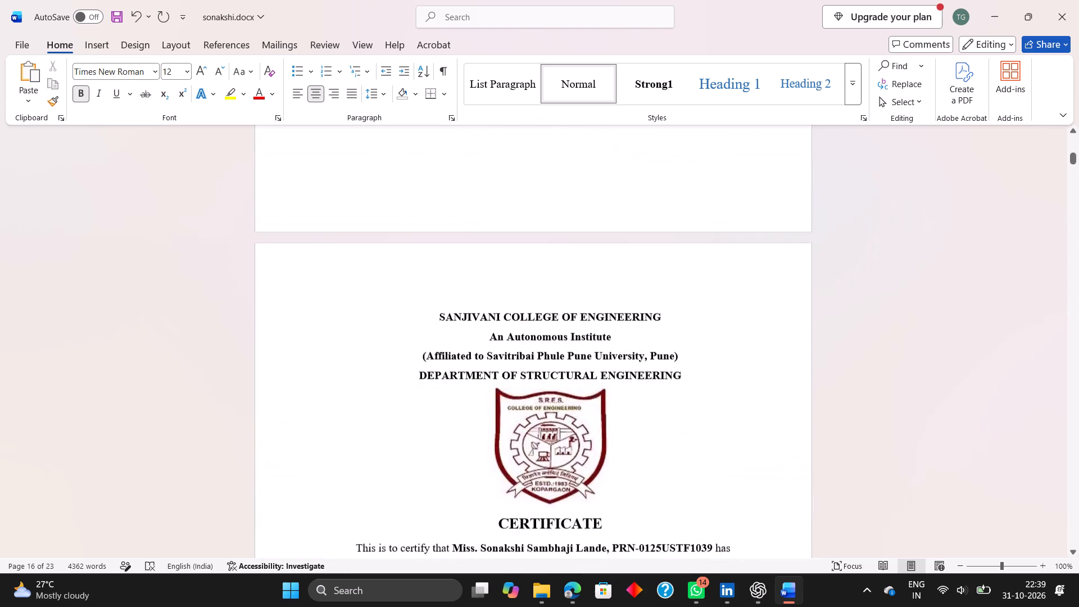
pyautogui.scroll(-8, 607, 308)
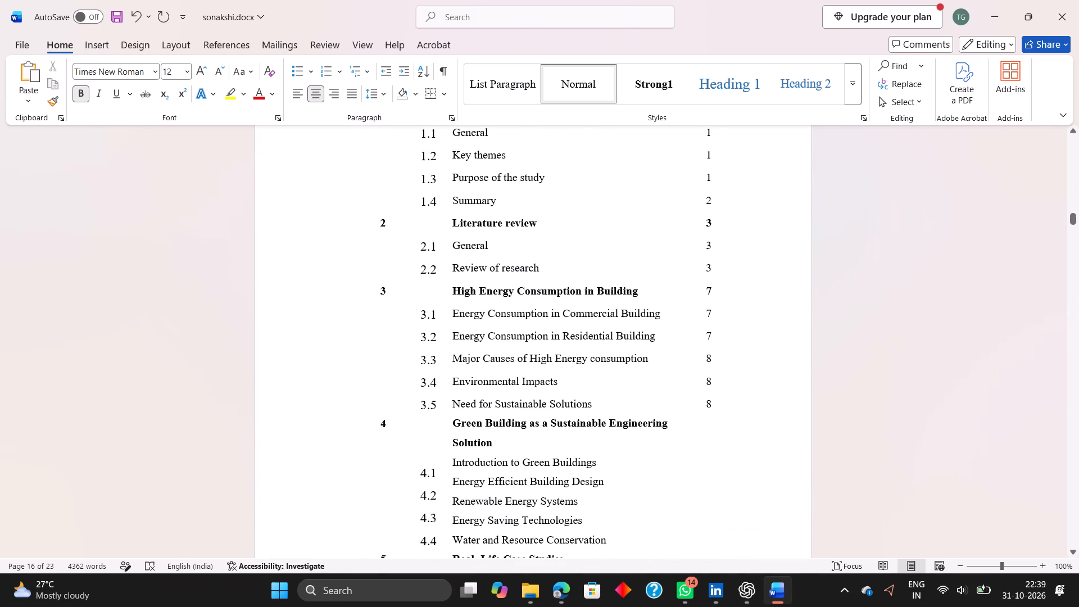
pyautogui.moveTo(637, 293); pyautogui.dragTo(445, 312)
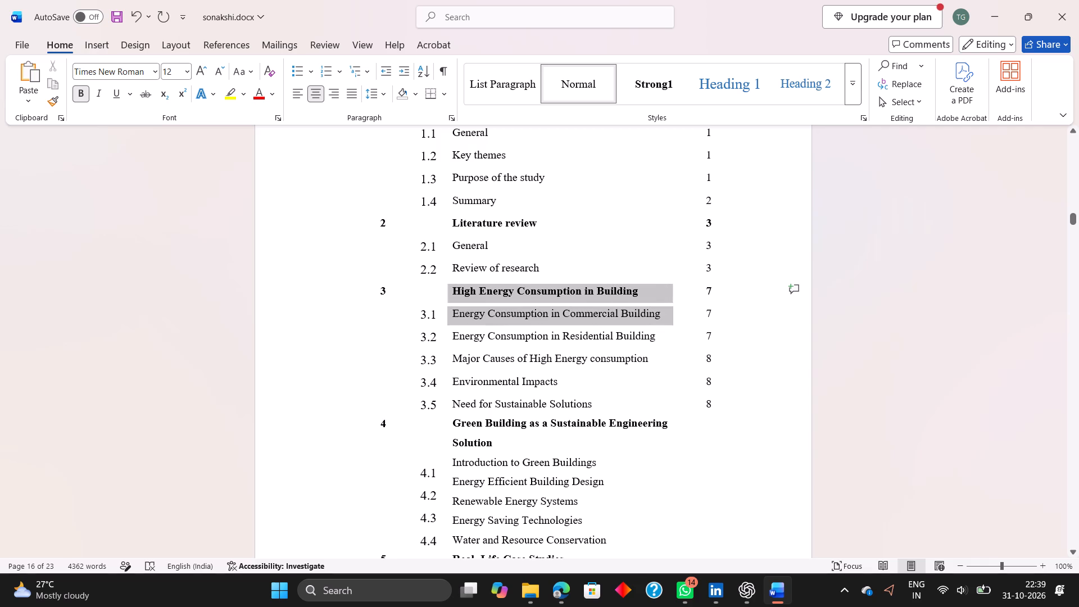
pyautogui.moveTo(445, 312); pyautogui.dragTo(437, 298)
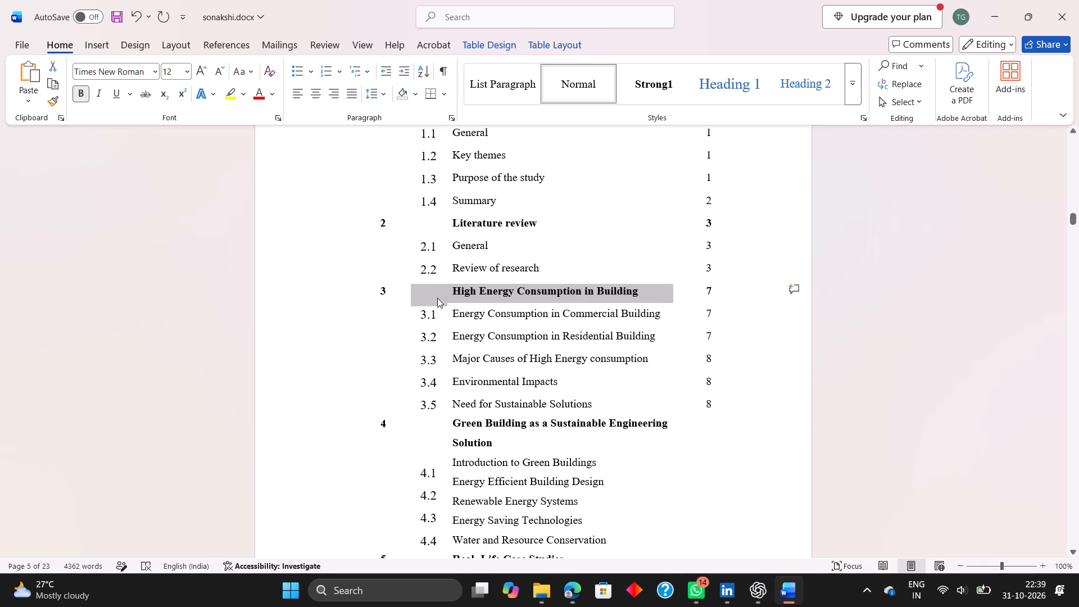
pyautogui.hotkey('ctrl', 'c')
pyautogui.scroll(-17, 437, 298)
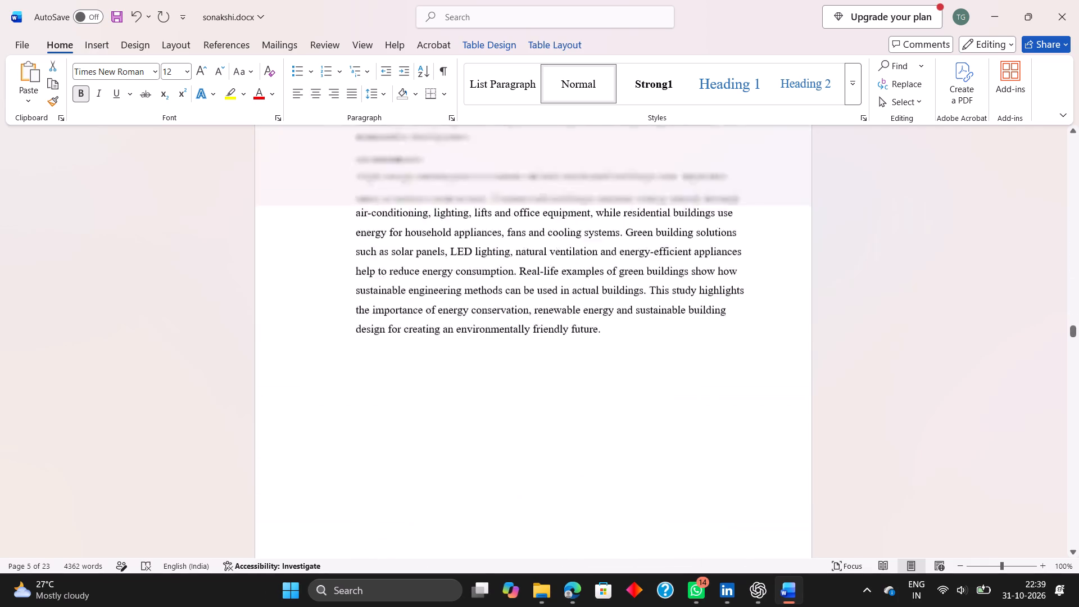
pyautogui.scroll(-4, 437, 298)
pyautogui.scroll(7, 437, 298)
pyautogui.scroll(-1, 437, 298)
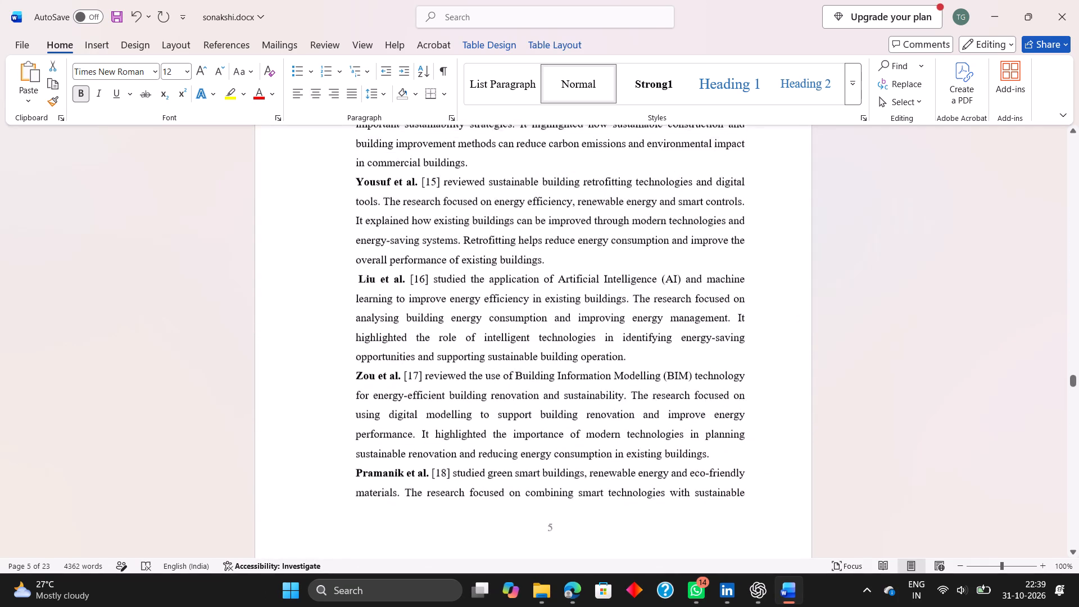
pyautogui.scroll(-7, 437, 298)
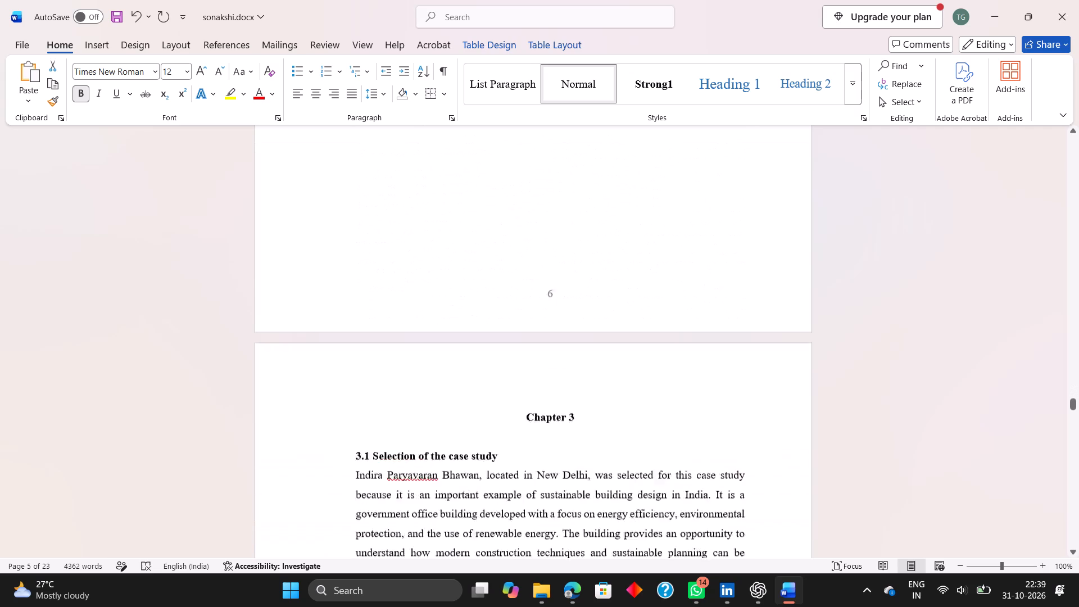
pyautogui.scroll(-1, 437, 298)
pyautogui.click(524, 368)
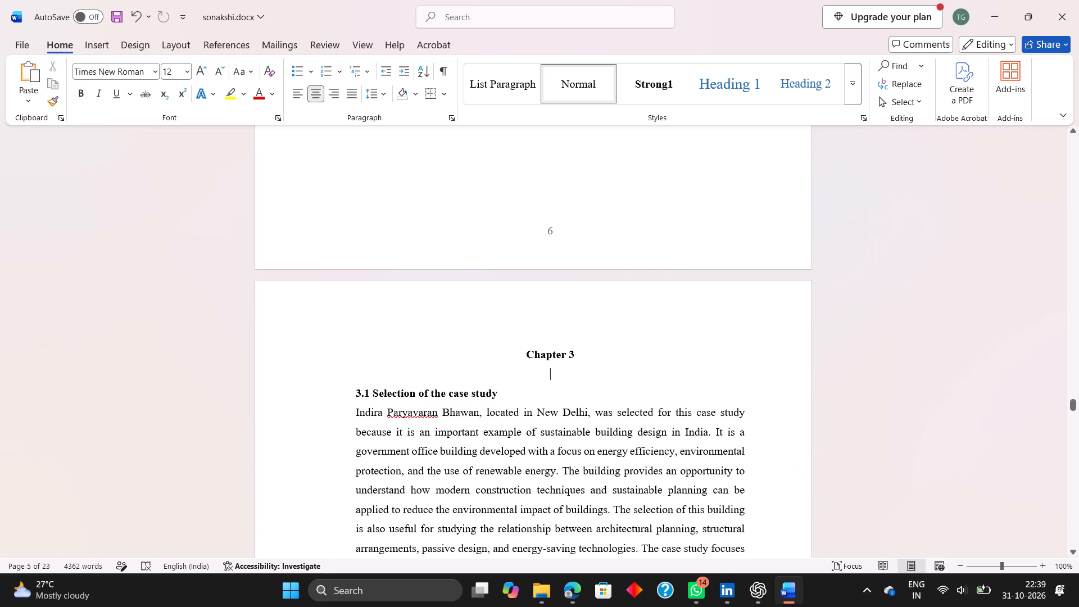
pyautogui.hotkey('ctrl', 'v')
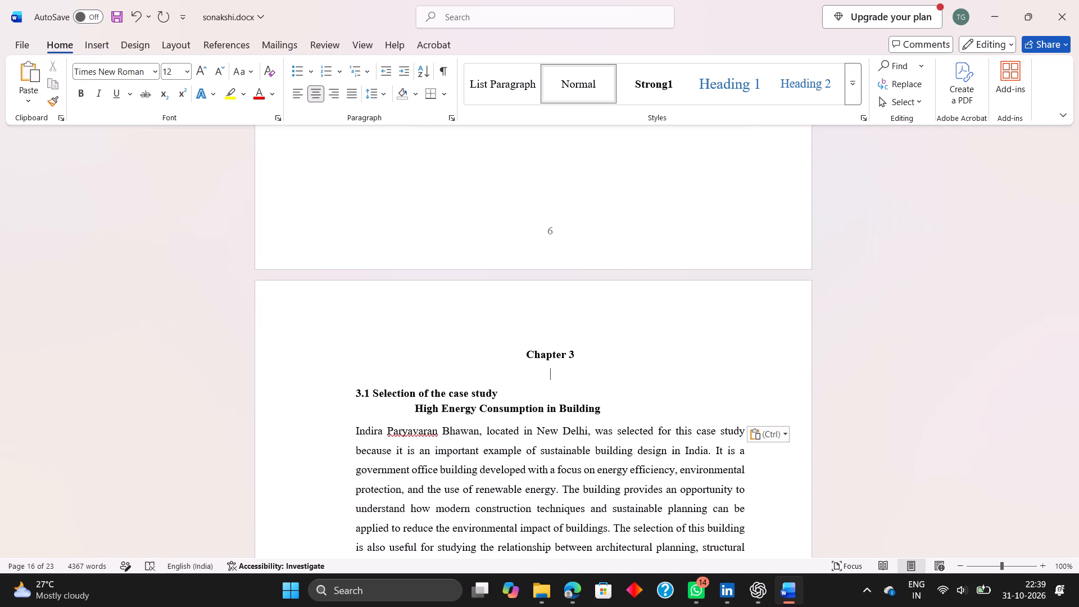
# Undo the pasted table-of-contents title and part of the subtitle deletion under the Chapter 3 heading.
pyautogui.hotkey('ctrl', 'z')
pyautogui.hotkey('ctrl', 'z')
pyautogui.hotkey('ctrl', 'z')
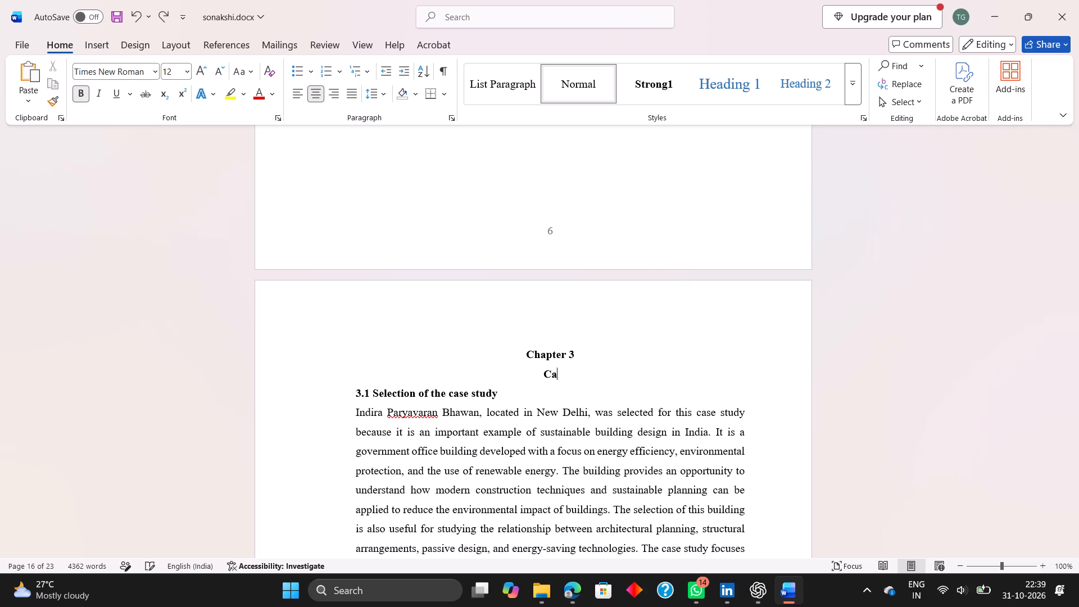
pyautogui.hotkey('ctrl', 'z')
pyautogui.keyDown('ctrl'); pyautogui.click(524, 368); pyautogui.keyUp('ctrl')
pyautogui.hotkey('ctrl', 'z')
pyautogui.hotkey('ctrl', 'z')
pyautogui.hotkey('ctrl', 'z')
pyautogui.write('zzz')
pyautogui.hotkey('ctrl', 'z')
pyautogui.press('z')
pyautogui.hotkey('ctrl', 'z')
# Replace the leftover subtitle letters under the Chapter 3 heading with the title "High Energy Consumption in Building".
pyautogui.press('BackSpace')
pyautogui.press('BackSpace')
pyautogui.press('BackSpace')
pyautogui.press('BackSpace')
pyautogui.press('BackSpace')
pyautogui.press('BackSpace')
pyautogui.press('g')
pyautogui.press('BackSpace')
pyautogui.press('h')
pyautogui.write('gh')
pyautogui.press('space')
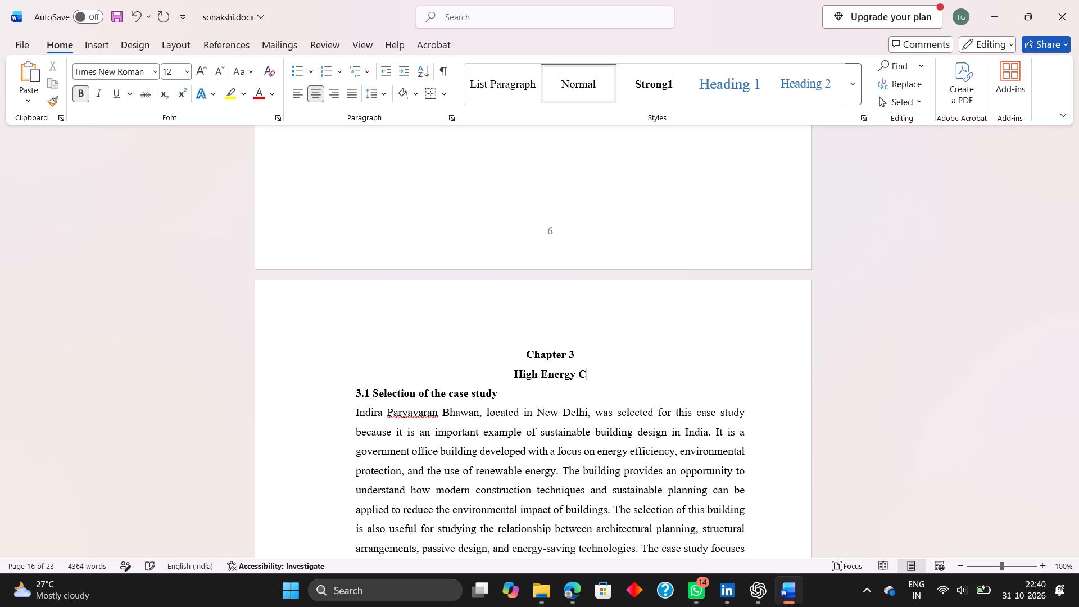
pyautogui.write('onsumption')
pyautogui.press('space')
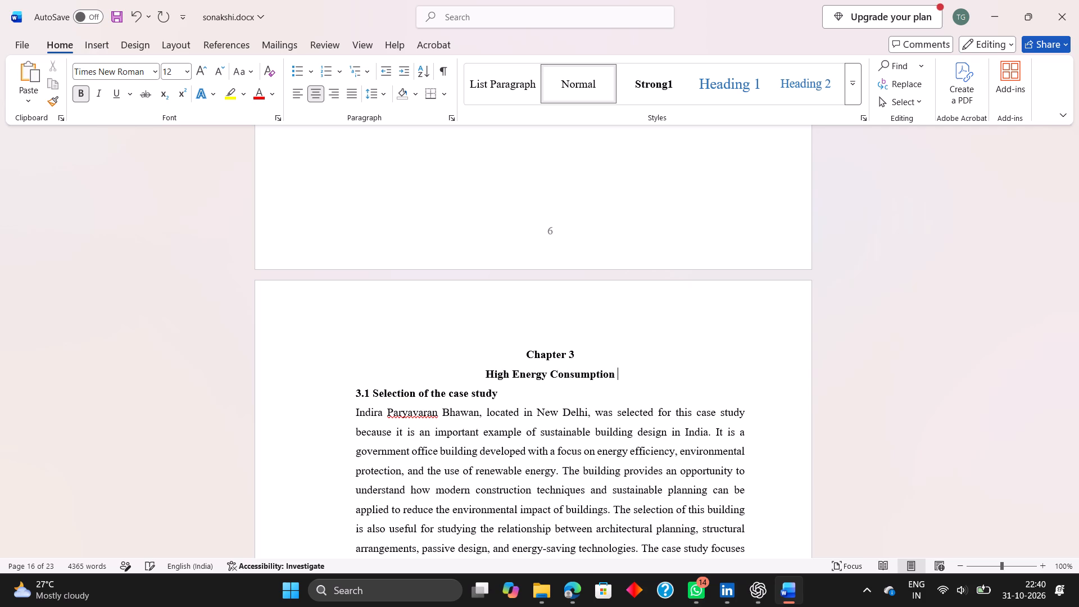
pyautogui.write('in')
pyautogui.press('space')
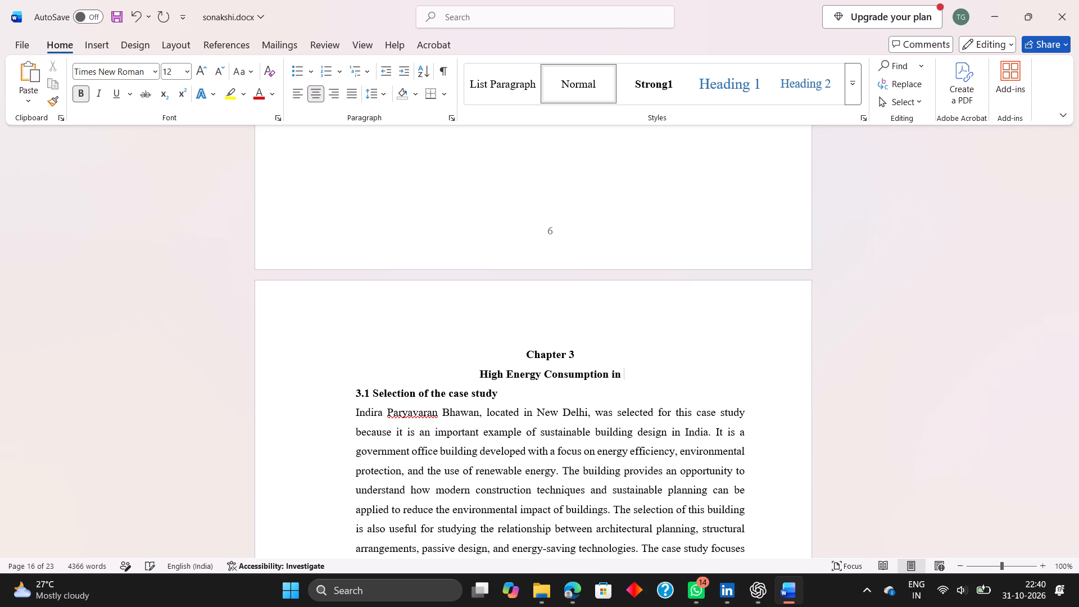
pyautogui.write('uilding')
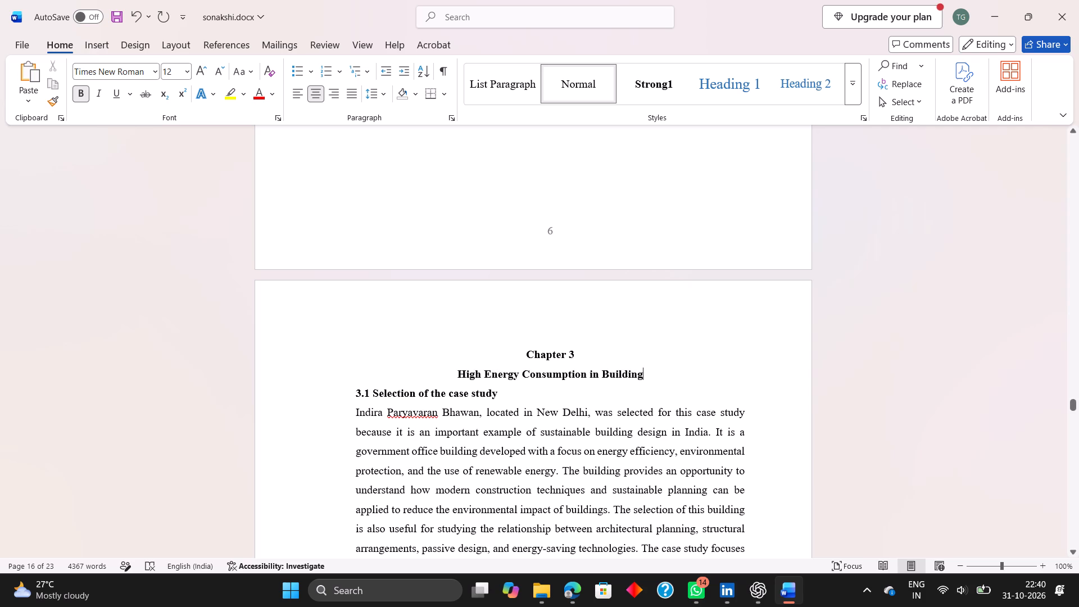
# Check the section numbers, titles and page numbers listed for chapter 3 in the table of contents.
pyautogui.scroll(4, 508, 393)
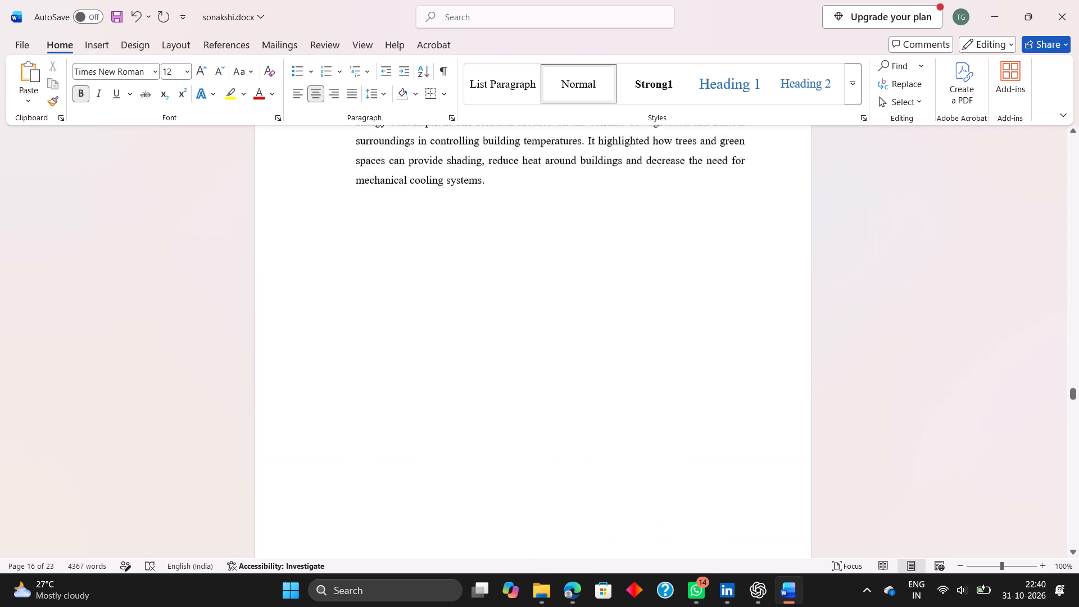
pyautogui.scroll(16, 508, 393)
pyautogui.scroll(-2, 508, 393)
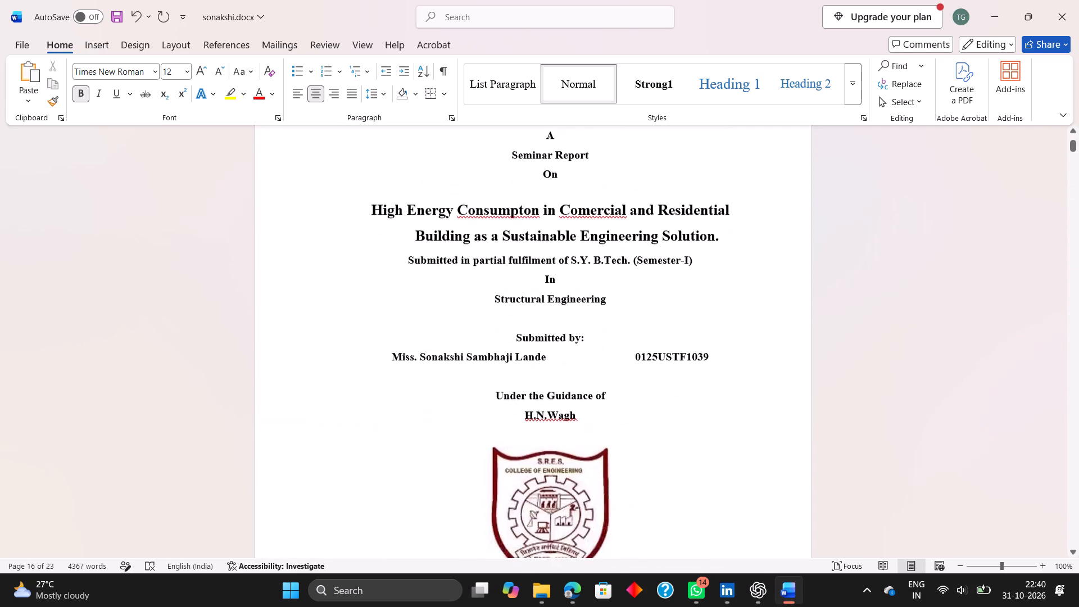
pyautogui.scroll(-13, 508, 393)
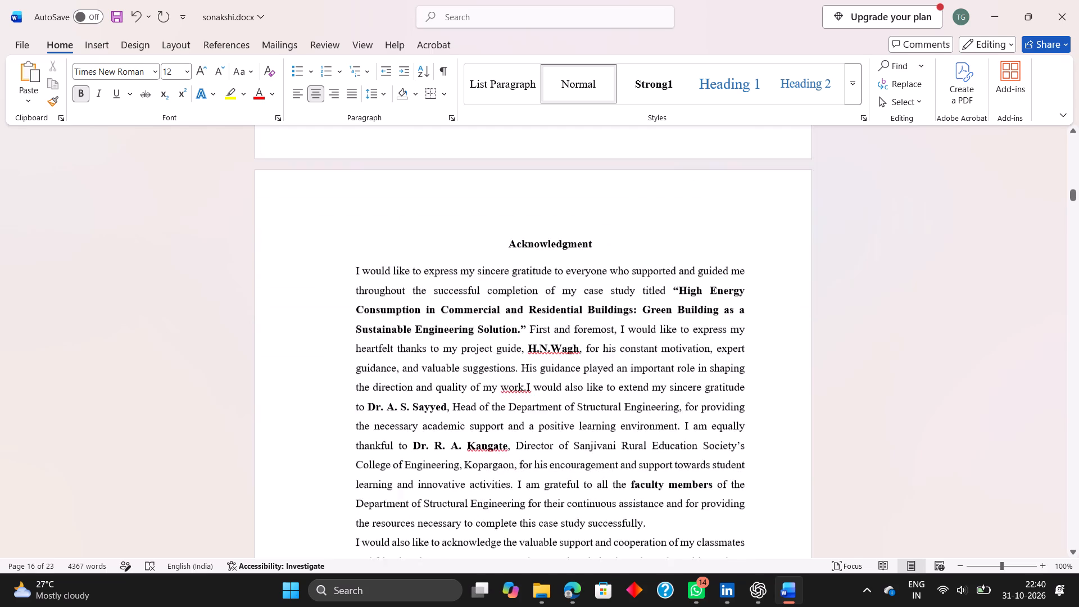
pyautogui.scroll(-5, 508, 393)
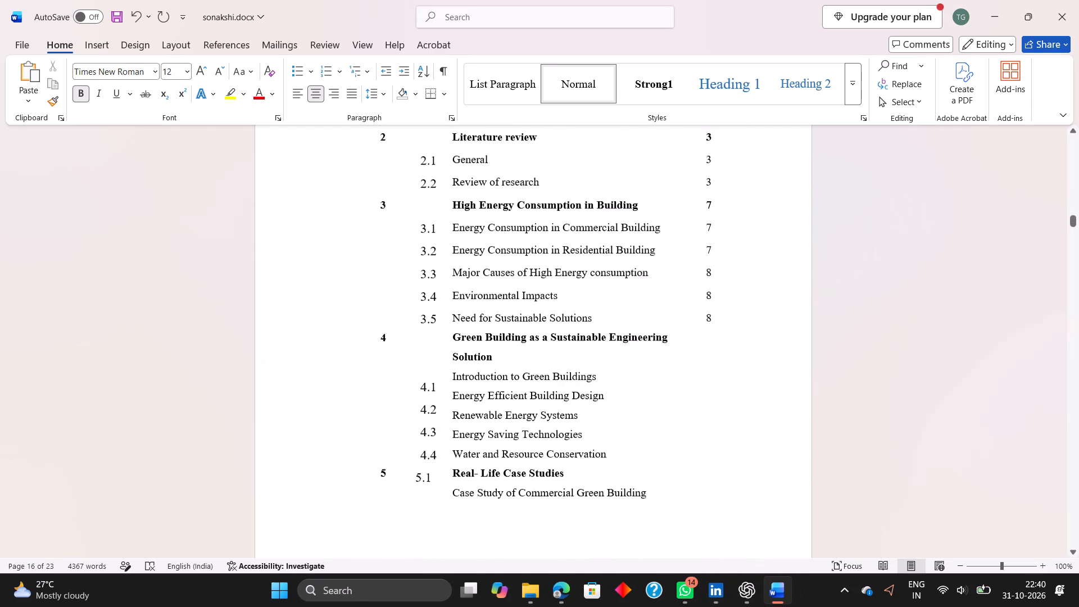
pyautogui.scroll(-4, 508, 393)
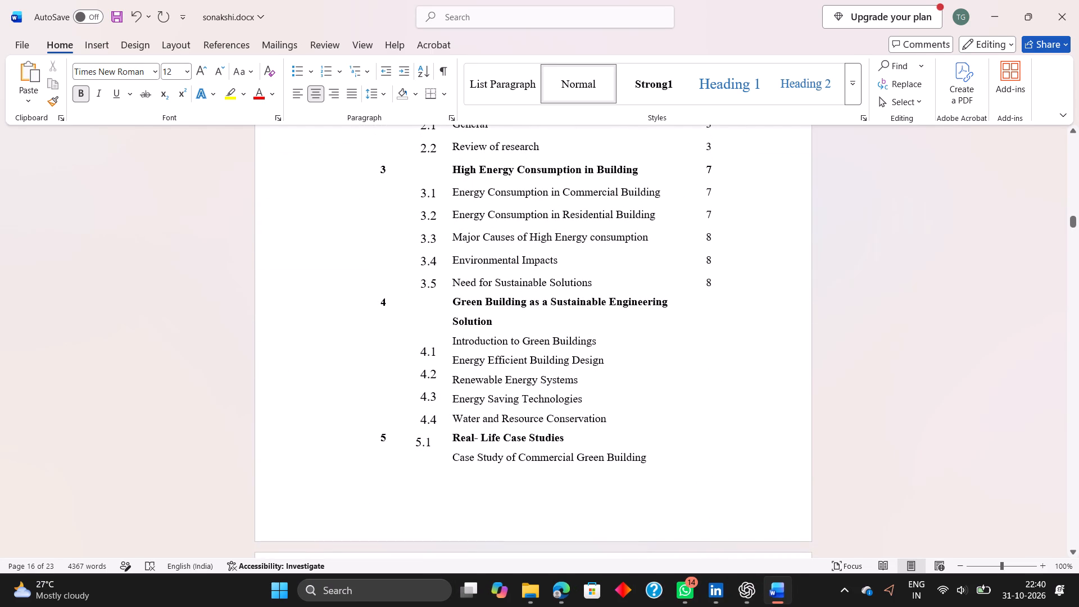
# Replace the section 3.1 title "Selection of the case study" in Chapter 3 with "Energy consumption in commercial building", keeping the number 3.1.
pyautogui.scroll(-11, 508, 393)
pyautogui.scroll(1, 508, 393)
pyautogui.scroll(-1, 508, 393)
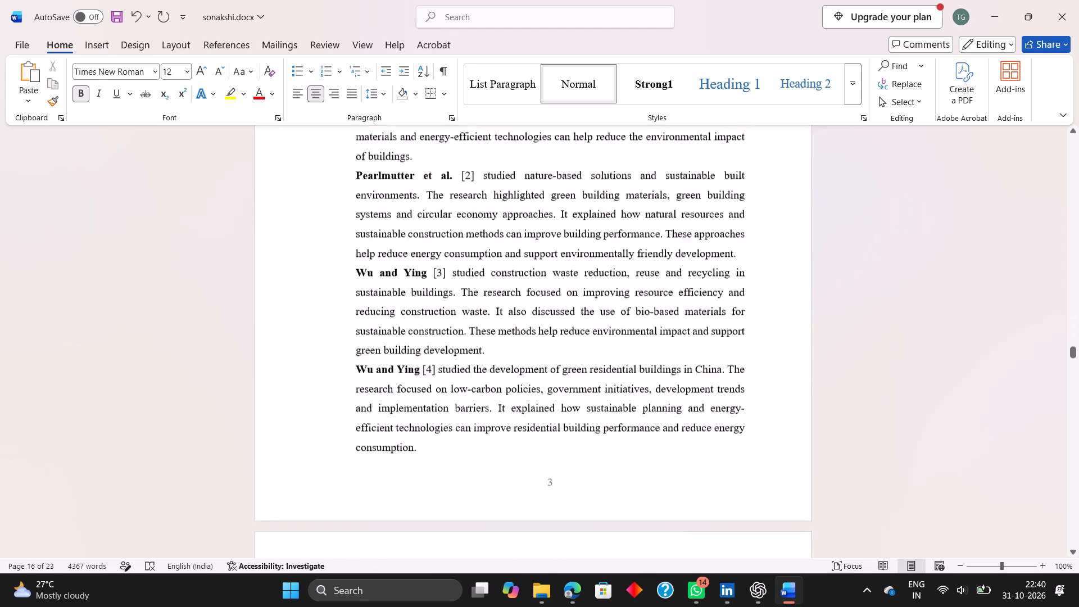
pyautogui.scroll(-8, 508, 393)
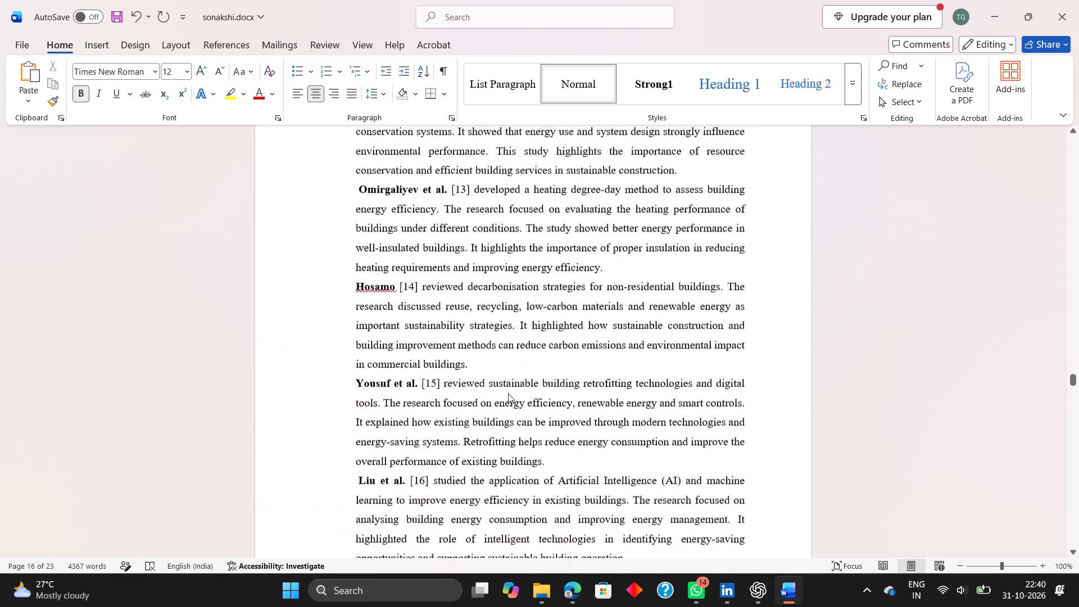
pyautogui.scroll(-3, 508, 393)
pyautogui.scroll(3, 508, 393)
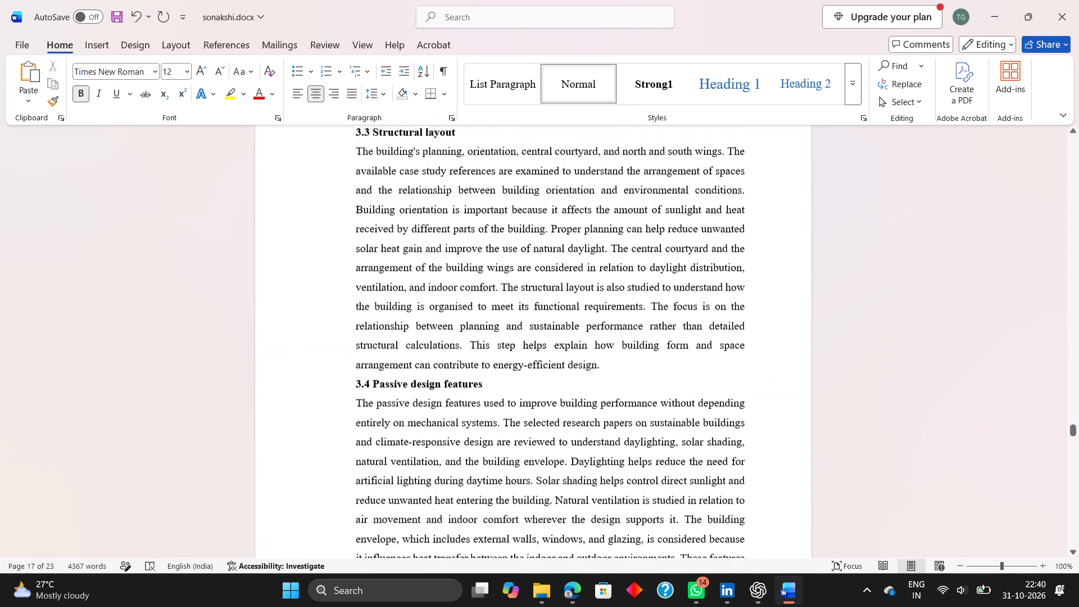
pyautogui.scroll(8, 508, 393)
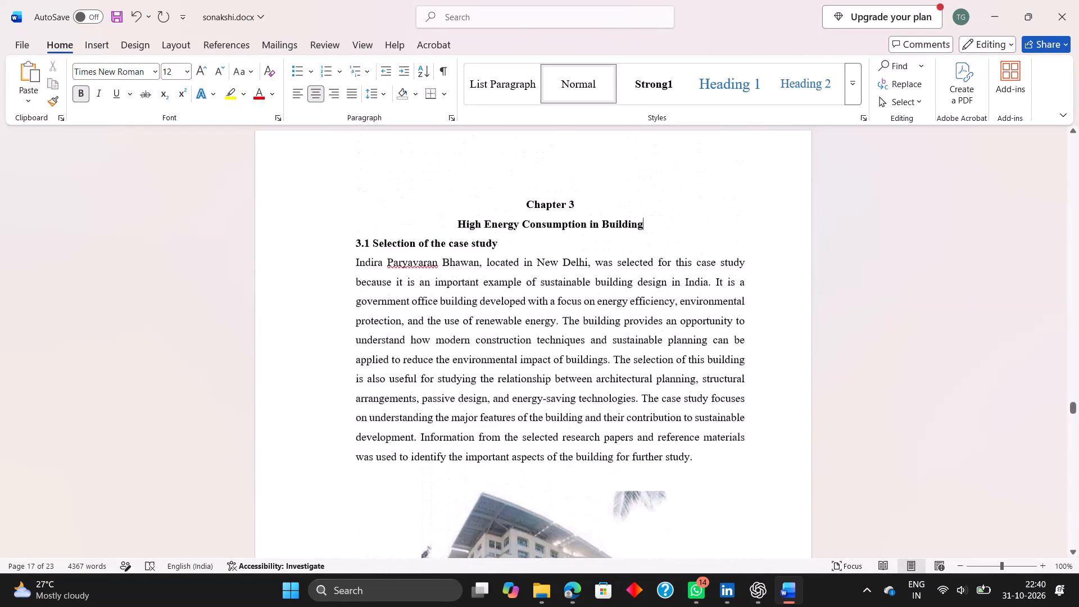
pyautogui.scroll(1, 508, 393)
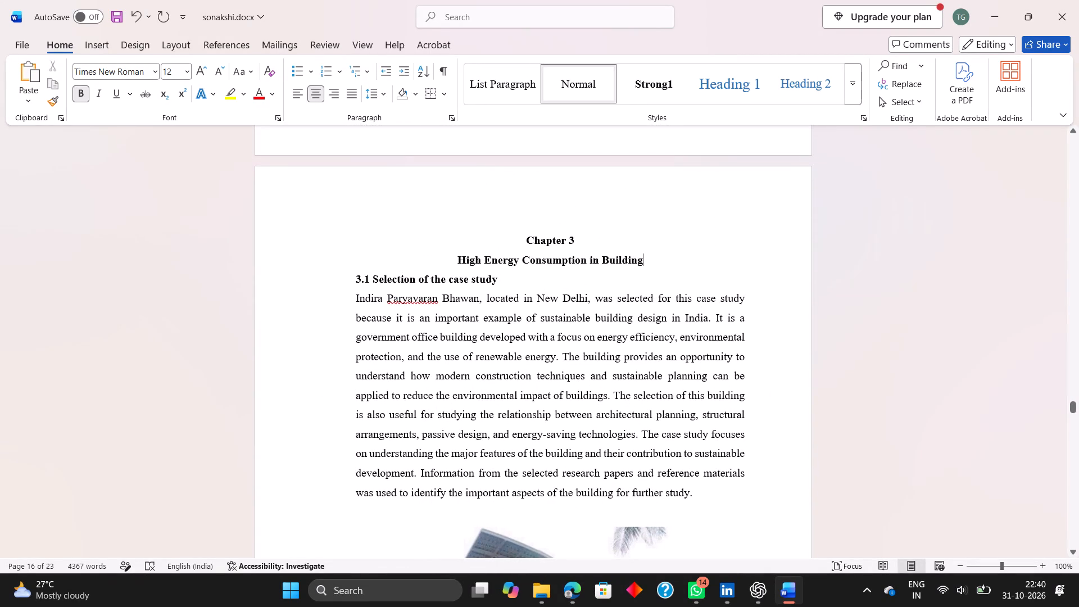
pyautogui.click(502, 277)
pyautogui.press('BackSpace')
pyautogui.press('BackSpace')
pyautogui.press('BackSpace')
pyautogui.press('BackSpace')
pyautogui.press('BackSpace')
pyautogui.press('BackSpace')
pyautogui.press('BackSpace')
pyautogui.press('BackSpace')
pyautogui.press('BackSpace')
pyautogui.press('BackSpace')
pyautogui.press('BackSpace')
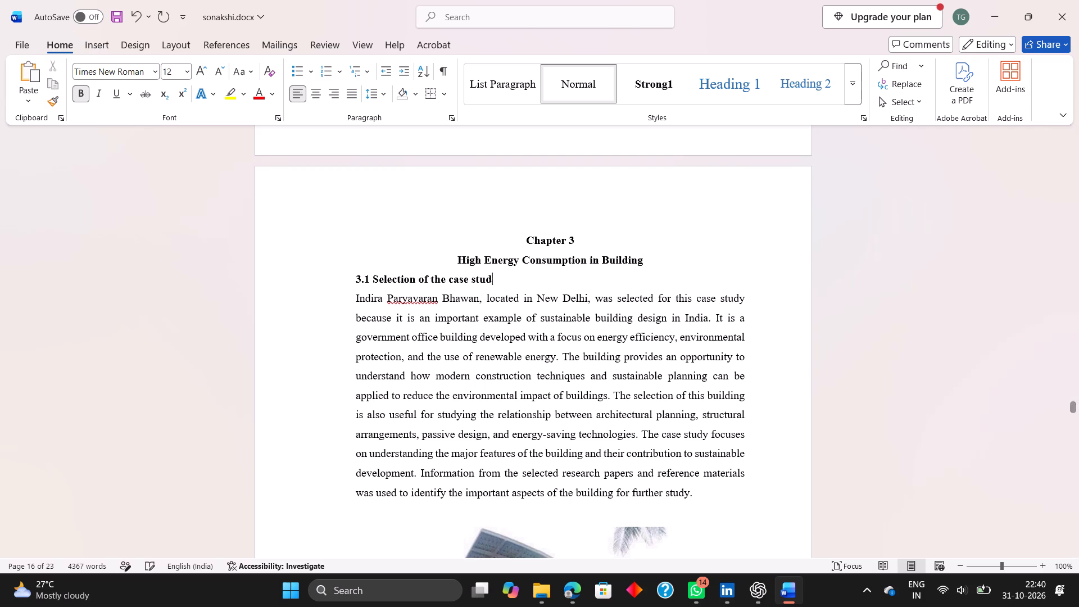
pyautogui.press('BackSpace')
pyautogui.press('BackSpace')
pyautogui.press('BackSpace')
pyautogui.press('BackSpace')
pyautogui.press('BackSpace')
pyautogui.press('BackSpace')
pyautogui.press('BackSpace')
pyautogui.press('BackSpace')
pyautogui.press('BackSpace')
pyautogui.press('BackSpace')
pyautogui.press('BackSpace')
pyautogui.press('BackSpace')
pyautogui.press('BackSpace')
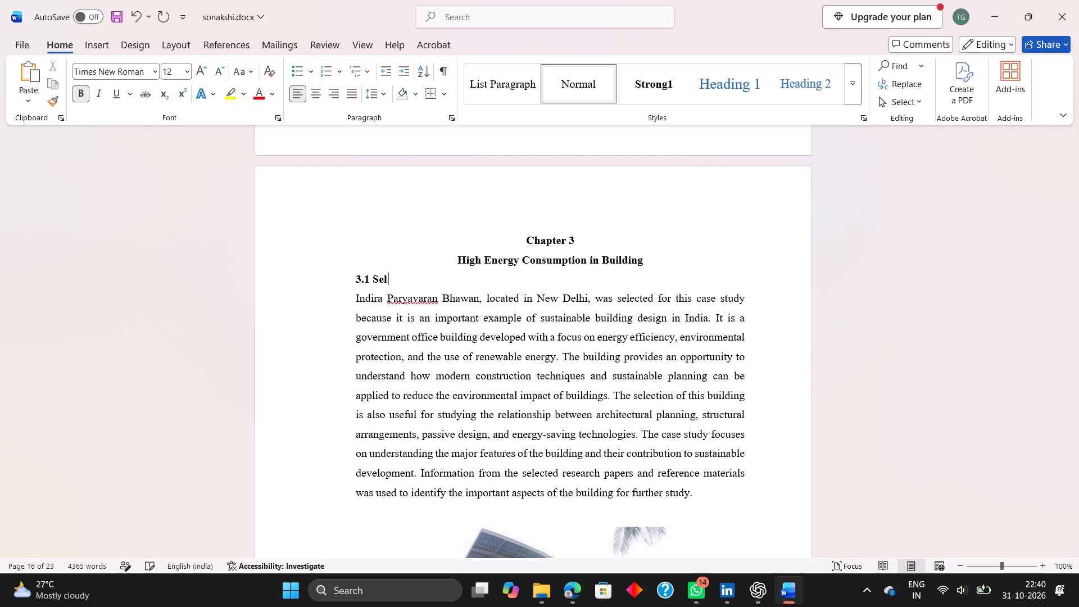
pyautogui.press('BackSpace')
pyautogui.press('BackSpace')
pyautogui.press('BackSpace')
pyautogui.press('e')
pyautogui.write('ner')
pyautogui.write('gy')
pyautogui.press('space')
pyautogui.scroll(-2, 502, 277)
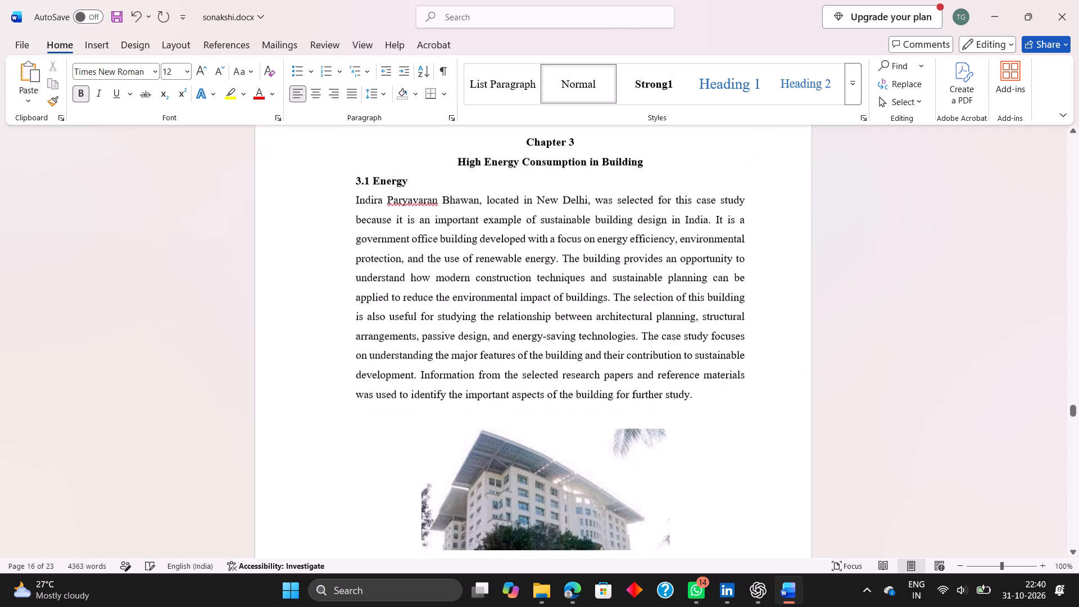
pyautogui.scroll(-5, 502, 277)
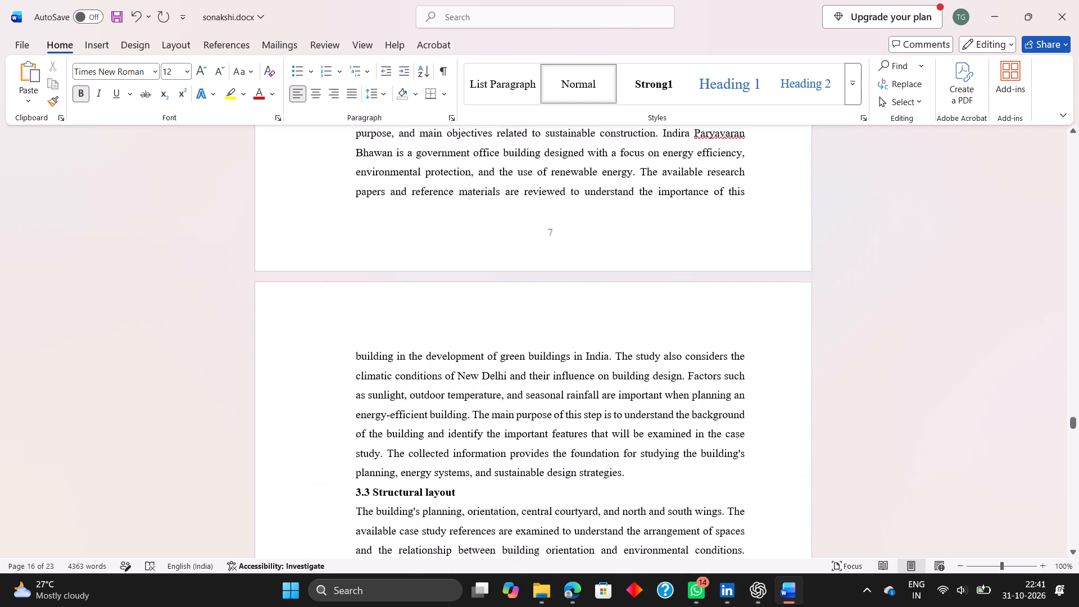
pyautogui.scroll(4, 502, 277)
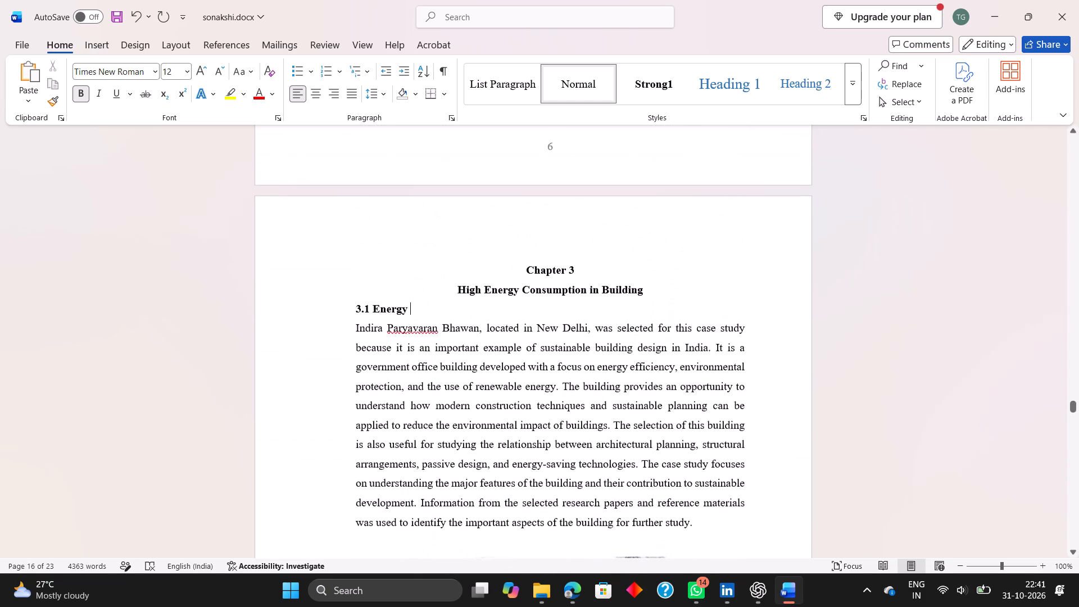
pyautogui.press('c')
pyautogui.write('onsumption in commercial bvu')
pyautogui.press('BackSpace')
pyautogui.press('BackSpace')
pyautogui.write('uilding')
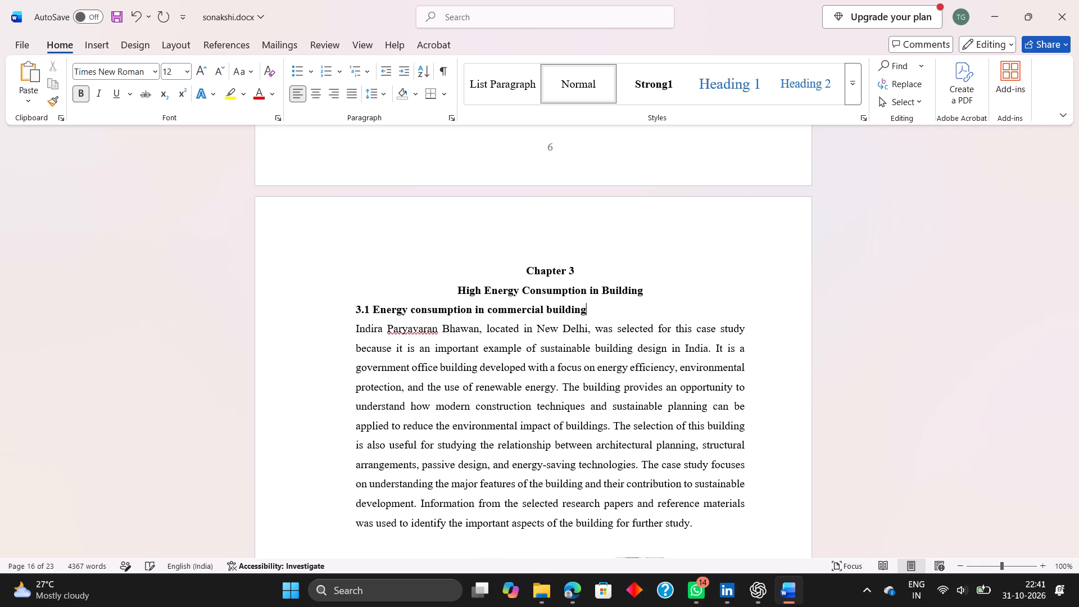
# Examine the body text and building figure under section 3.1 and the start of section 3.2.
pyautogui.scroll(-2, 502, 277)
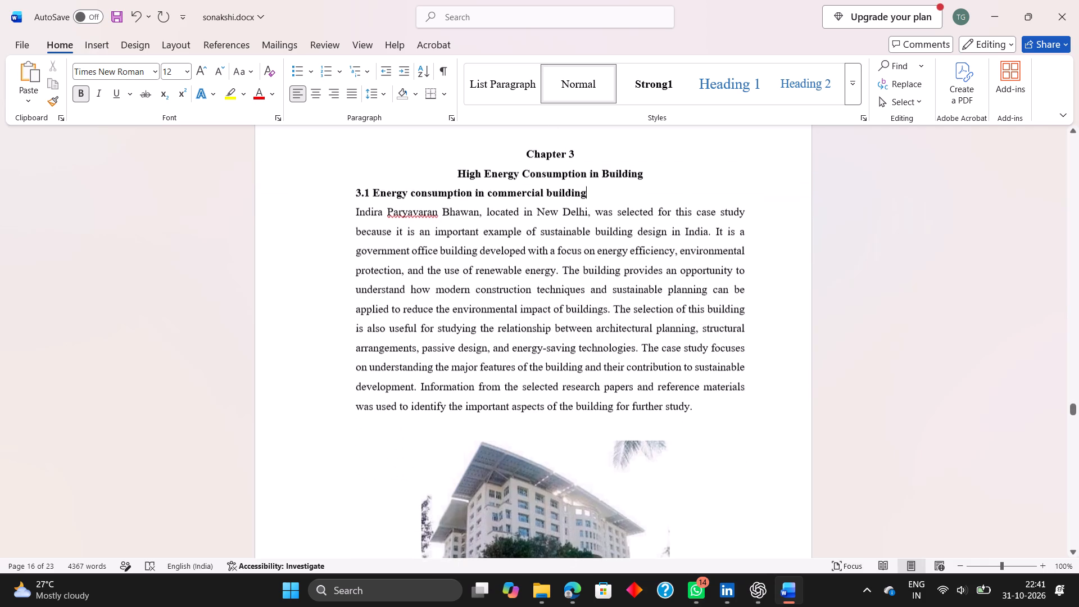
pyautogui.scroll(-2, 502, 277)
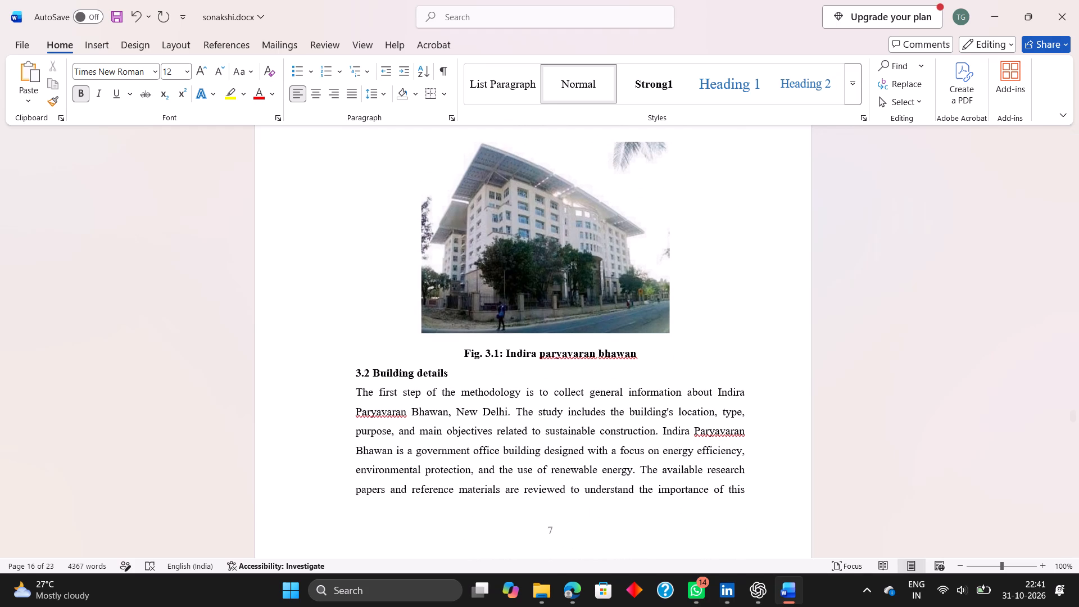
pyautogui.scroll(1, 502, 277)
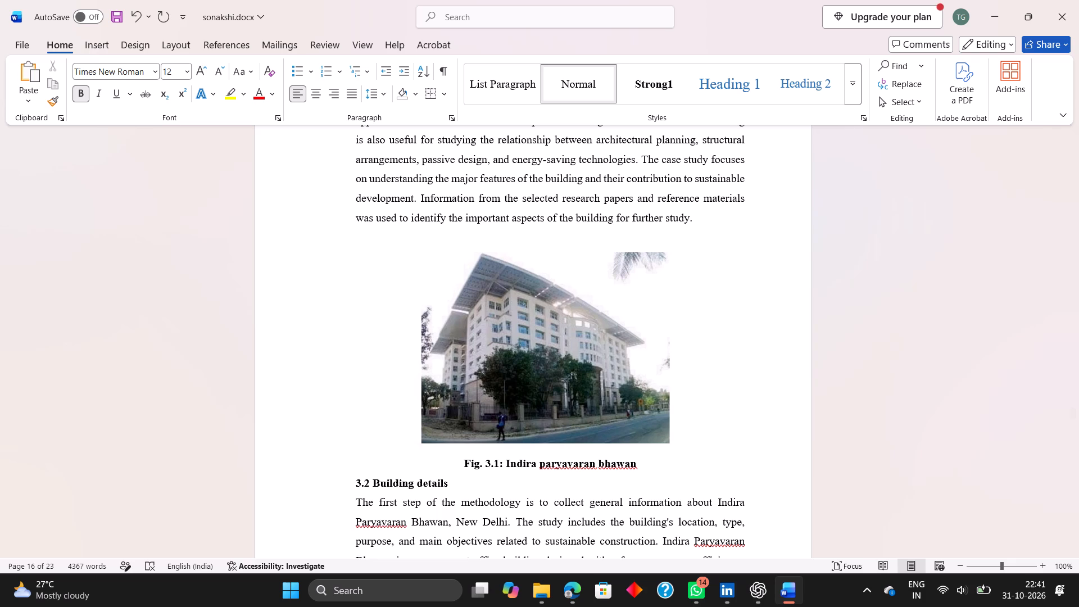
pyautogui.scroll(3, 502, 277)
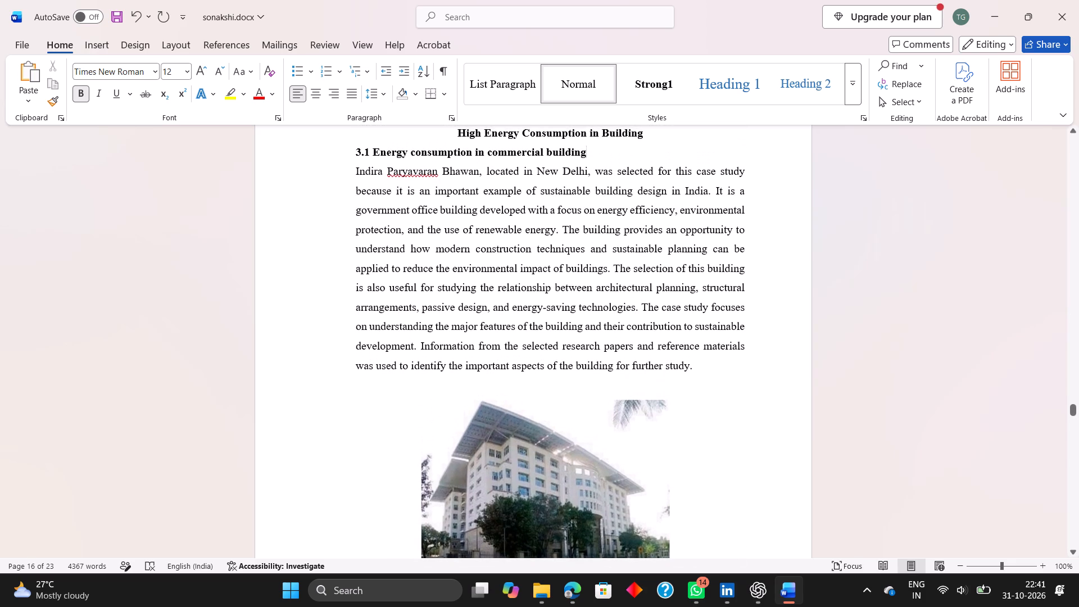
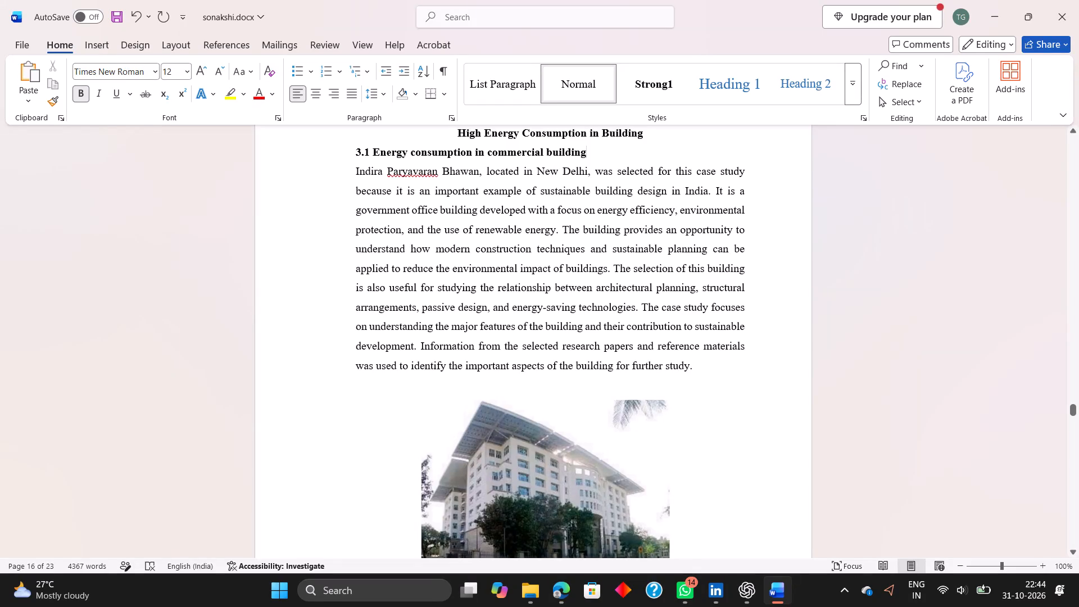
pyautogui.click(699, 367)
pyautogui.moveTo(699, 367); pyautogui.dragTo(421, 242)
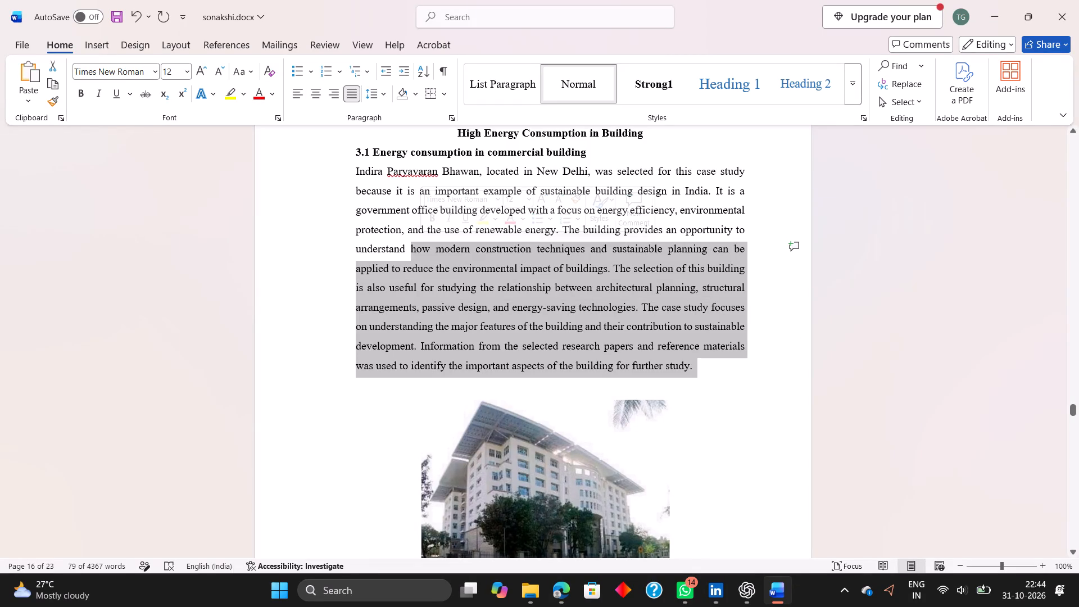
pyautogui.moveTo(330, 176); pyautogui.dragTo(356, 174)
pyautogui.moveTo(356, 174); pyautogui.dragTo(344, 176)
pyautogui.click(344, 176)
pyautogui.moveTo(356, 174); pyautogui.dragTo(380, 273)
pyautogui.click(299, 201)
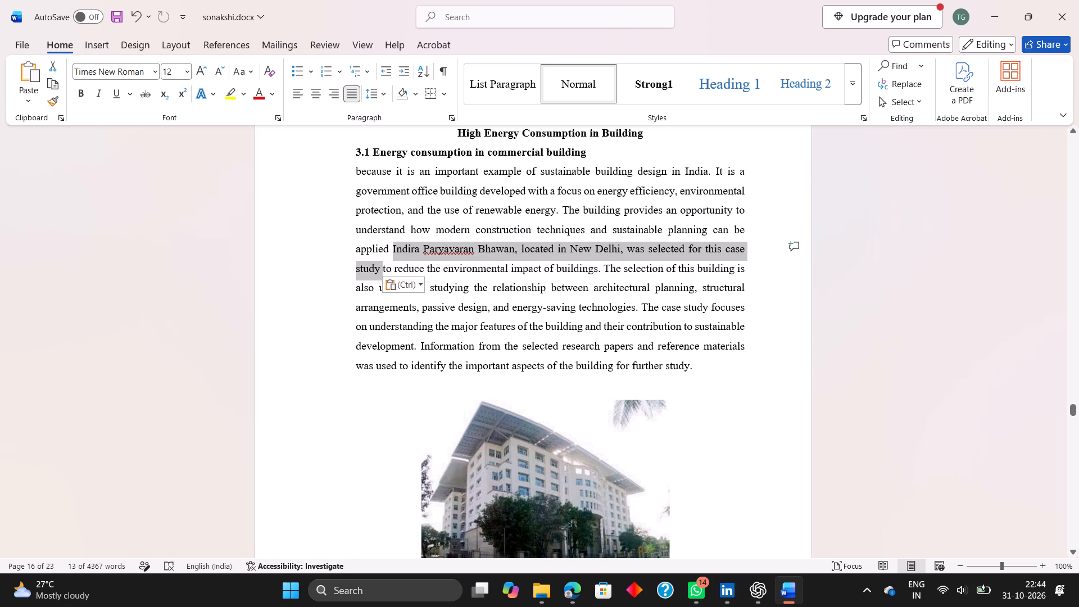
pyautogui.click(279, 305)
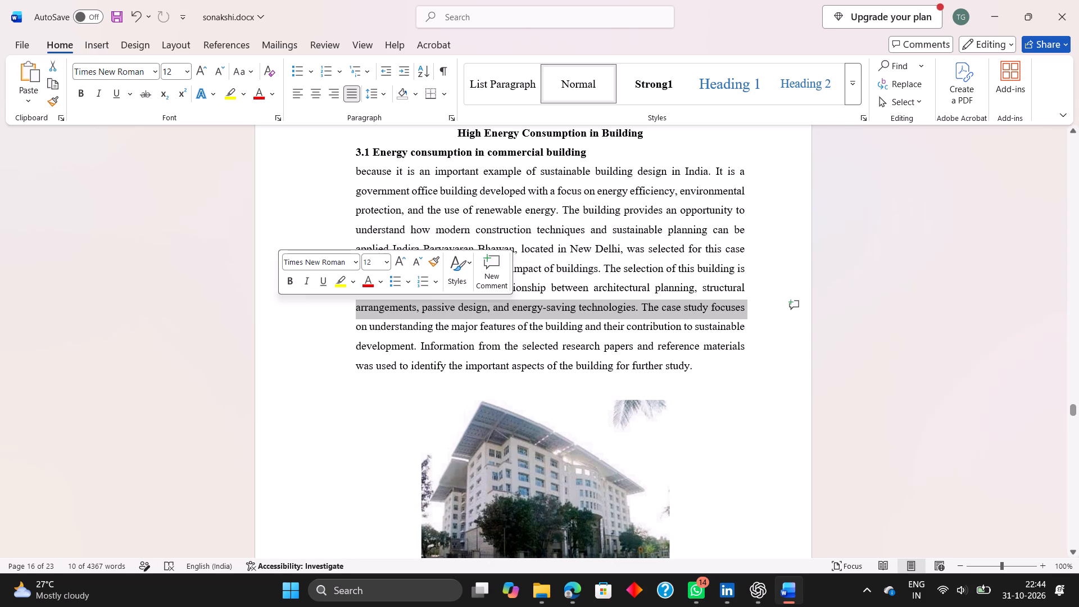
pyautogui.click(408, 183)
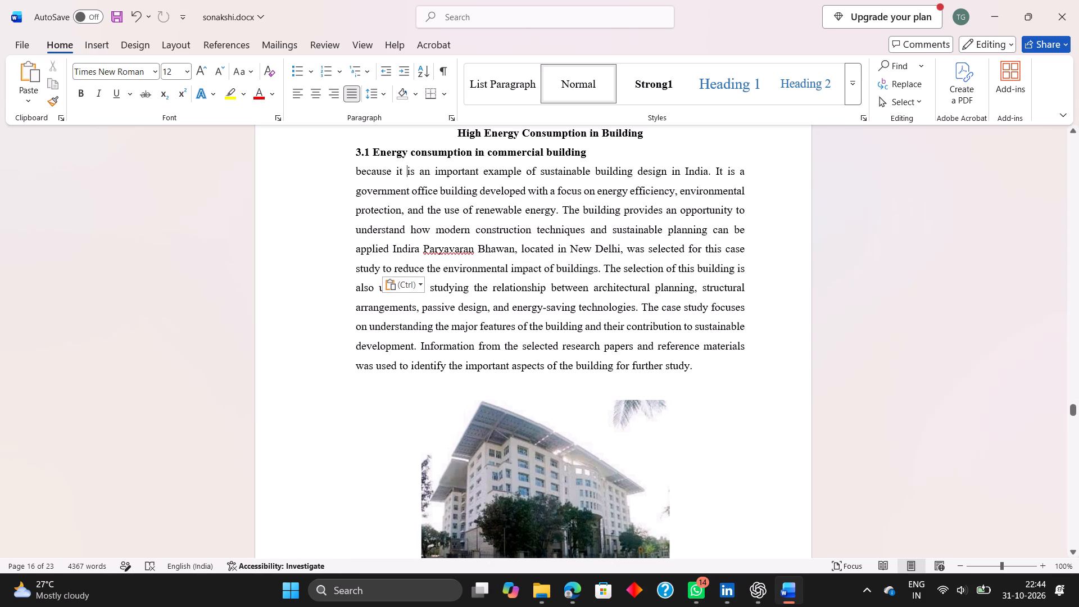
# Replace the Indira Paryavaran Bhawan paragraph under heading 3.1 with the copied paragraph about energy consumption in commercial buildings.
pyautogui.click(353, 173)
pyautogui.moveTo(353, 173); pyautogui.dragTo(445, 256)
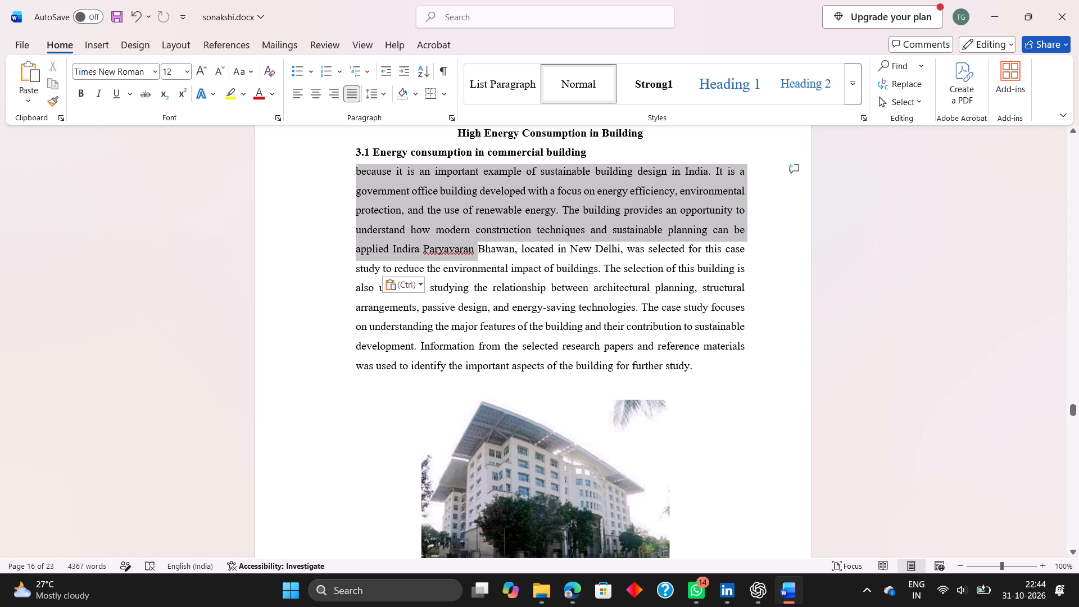
pyautogui.moveTo(445, 256); pyautogui.dragTo(601, 374)
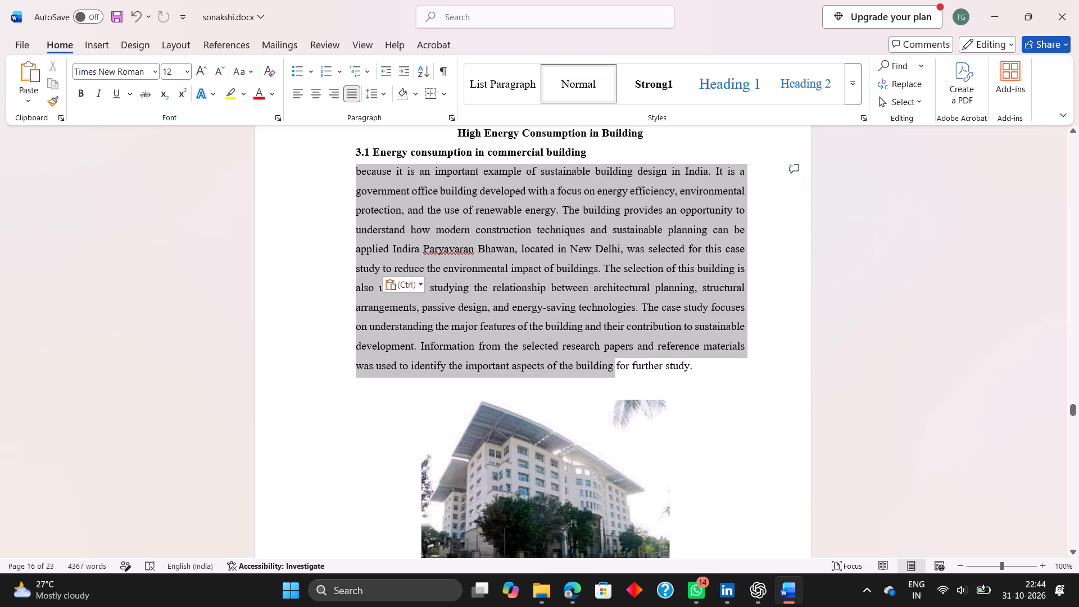
pyautogui.moveTo(601, 374); pyautogui.dragTo(701, 365)
pyautogui.press('Delete')
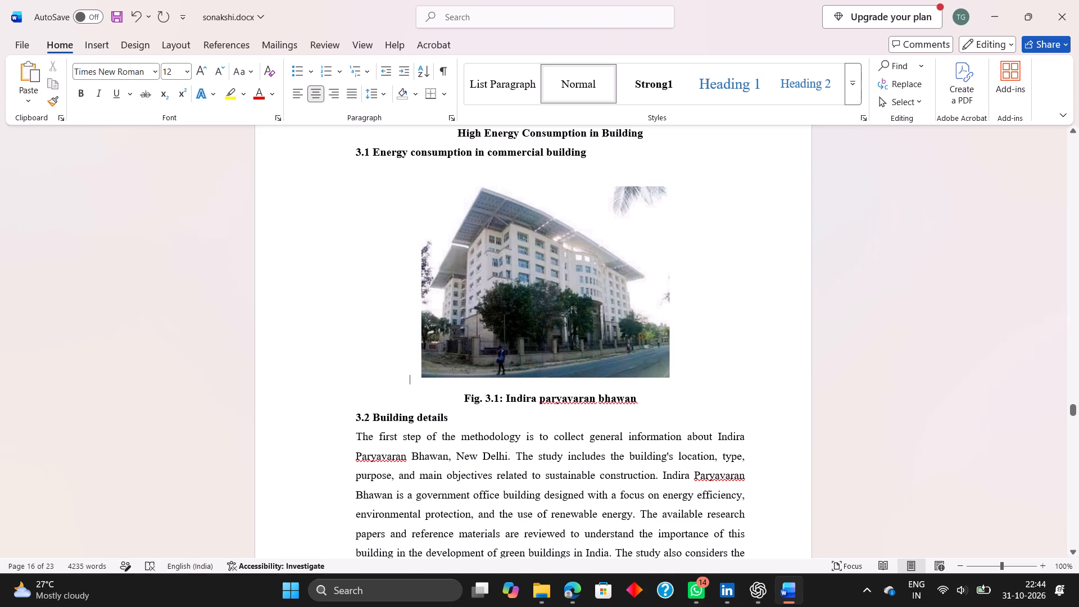
pyautogui.click(608, 147)
pyautogui.press('Return')
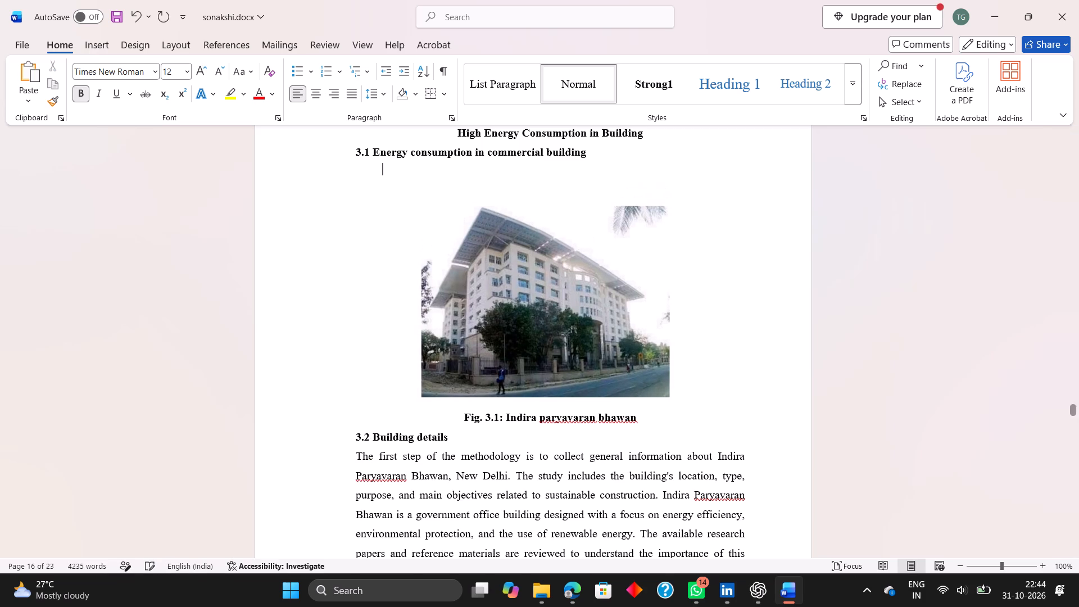
pyautogui.hotkey('ctrl', 'v')
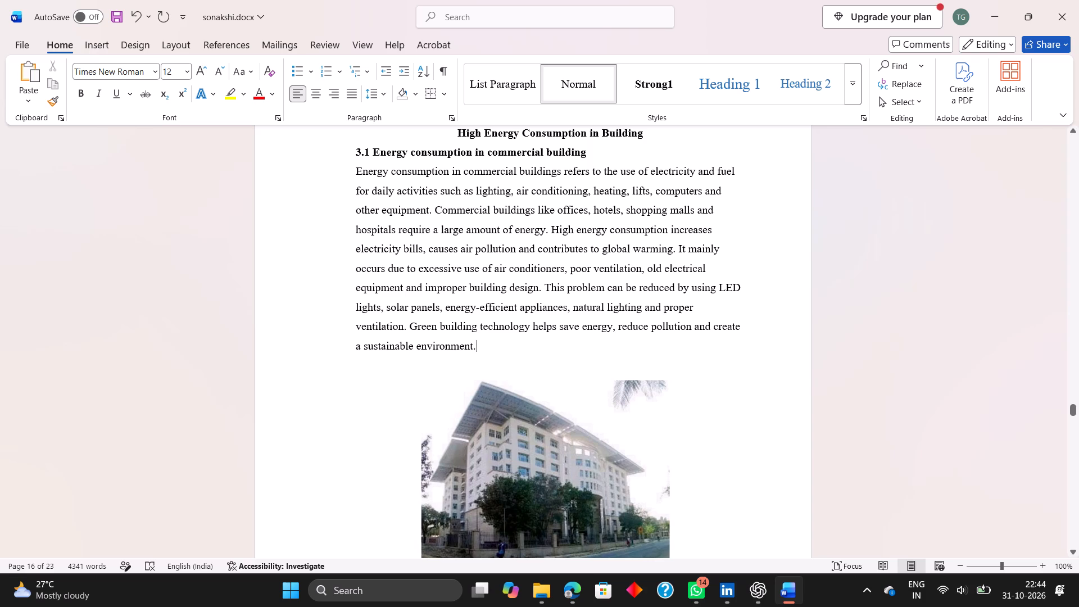
# Delete the building picture above the Fig. 3.1 caption in section 3.1.
pyautogui.scroll(-2, 618, 324)
pyautogui.click(601, 312)
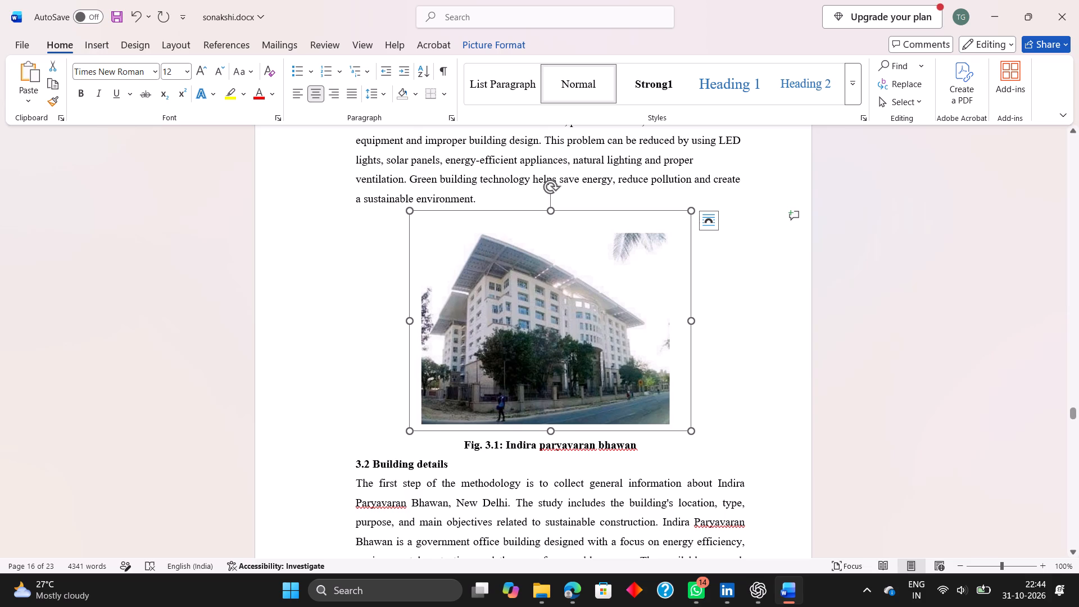
pyautogui.press('Delete')
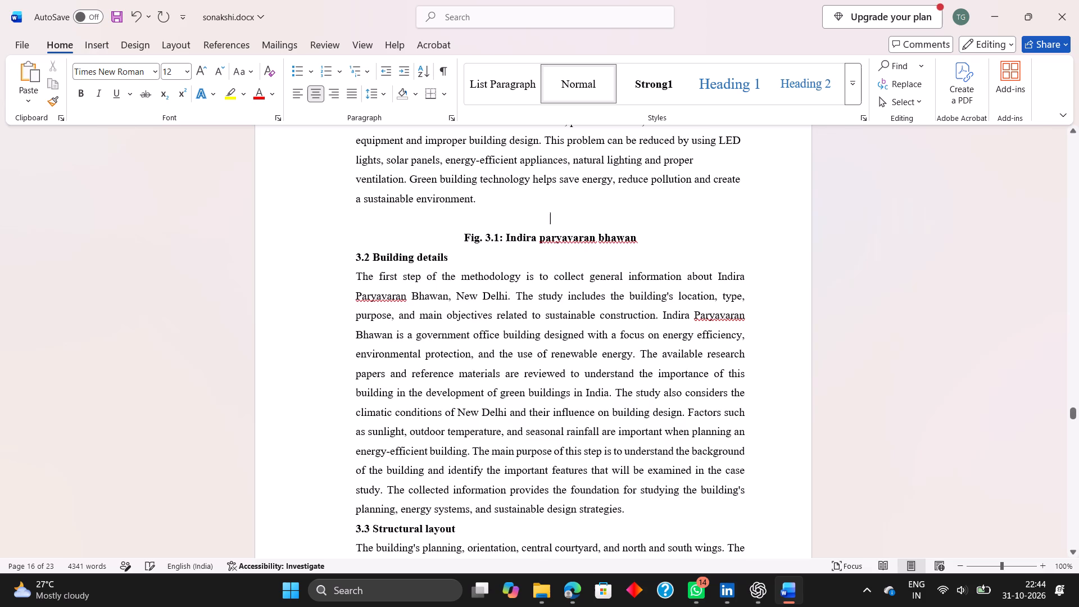
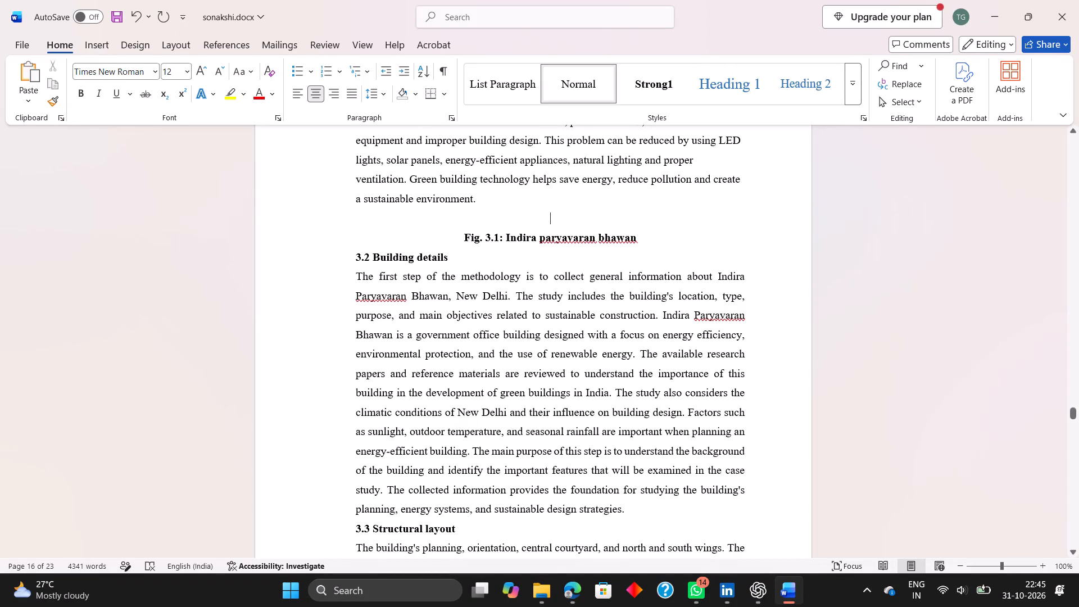
# Switch to File Explorer and examine the hospital building image in the Downloads folder, including its preview and file properties.
pyautogui.click(549, 585)
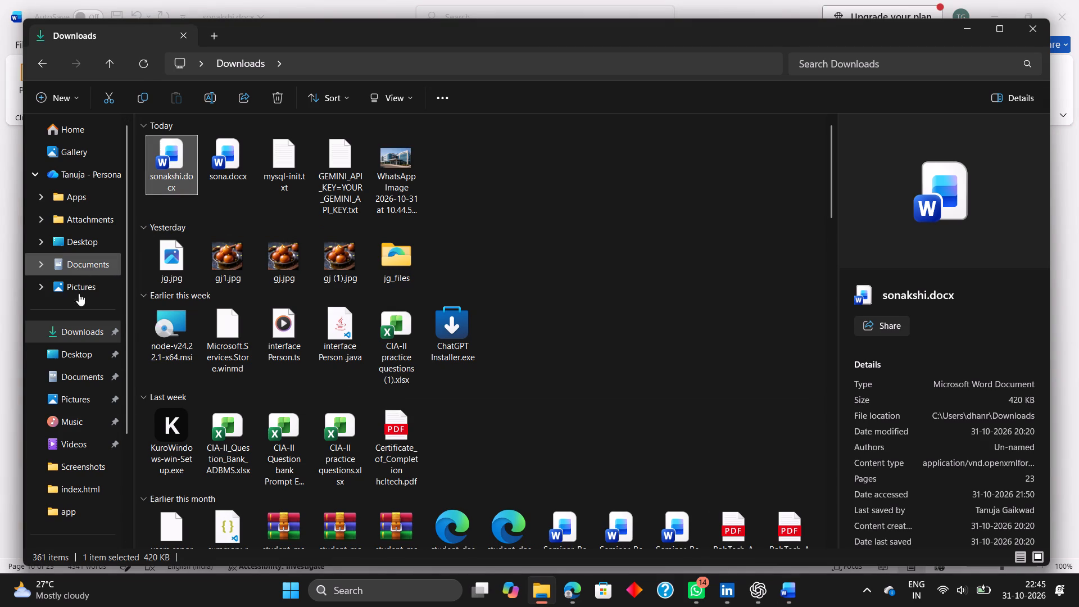
pyautogui.click(74, 335)
pyautogui.click(76, 360)
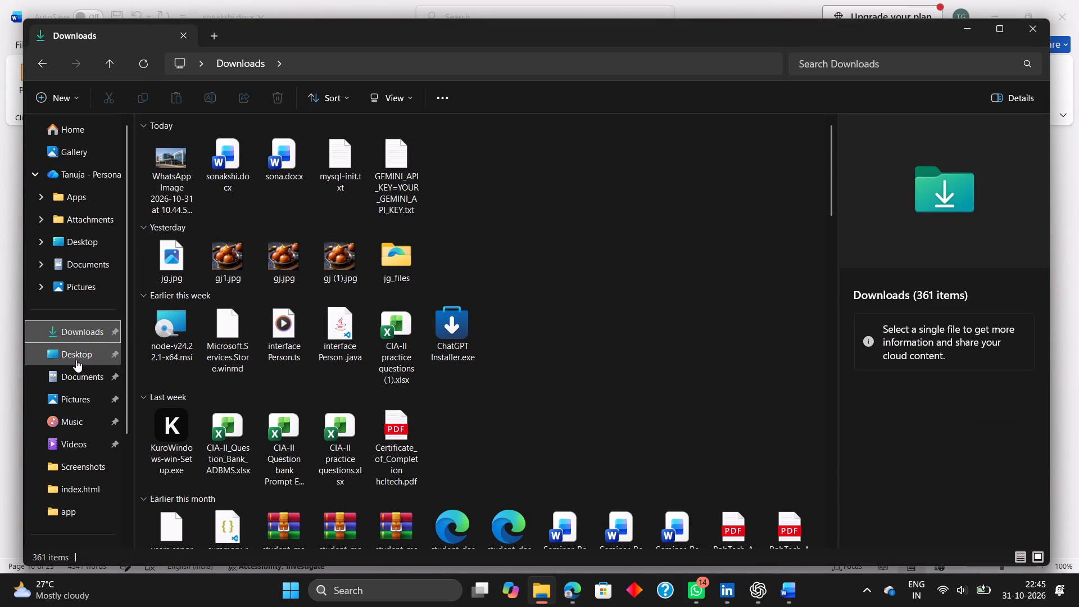
pyautogui.click(75, 335)
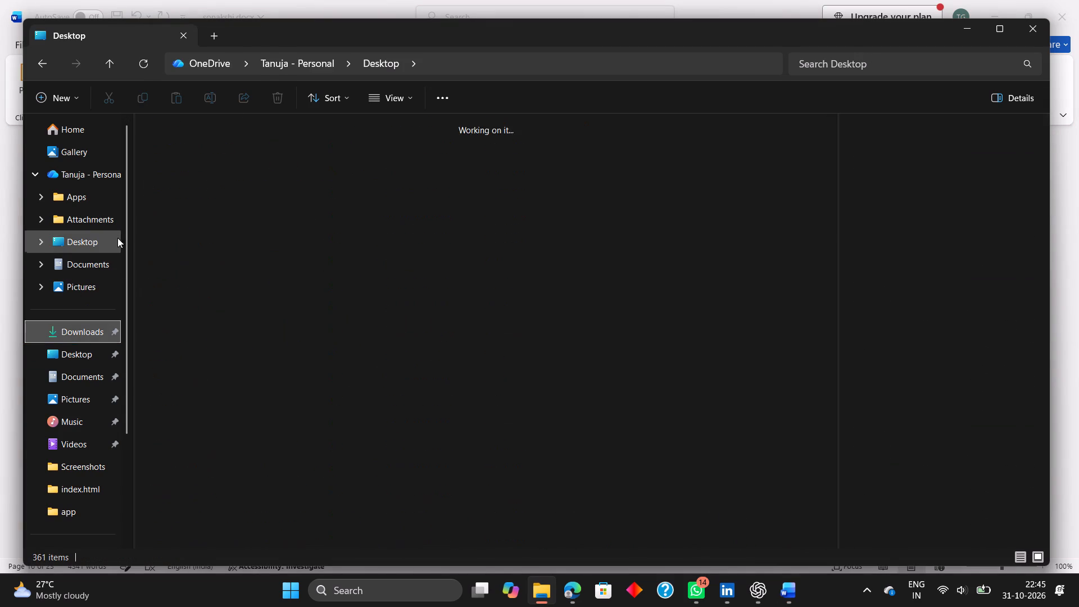
pyautogui.doubleClick(158, 162)
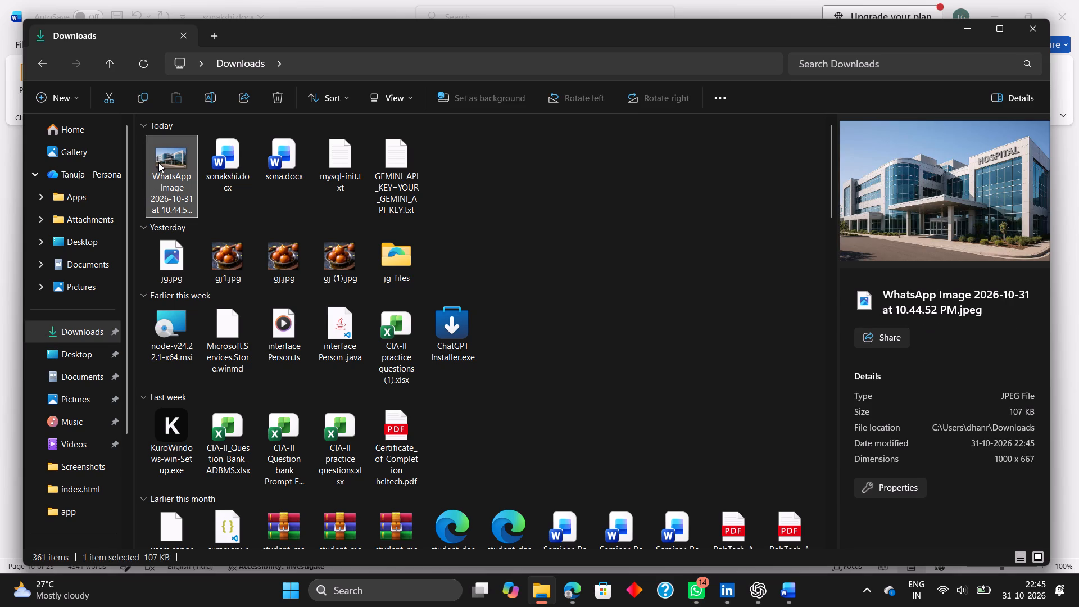
pyautogui.click(785, 330)
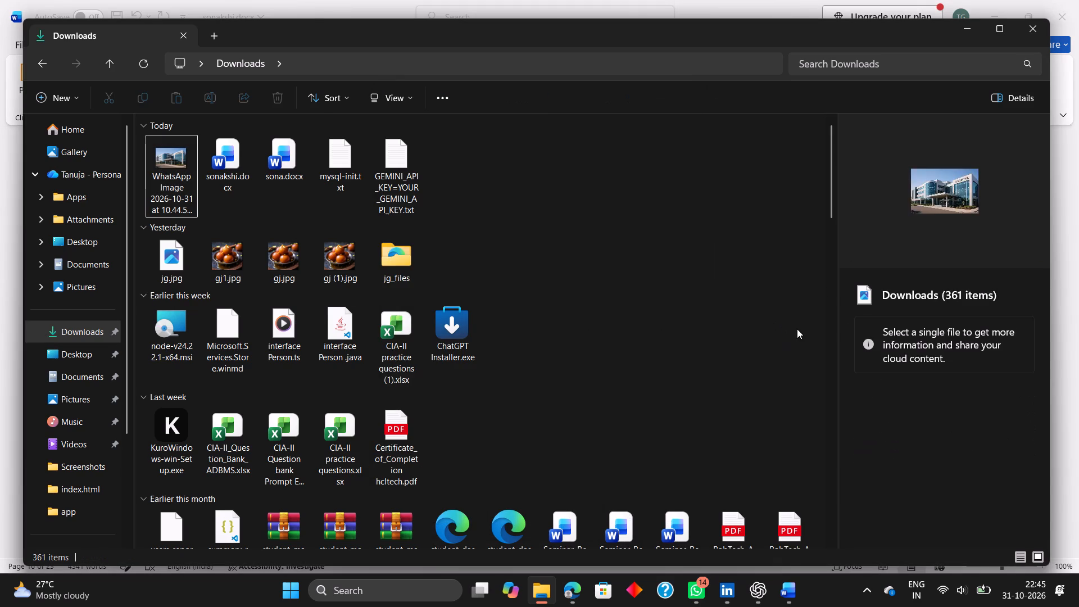
pyautogui.click(180, 160)
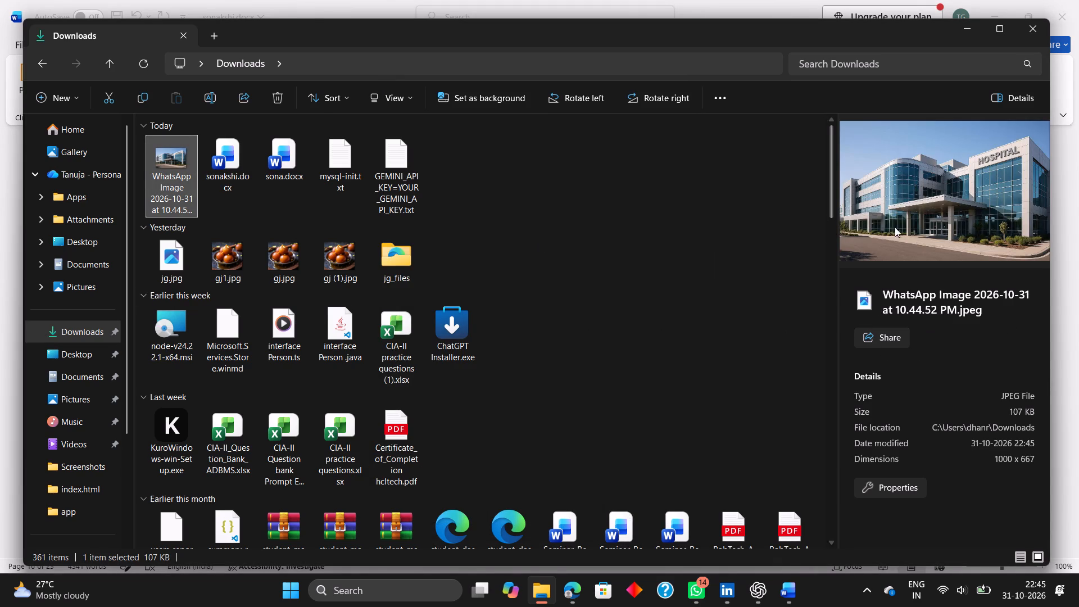
pyautogui.click(904, 225)
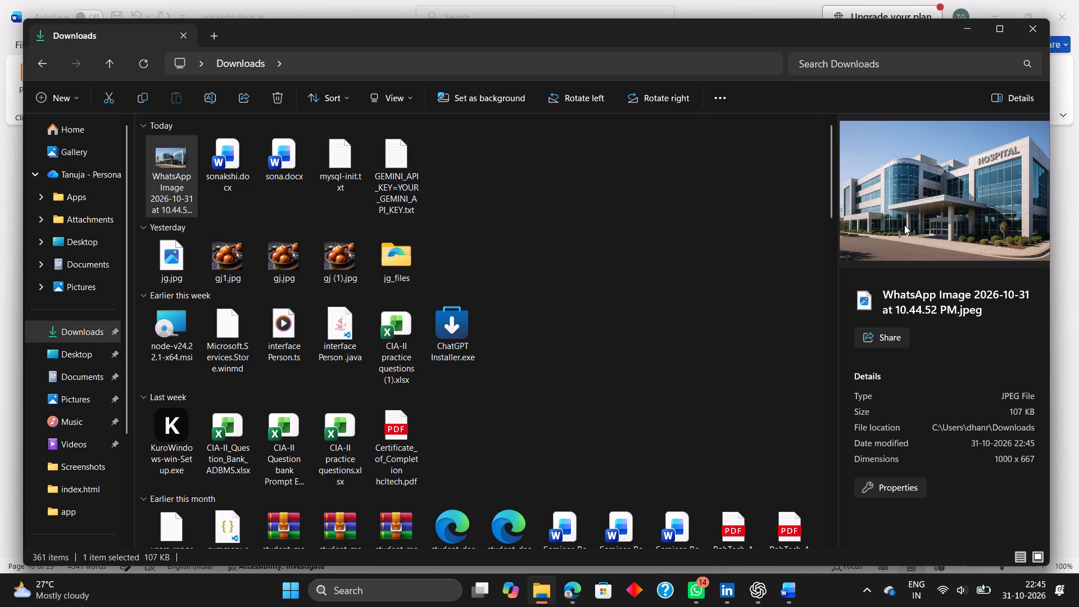
pyautogui.click(904, 229)
pyautogui.click(882, 476)
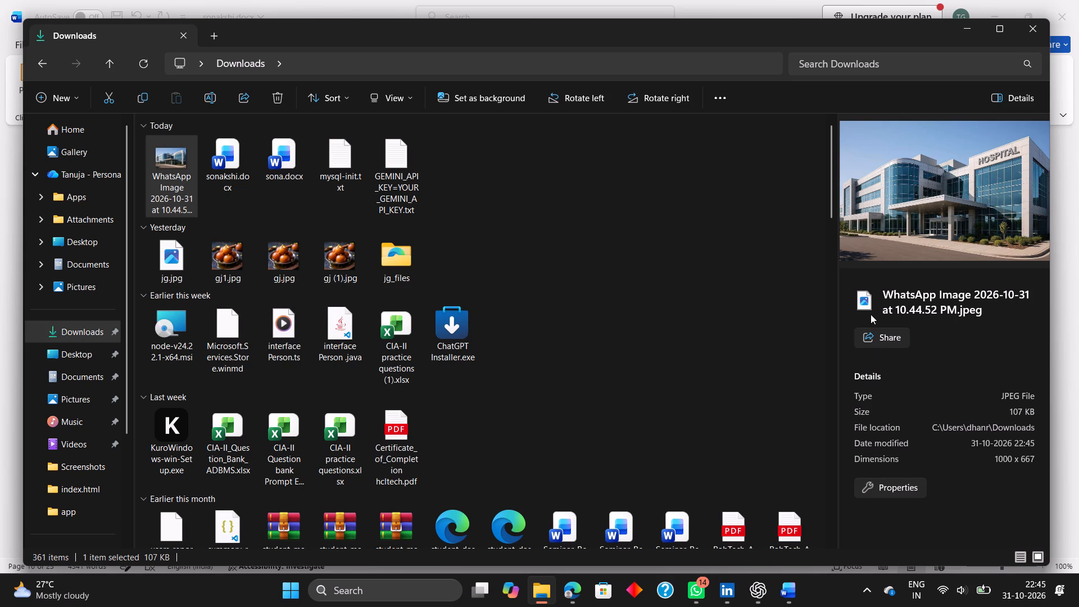
pyautogui.click(868, 306)
pyautogui.click(908, 491)
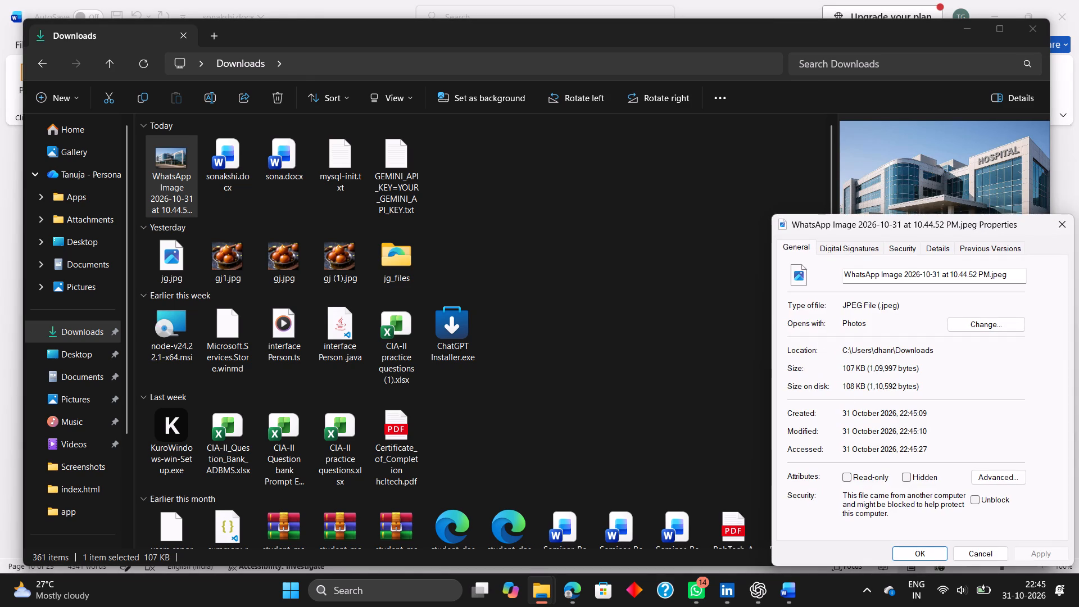
pyautogui.click(697, 274)
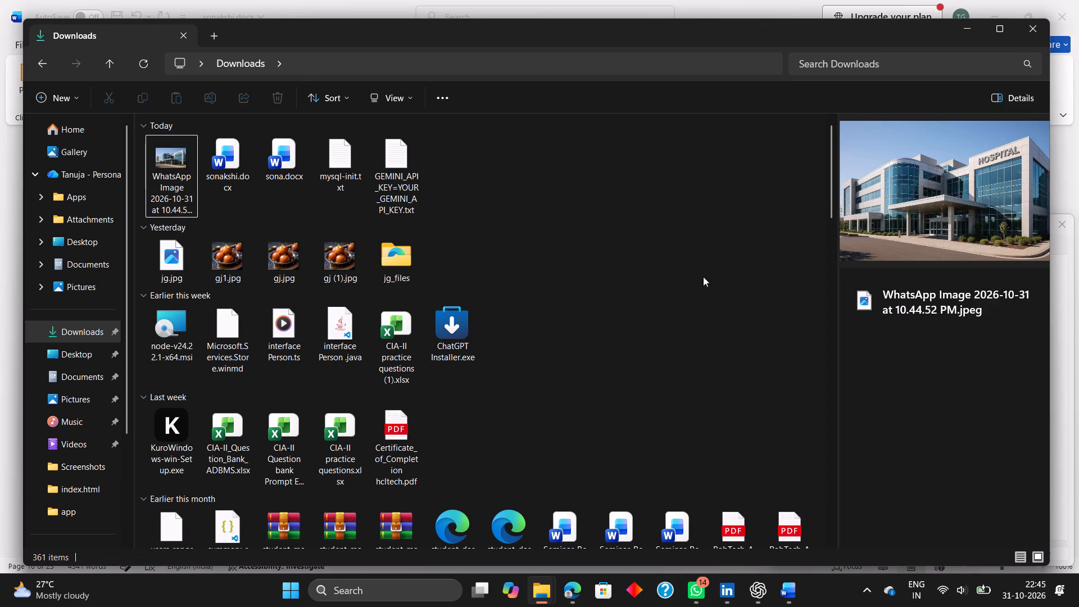
# Copy the hospital building image from Downloads and paste it into the empty line above the Fig. 3.1 caption in the Word report.
pyautogui.click(180, 171)
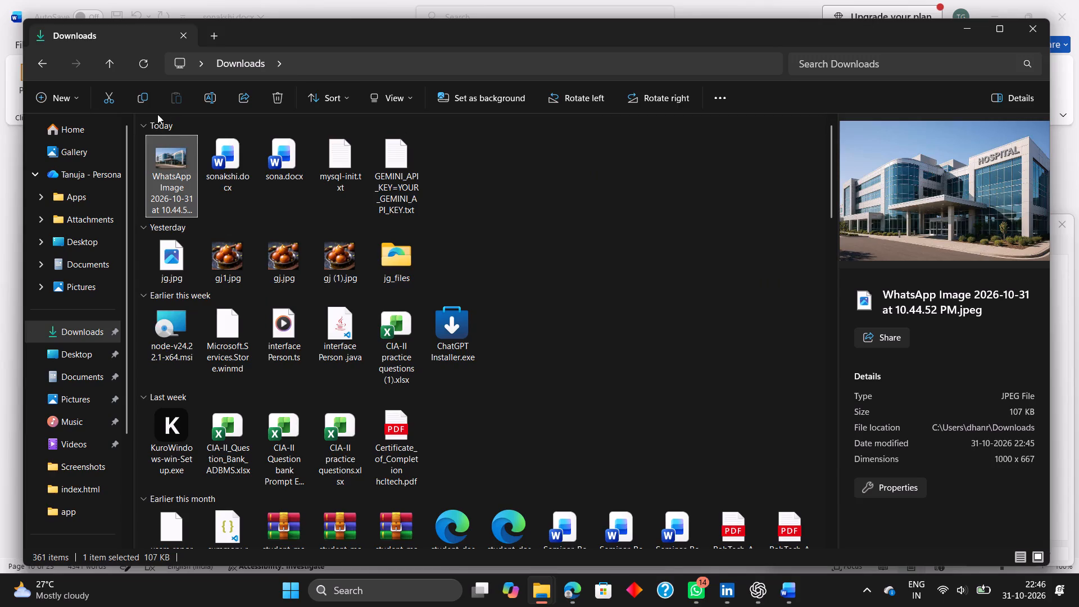
pyautogui.click(148, 101)
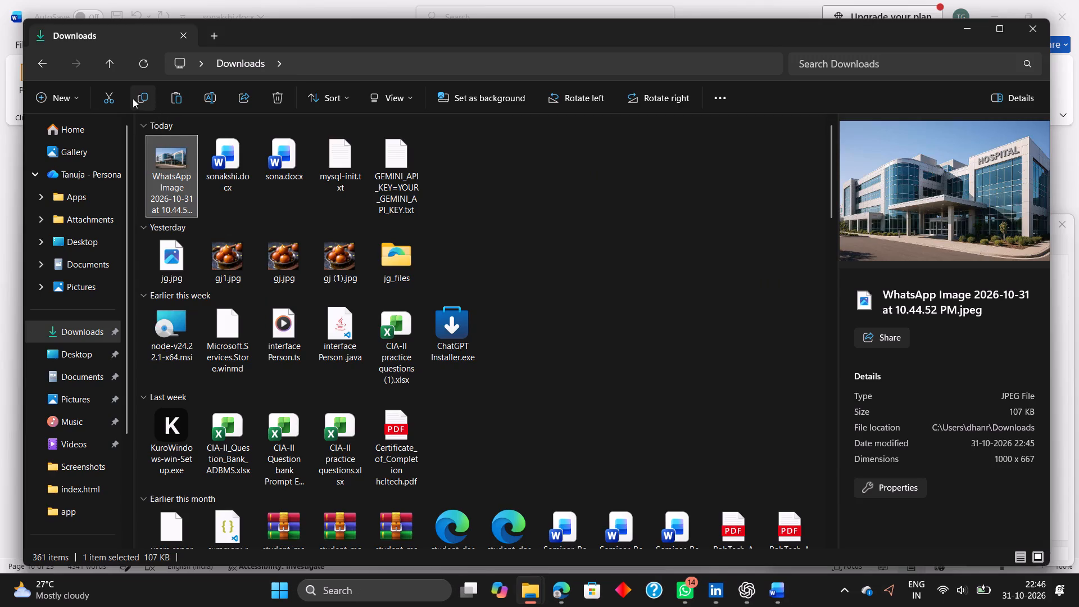
pyautogui.click(134, 95)
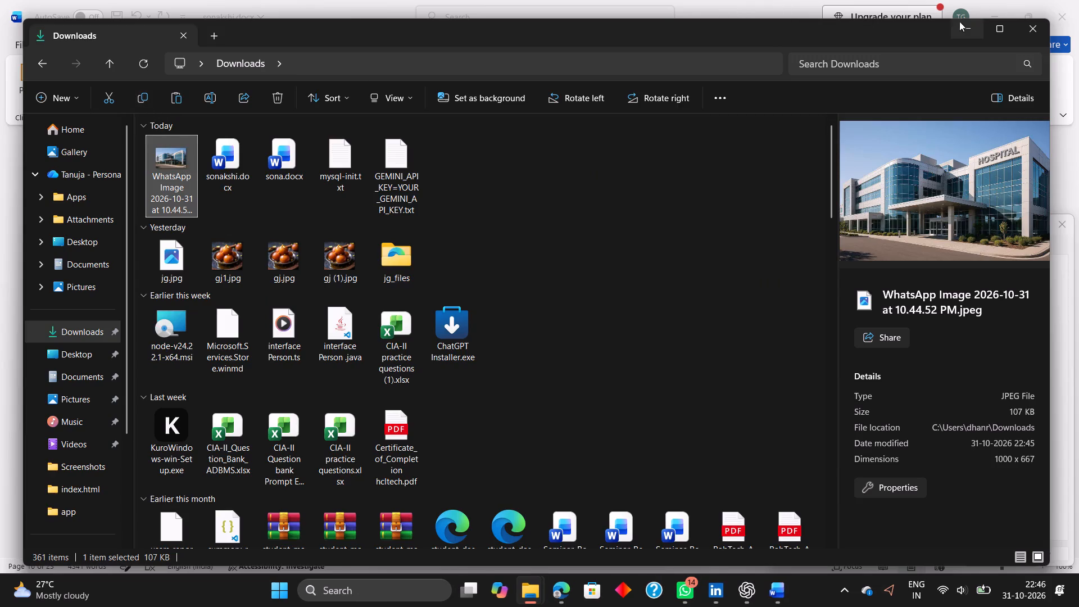
pyautogui.click(968, 26)
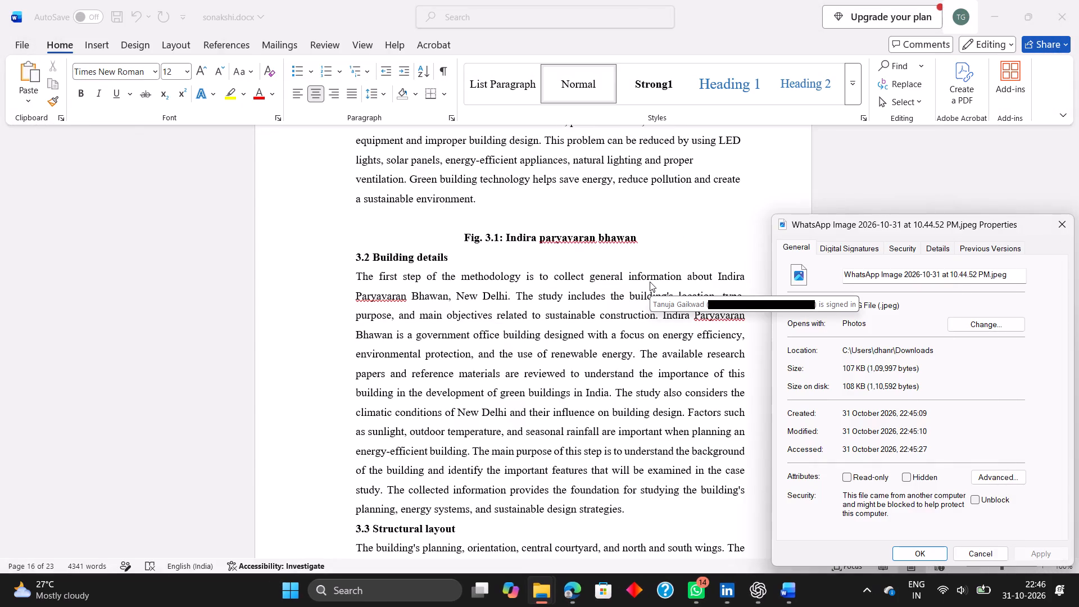
pyautogui.click(559, 219)
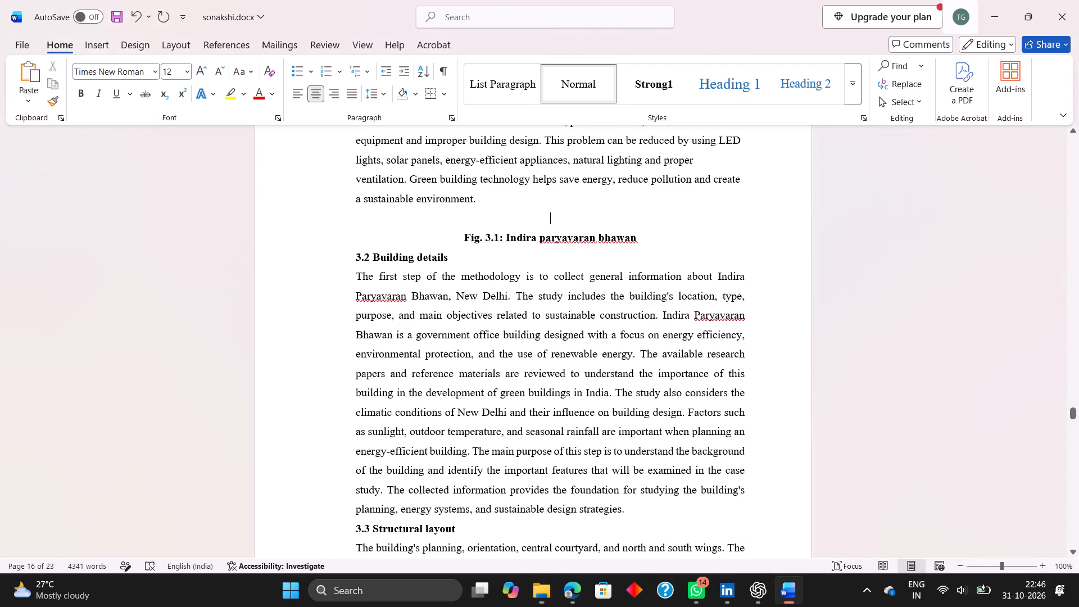
pyautogui.hotkey('ctrl', 'v')
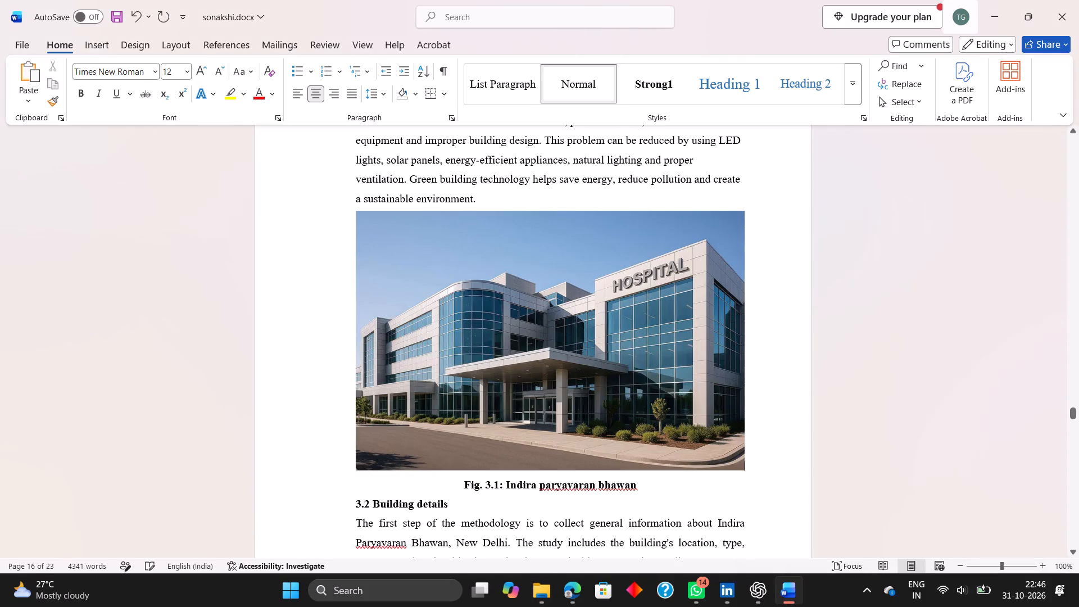
# Reduce the height of the hospital picture above the Fig. 3.1 caption from its upper edge.
pyautogui.click(610, 286)
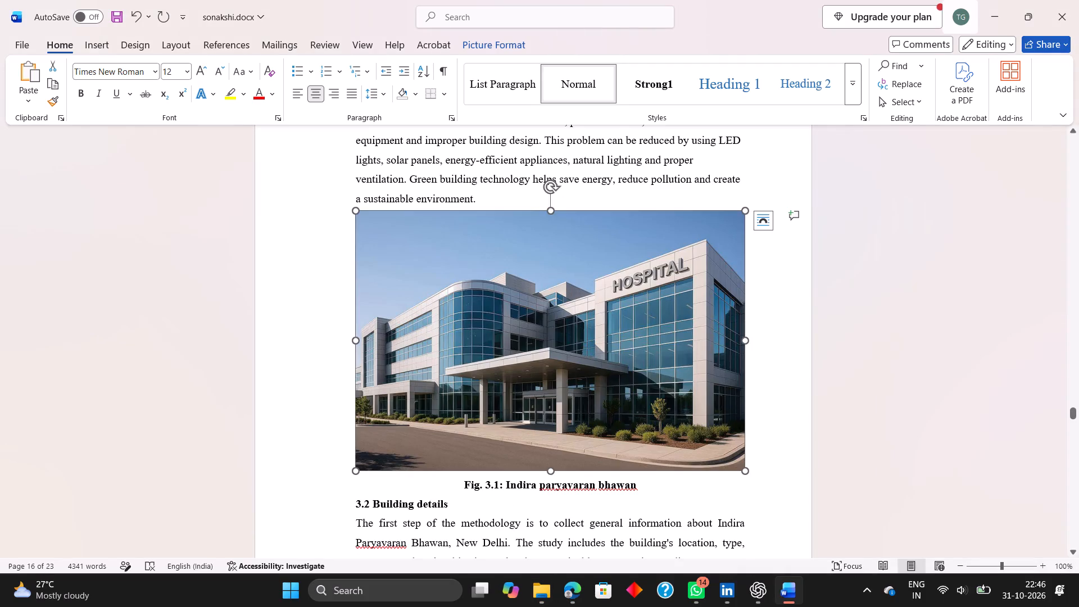
pyautogui.moveTo(555, 209); pyautogui.dragTo(557, 227)
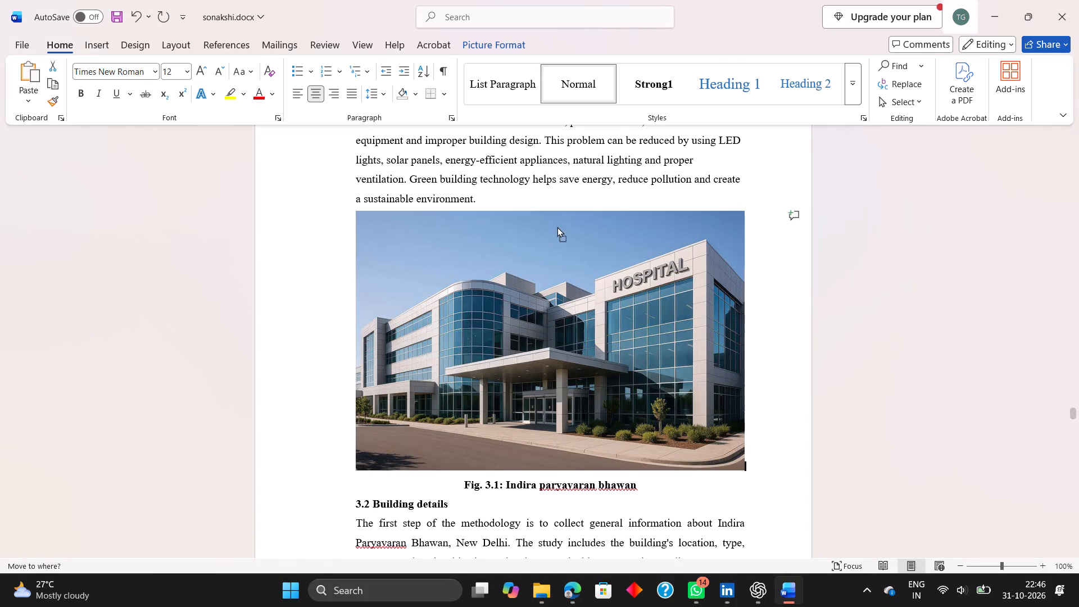
pyautogui.moveTo(557, 227); pyautogui.dragTo(557, 227)
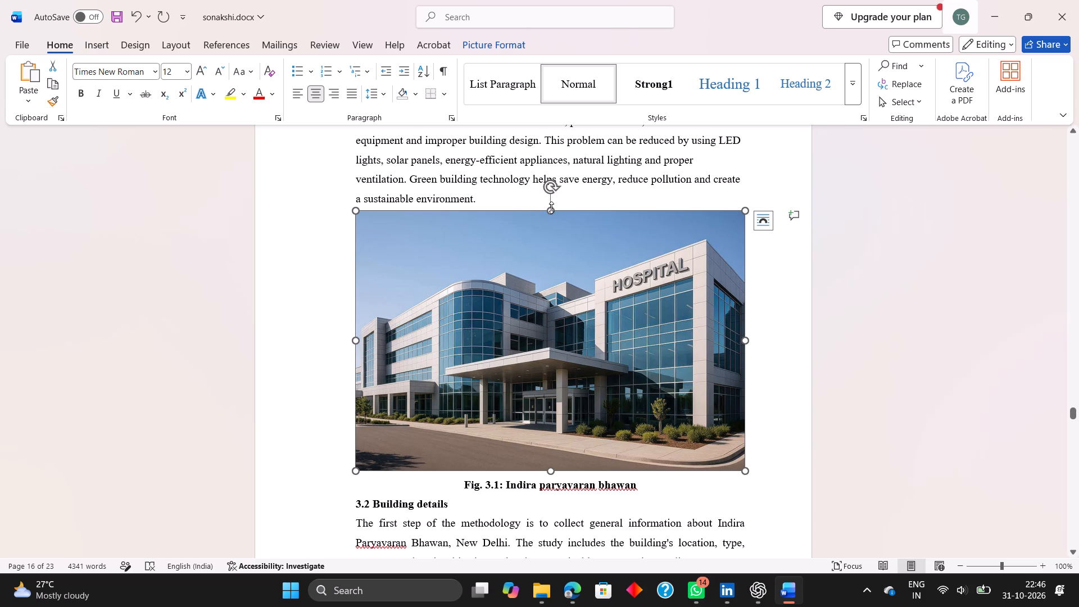
# Shrink the hospital building picture above the Fig. 3.1 caption in height and width, to about four-fifths of the text width.
pyautogui.moveTo(551, 209); pyautogui.dragTo(550, 229)
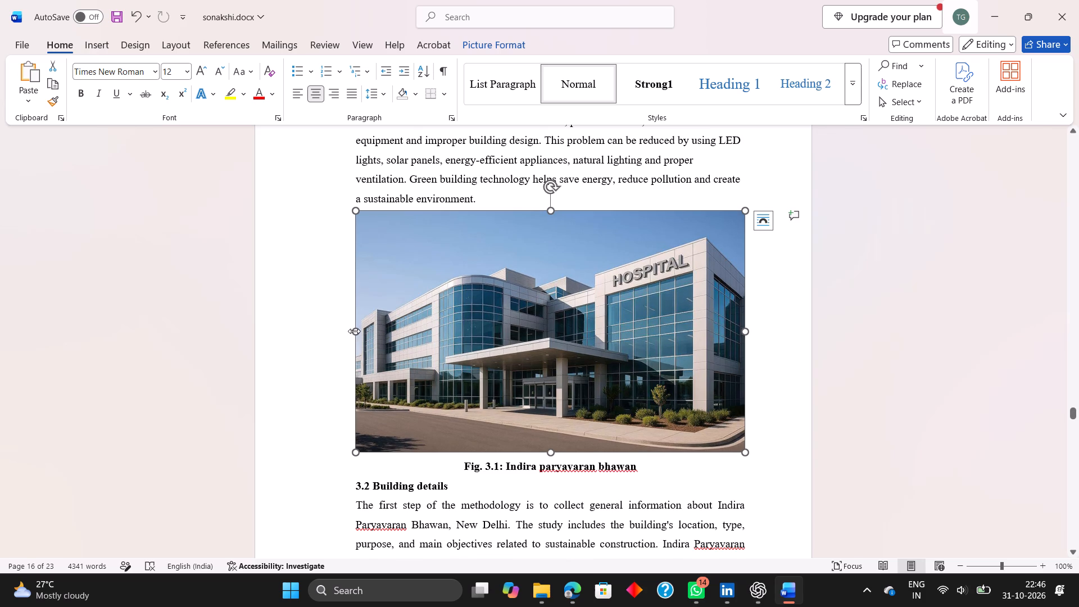
pyautogui.moveTo(354, 331); pyautogui.dragTo(425, 333)
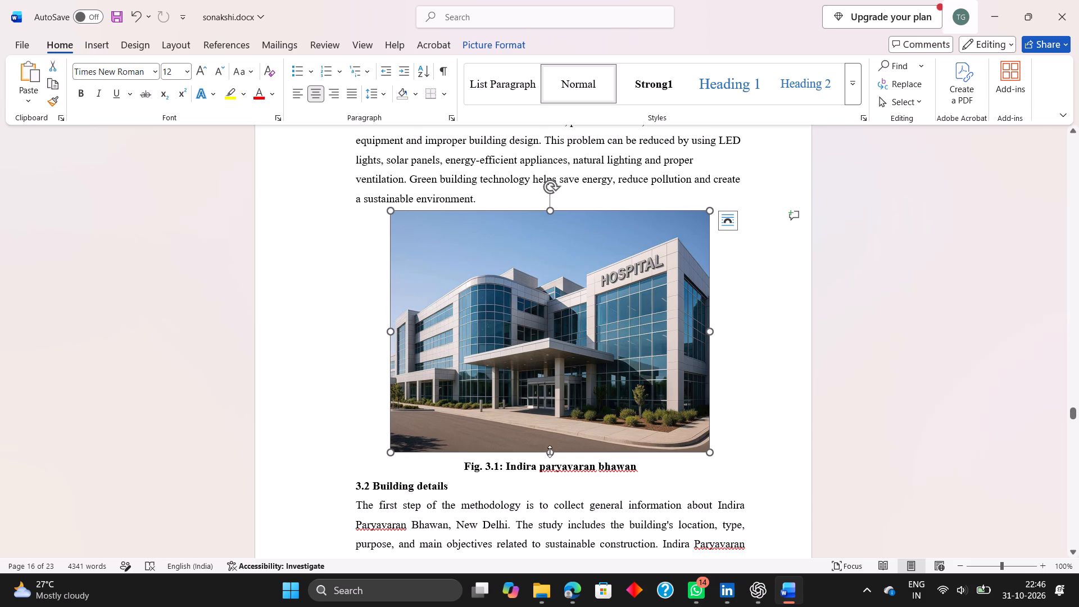
pyautogui.moveTo(552, 454); pyautogui.dragTo(552, 432)
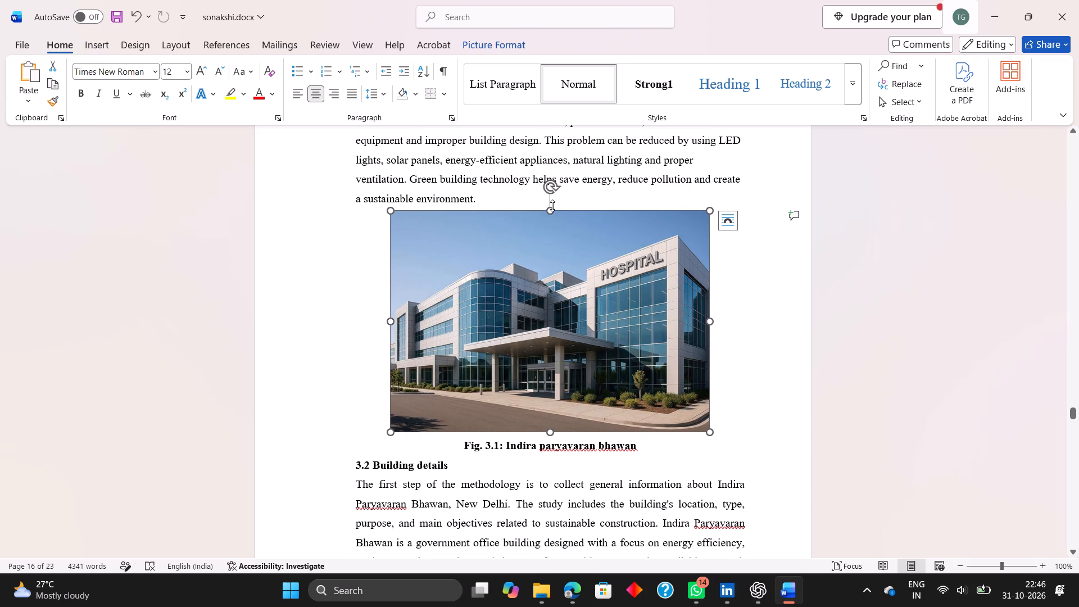
pyautogui.moveTo(552, 209); pyautogui.dragTo(554, 228)
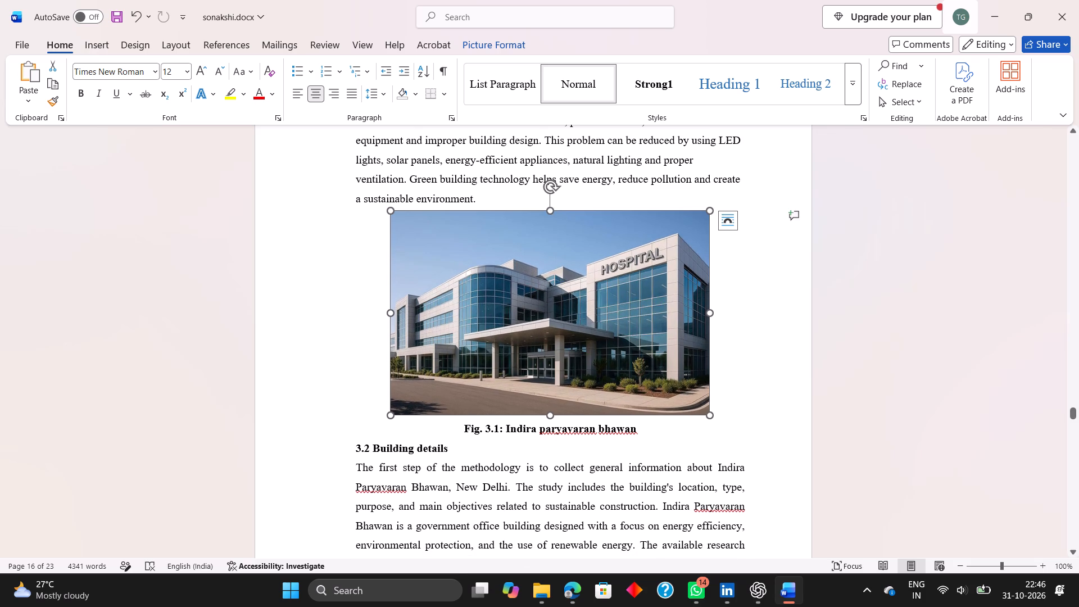
pyautogui.click(356, 260)
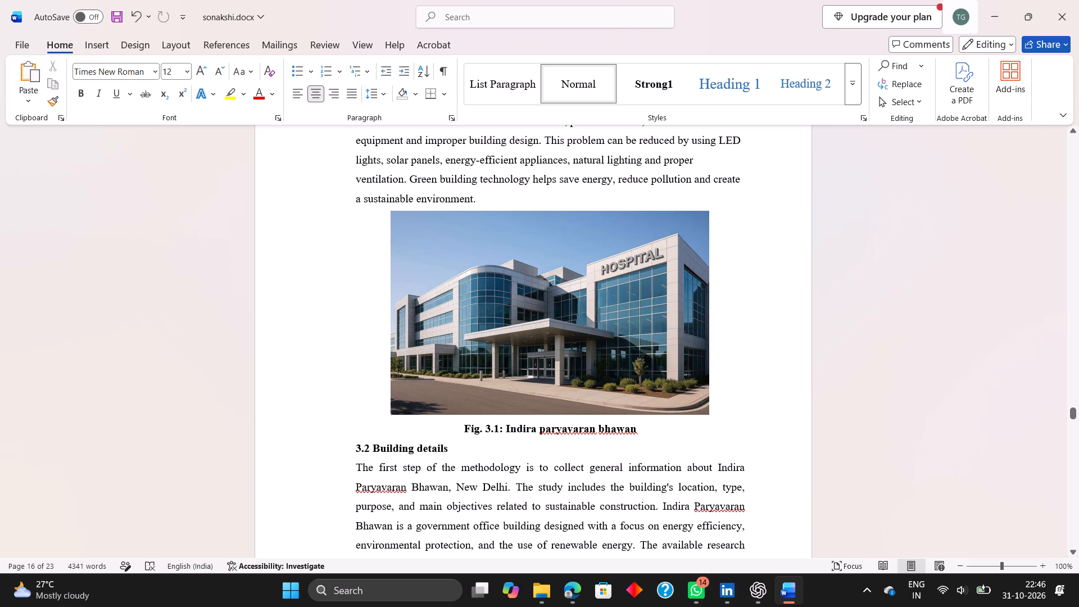
# Narrow the Fig. 3.1 building picture slightly and reduce its height further, until it is about 1.7 times as wide as tall.
pyautogui.moveTo(472, 300); pyautogui.dragTo(394, 306)
pyautogui.click(394, 306)
pyautogui.moveTo(389, 311); pyautogui.dragTo(409, 311)
pyautogui.moveTo(399, 314); pyautogui.dragTo(388, 315)
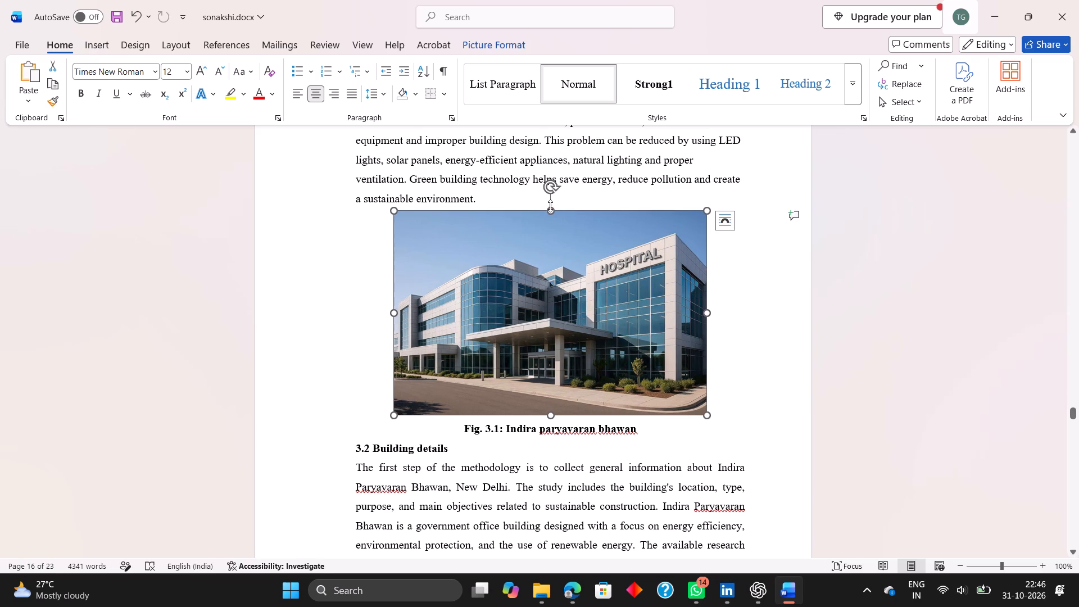
pyautogui.moveTo(546, 206); pyautogui.dragTo(546, 286)
pyautogui.click(507, 238)
pyautogui.moveTo(553, 209); pyautogui.dragTo(554, 256)
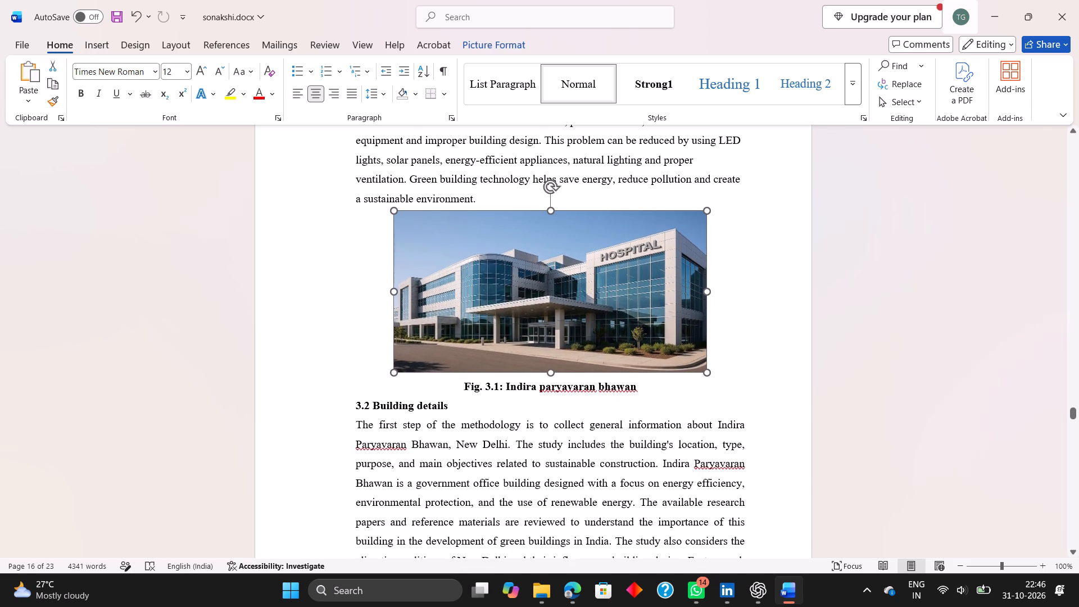
pyautogui.moveTo(554, 256); pyautogui.dragTo(550, 227)
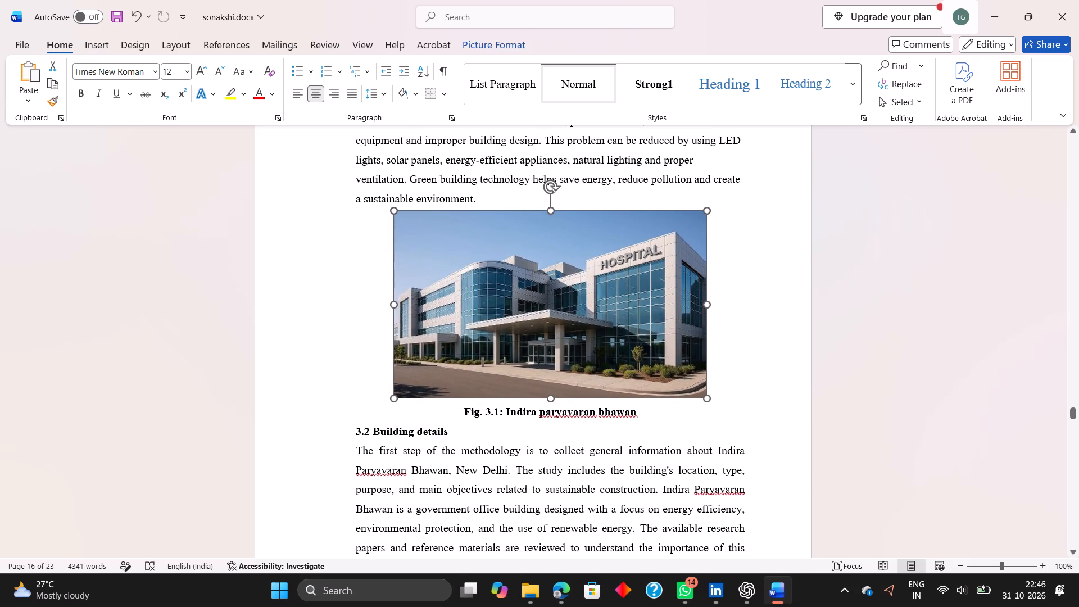
pyautogui.moveTo(550, 227); pyautogui.dragTo(552, 258)
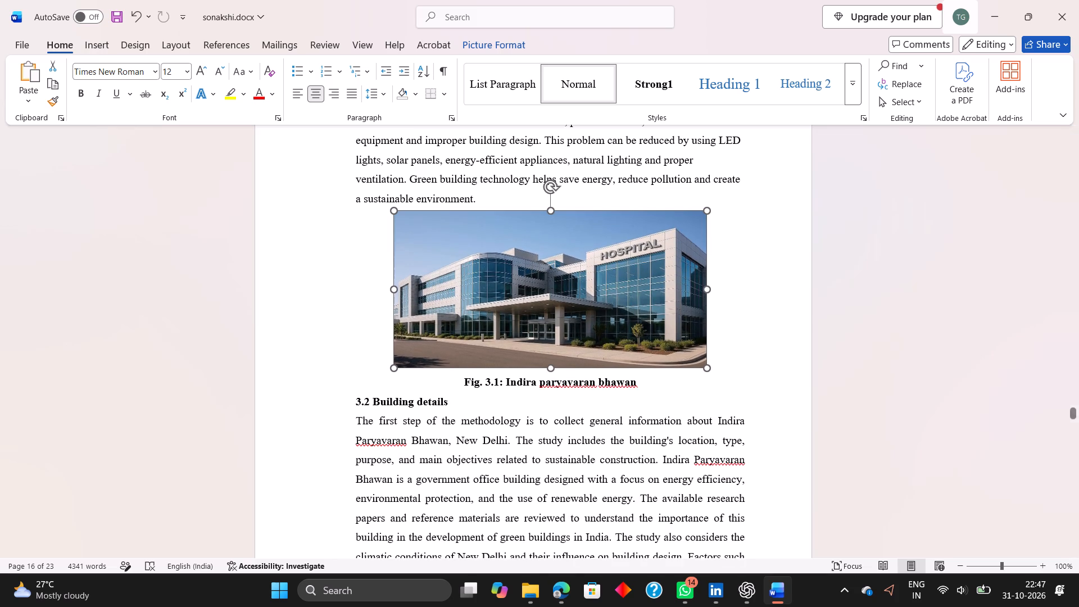
pyautogui.moveTo(552, 258); pyautogui.dragTo(551, 242)
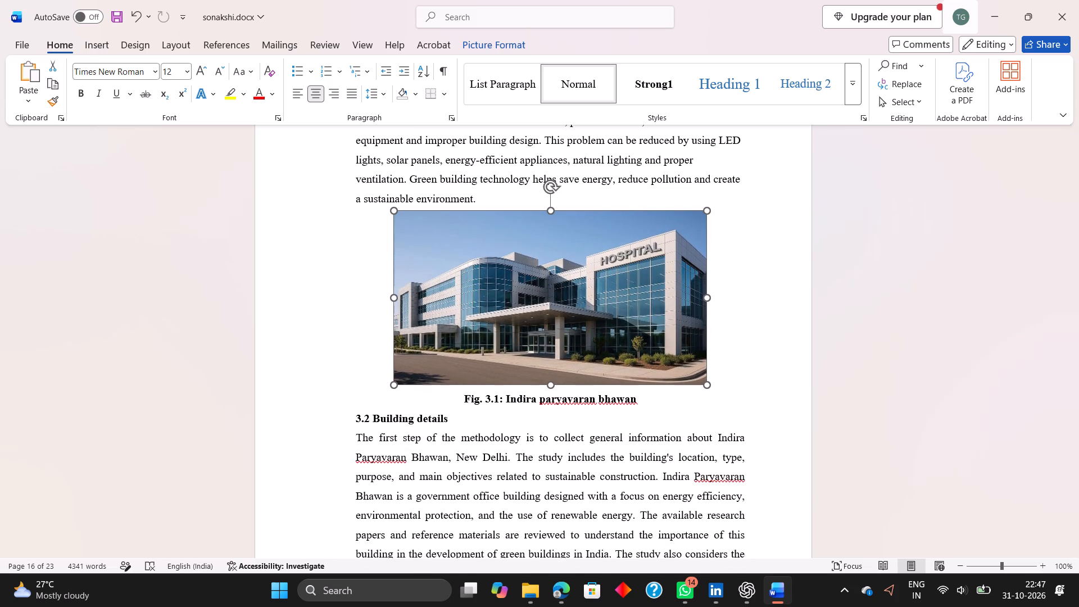
pyautogui.moveTo(551, 242); pyautogui.dragTo(551, 232)
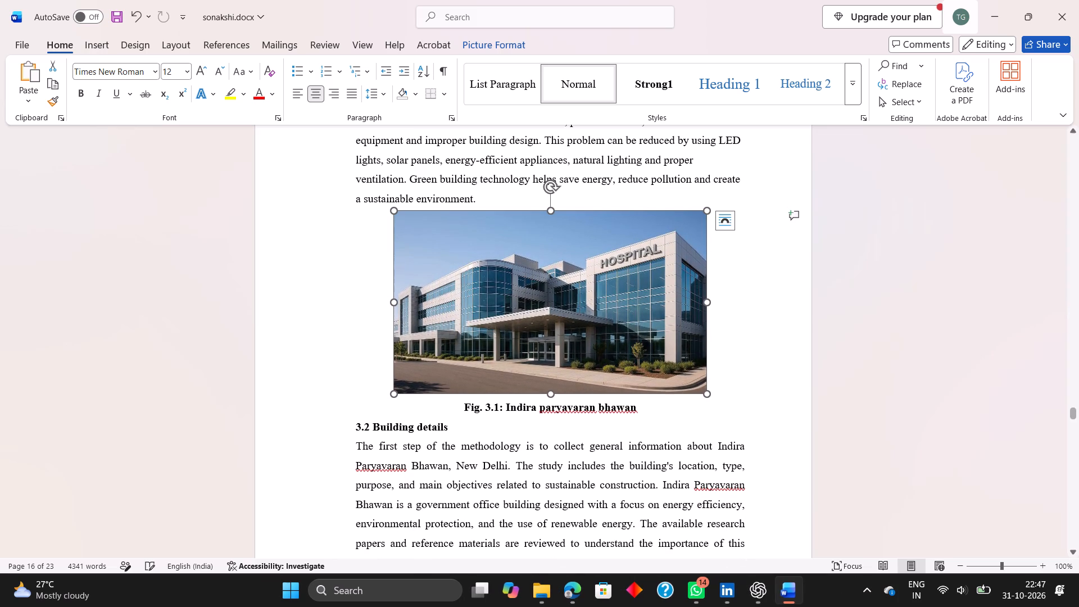
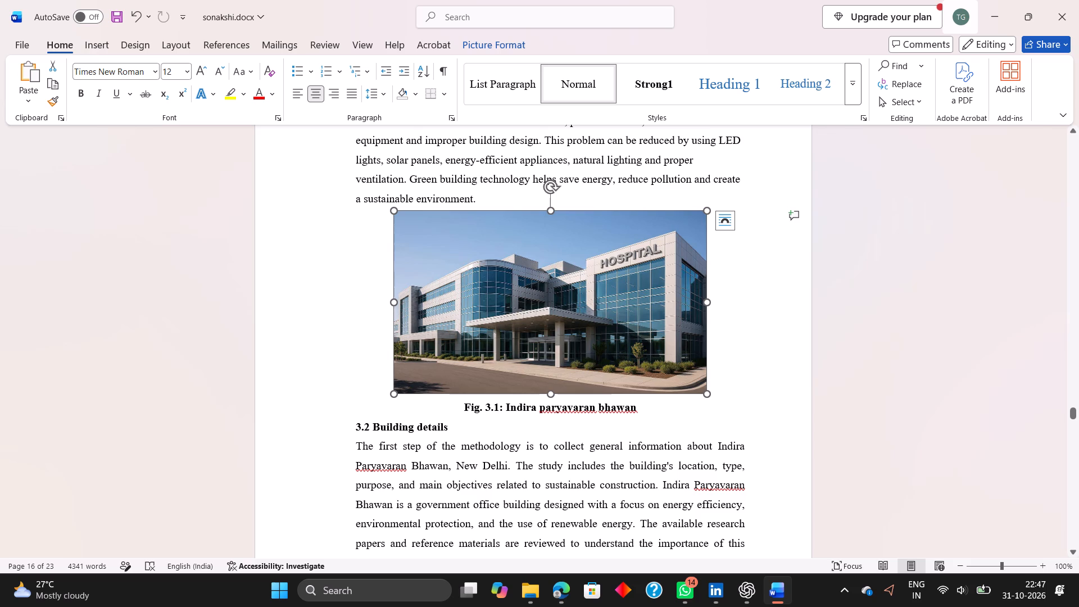
# Delete the old title after "Fig. 3.1:" in the caption below the hospital picture.
pyautogui.click(644, 410)
pyautogui.press('BackSpace')
pyautogui.press('BackSpace')
pyautogui.press('BackSpace')
pyautogui.press('BackSpace')
pyautogui.press('BackSpace')
pyautogui.press('BackSpace')
pyautogui.press('BackSpace')
pyautogui.press('BackSpace')
pyautogui.press('BackSpace')
pyautogui.press('BackSpace')
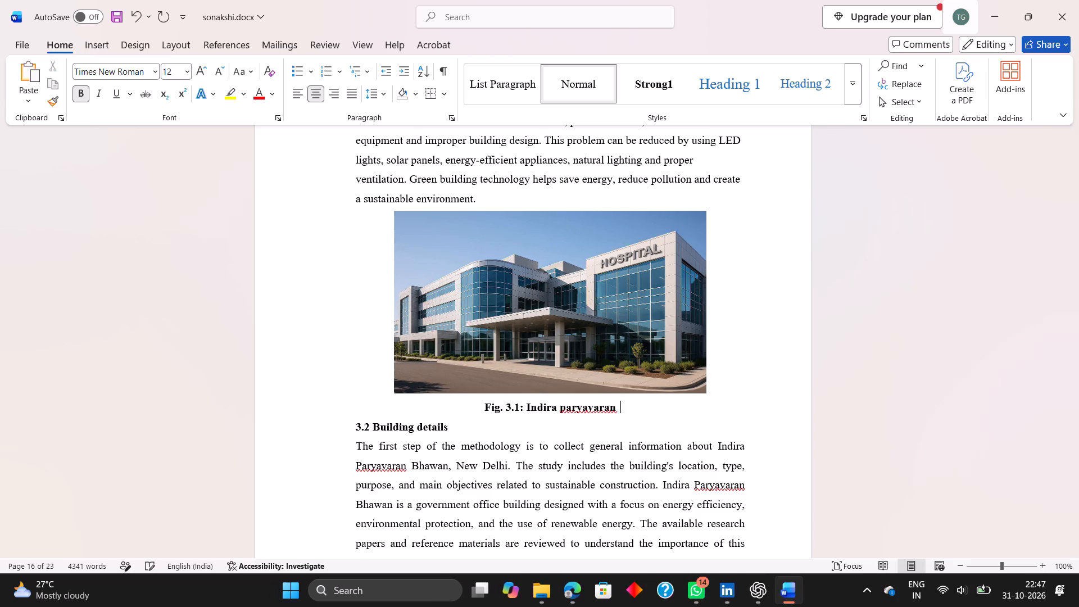
pyautogui.press('BackSpace')
pyautogui.press('BackSpace')
pyautogui.press('BackSpace')
pyautogui.press('BackSpace')
pyautogui.press('BackSpace')
pyautogui.press('BackSpace')
pyautogui.press('BackSpace')
pyautogui.press('BackSpace')
pyautogui.press('BackSpace')
pyautogui.press('BackSpace')
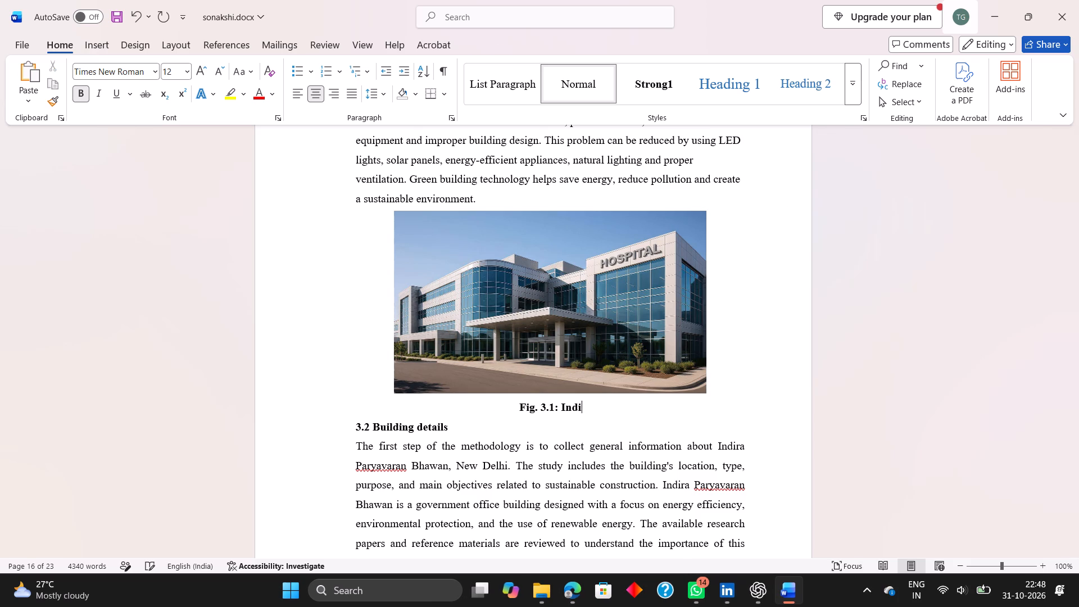
pyautogui.press('BackSpace')
pyautogui.press('BackSpace')
pyautogui.press('BackSpace')
pyautogui.press('BackSpace')
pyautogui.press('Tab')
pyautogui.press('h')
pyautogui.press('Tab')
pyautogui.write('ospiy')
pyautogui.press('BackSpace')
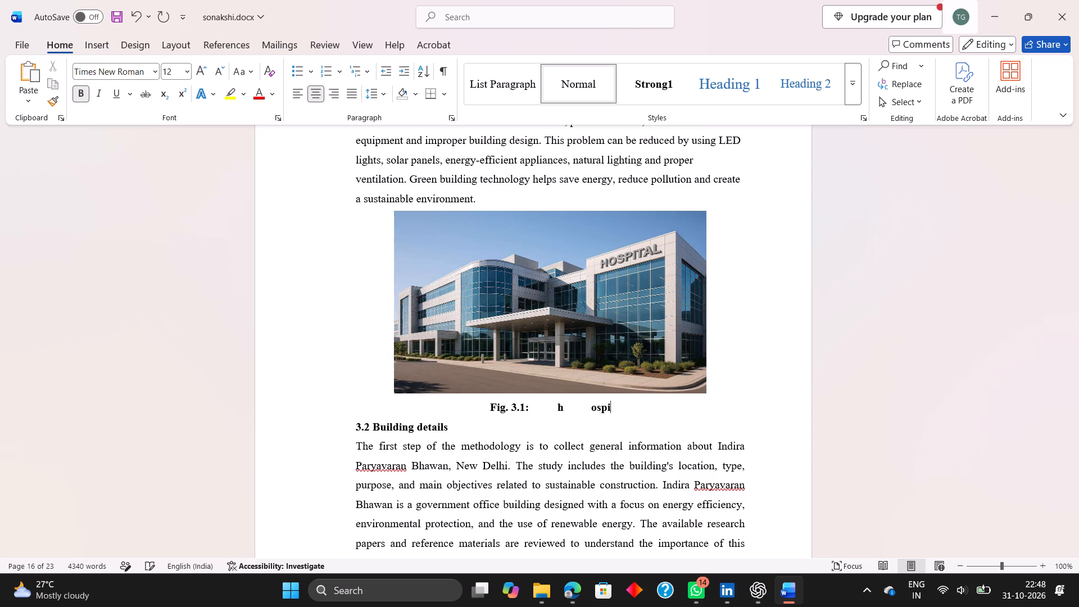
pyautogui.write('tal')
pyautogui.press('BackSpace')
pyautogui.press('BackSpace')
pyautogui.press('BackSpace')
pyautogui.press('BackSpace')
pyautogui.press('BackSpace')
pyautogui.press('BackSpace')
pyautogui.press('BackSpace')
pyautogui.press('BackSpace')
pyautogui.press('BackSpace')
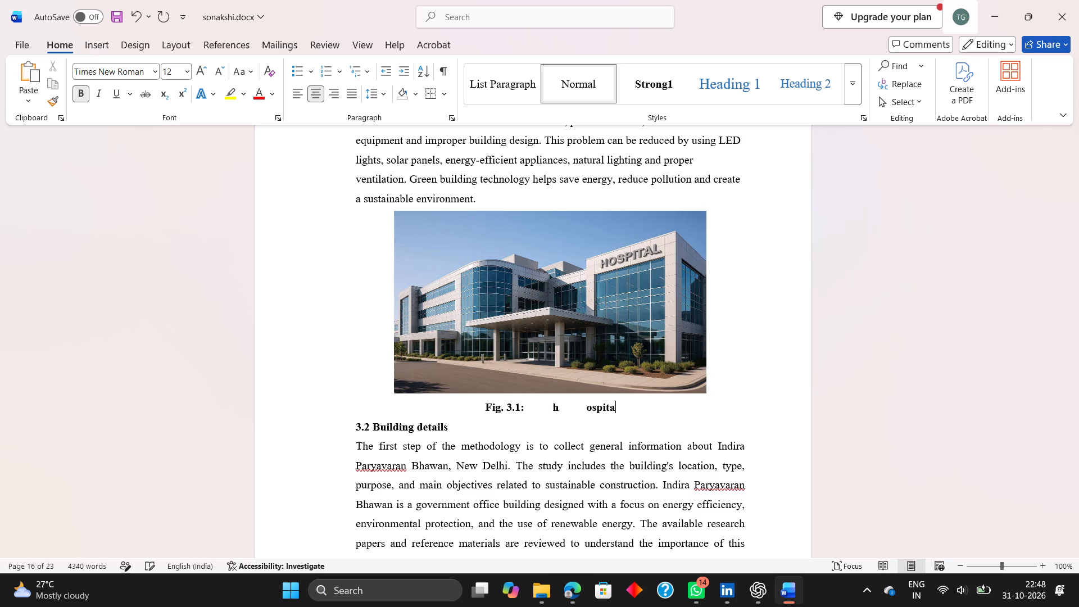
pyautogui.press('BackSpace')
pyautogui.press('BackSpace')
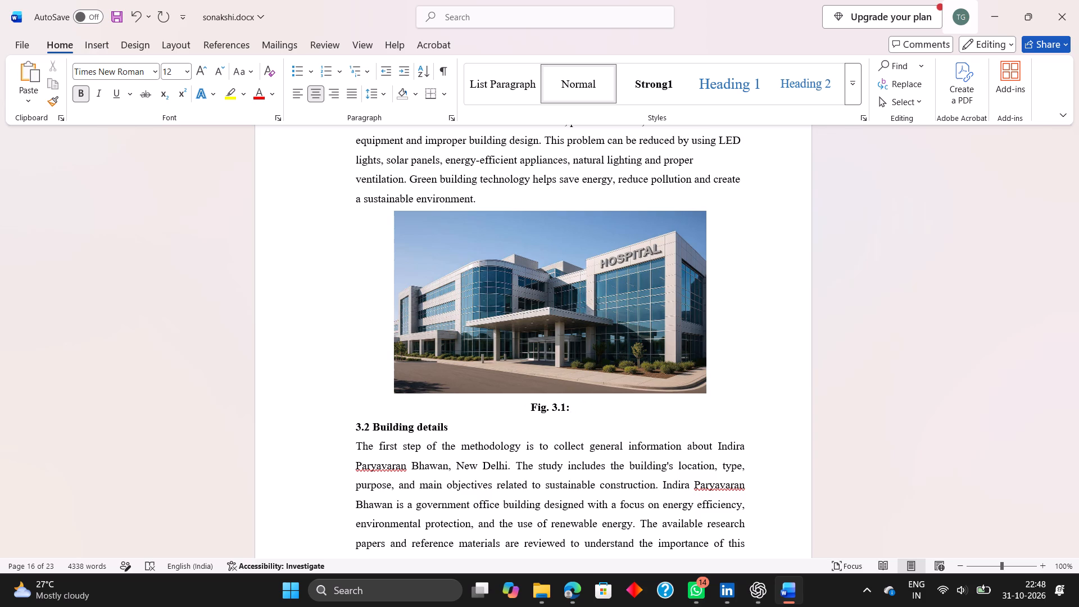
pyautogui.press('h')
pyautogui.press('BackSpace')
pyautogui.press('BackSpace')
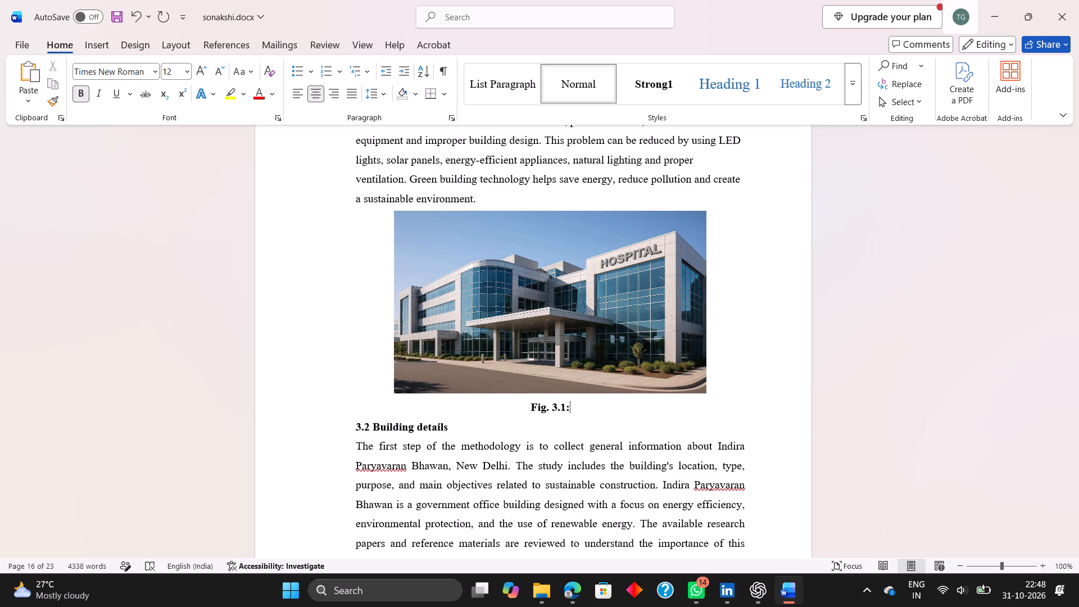
# Start the new Fig. 3.1 caption title directly after the colon with a capital H.
pyautogui.press('h')
pyautogui.press('o')
pyautogui.press('BackSpace')
pyautogui.press('Tab')
pyautogui.press('o')
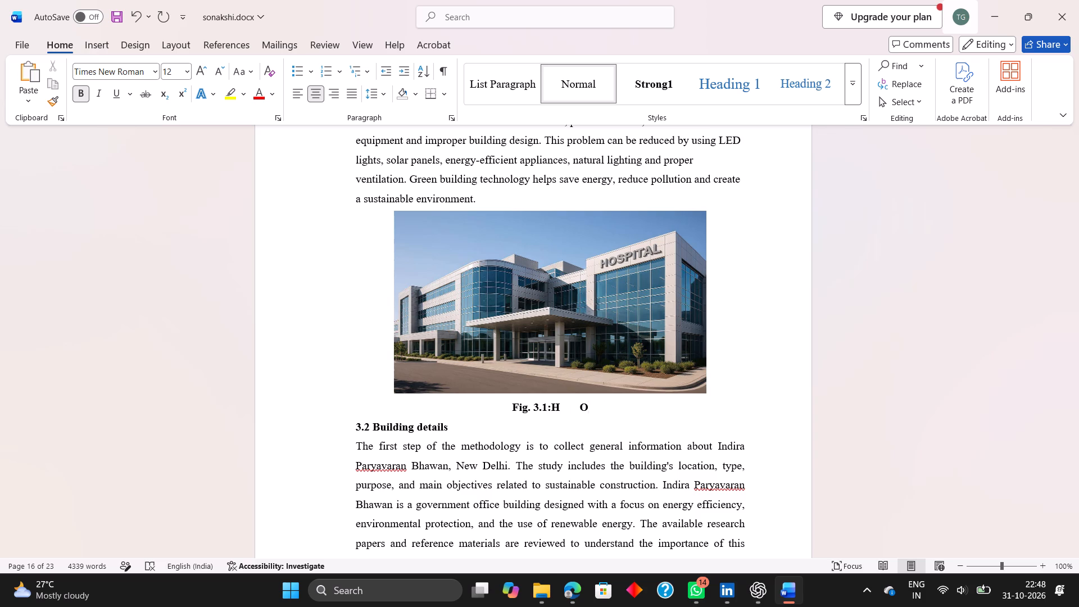
pyautogui.press('BackSpace')
pyautogui.press('BackSpace')
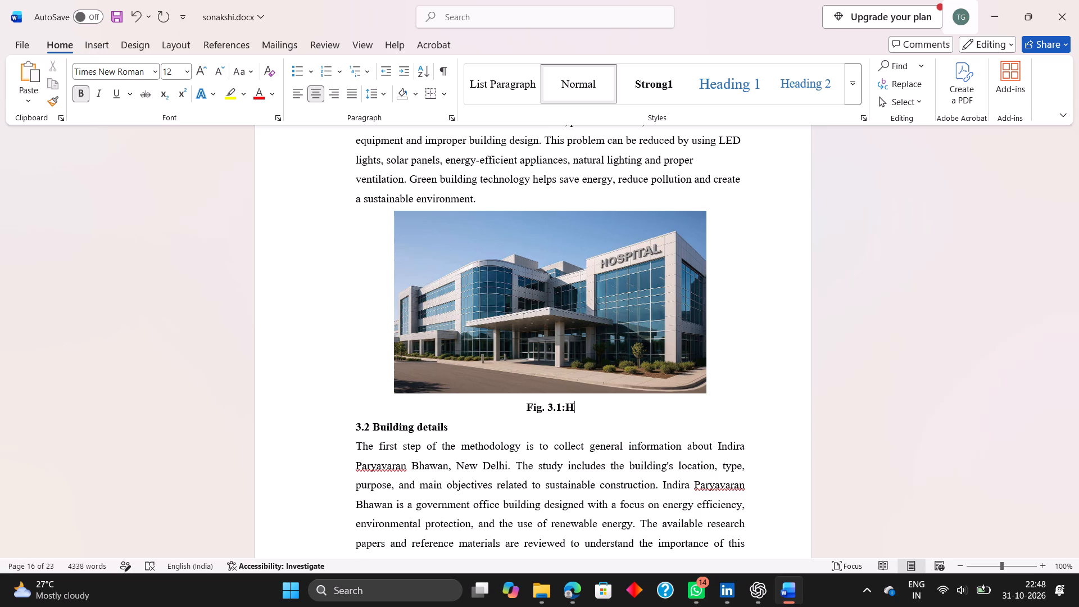
pyautogui.press('Tab')
pyautogui.press('BackSpace')
pyautogui.press('Tab')
pyautogui.press('BackSpace')
pyautogui.press('BackSpace')
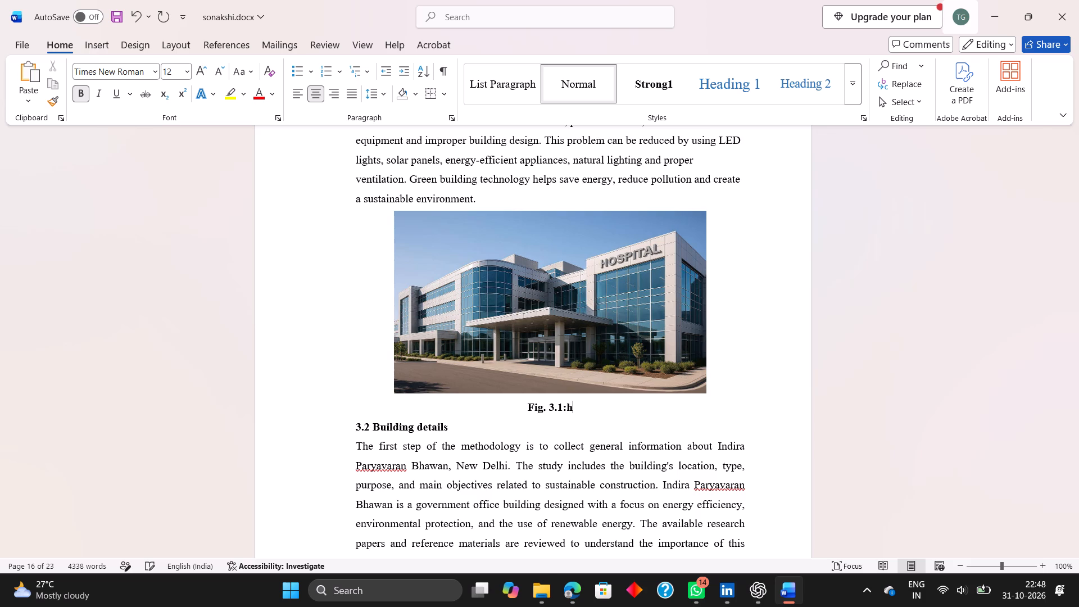
pyautogui.press('BackSpace')
pyautogui.press('0')
pyautogui.press('BackSpace')
pyautogui.press('o')
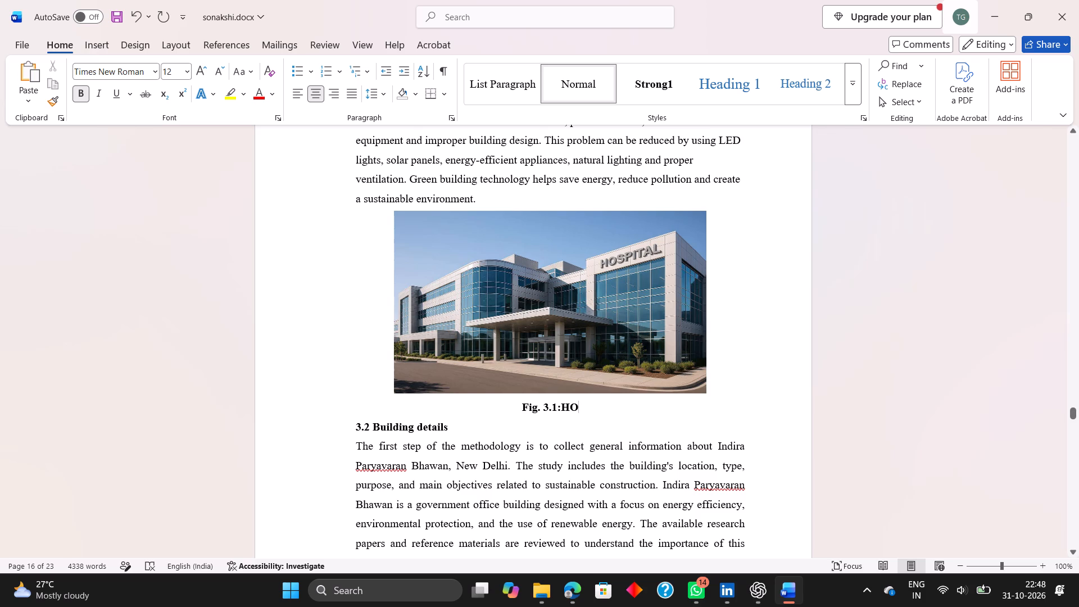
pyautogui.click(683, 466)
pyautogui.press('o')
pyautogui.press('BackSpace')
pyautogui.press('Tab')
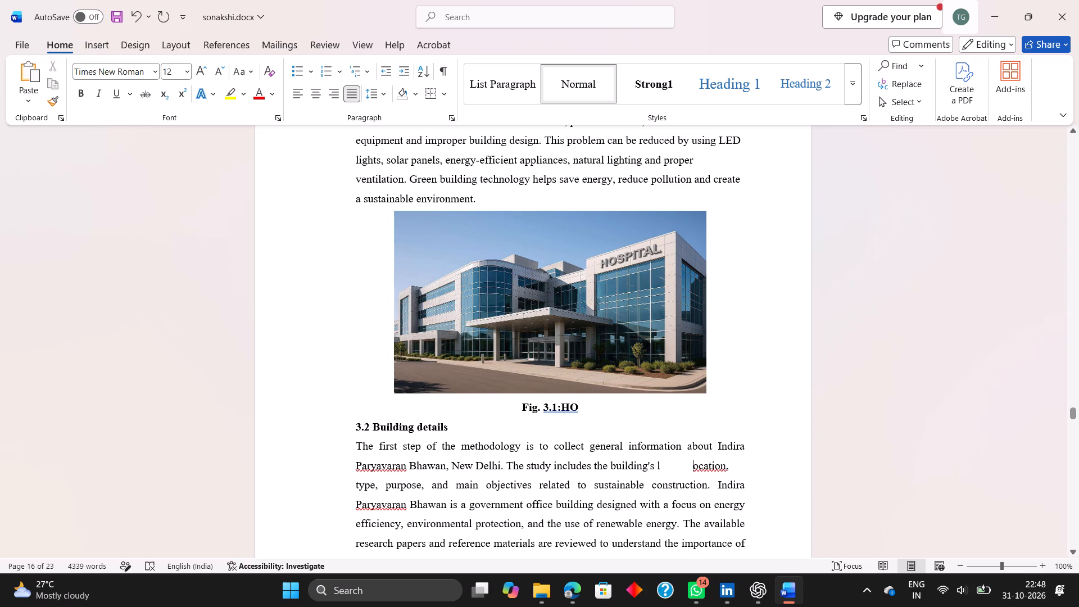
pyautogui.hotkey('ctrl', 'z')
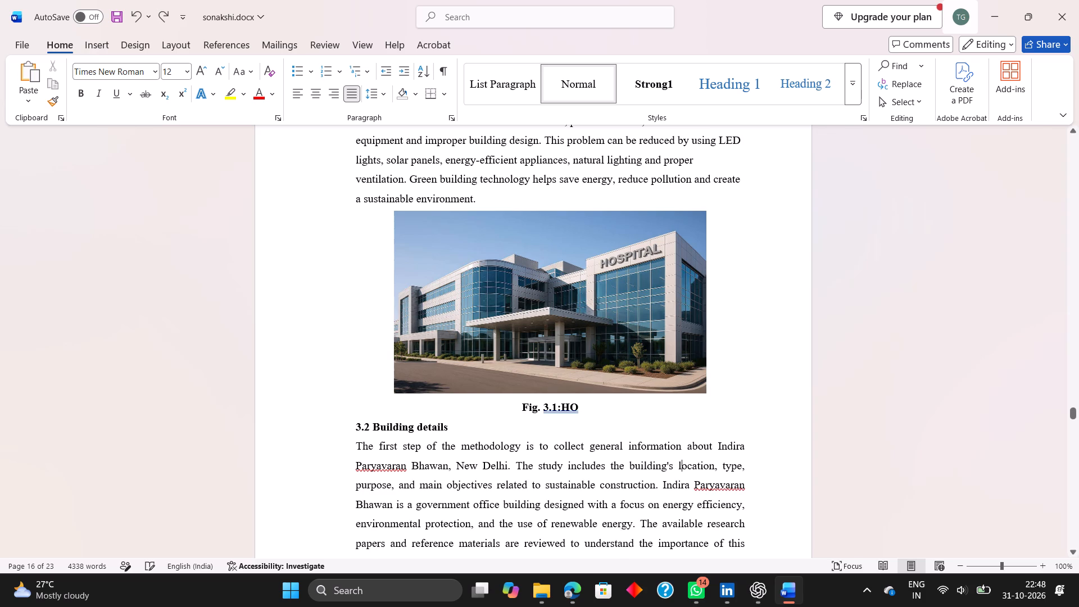
# Complete the picture caption so it reads "Fig. 3.1:Hospital Building", with only the initial letters of the title capitalised.
pyautogui.click(578, 407)
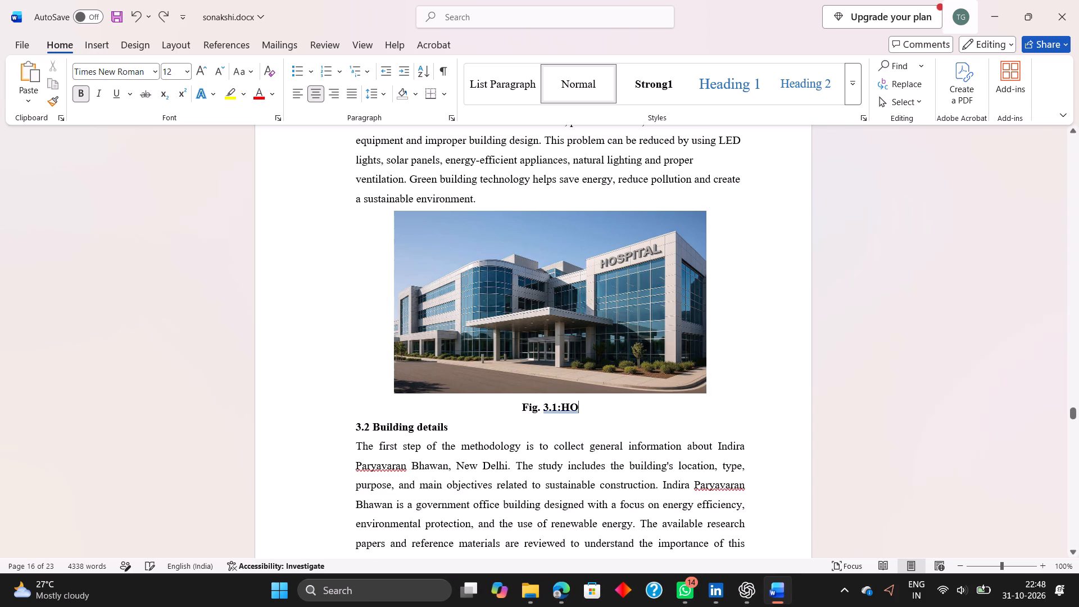
pyautogui.press('BackSpace')
pyautogui.press('o')
pyautogui.press('BackSpace')
pyautogui.press('Tab')
pyautogui.press('o')
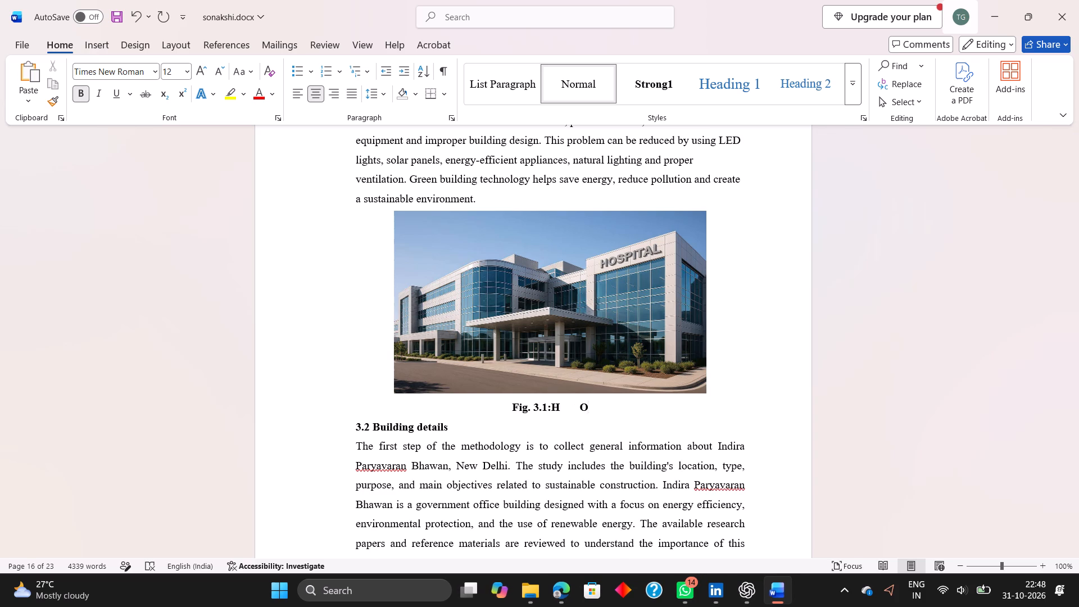
pyautogui.press('BackSpace')
pyautogui.press('BackSpace')
pyautogui.press('o')
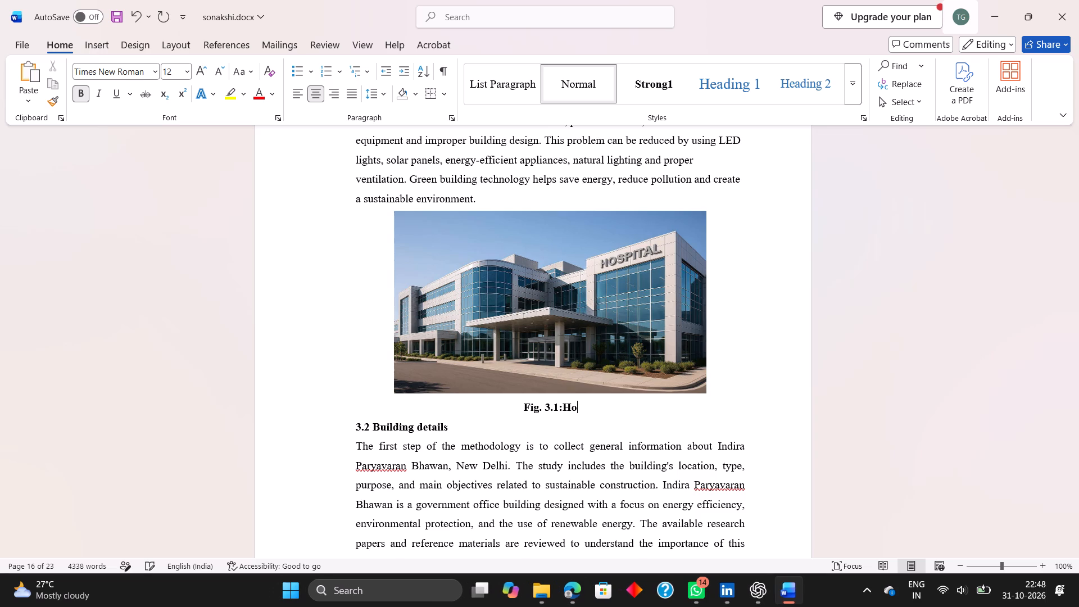
pyautogui.press('s')
pyautogui.write('pital')
pyautogui.press('space')
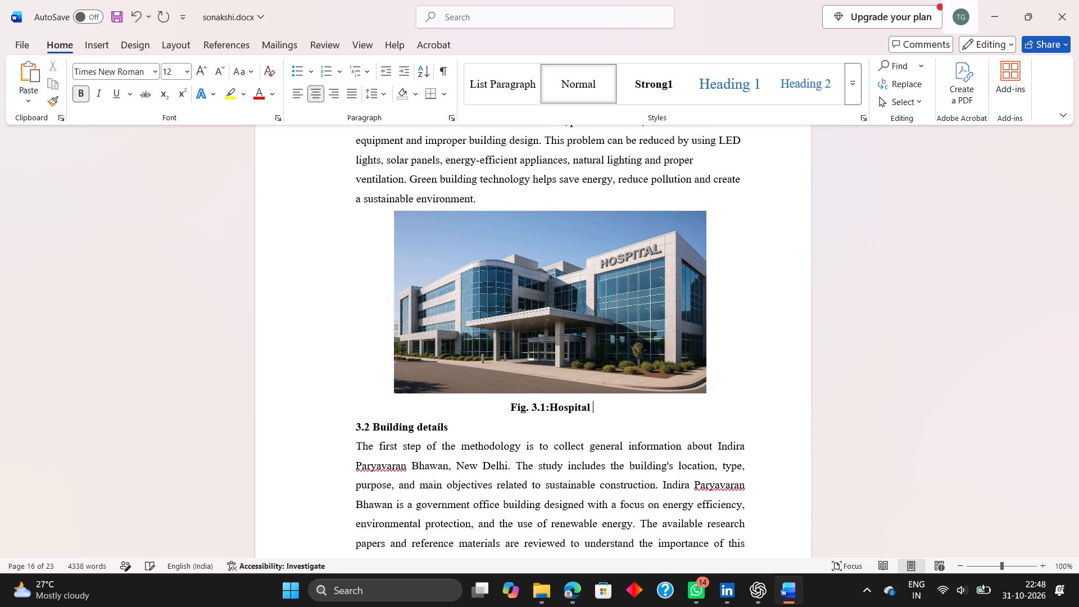
pyautogui.hotkey('shift', 'b')
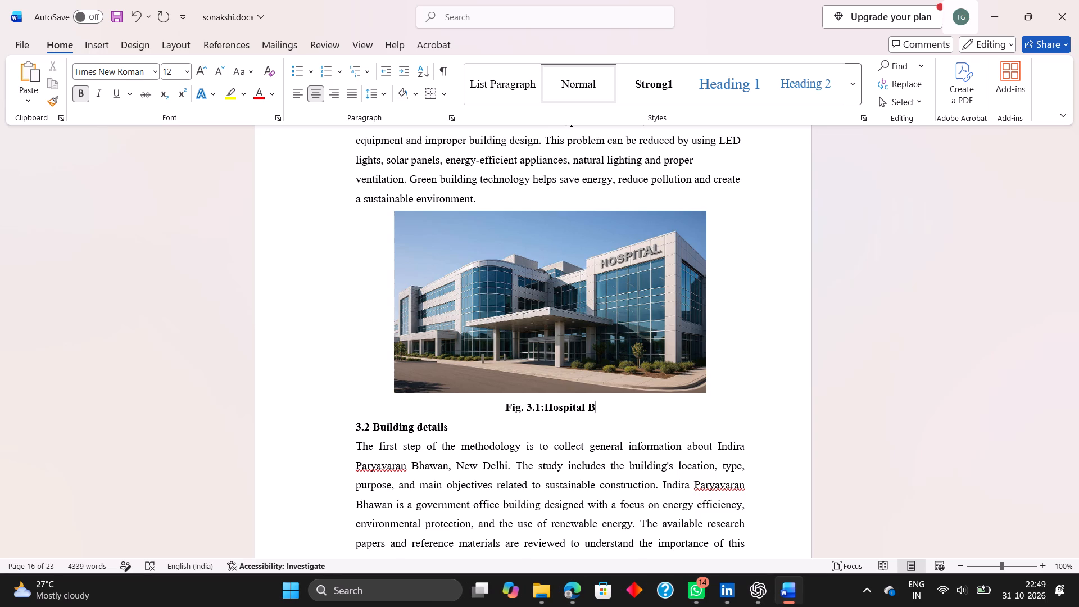
pyautogui.press('u')
pyautogui.write('ilding')
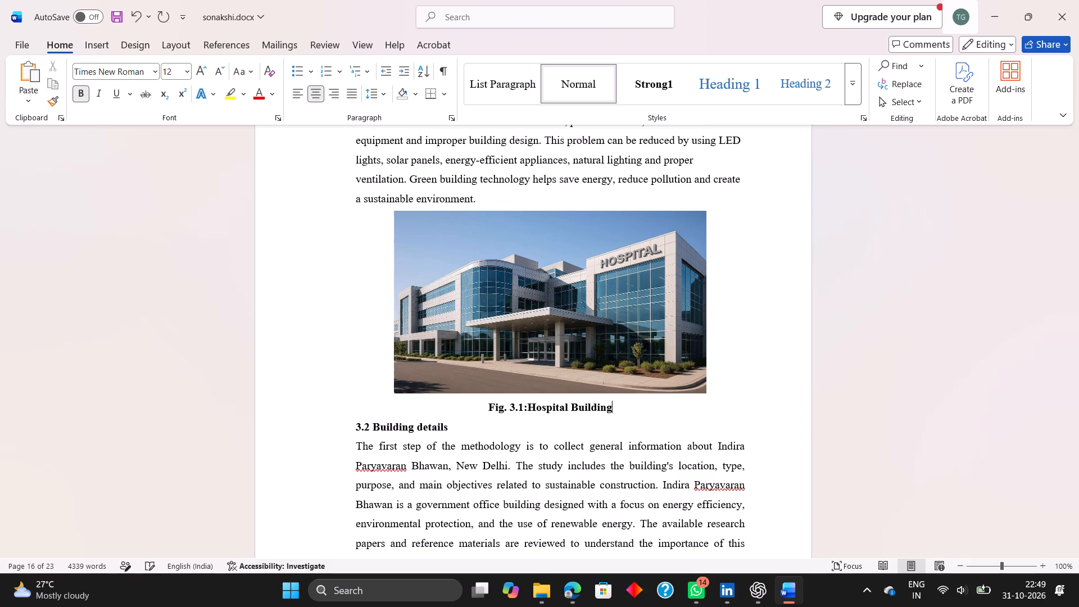
# Check the section 3.2 page and go back to the table of contents to review the Chapter 3 section titles.
pyautogui.scroll(-1, 563, 415)
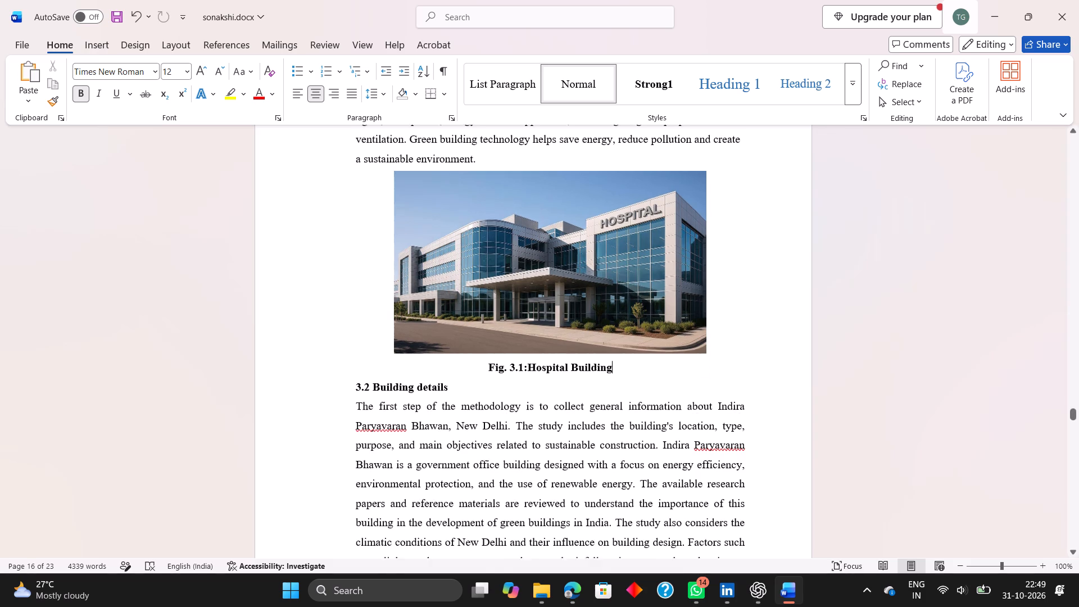
pyautogui.scroll(-1, 563, 415)
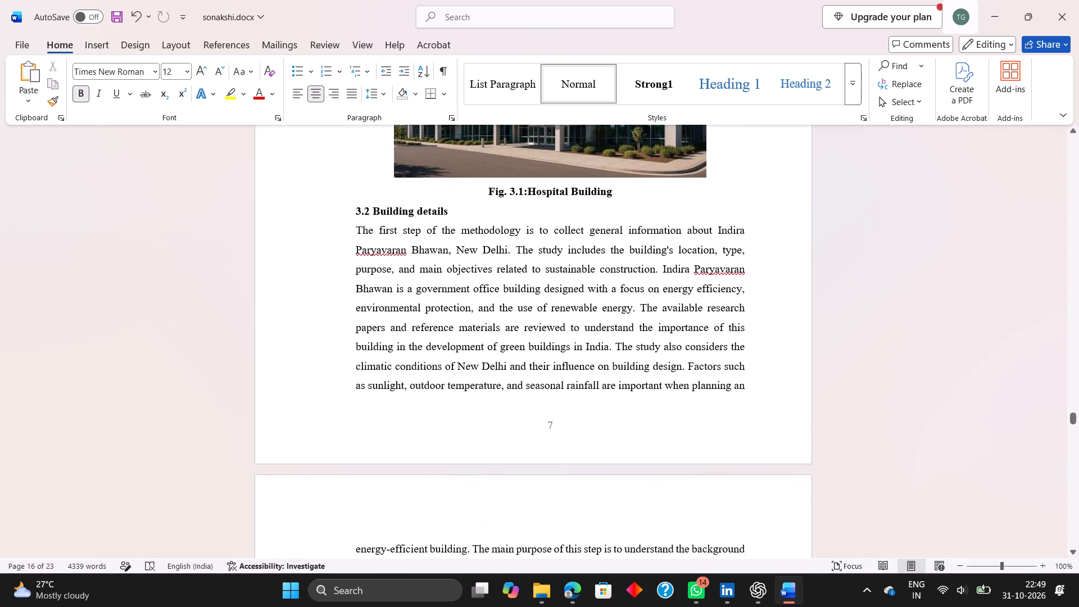
pyautogui.scroll(11, 563, 415)
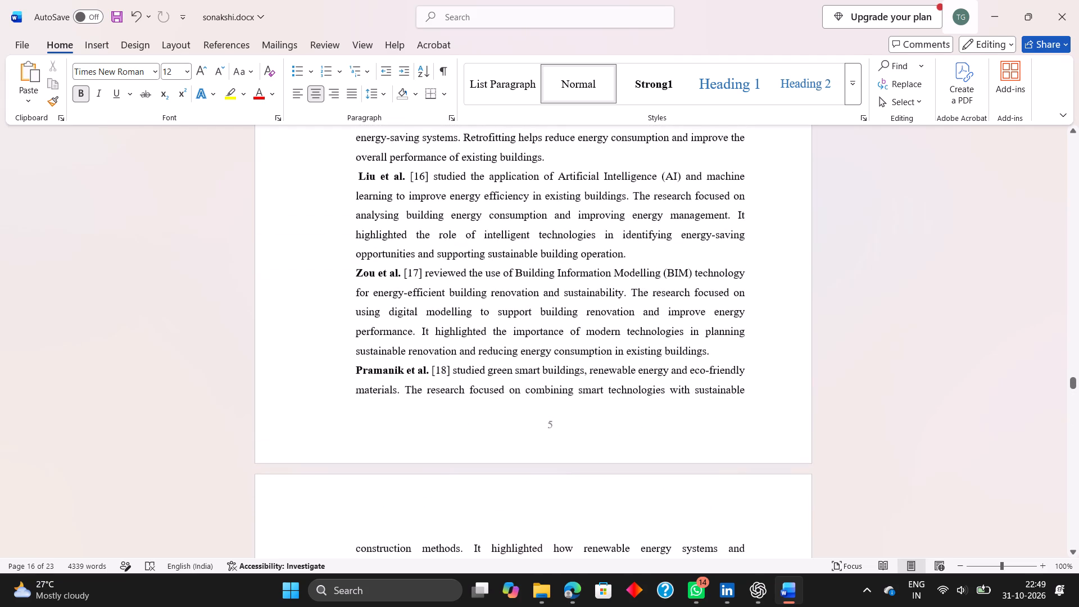
pyautogui.scroll(2, 563, 415)
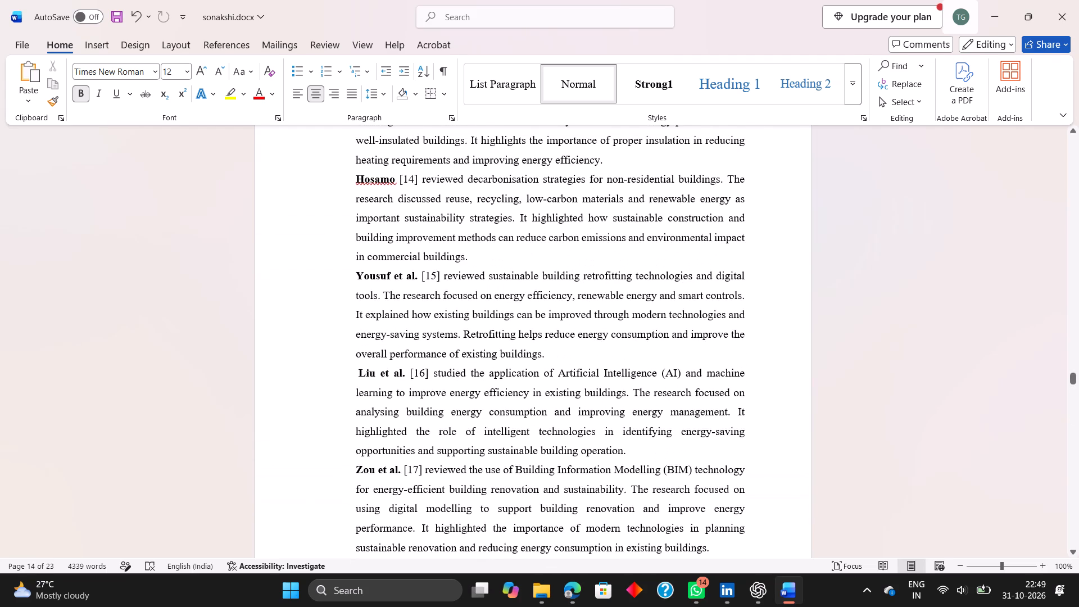
pyautogui.scroll(13, 563, 415)
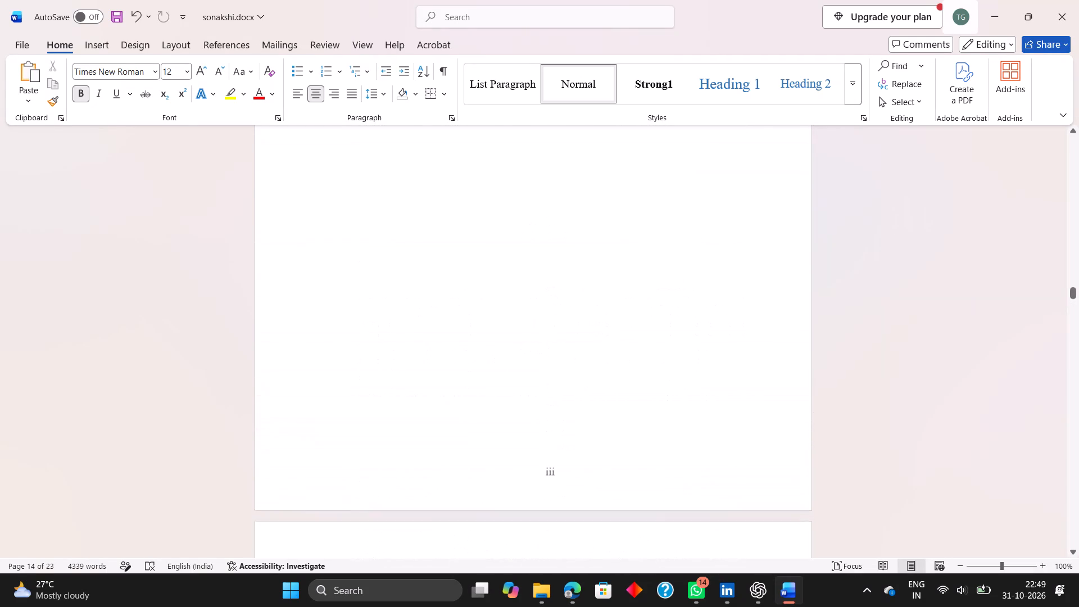
pyautogui.scroll(2, 563, 415)
pyautogui.scroll(-1, 563, 415)
pyautogui.scroll(4, 563, 415)
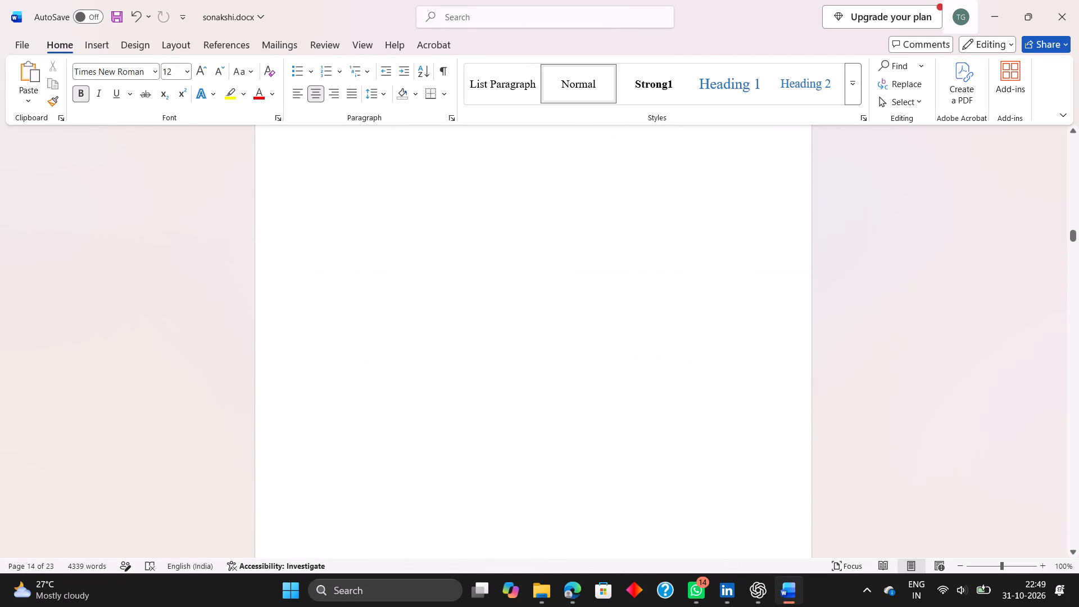
pyautogui.scroll(3, 563, 415)
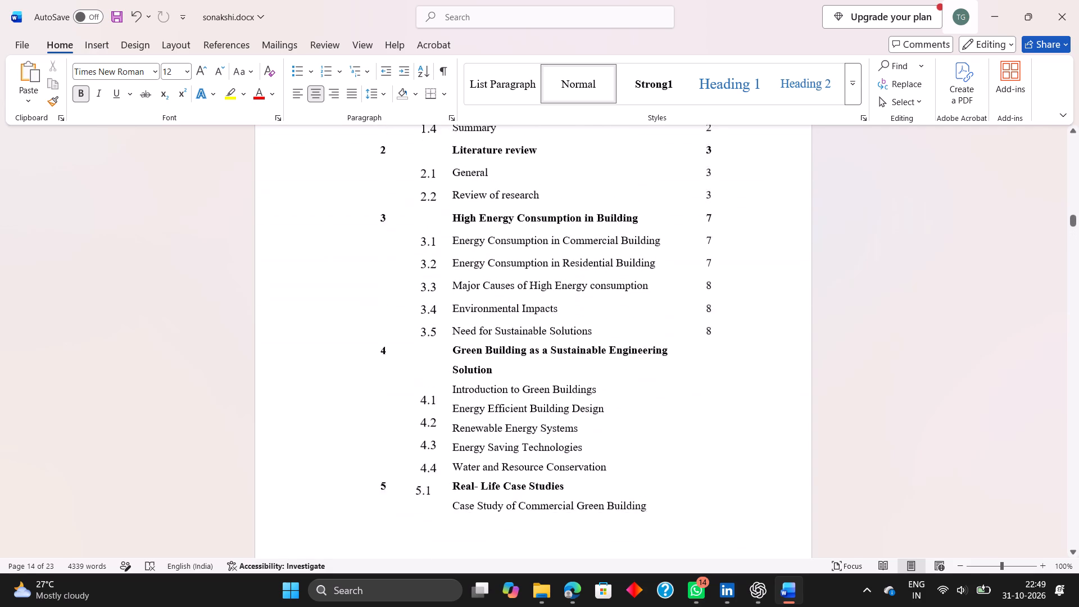
pyautogui.scroll(2, 563, 415)
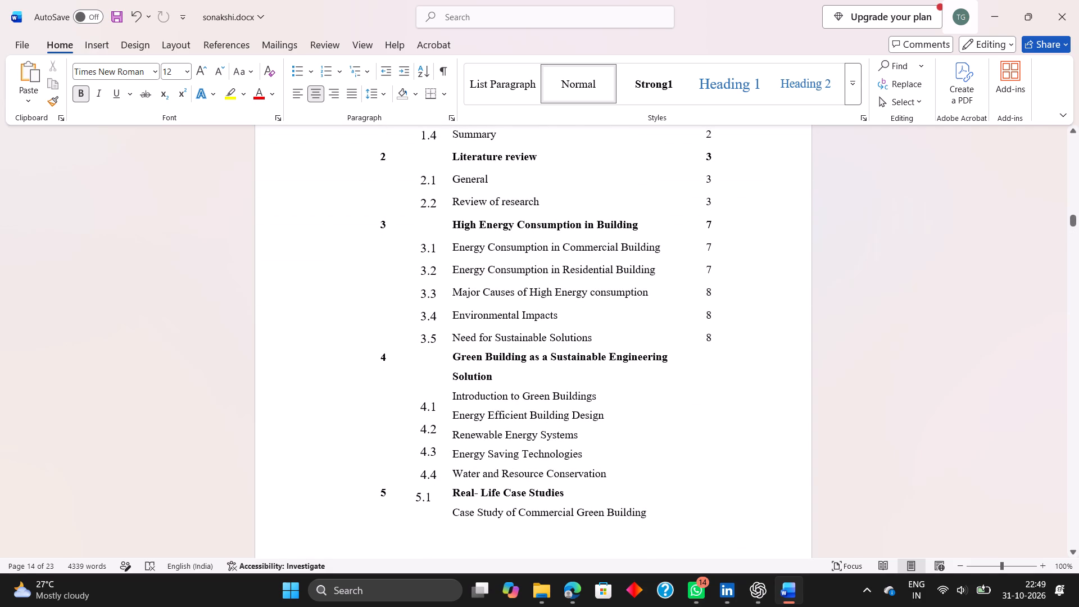
# Copy the section 3.1 heading text "Energy consumption in commercial building", without its number.
pyautogui.scroll(1, 563, 415)
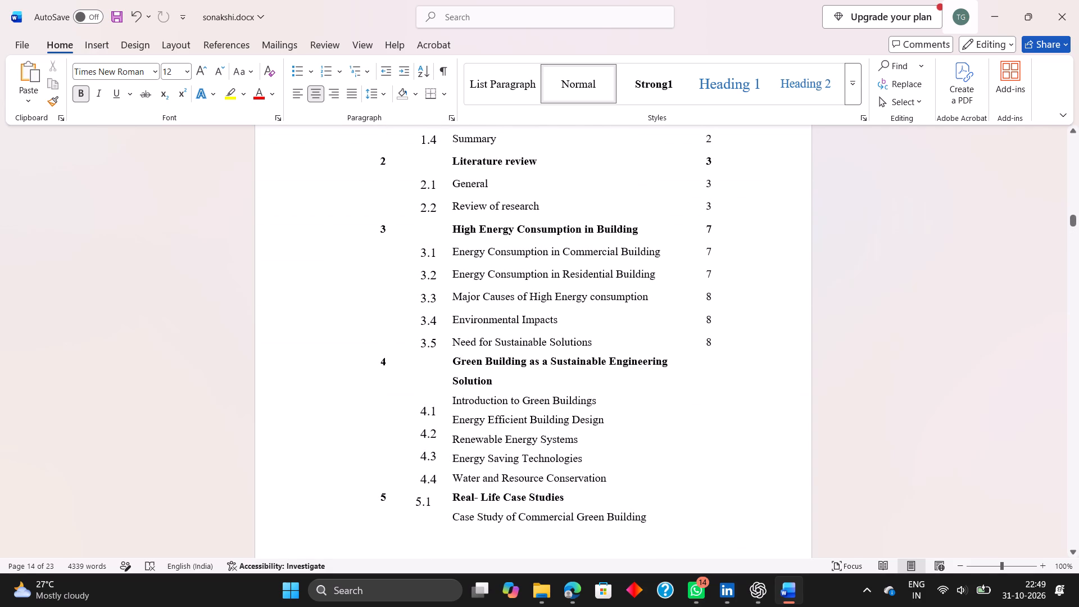
pyautogui.scroll(-2, 563, 415)
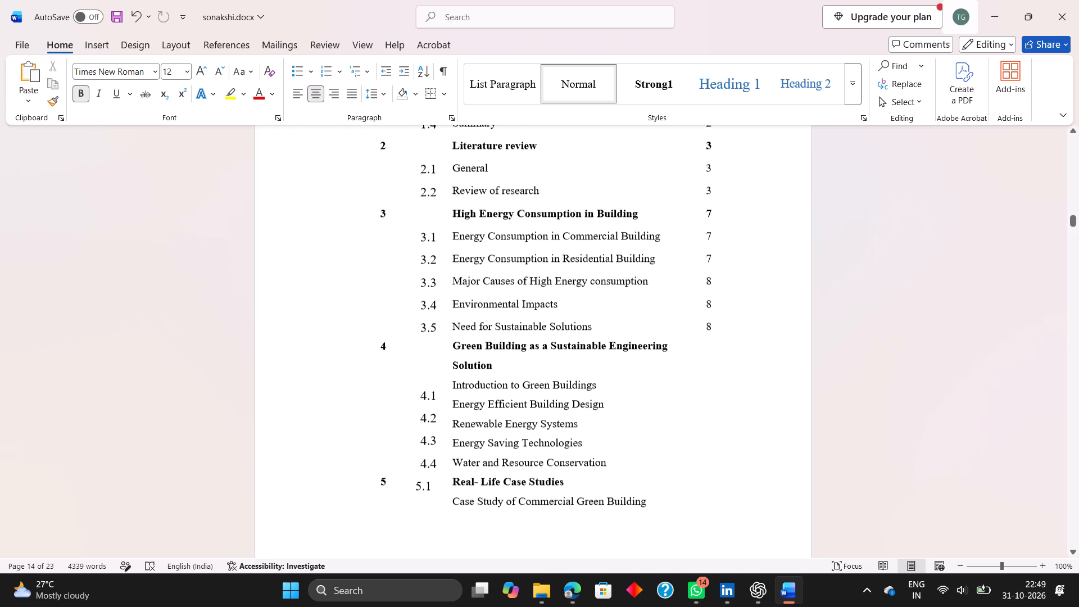
pyautogui.scroll(-17, 563, 415)
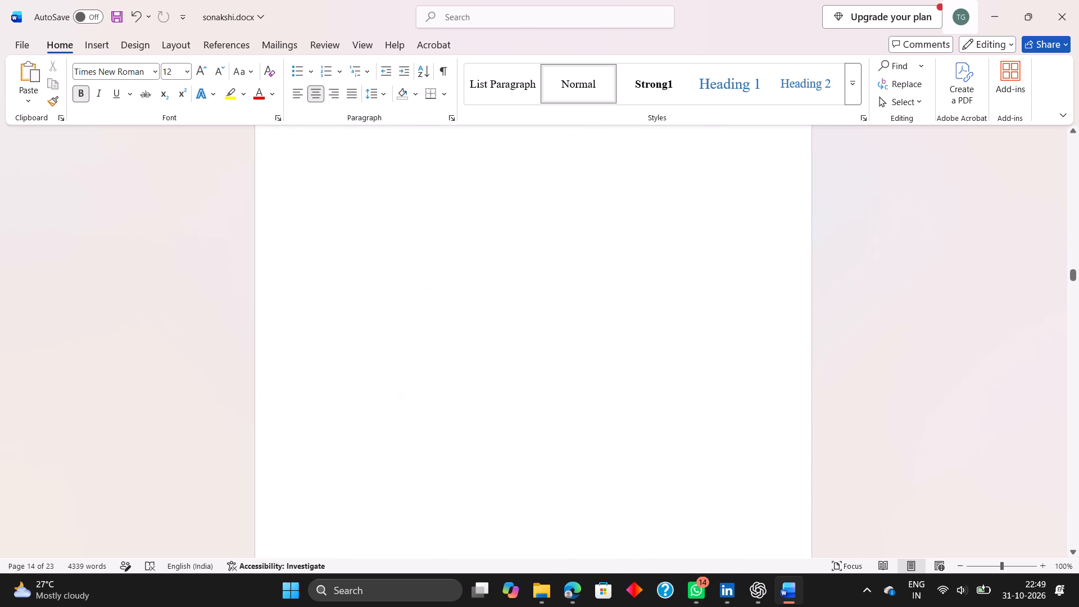
pyautogui.scroll(-8, 563, 415)
pyautogui.scroll(2, 563, 415)
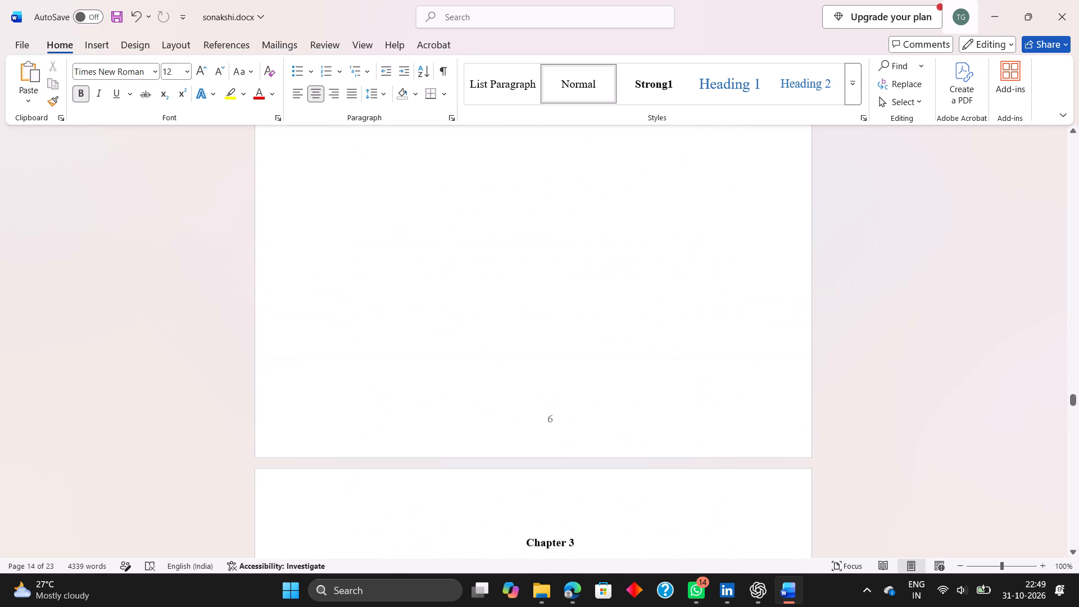
pyautogui.scroll(1, 563, 415)
pyautogui.scroll(-5, 563, 415)
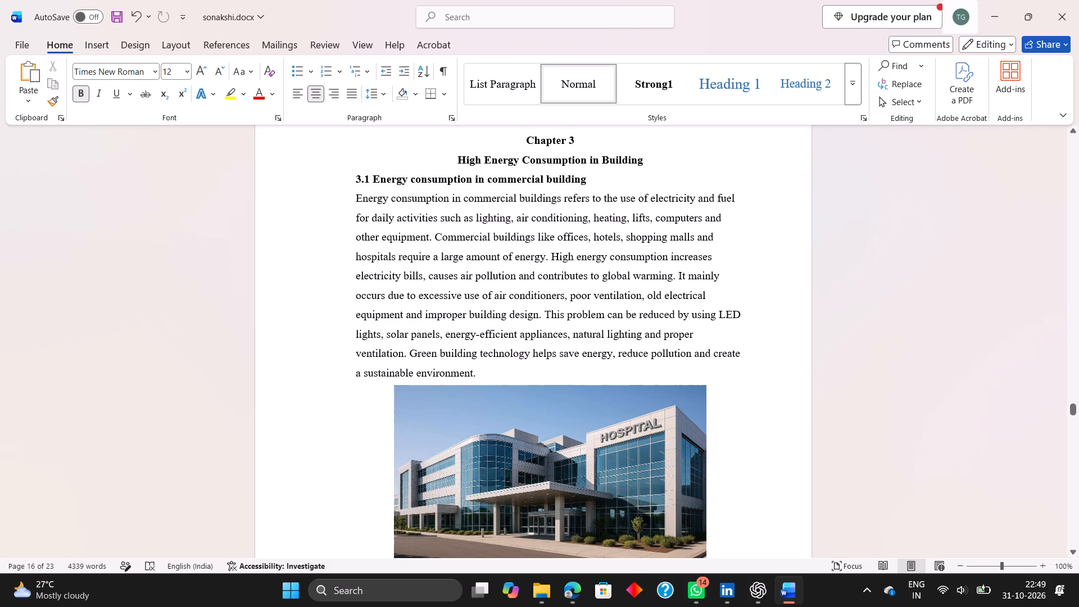
pyautogui.moveTo(588, 178); pyautogui.dragTo(557, 174)
pyautogui.moveTo(557, 174); pyautogui.dragTo(398, 178)
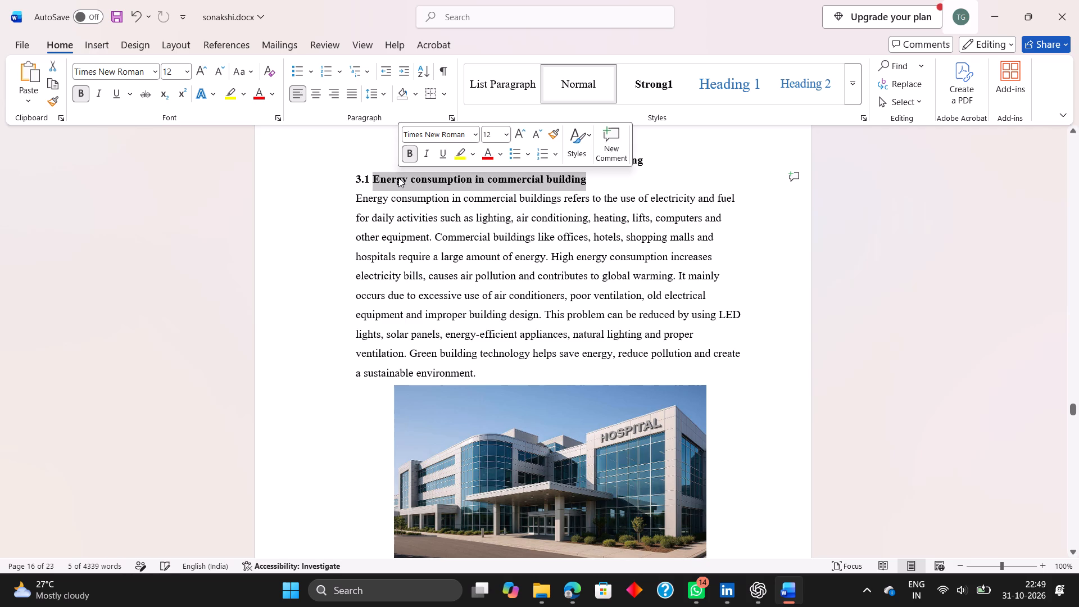
pyautogui.hotkey('ctrl', 'c')
# Replace "Building details" in the section 3.2 heading with the copied section 3.1 title, keeping the number 3.2.
pyautogui.scroll(-3, 398, 178)
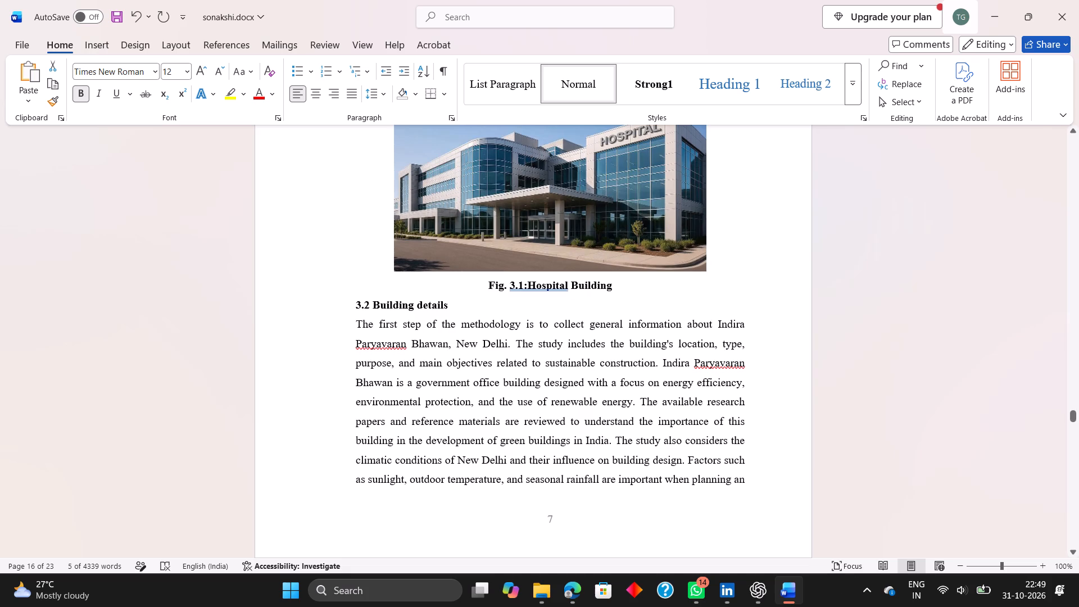
pyautogui.click(452, 305)
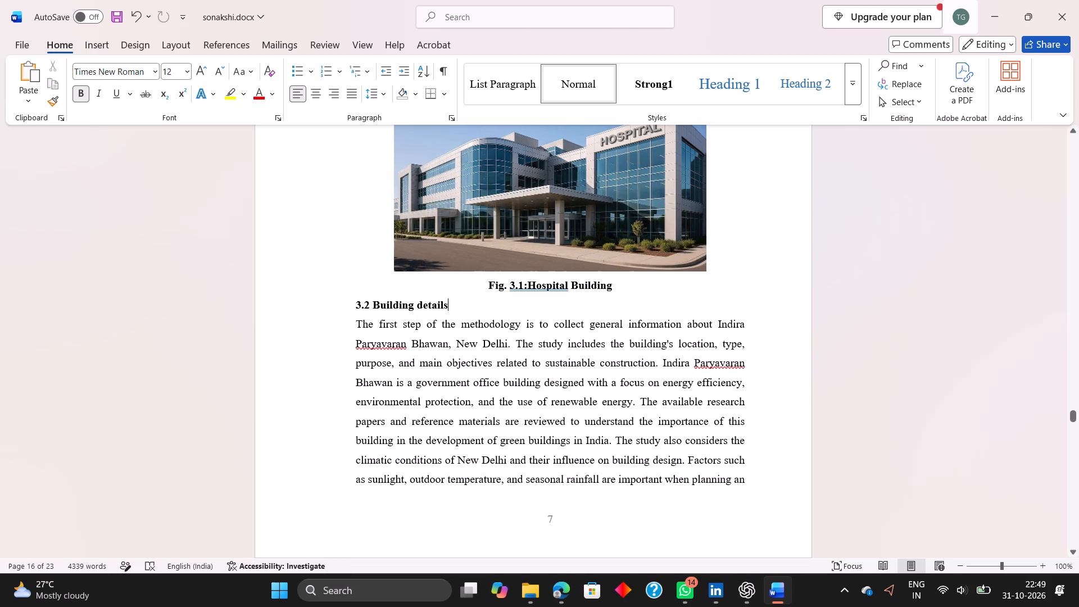
pyautogui.press('BackSpace')
pyautogui.press('BackSpace')
pyautogui.press('BackSpace')
pyautogui.press('BackSpace')
pyautogui.press('BackSpace')
pyautogui.press('BackSpace')
pyautogui.press('BackSpace')
pyautogui.press('BackSpace')
pyautogui.press('BackSpace')
pyautogui.press('BackSpace')
pyautogui.press('BackSpace')
pyautogui.press('BackSpace')
pyautogui.press('BackSpace')
pyautogui.press('BackSpace')
pyautogui.press('BackSpace')
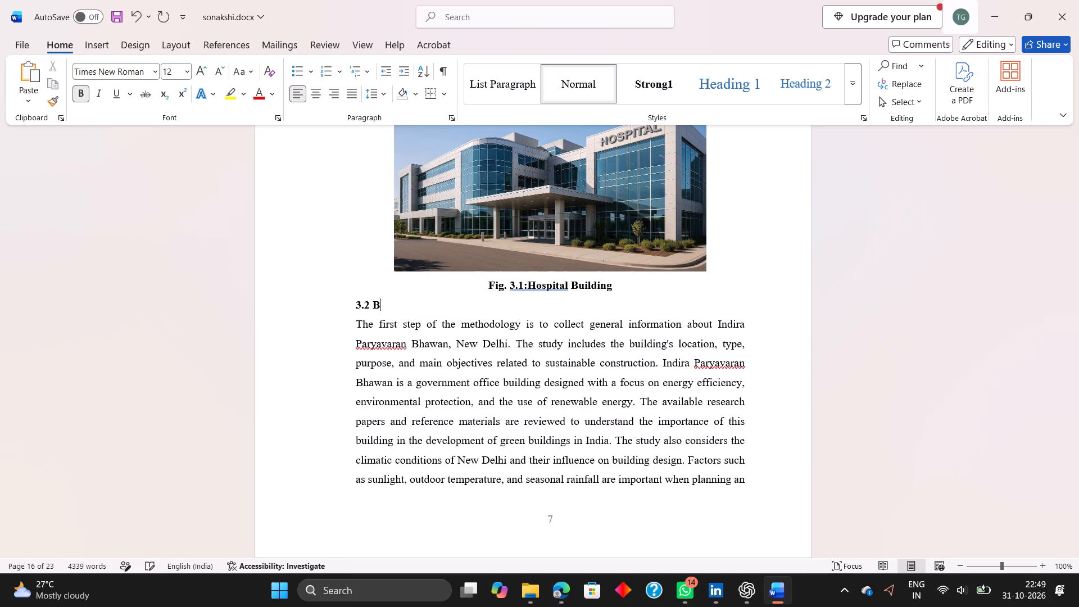
pyautogui.press('BackSpace')
pyautogui.hotkey('ctrl', 'v')
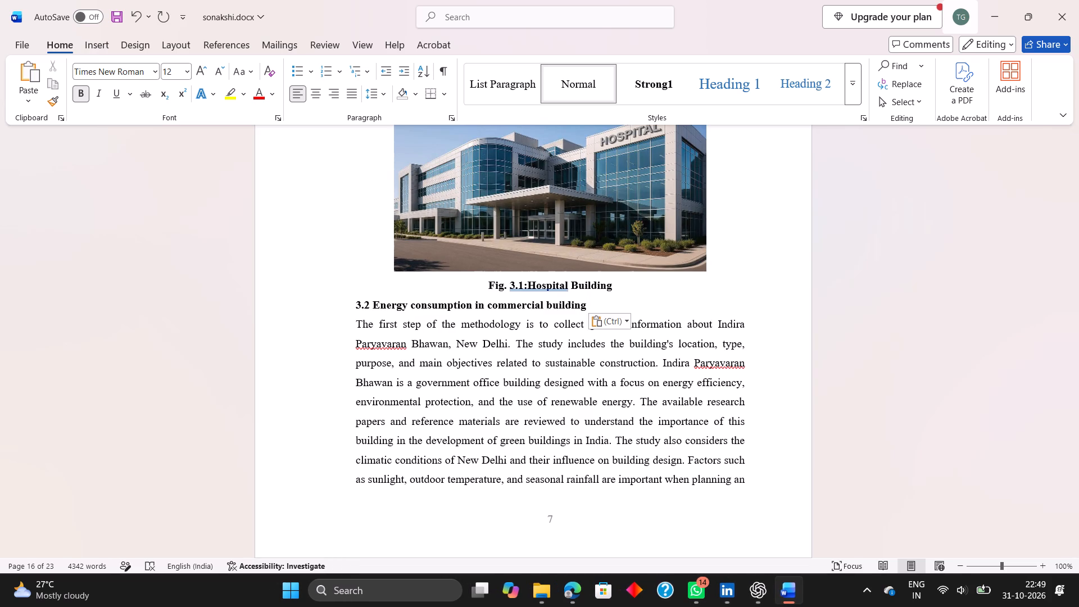
# Delete the word "commercial" from the section 3.2 heading.
pyautogui.click(543, 302)
pyautogui.press('BackSpace')
pyautogui.press('BackSpace')
pyautogui.press('BackSpace')
pyautogui.press('BackSpace')
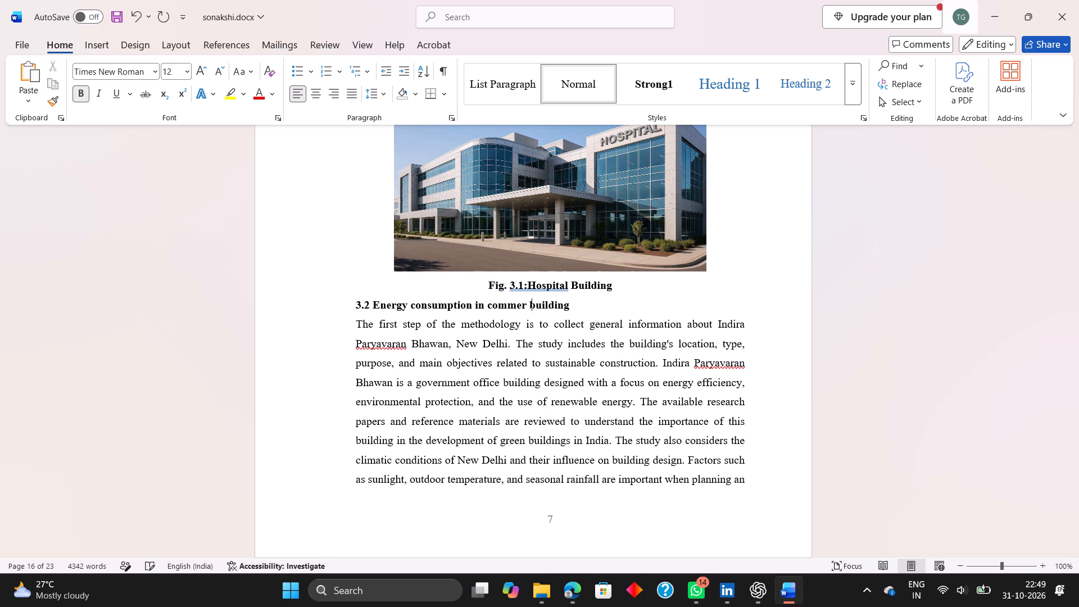
pyautogui.press('BackSpace')
pyautogui.press('BackSpace')
pyautogui.press('BackSpace')
pyautogui.press('BackSpace')
pyautogui.press('BackSpace')
pyautogui.press('BackSpace')
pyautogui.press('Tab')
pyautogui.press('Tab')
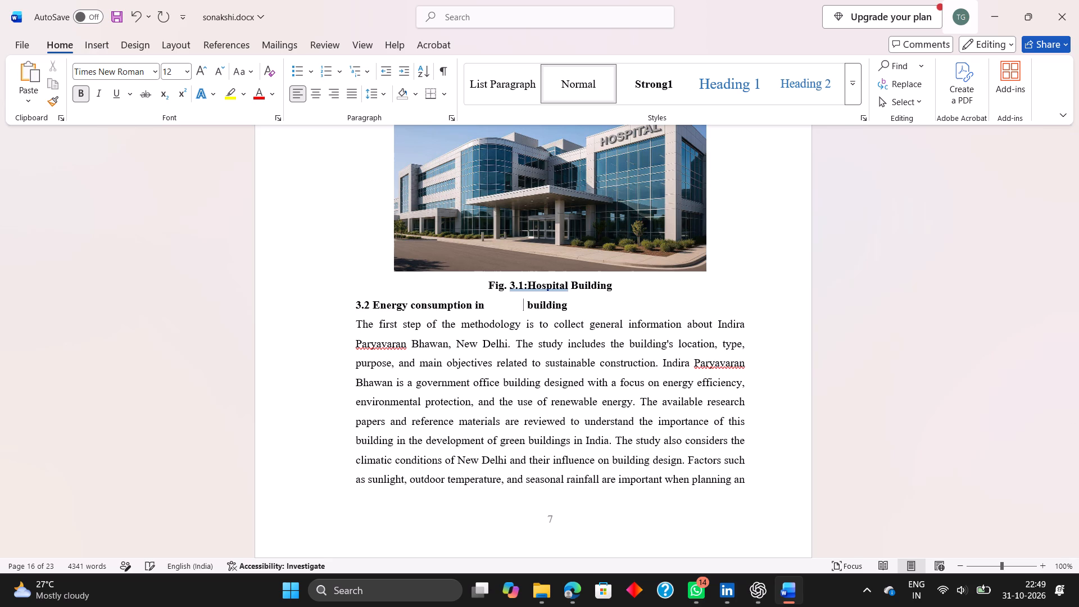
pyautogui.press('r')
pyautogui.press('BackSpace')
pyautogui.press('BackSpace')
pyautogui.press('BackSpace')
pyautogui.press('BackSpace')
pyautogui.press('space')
# Insert "residential" before "building" so the heading reads "3.2 Energy consumption in residential building".
pyautogui.write('re')
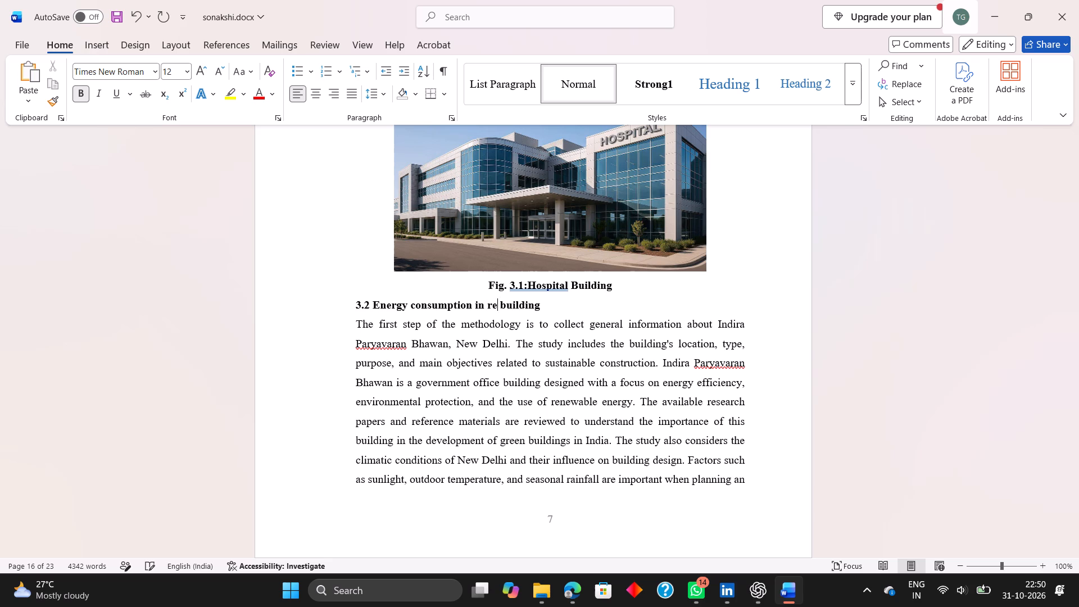
pyautogui.write('sidential')
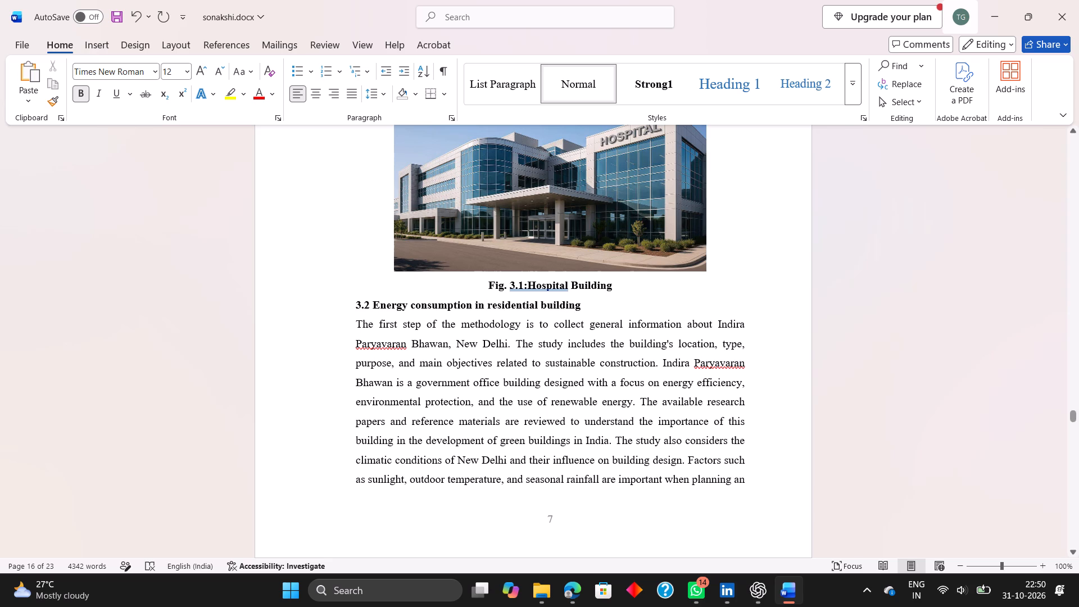
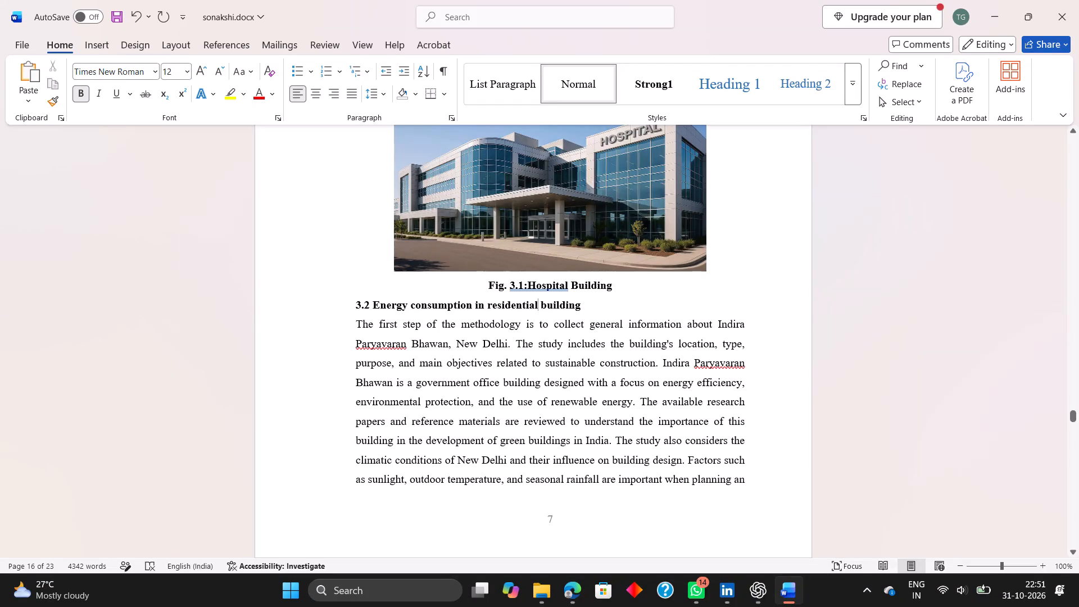
# Delete the entire Indira Paryavaran Bhawan body paragraph under the section 3.2 heading, keeping the full "3.3 Structural layout" heading.
pyautogui.click(355, 321)
pyautogui.moveTo(355, 321); pyautogui.dragTo(734, 484)
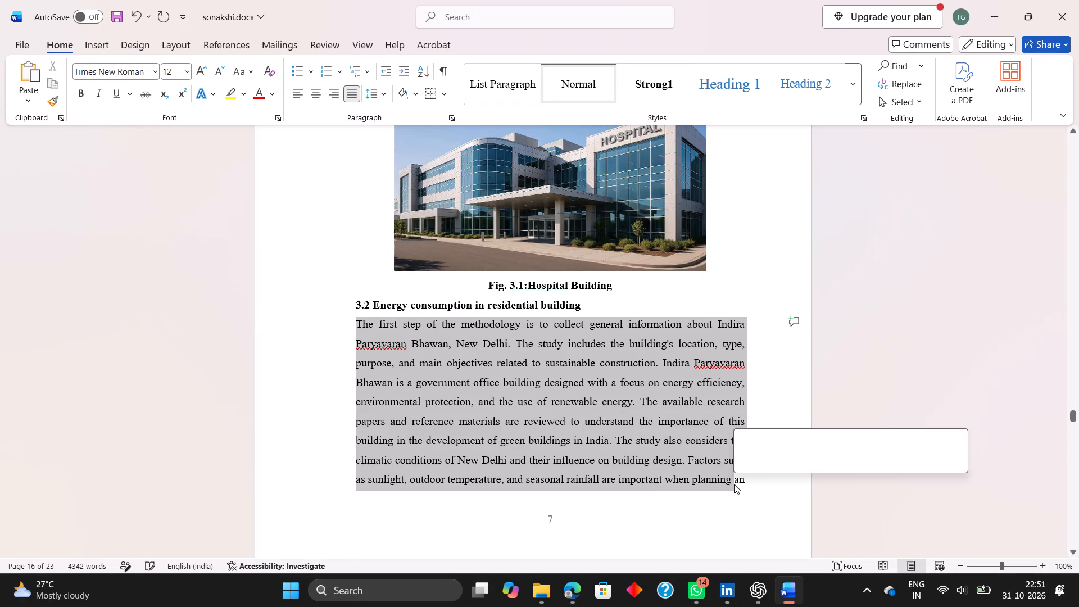
pyautogui.press('Delete')
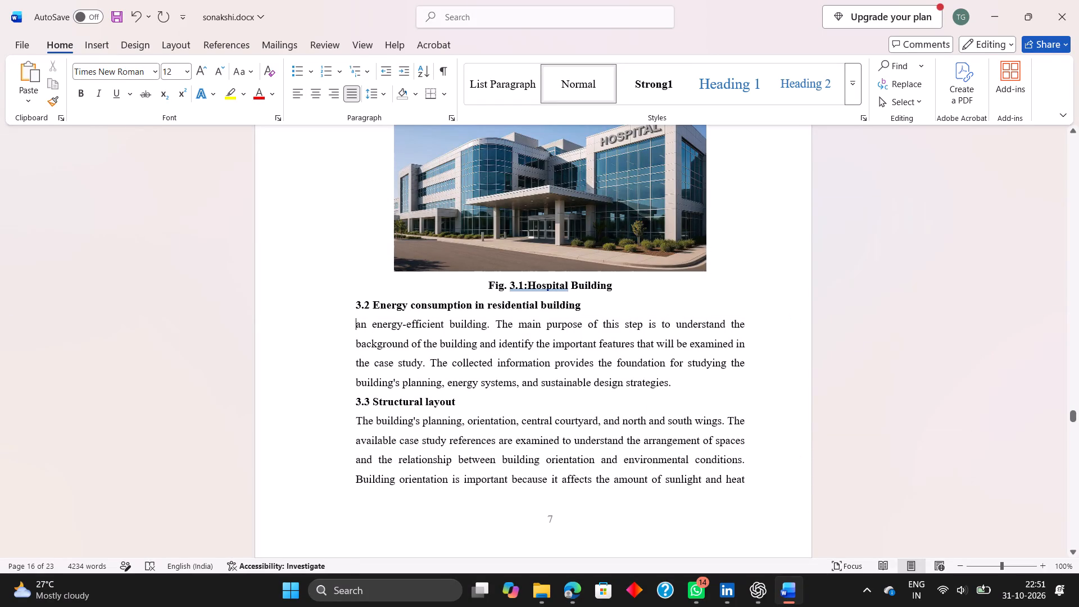
pyautogui.moveTo(708, 488); pyautogui.dragTo(859, 505)
pyautogui.moveTo(859, 505); pyautogui.dragTo(838, 490)
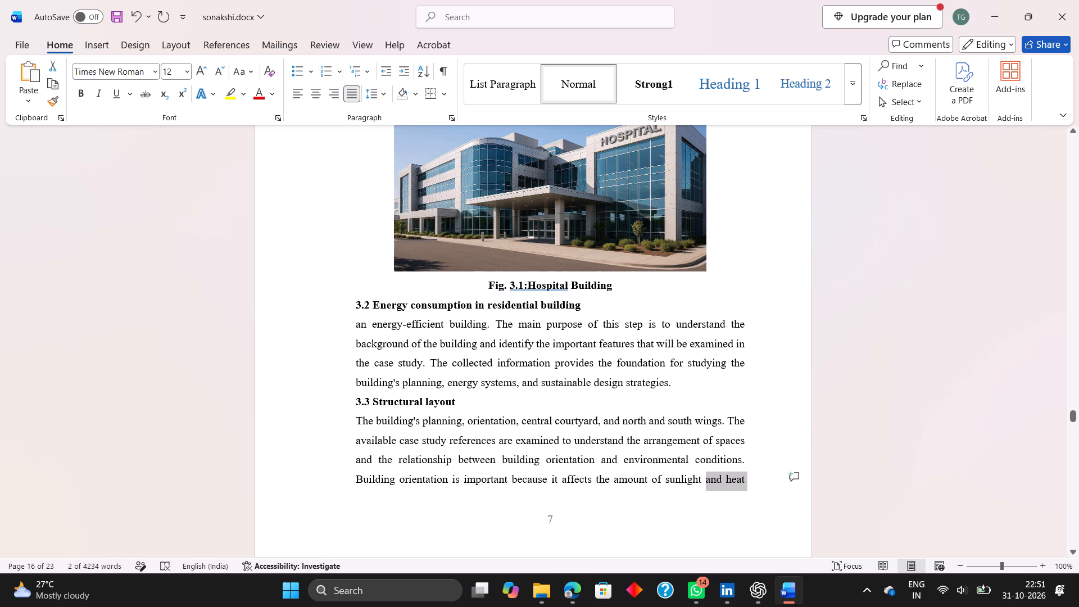
pyautogui.click(353, 323)
pyautogui.moveTo(353, 323); pyautogui.dragTo(432, 330)
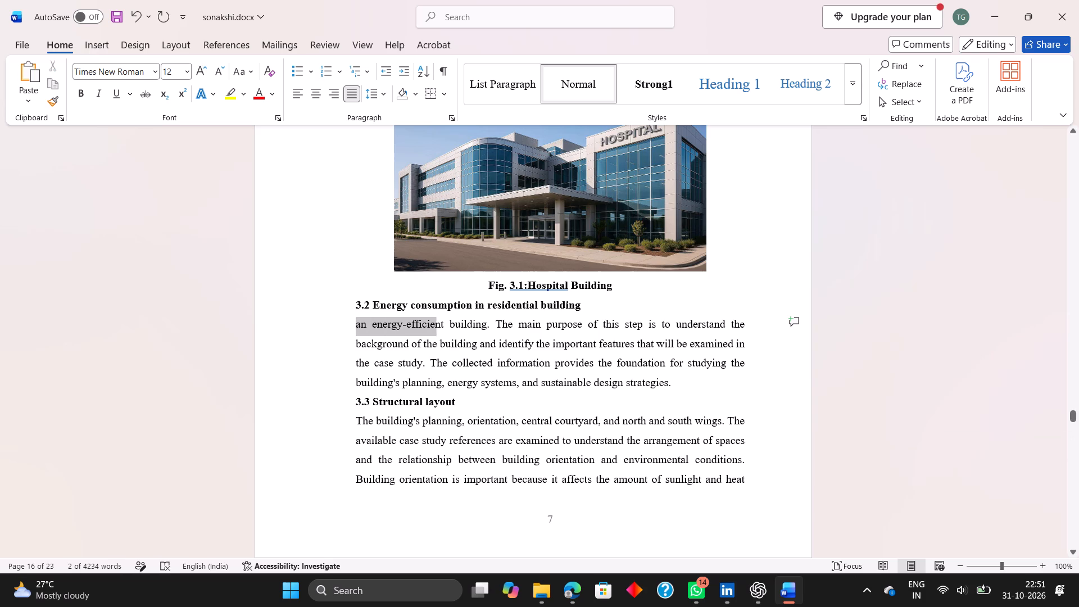
pyautogui.moveTo(432, 330); pyautogui.dragTo(679, 384)
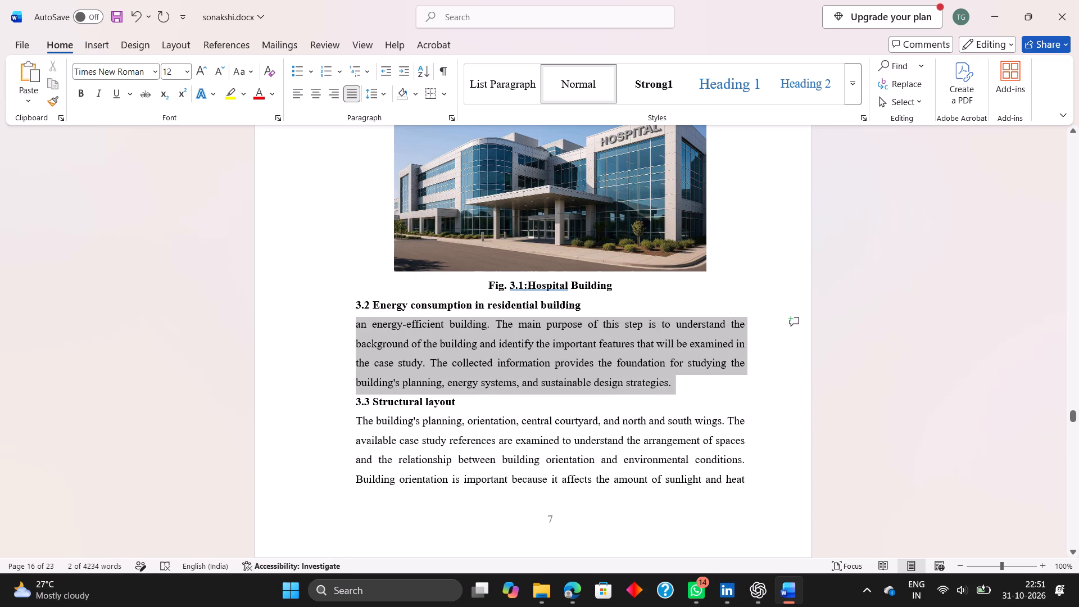
pyautogui.moveTo(679, 384); pyautogui.dragTo(681, 384)
pyautogui.press('BackSpace')
pyautogui.press('Delete')
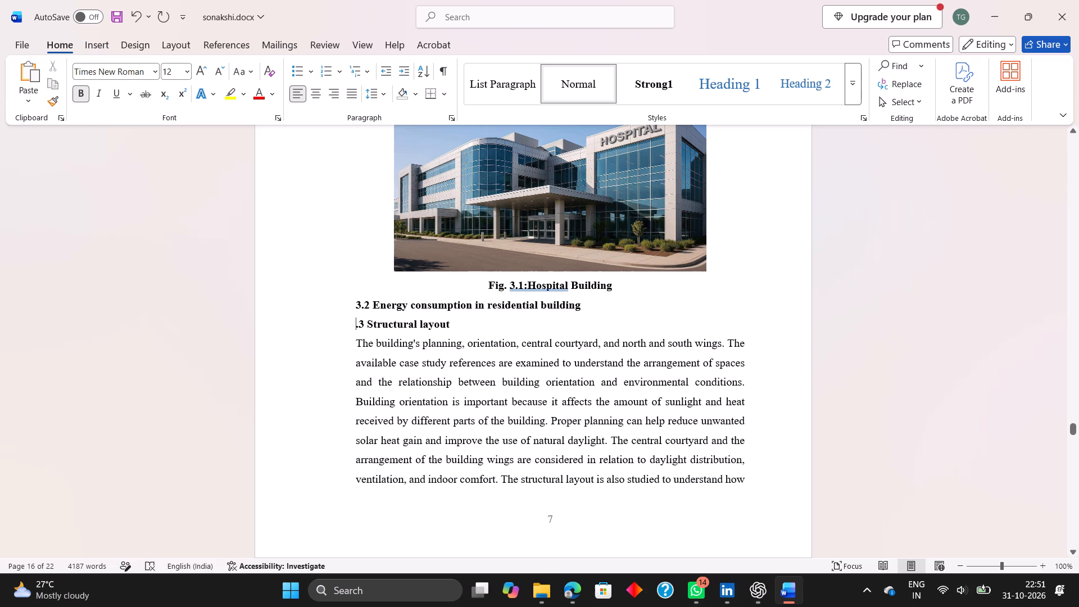
pyautogui.press('3')
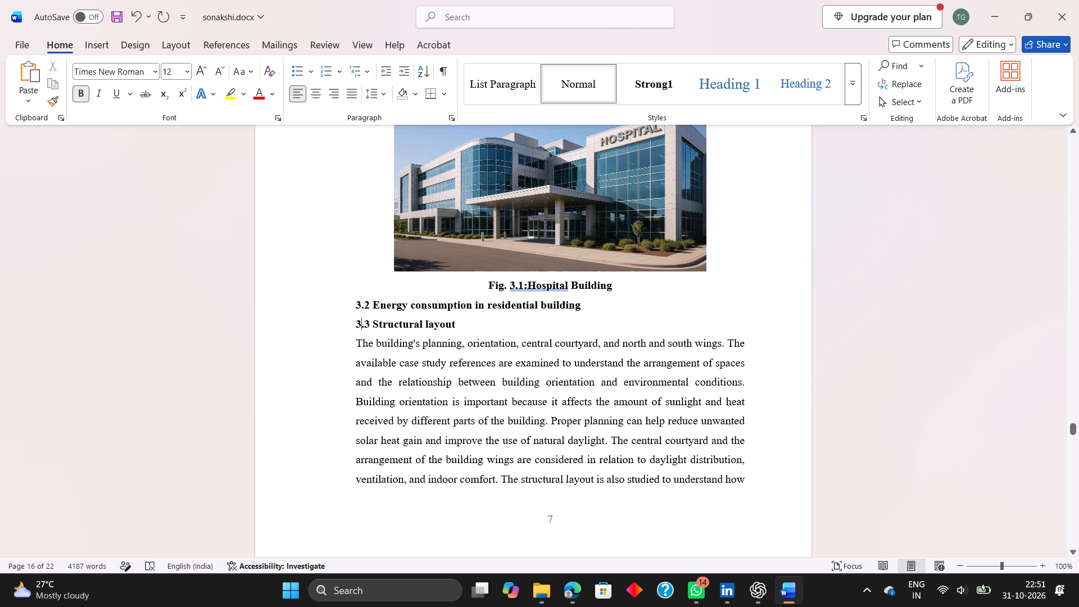
# Paste the copied paragraph about energy consumption in residential buildings on a new line below the section 3.2 heading.
pyautogui.click(587, 306)
pyautogui.press('Return')
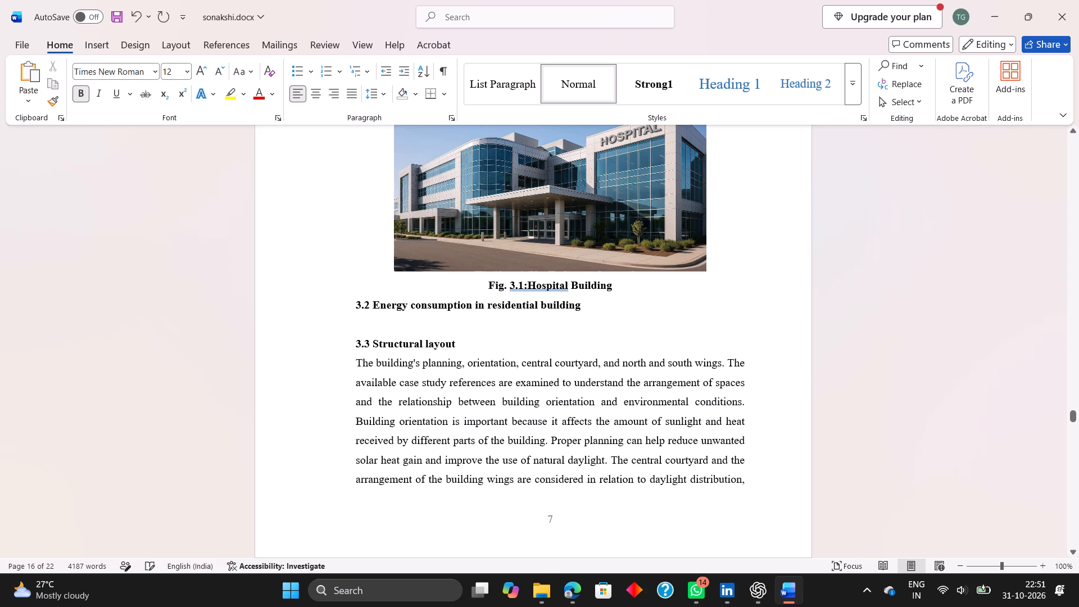
pyautogui.hotkey('ctrl', 'v')
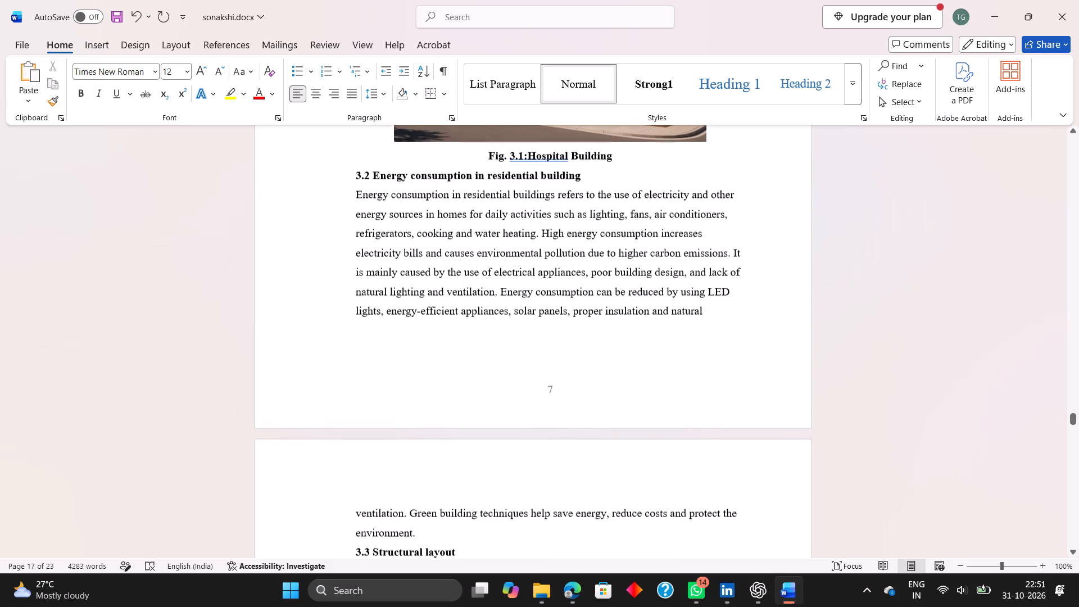
pyautogui.scroll(-1, 643, 330)
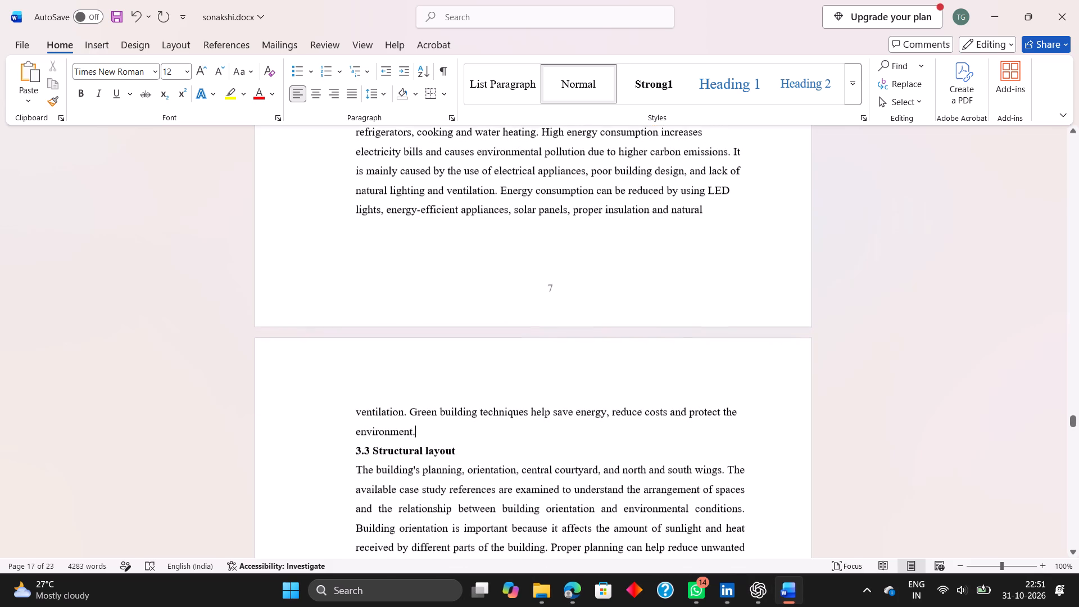
pyautogui.scroll(-1, 643, 330)
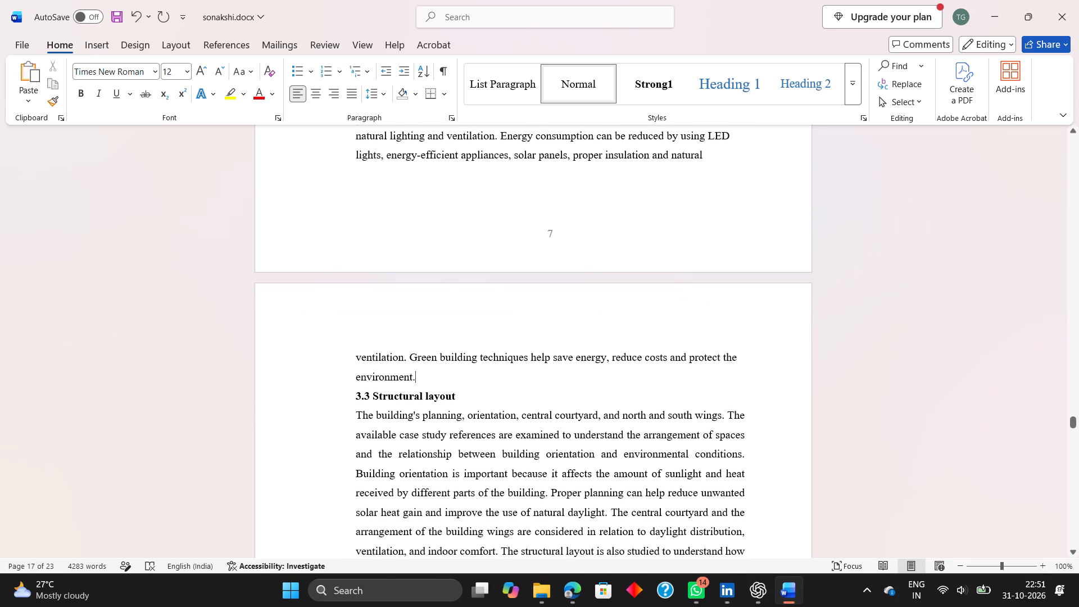
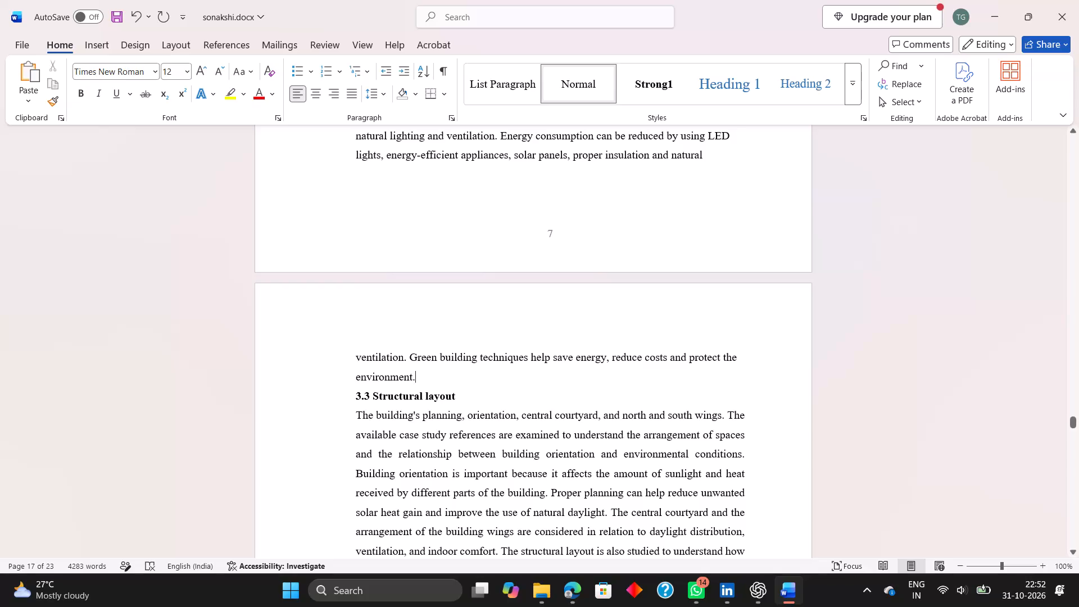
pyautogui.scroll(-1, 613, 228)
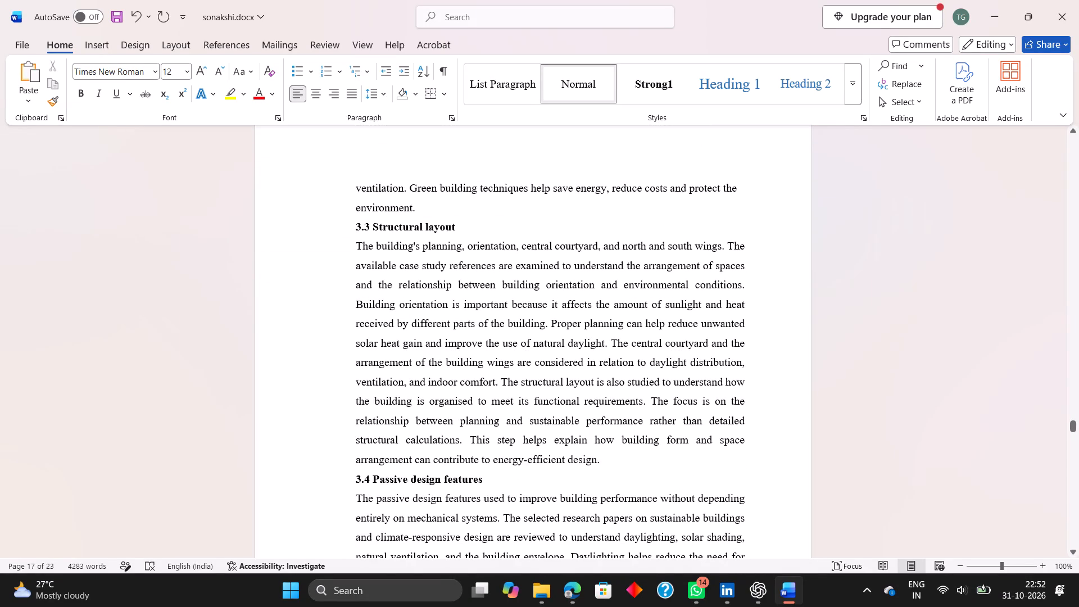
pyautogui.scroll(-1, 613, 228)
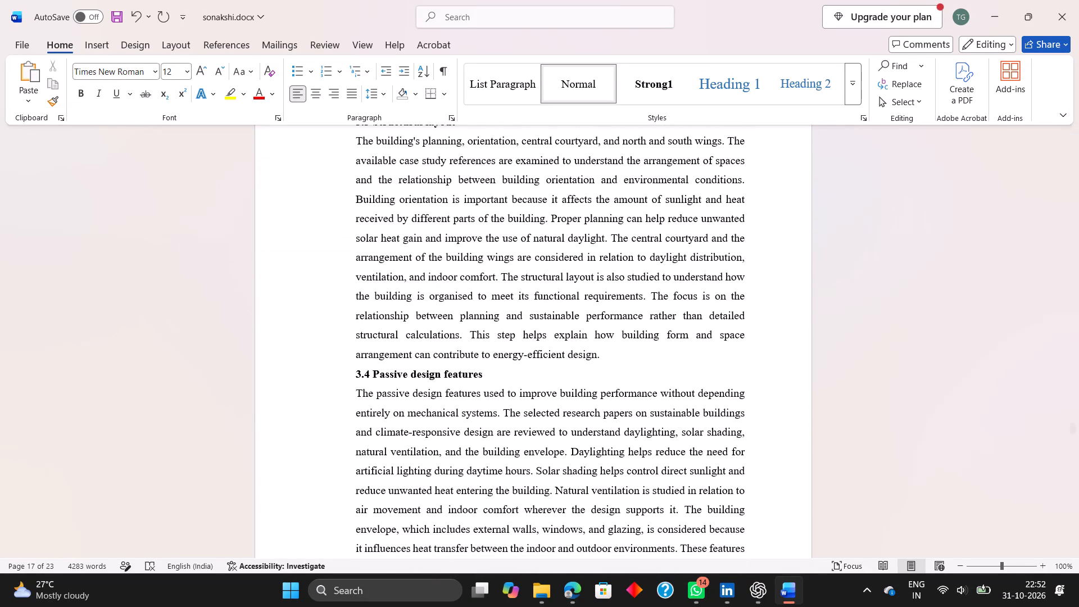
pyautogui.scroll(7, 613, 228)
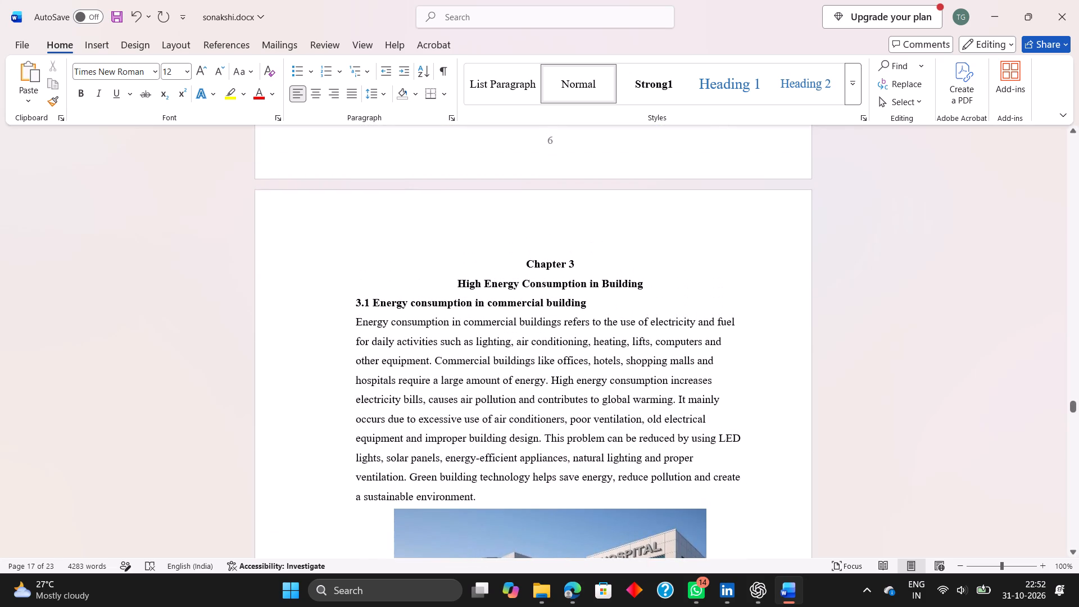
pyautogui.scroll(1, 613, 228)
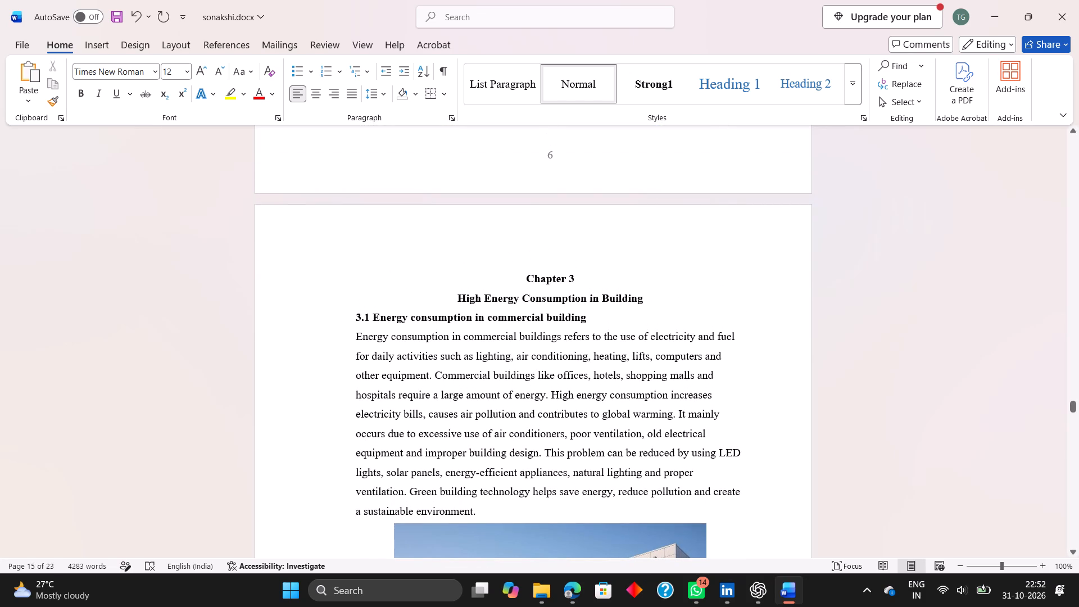
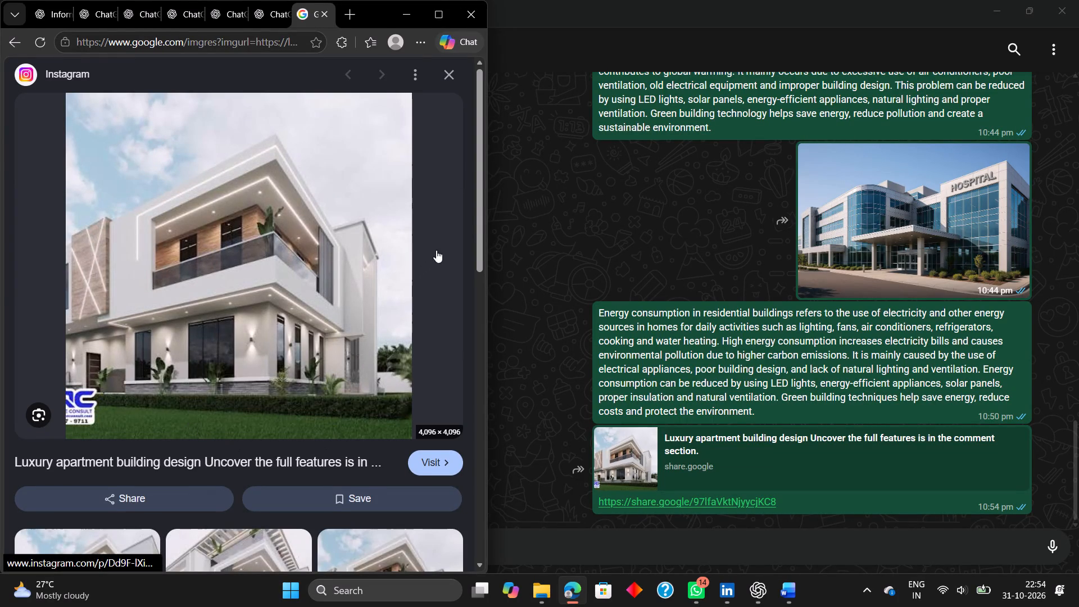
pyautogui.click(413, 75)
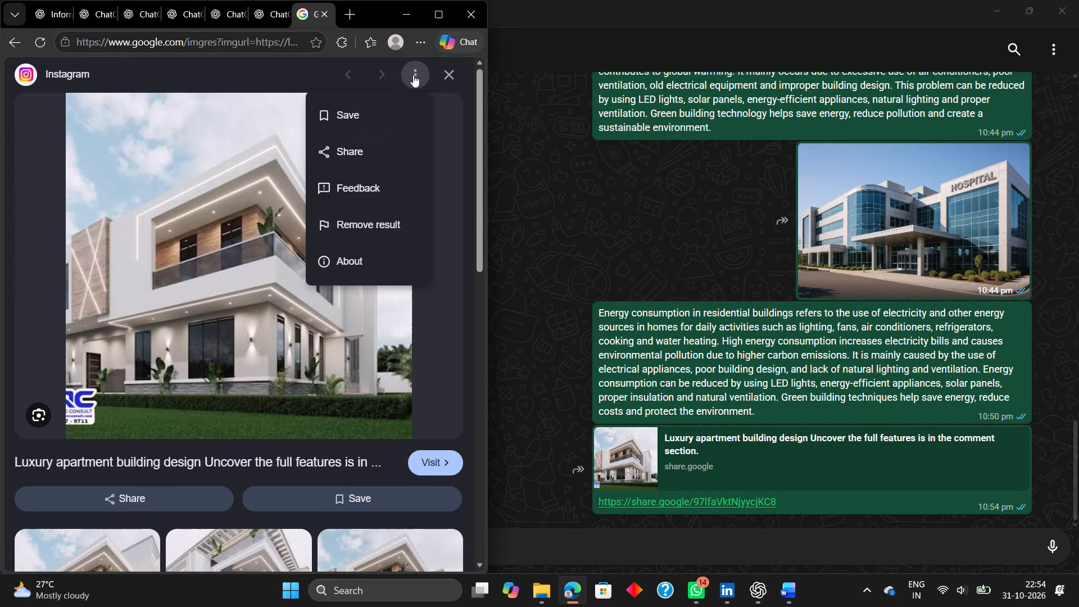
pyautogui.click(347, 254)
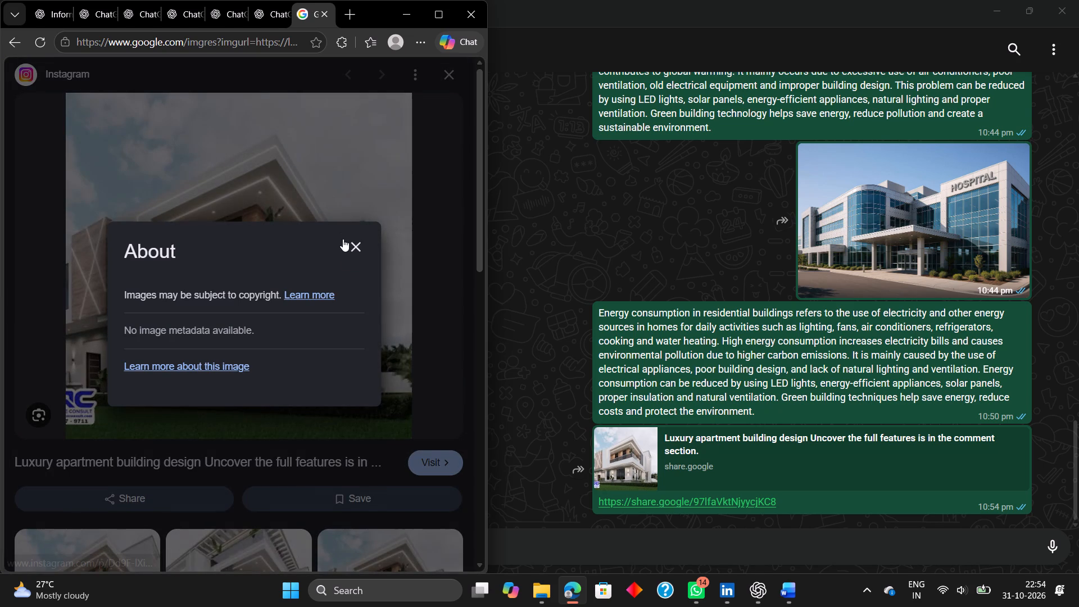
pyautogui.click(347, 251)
# Save the luxury apartment building image result and put it in a new collection titled "Modern facade design".
pyautogui.click(412, 66)
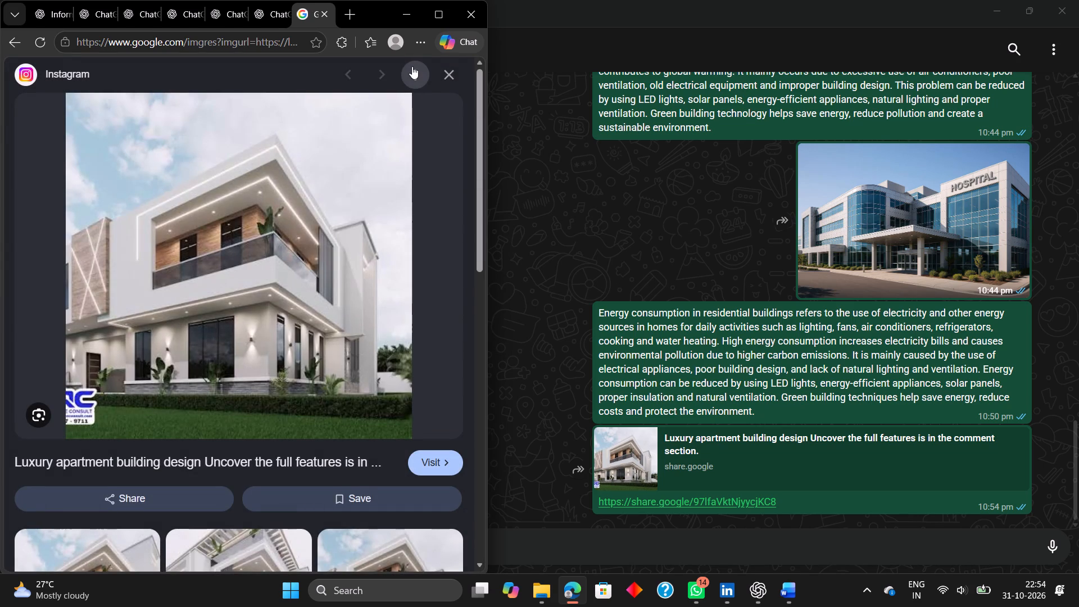
pyautogui.click(389, 116)
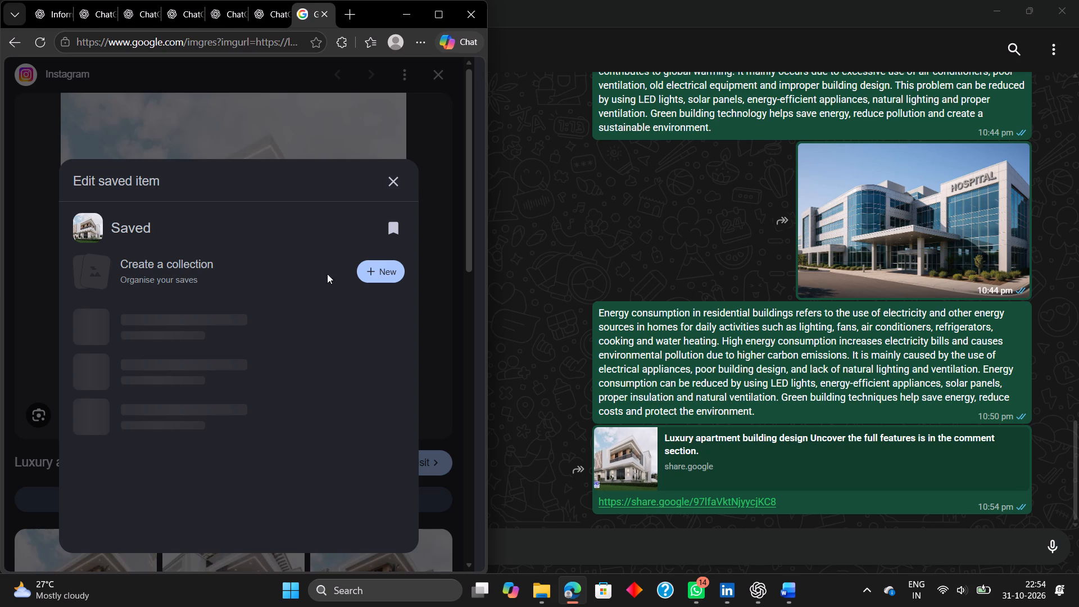
pyautogui.click(374, 282)
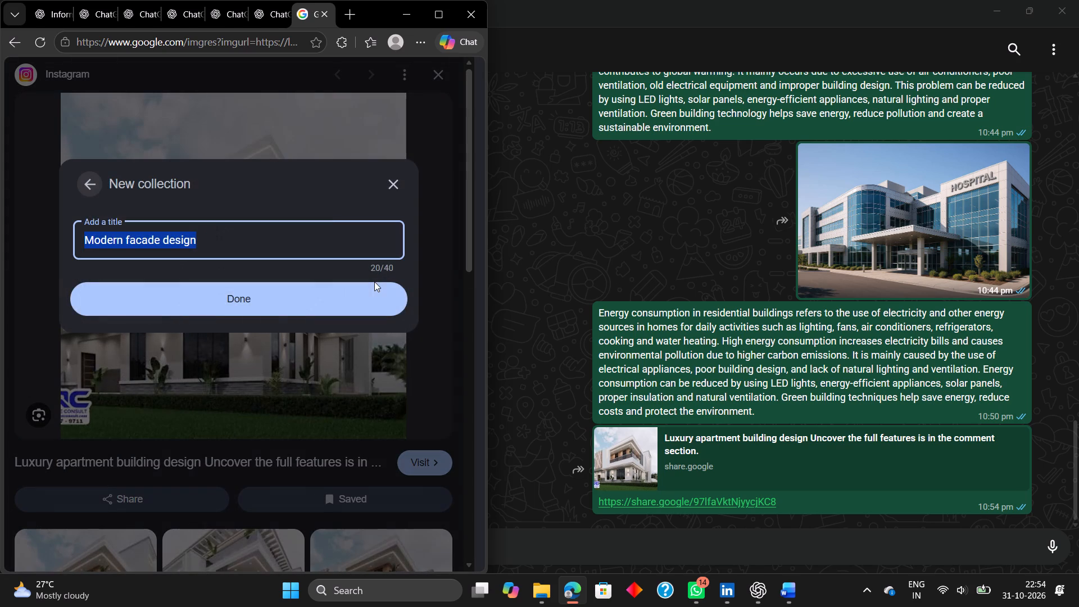
pyautogui.click(316, 296)
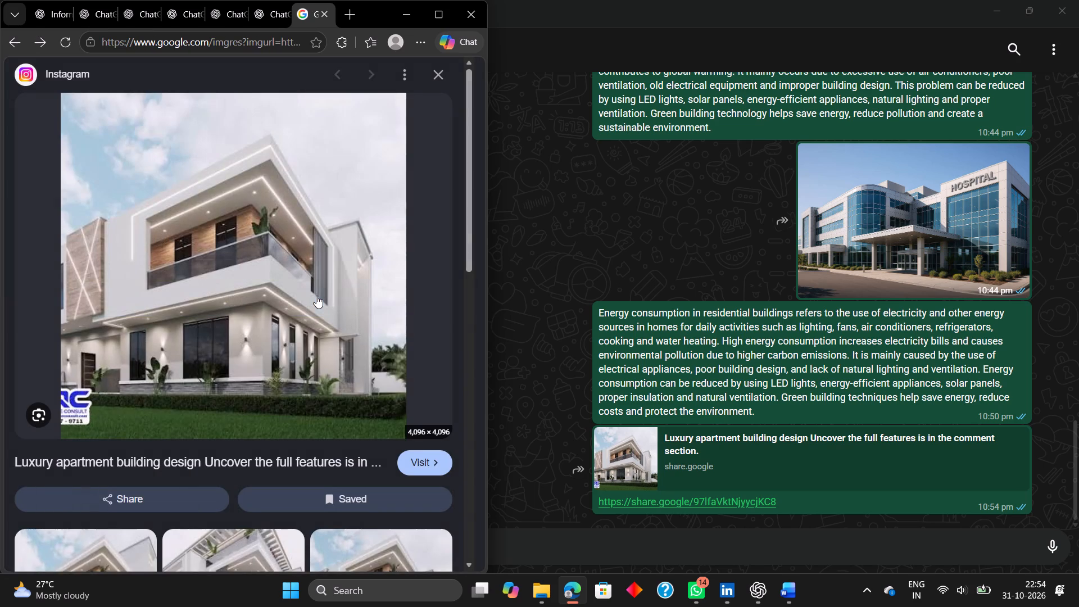
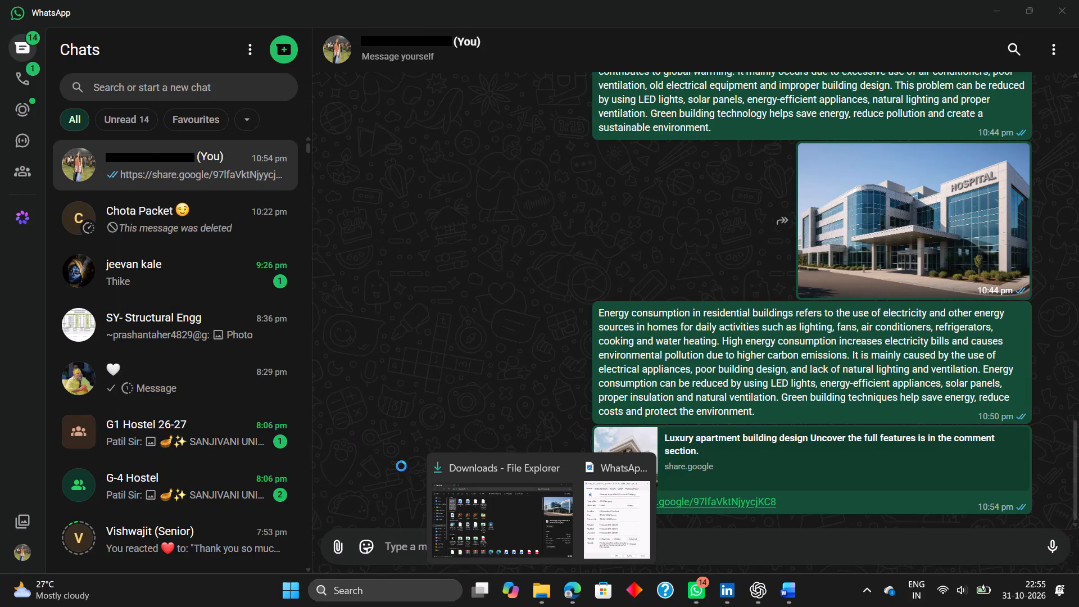
# Check the Downloads folder in File Explorer and return to the sonakshi.docx report in Word.
pyautogui.click(470, 522)
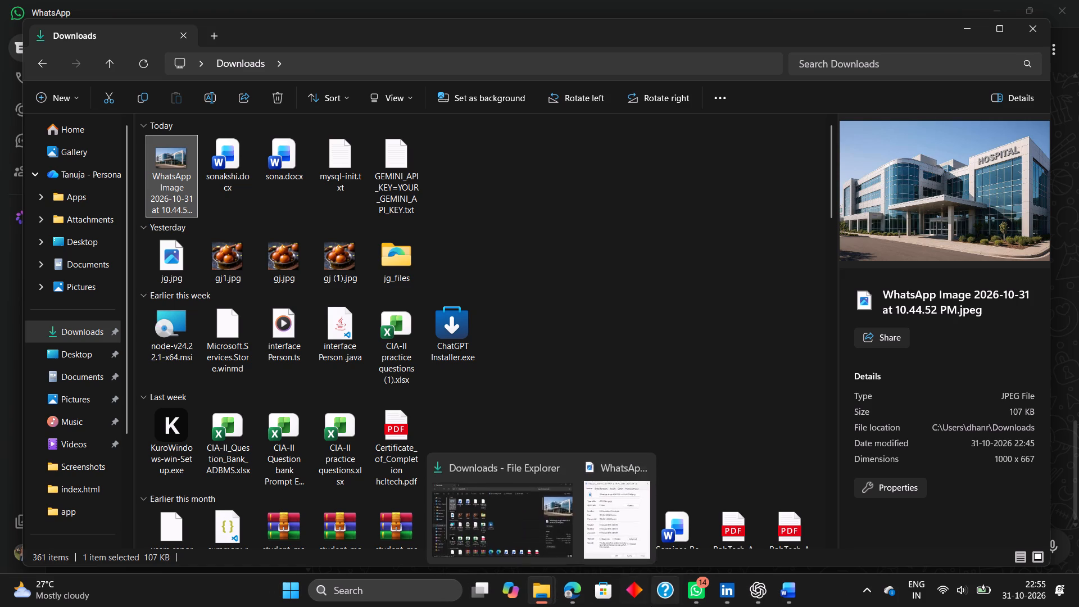
pyautogui.click(779, 596)
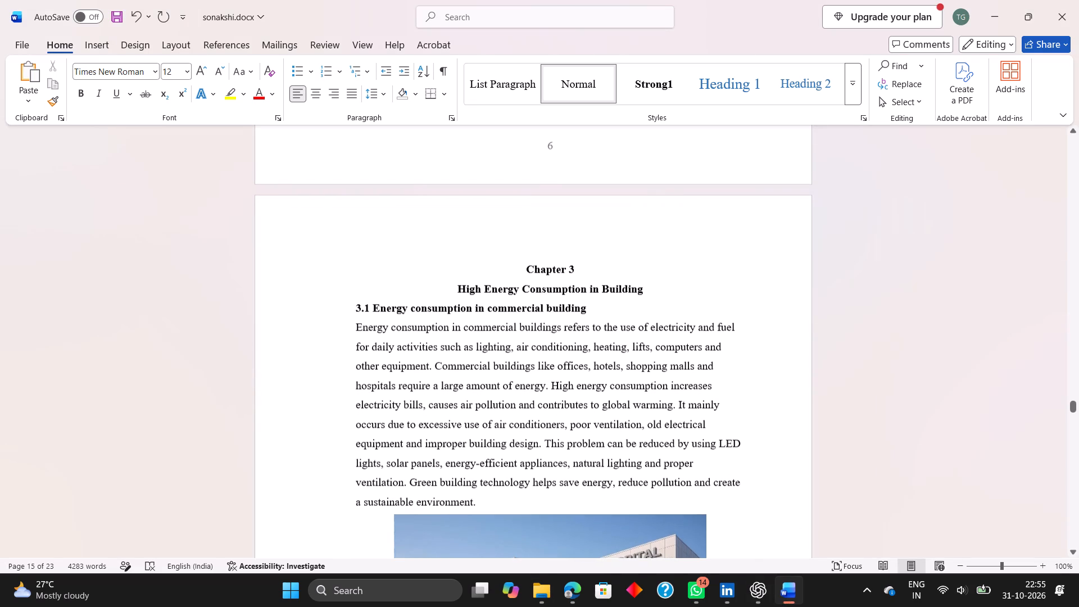
# Add an empty line after the residential building energy consumption paragraph, just above the "3.3 Structural layout" heading.
pyautogui.scroll(-3, 627, 344)
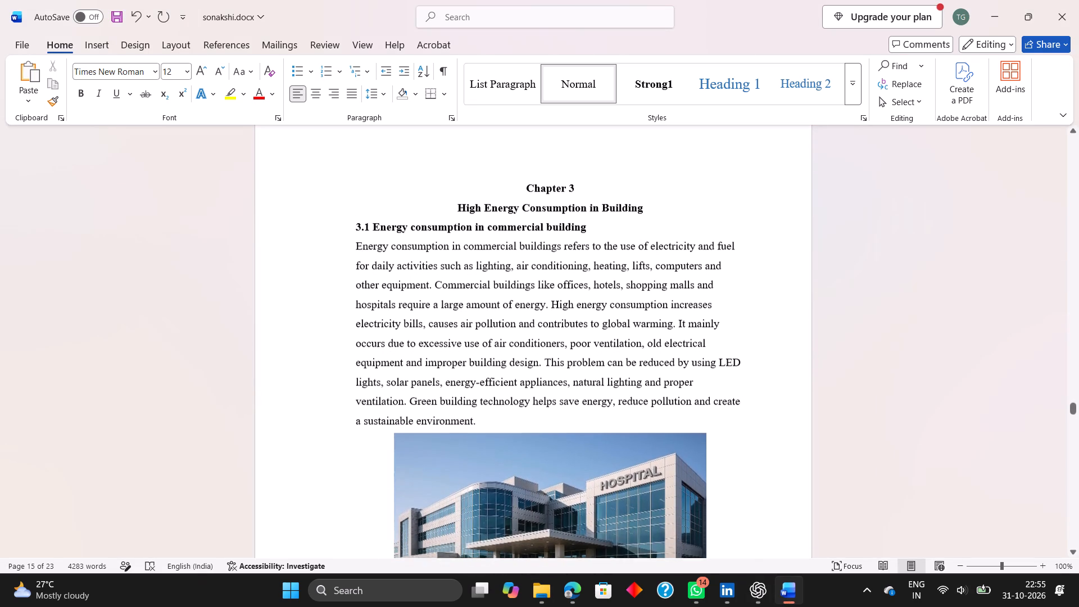
pyautogui.scroll(-3, 627, 344)
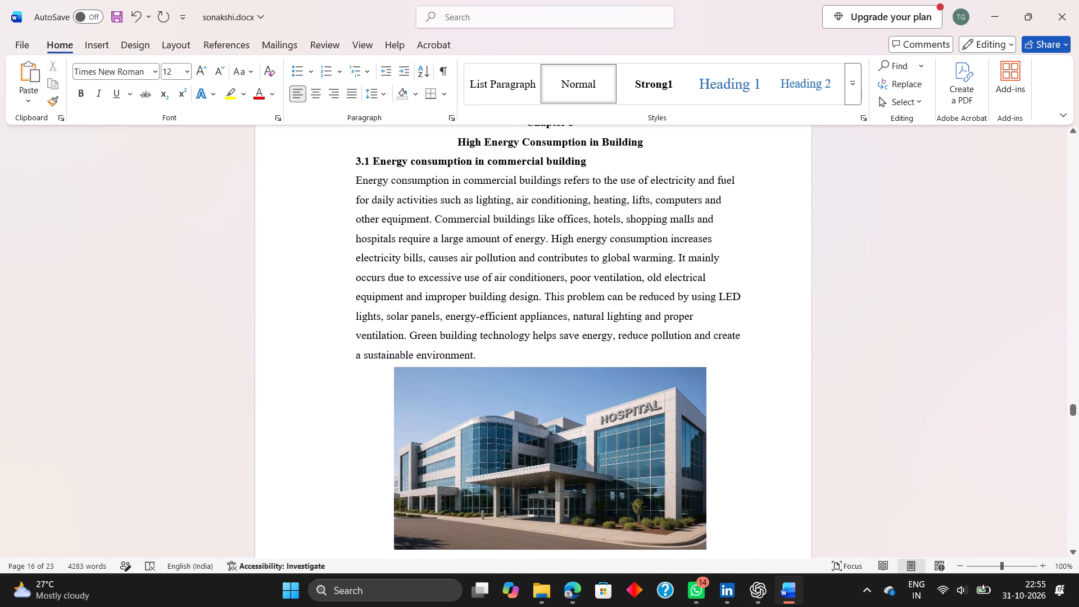
pyautogui.scroll(-2, 627, 344)
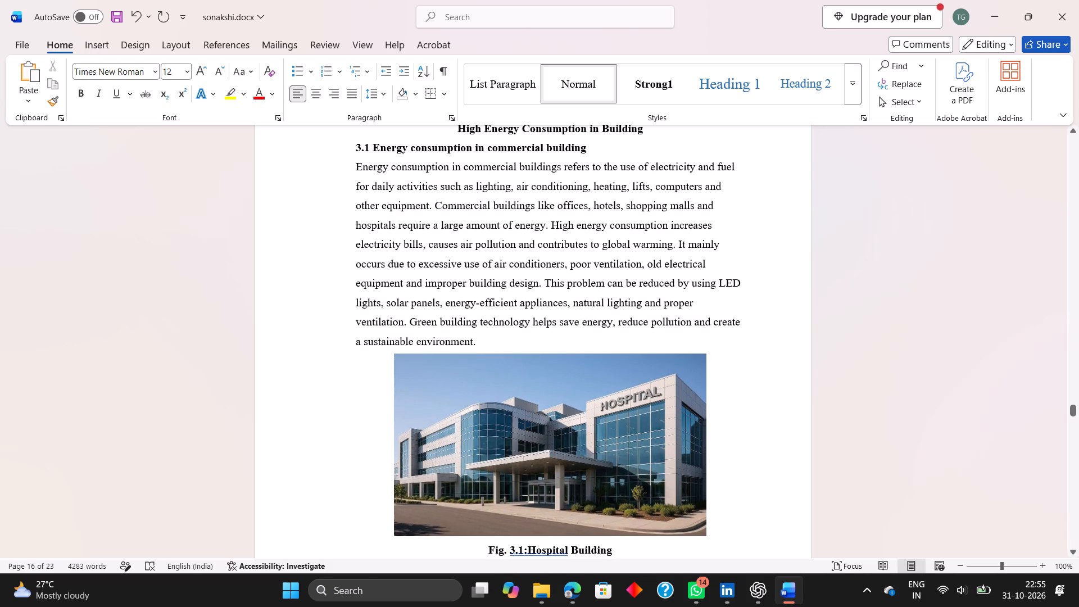
pyautogui.scroll(-2, 627, 344)
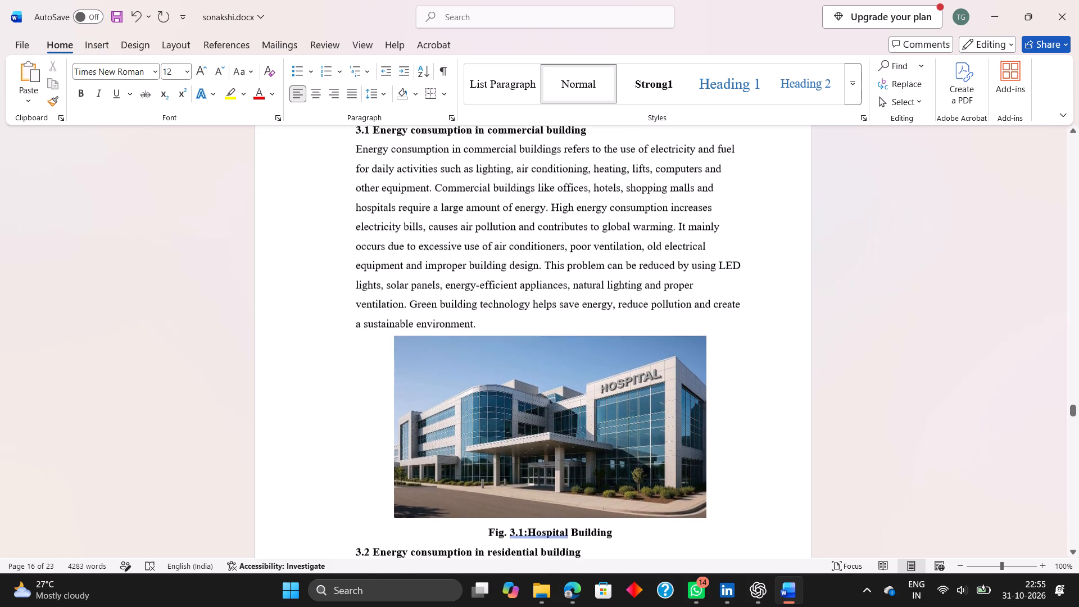
pyautogui.scroll(-2, 627, 344)
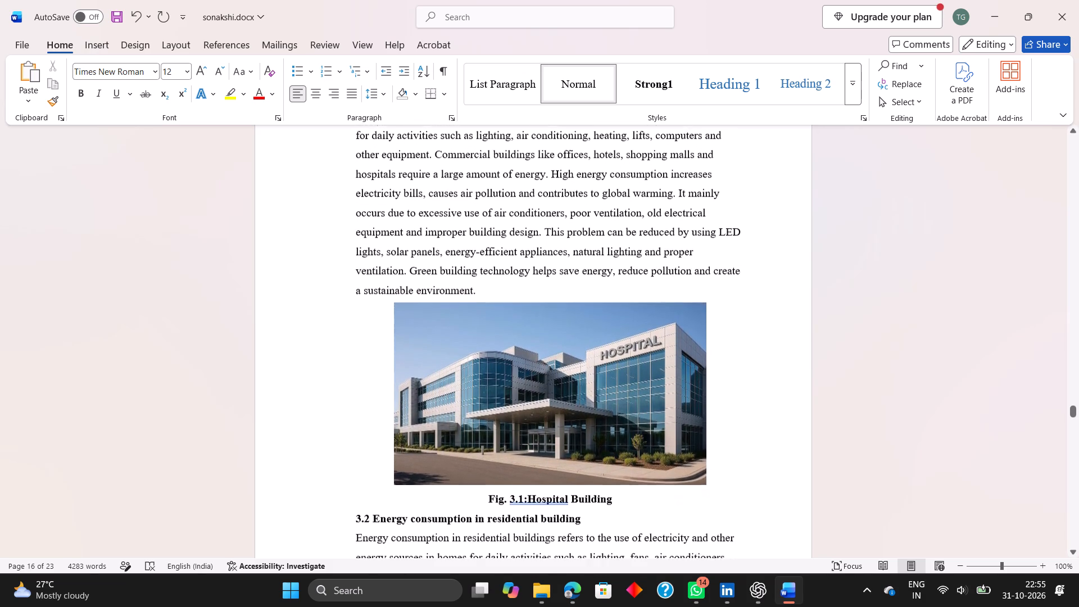
pyautogui.scroll(-3, 627, 344)
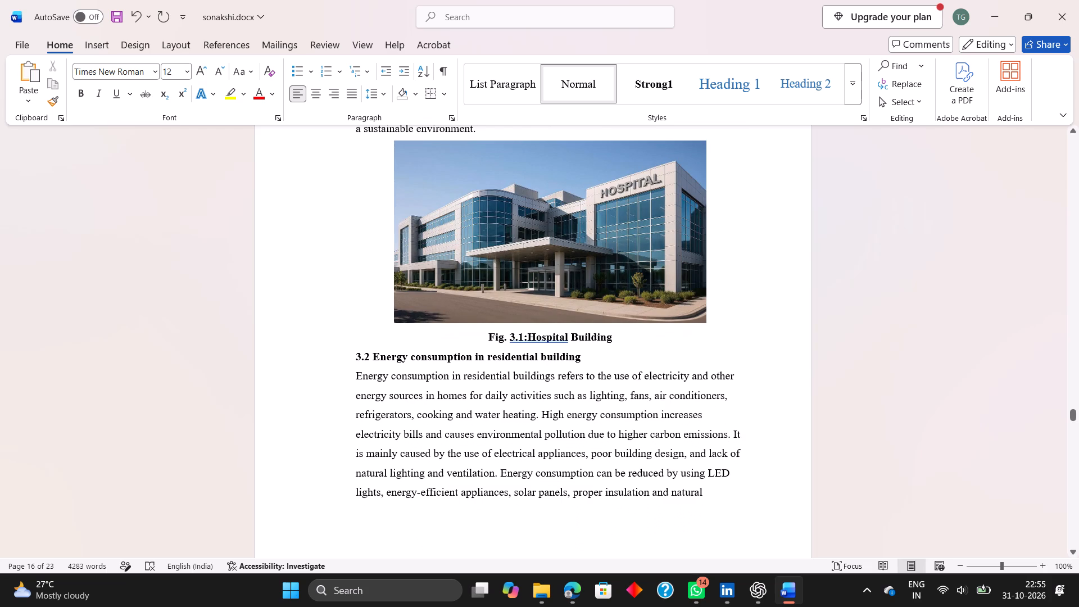
pyautogui.scroll(-2, 627, 344)
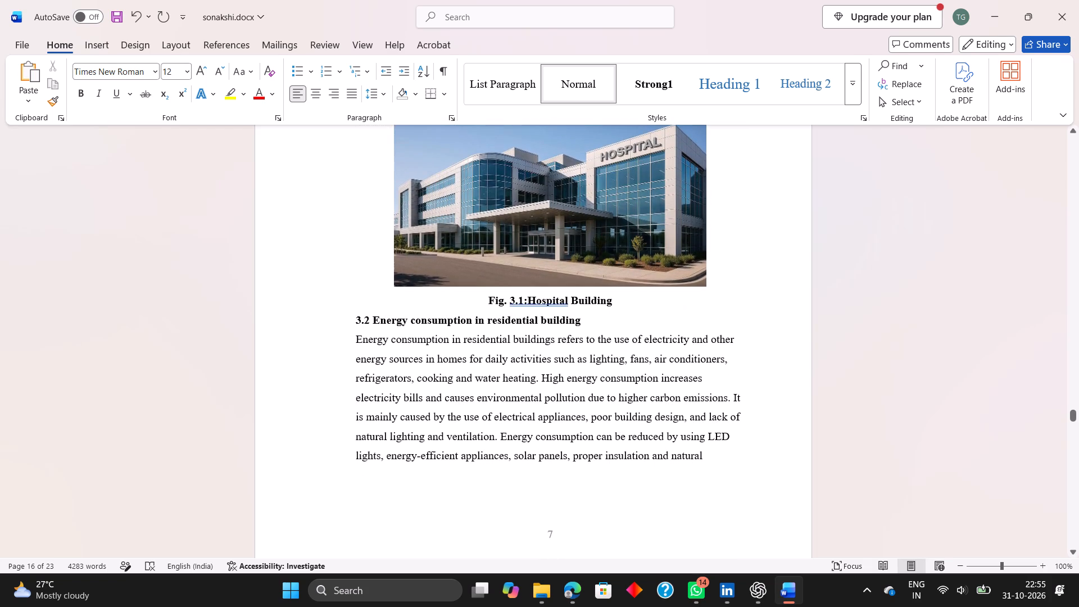
pyautogui.scroll(-1, 627, 344)
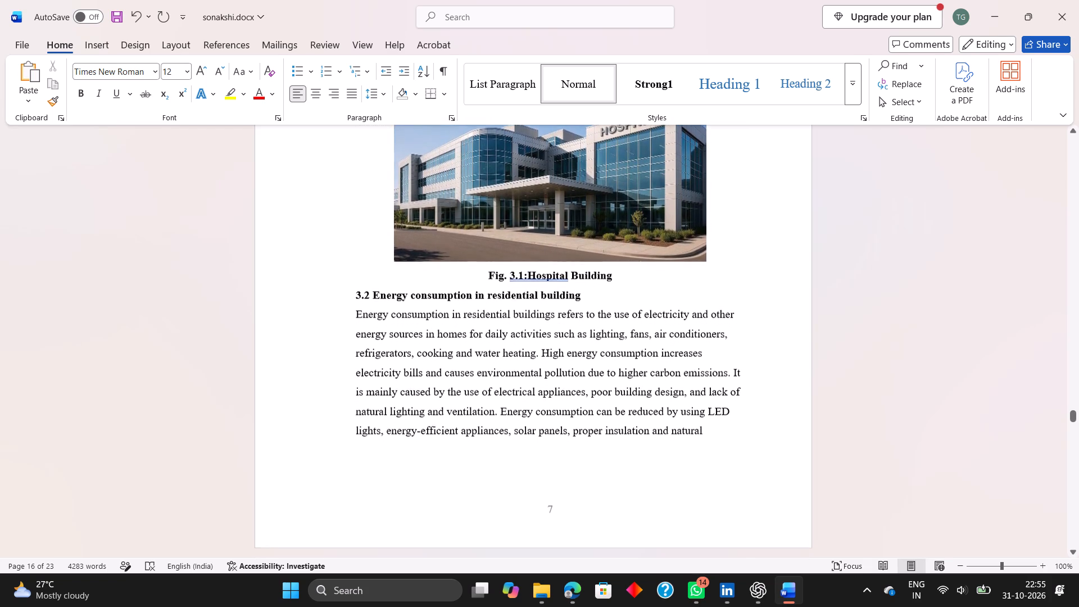
pyautogui.scroll(-1, 627, 344)
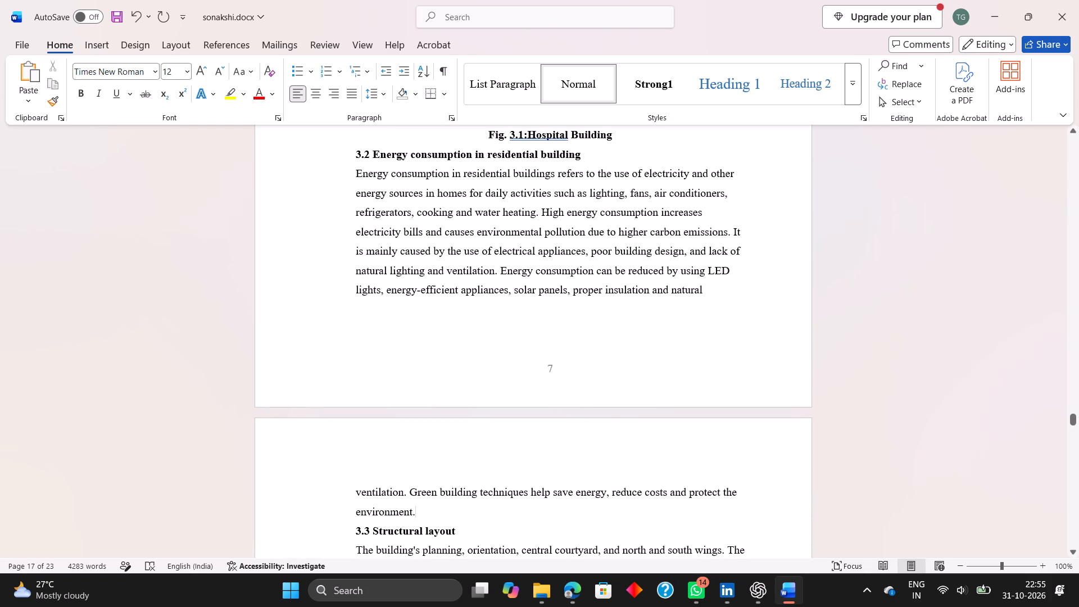
pyautogui.scroll(-1, 627, 344)
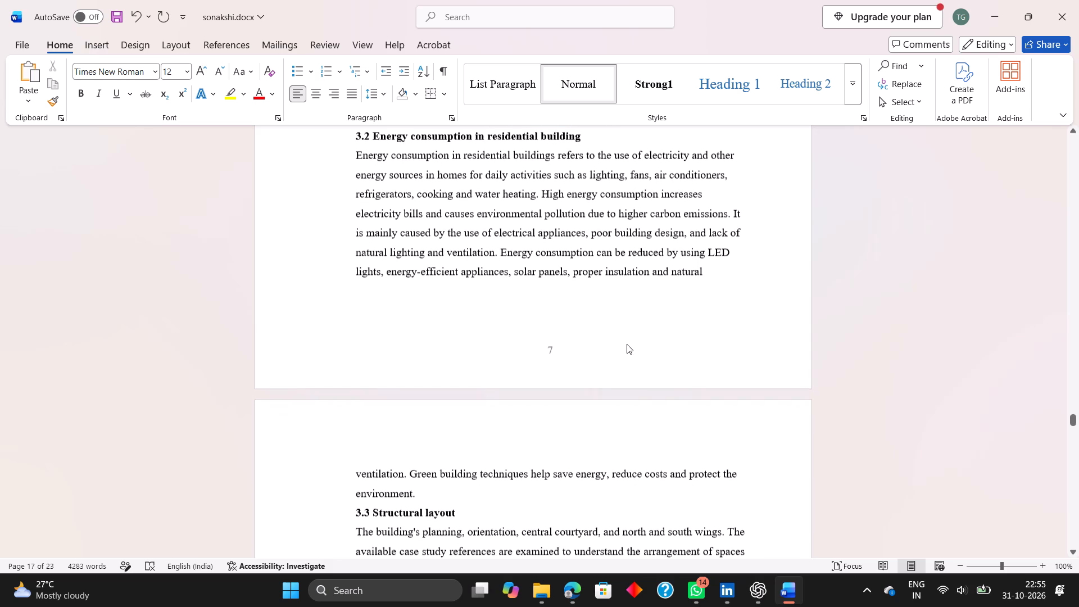
pyautogui.scroll(-2, 627, 344)
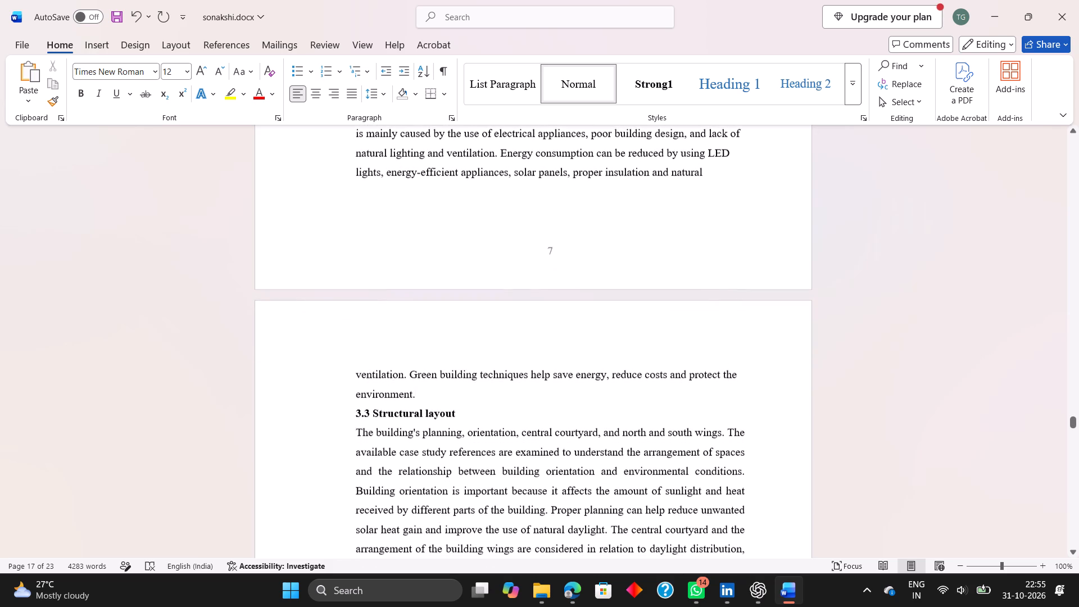
pyautogui.press('Return')
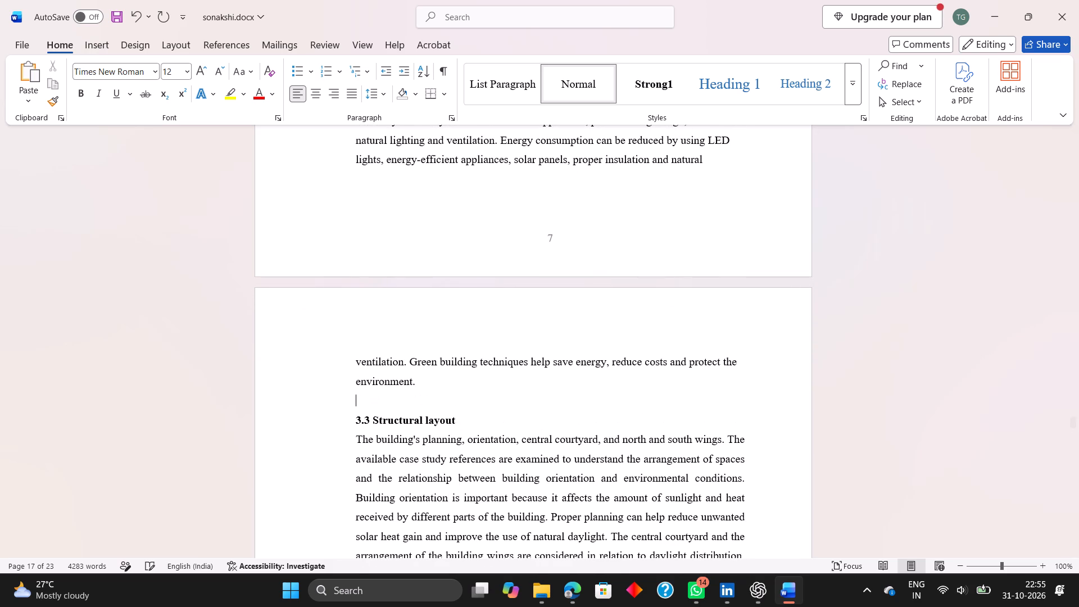
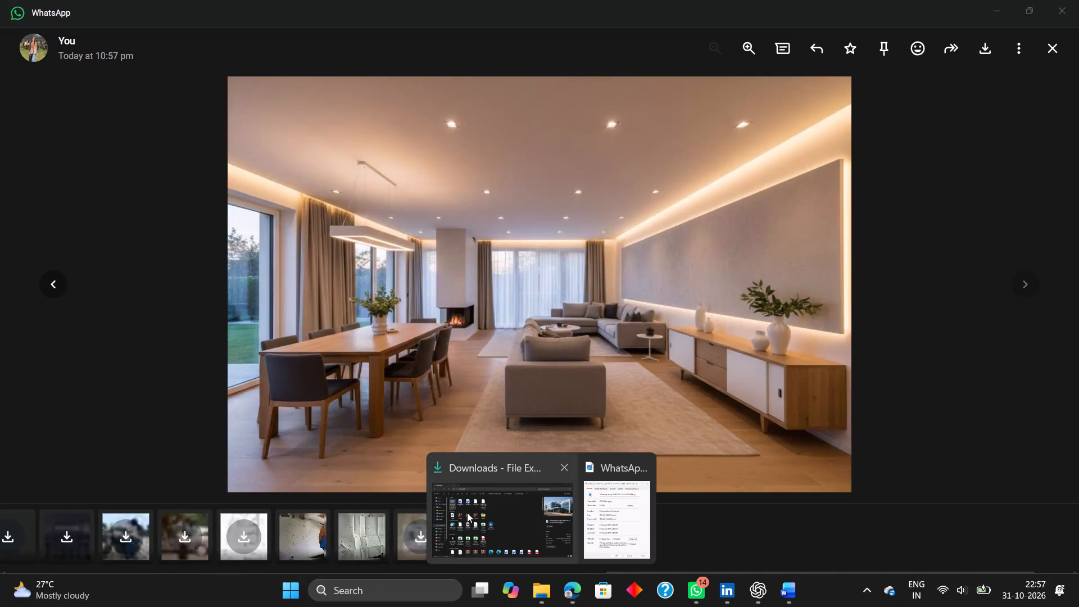
# Switch to File Explorer and reopen the Downloads folder by way of Desktop to look for the saved residential interior image.
pyautogui.click(469, 513)
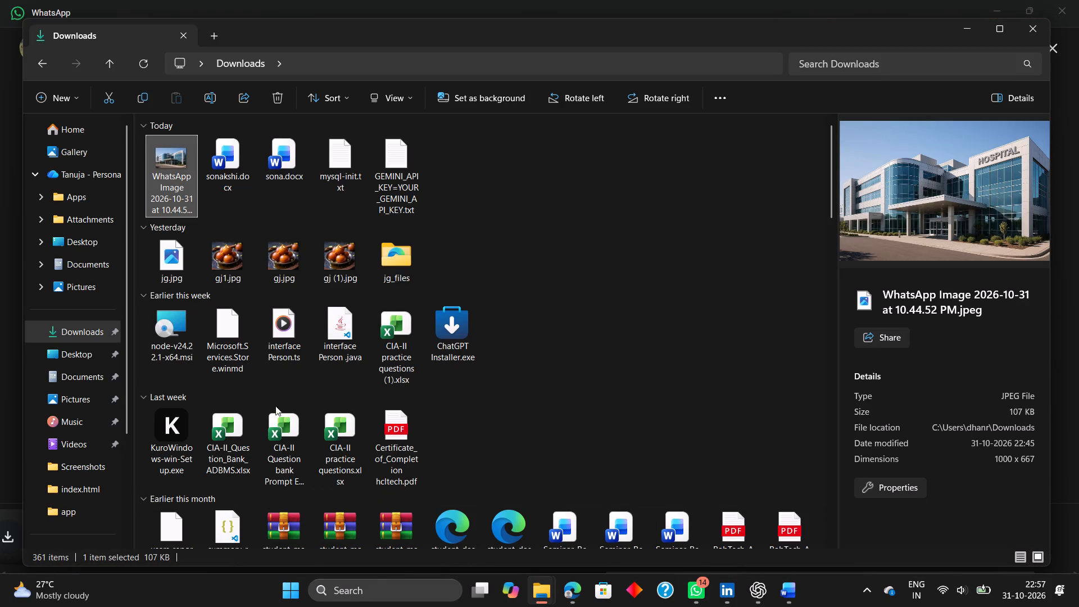
pyautogui.click(98, 362)
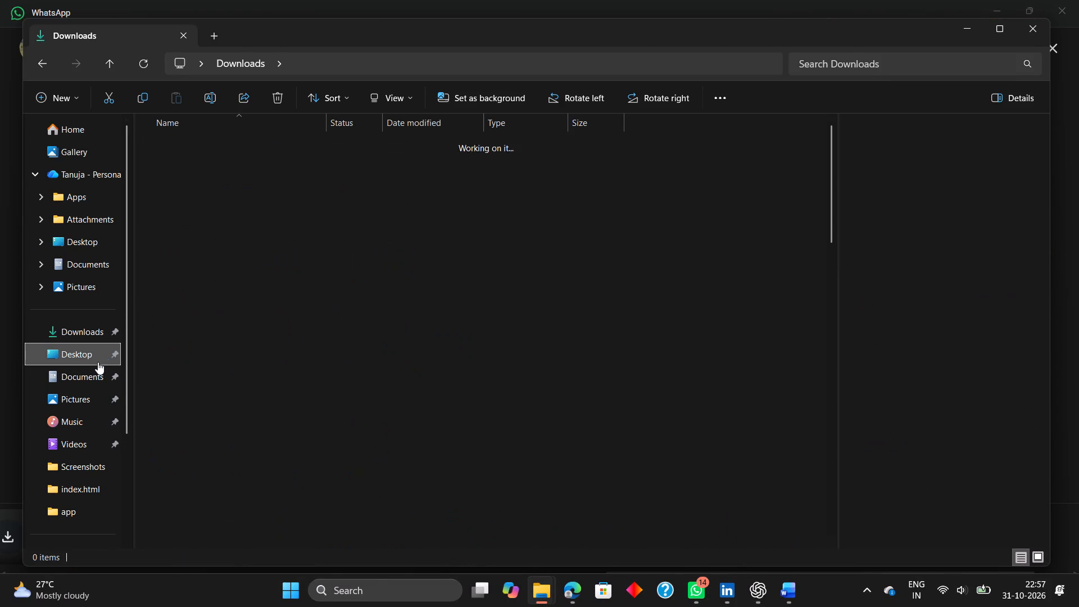
pyautogui.click(75, 335)
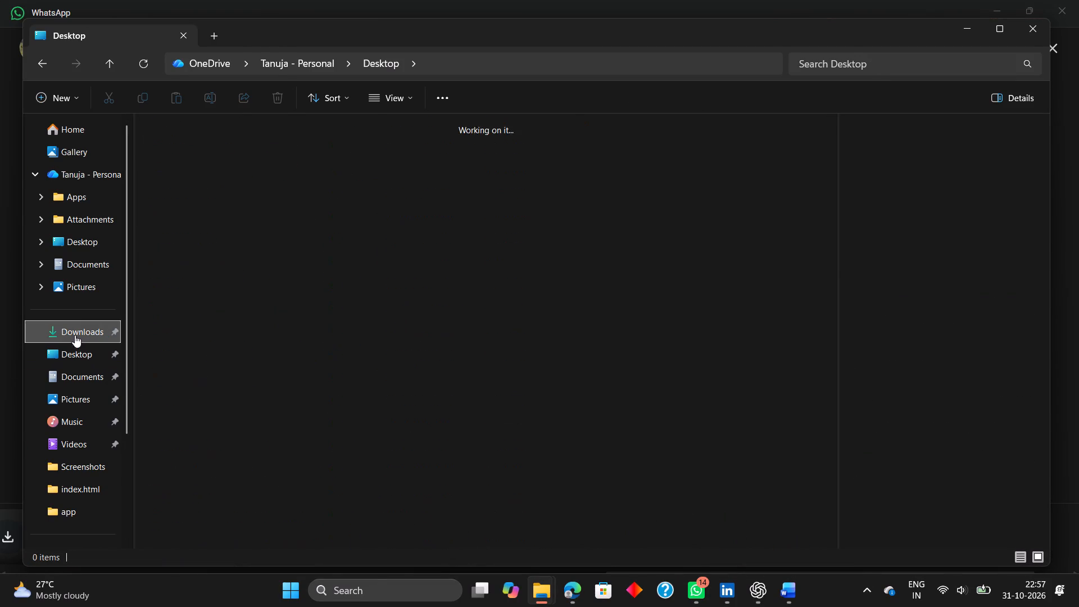
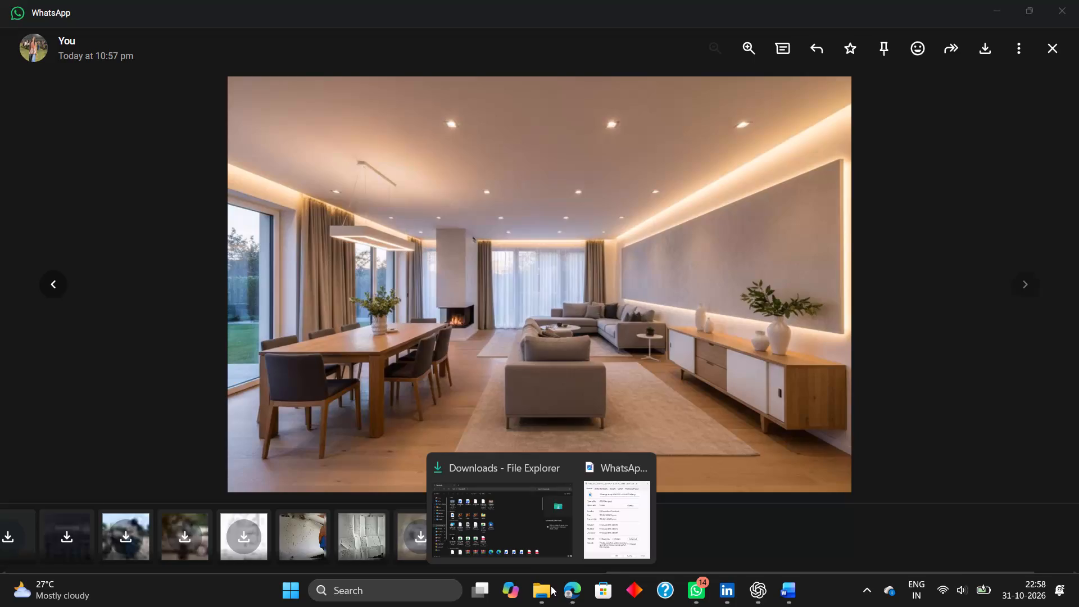
# Switch to the Downloads folder in File Explorer, select the residential interior image saved today, and inspect its file properties.
pyautogui.click(466, 523)
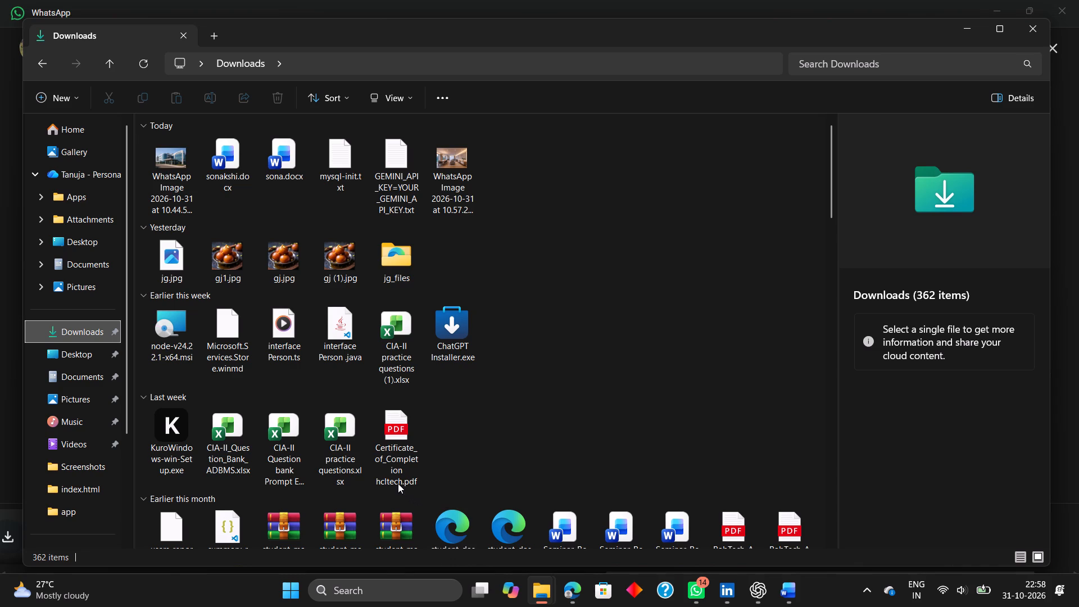
pyautogui.click(438, 170)
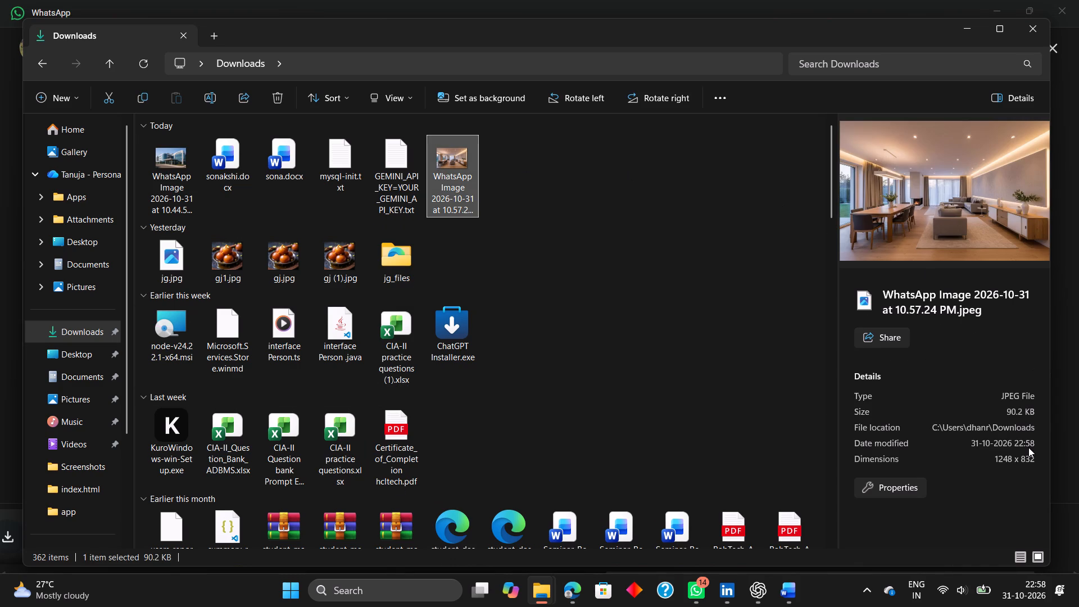
pyautogui.click(926, 212)
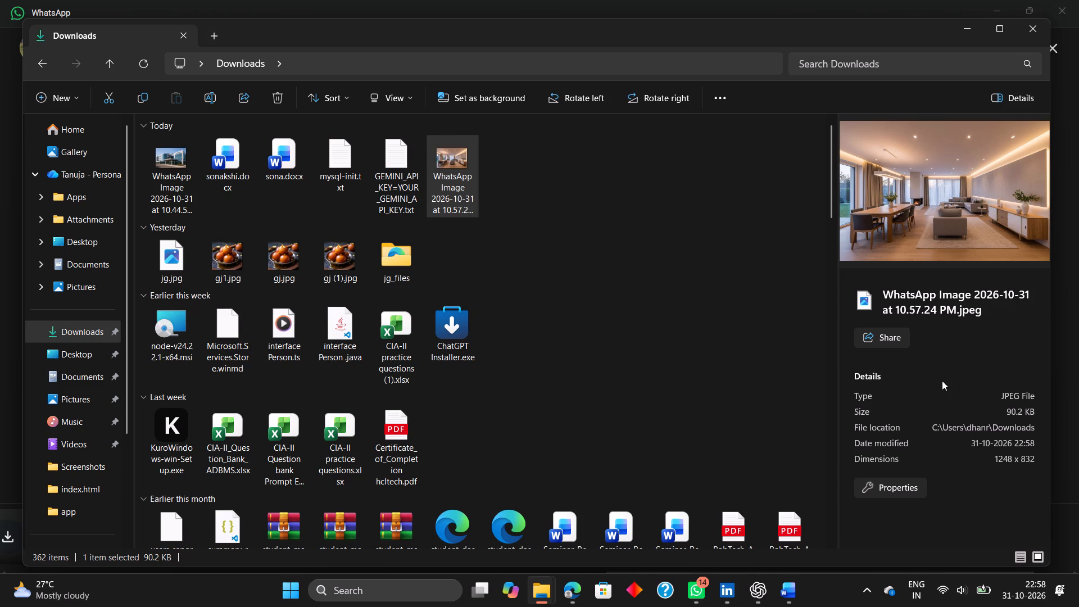
pyautogui.click(899, 492)
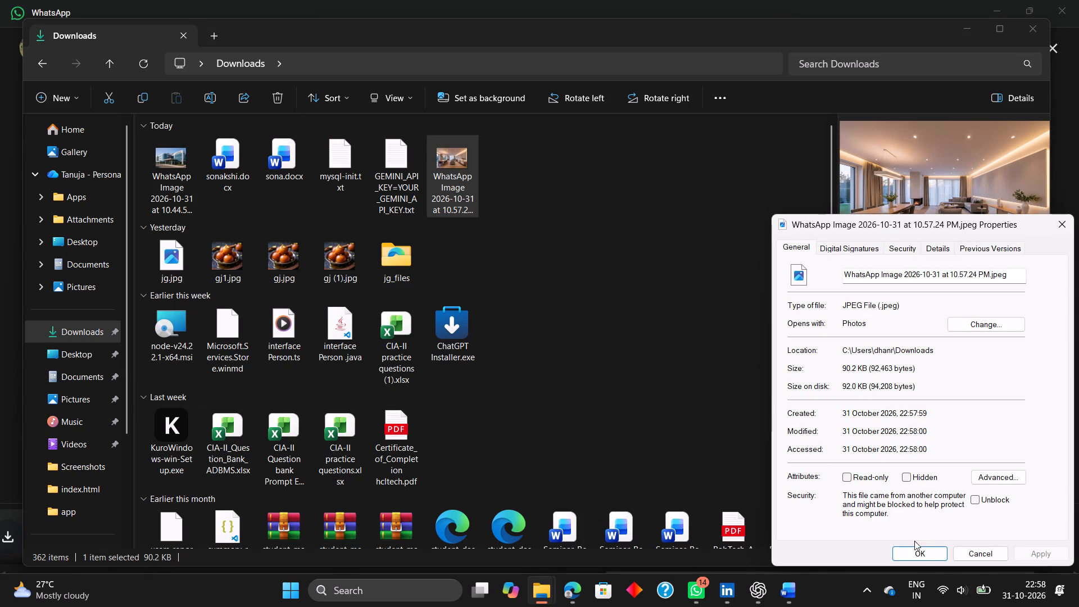
pyautogui.click(926, 556)
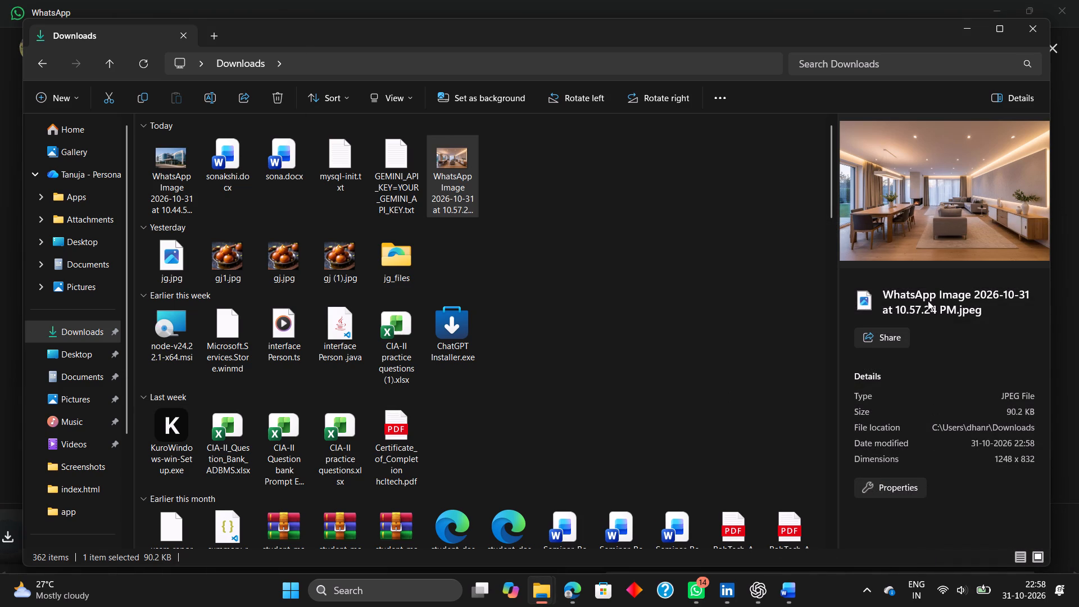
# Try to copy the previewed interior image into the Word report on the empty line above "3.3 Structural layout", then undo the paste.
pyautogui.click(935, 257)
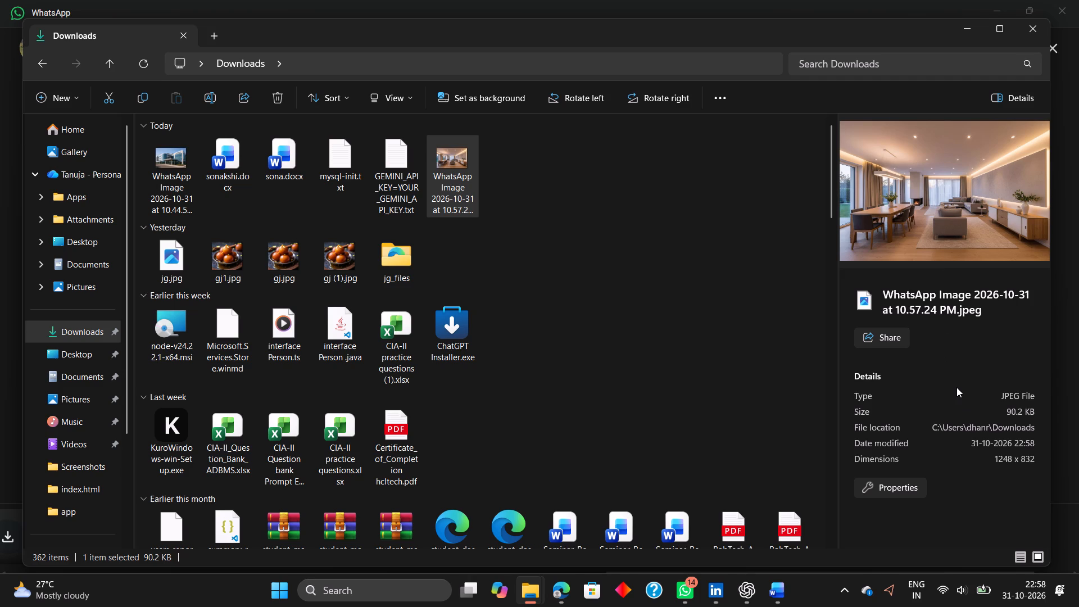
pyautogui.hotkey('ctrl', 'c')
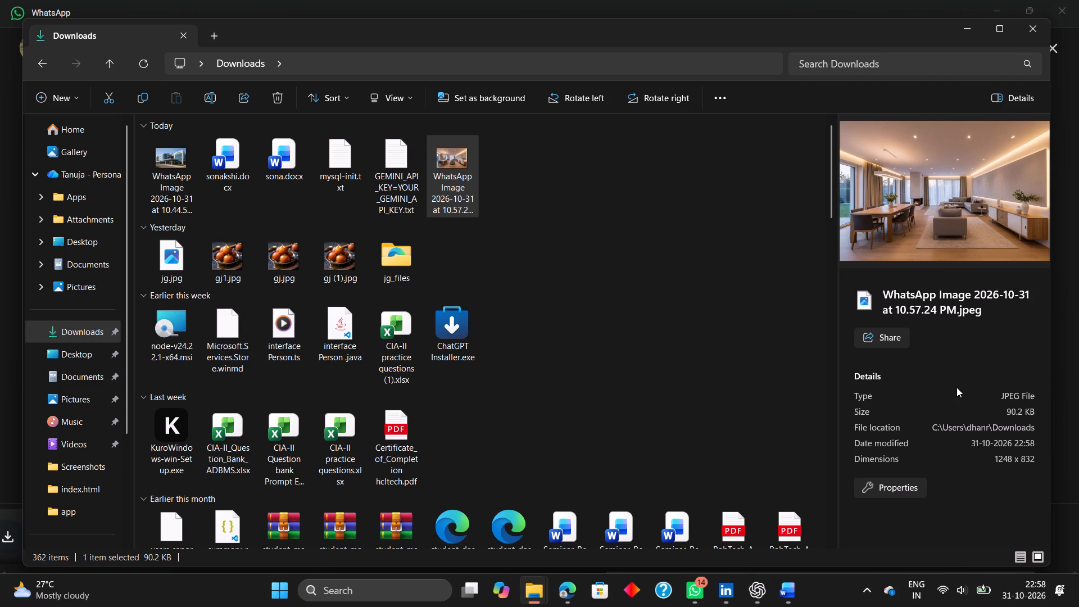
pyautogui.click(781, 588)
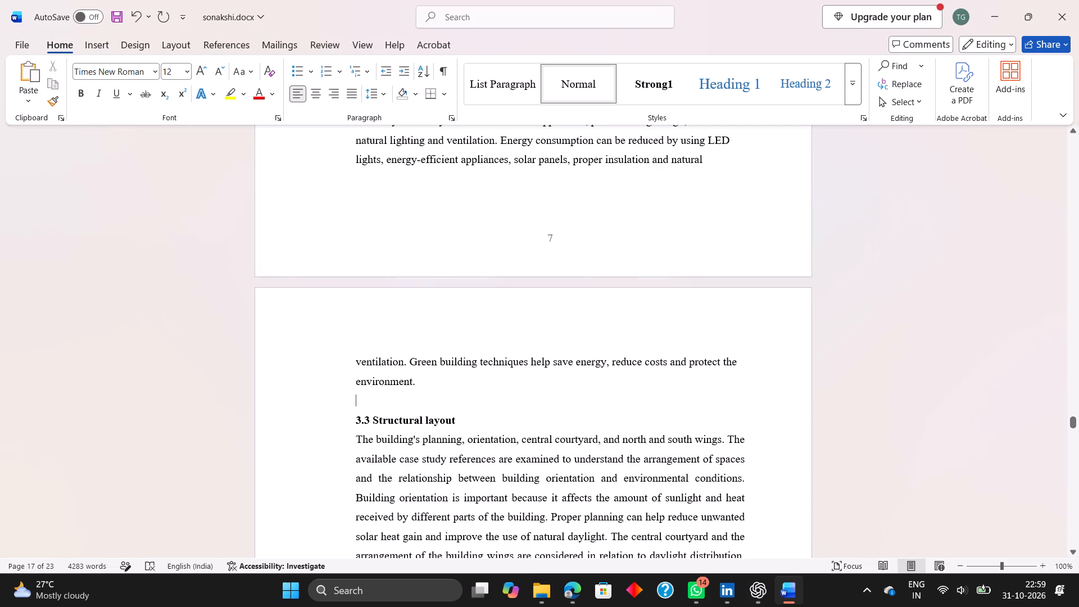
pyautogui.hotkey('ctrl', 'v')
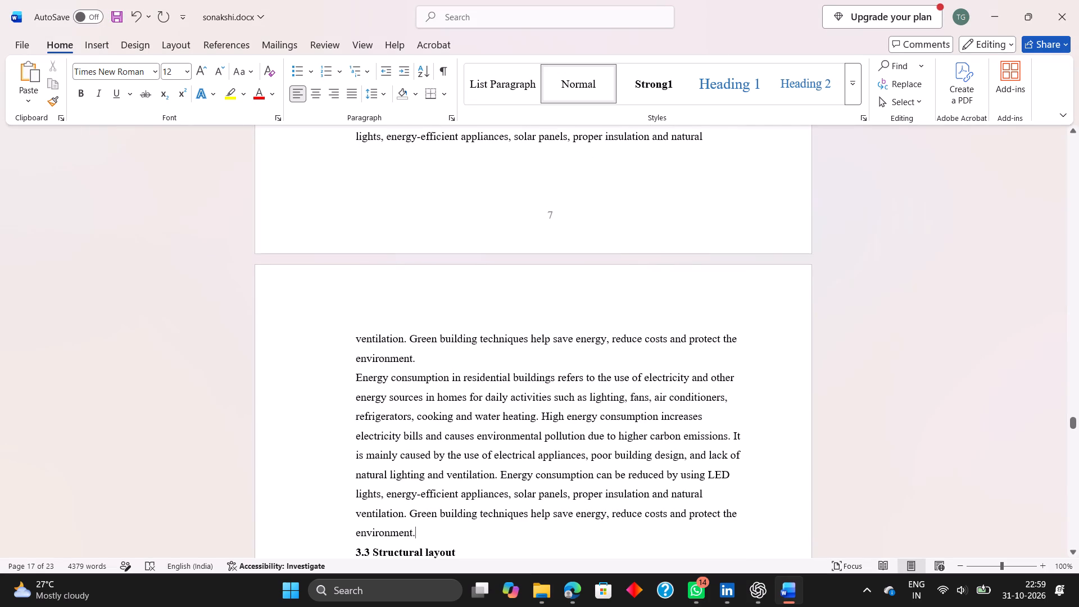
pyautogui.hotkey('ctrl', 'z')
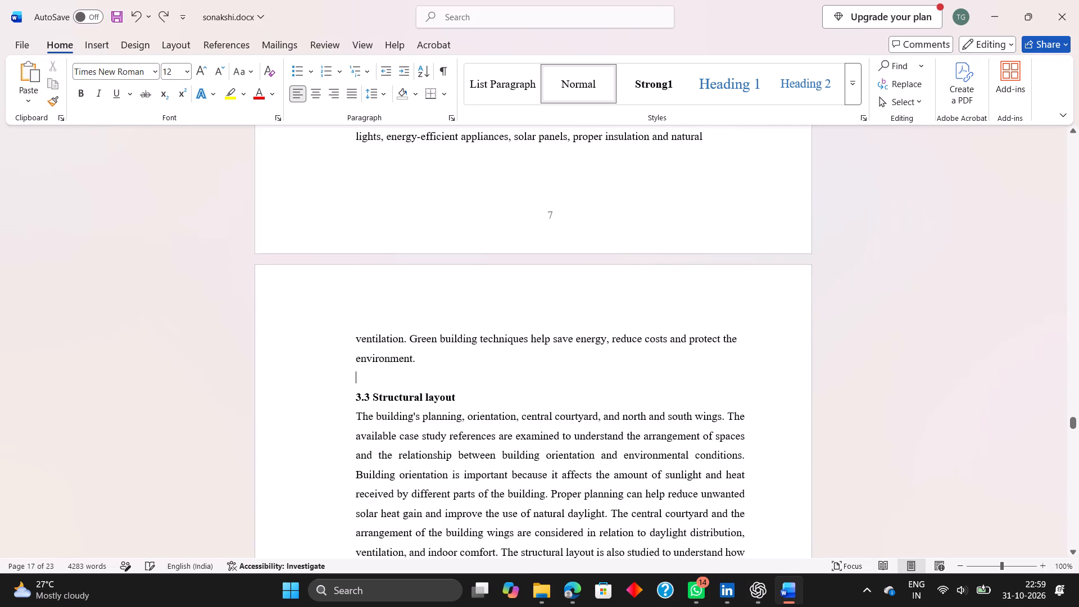
# Return to the Downloads folder in File Explorer, where the residential interior image is stored.
pyautogui.click(548, 586)
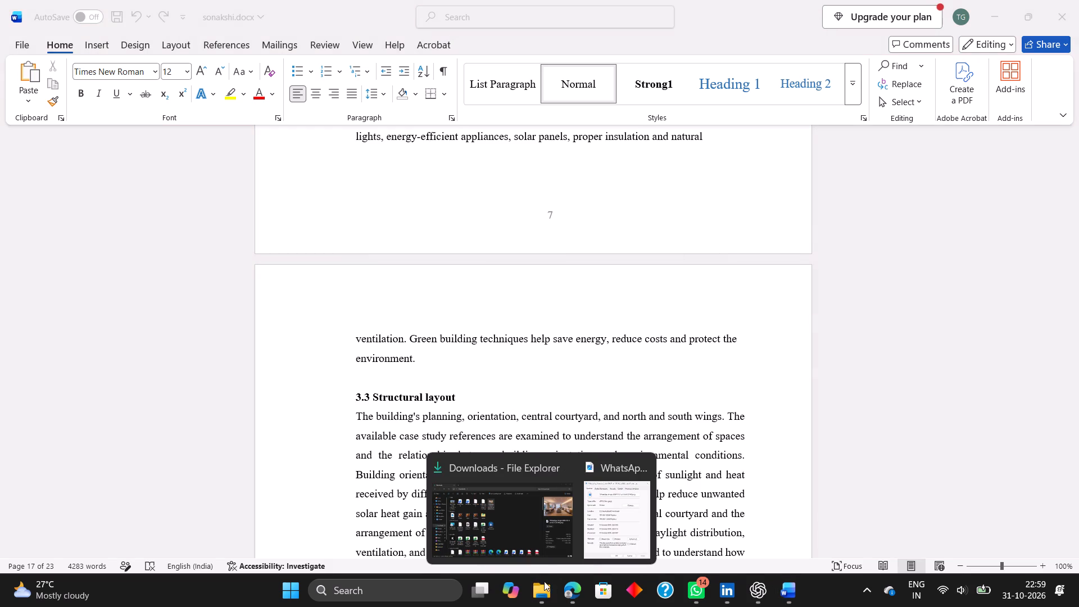
pyautogui.click(533, 542)
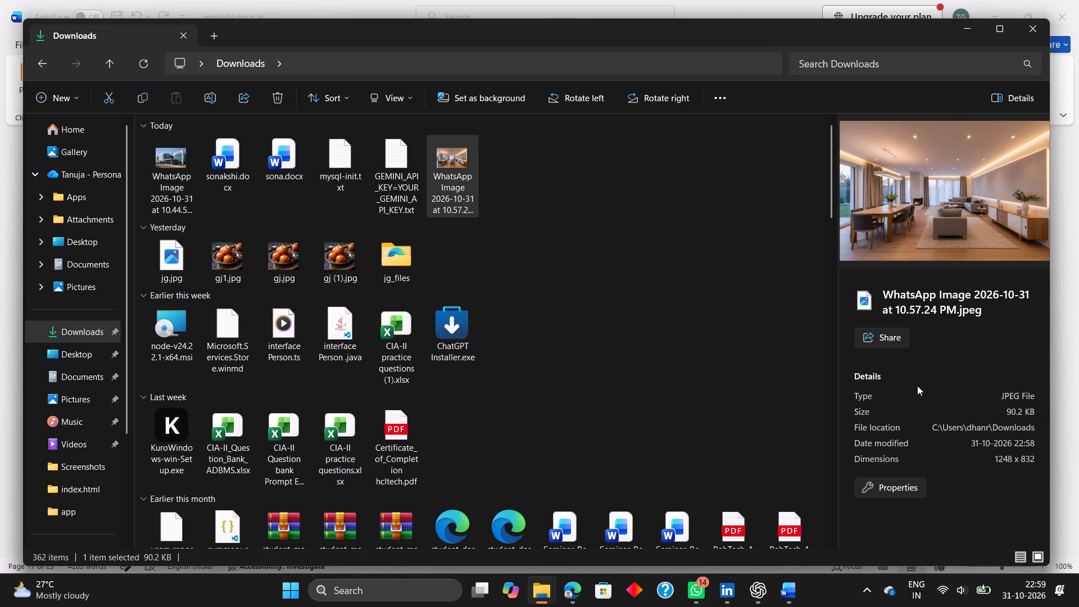
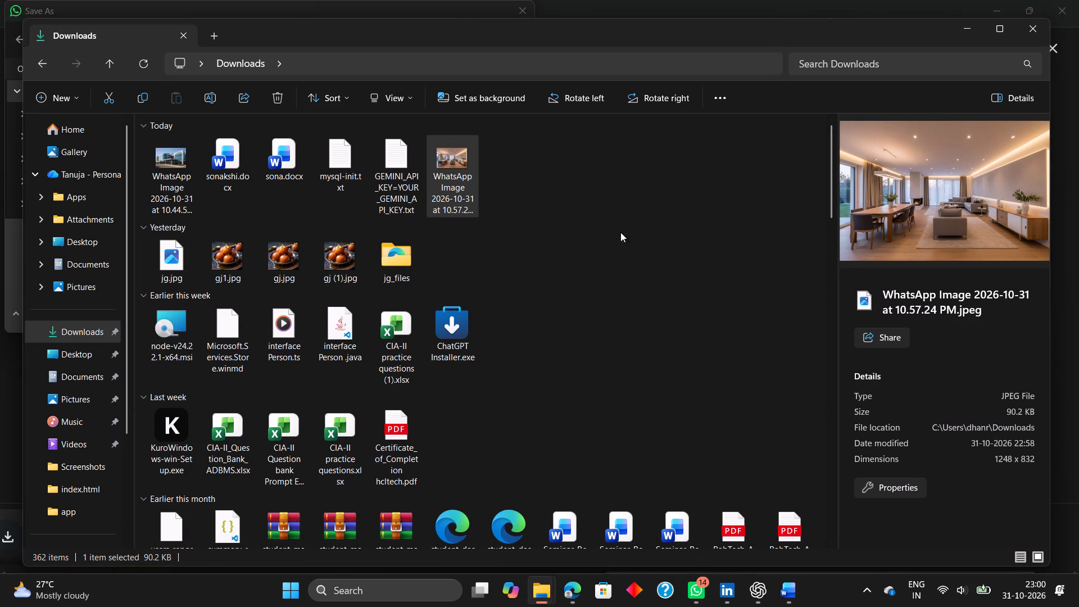
pyautogui.click(461, 168)
pyautogui.click(461, 168)
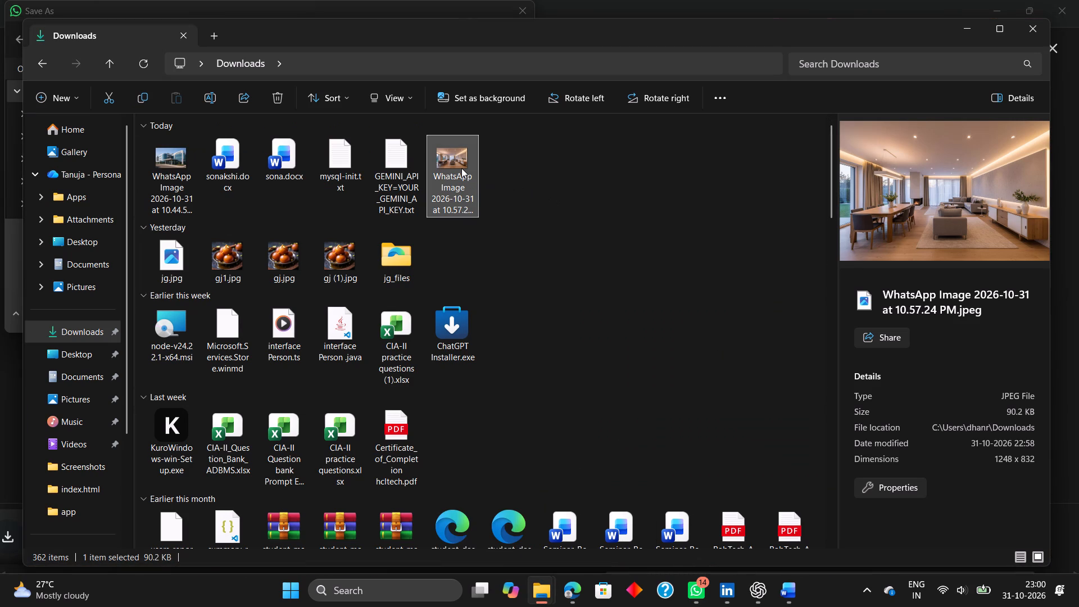
pyautogui.hotkey('ctrl', 'c')
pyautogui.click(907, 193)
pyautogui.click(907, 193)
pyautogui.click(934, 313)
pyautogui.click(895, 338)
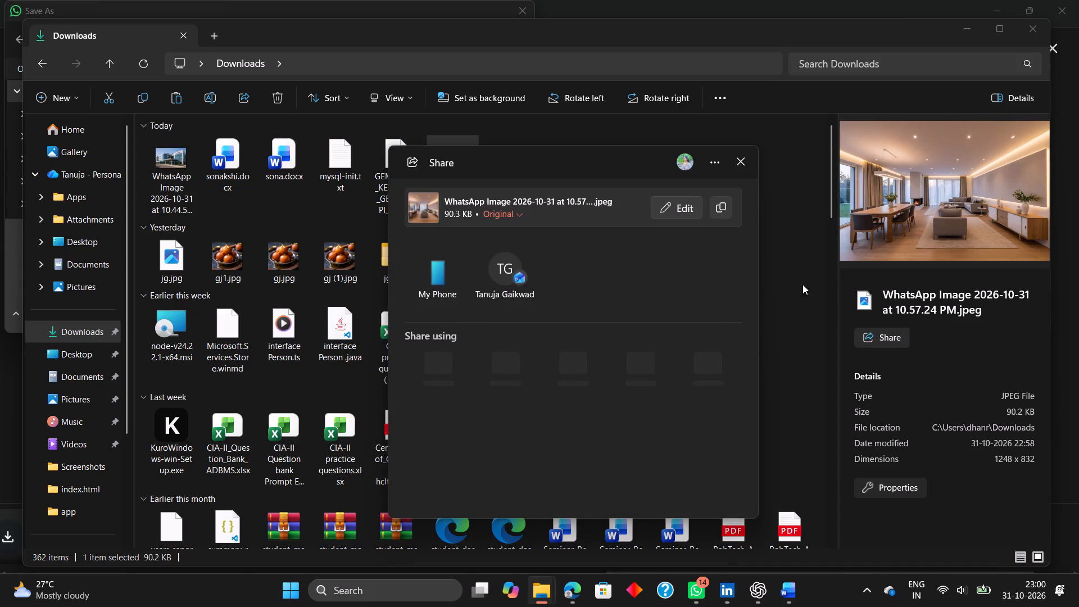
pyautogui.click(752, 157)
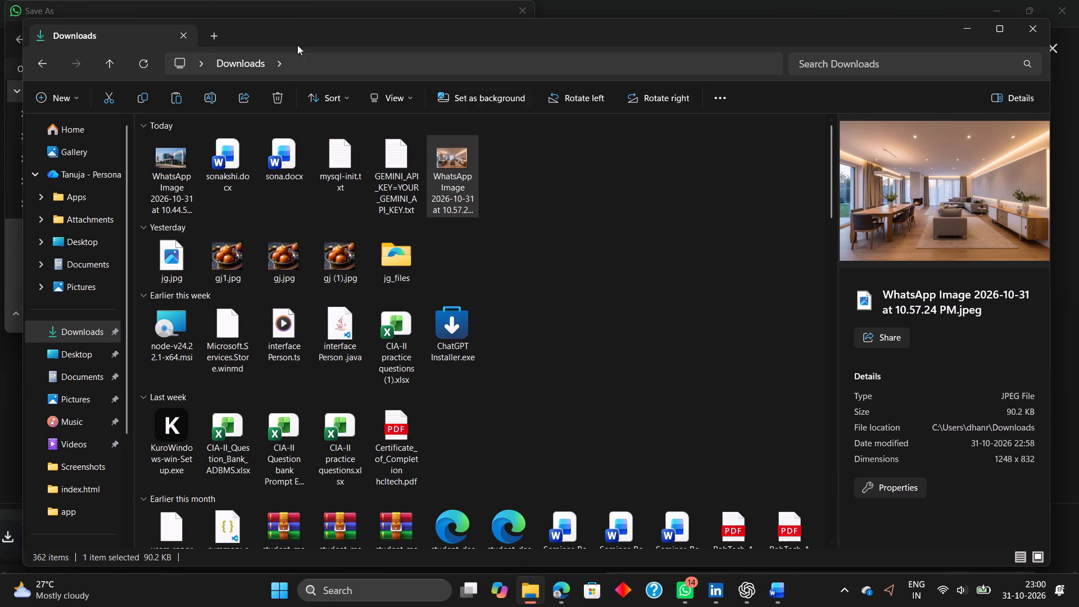
# Copy the living room image from Downloads and paste it into the empty line above the "3.3 Structural layout" heading in sonakshi.docx.
pyautogui.click(138, 97)
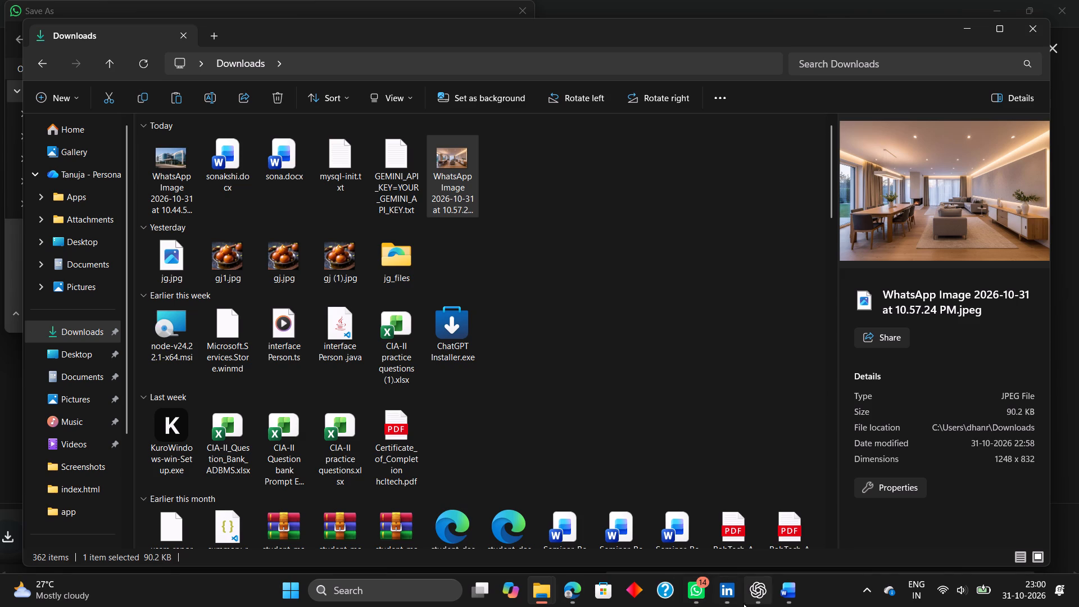
pyautogui.click(783, 601)
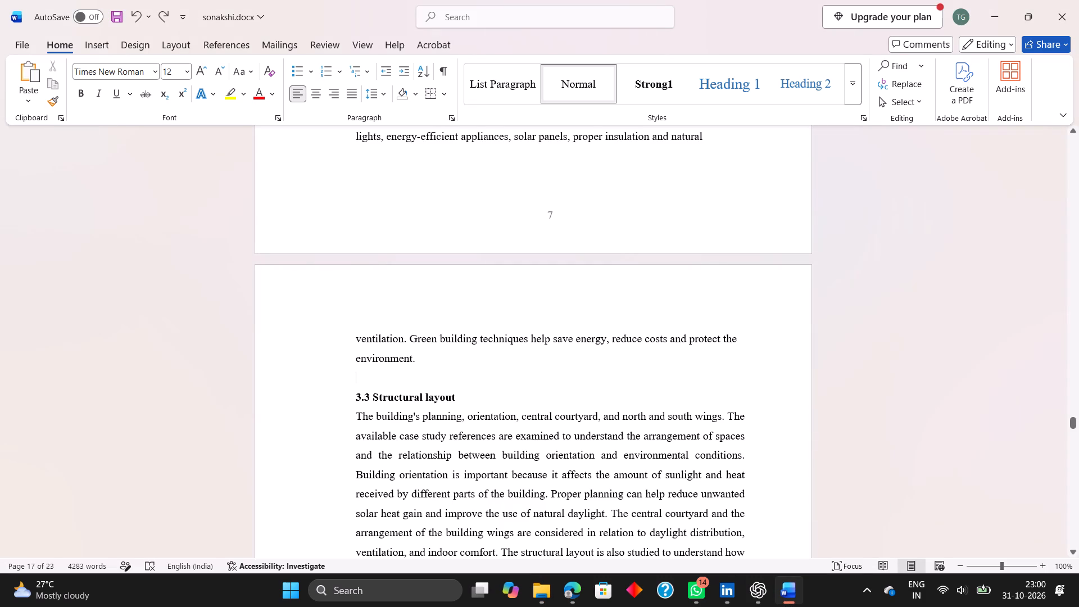
pyautogui.click(442, 374)
pyautogui.press('space')
pyautogui.press('space')
pyautogui.press('space')
pyautogui.hotkey('ctrl', 'v')
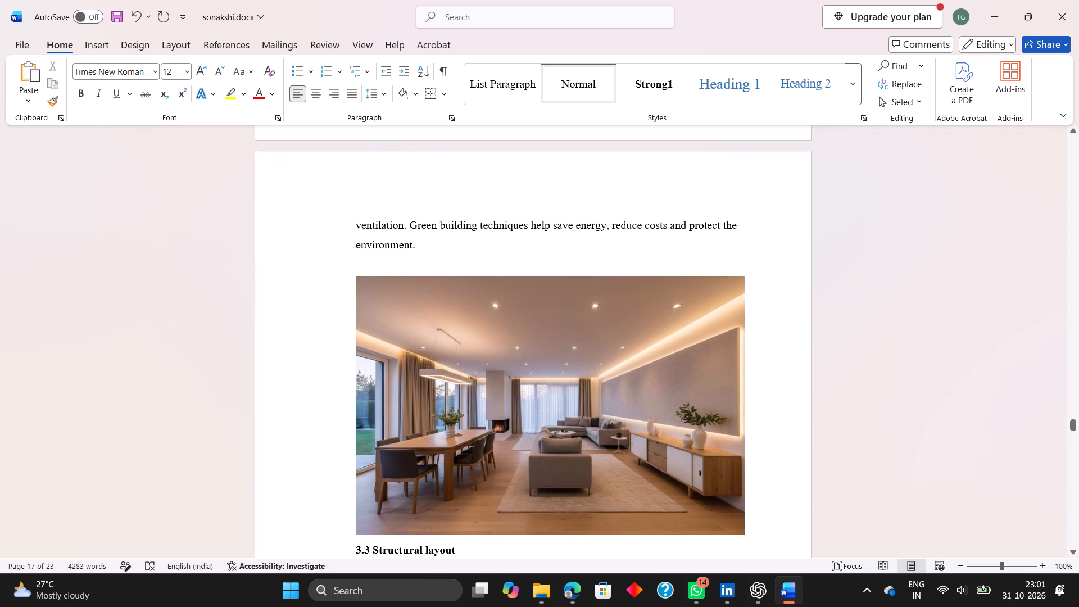
# Shrink the pasted living room picture in width and height so that it is narrower than the text column.
pyautogui.click(460, 396)
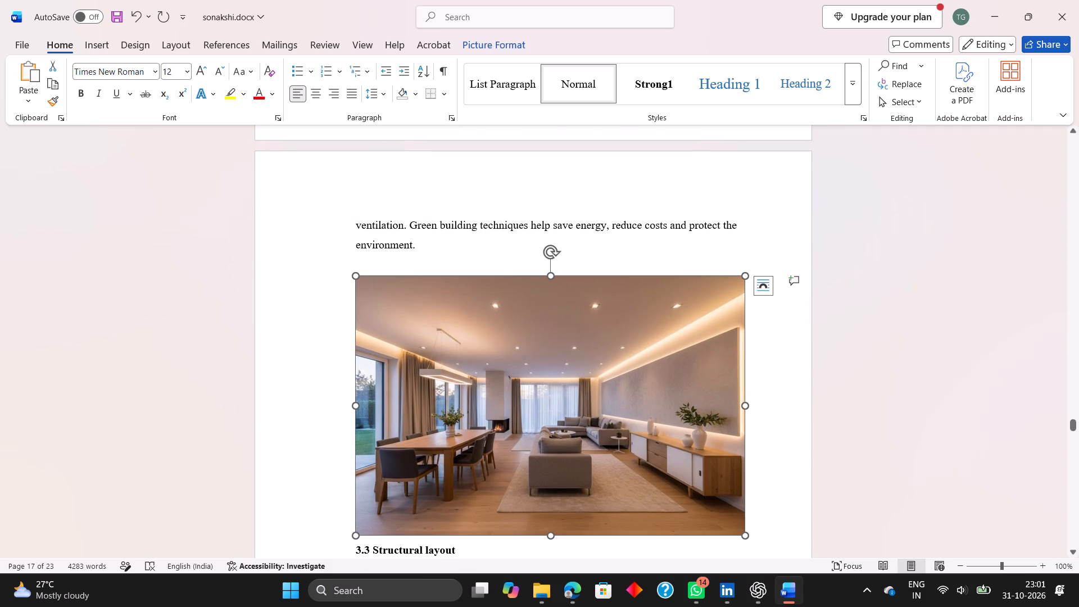
pyautogui.moveTo(357, 406); pyautogui.dragTo(429, 402)
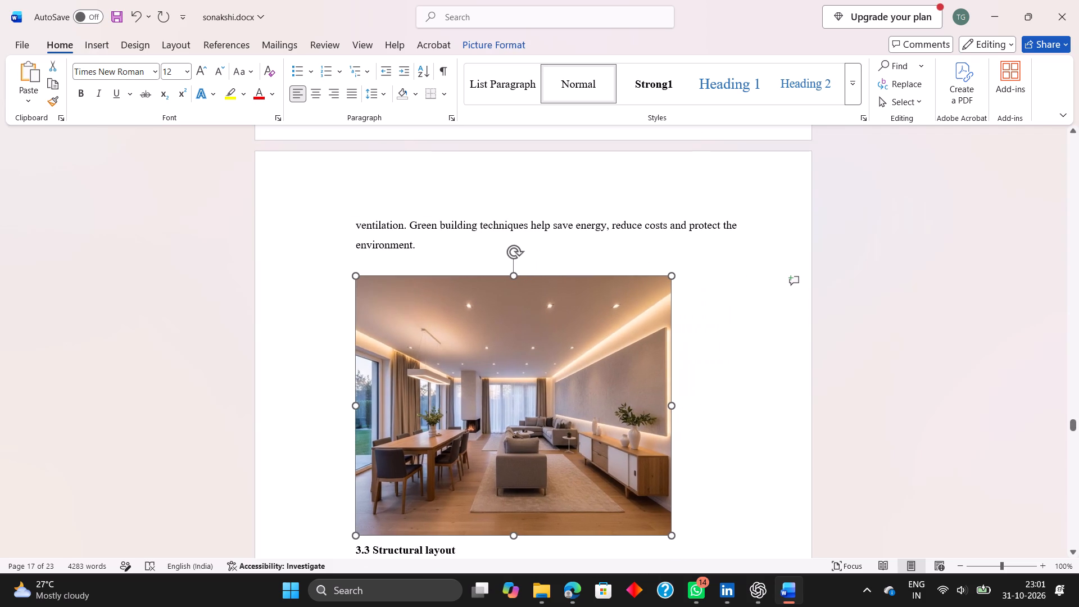
pyautogui.moveTo(429, 402); pyautogui.dragTo(428, 401)
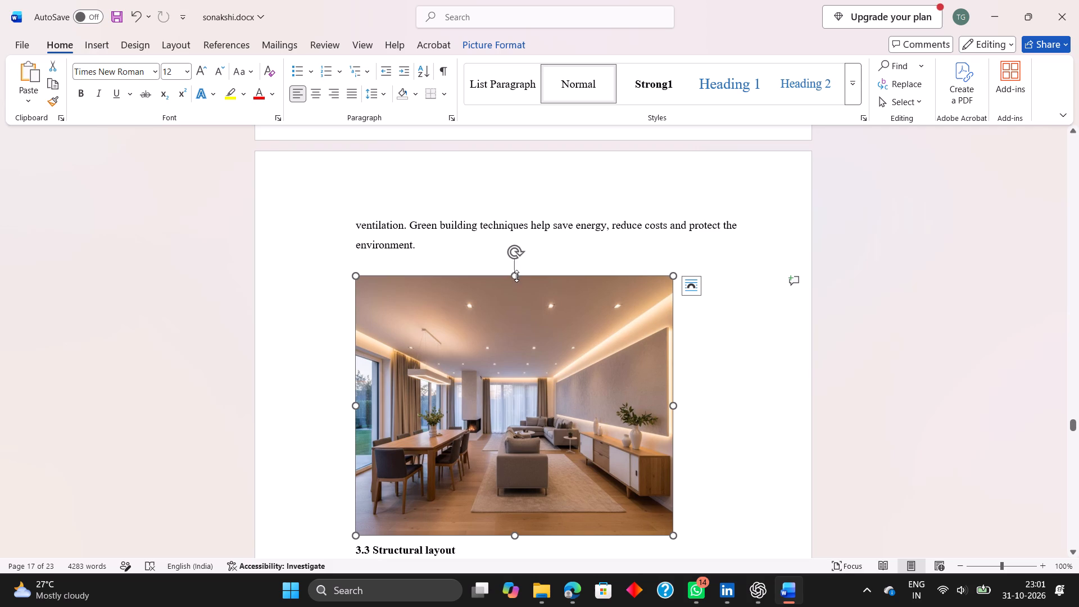
pyautogui.moveTo(518, 275); pyautogui.dragTo(524, 309)
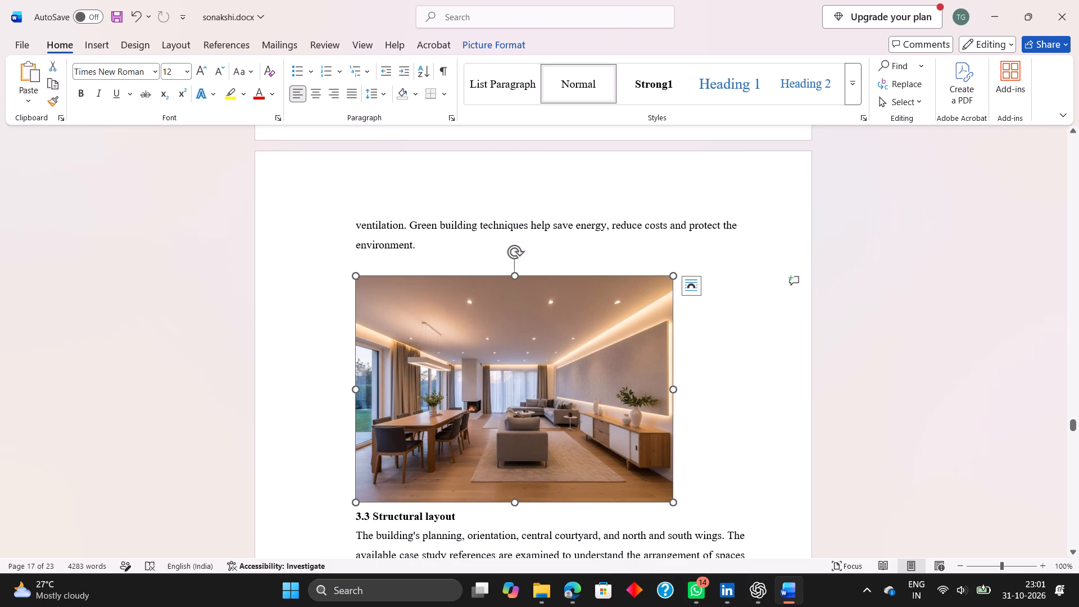
pyautogui.moveTo(451, 347); pyautogui.dragTo(506, 340)
pyautogui.moveTo(506, 340); pyautogui.dragTo(560, 343)
pyautogui.moveTo(672, 390); pyautogui.dragTo(695, 389)
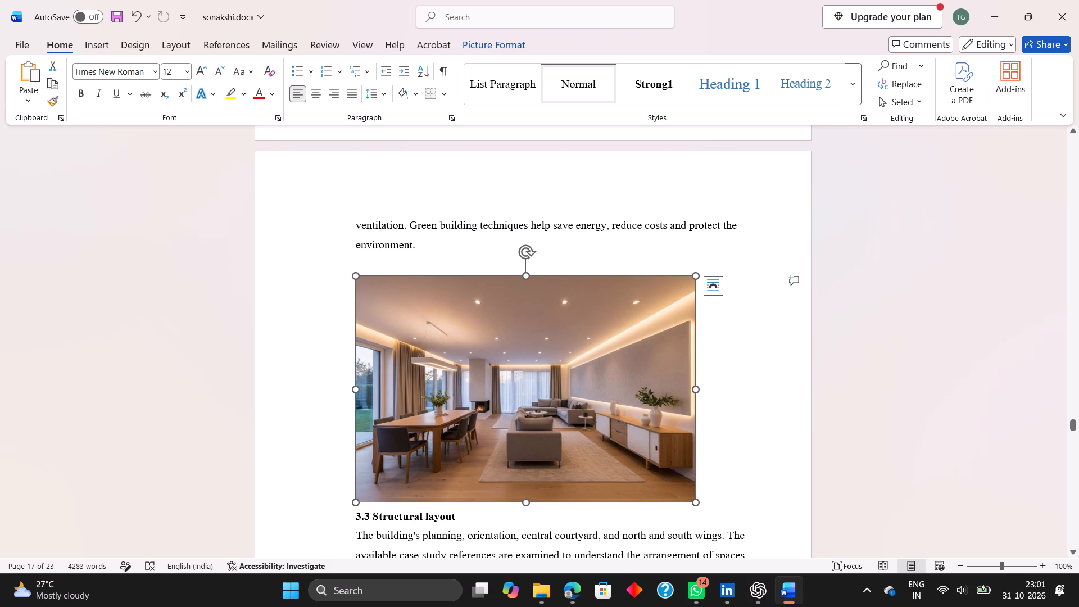
pyautogui.moveTo(528, 504); pyautogui.dragTo(528, 484)
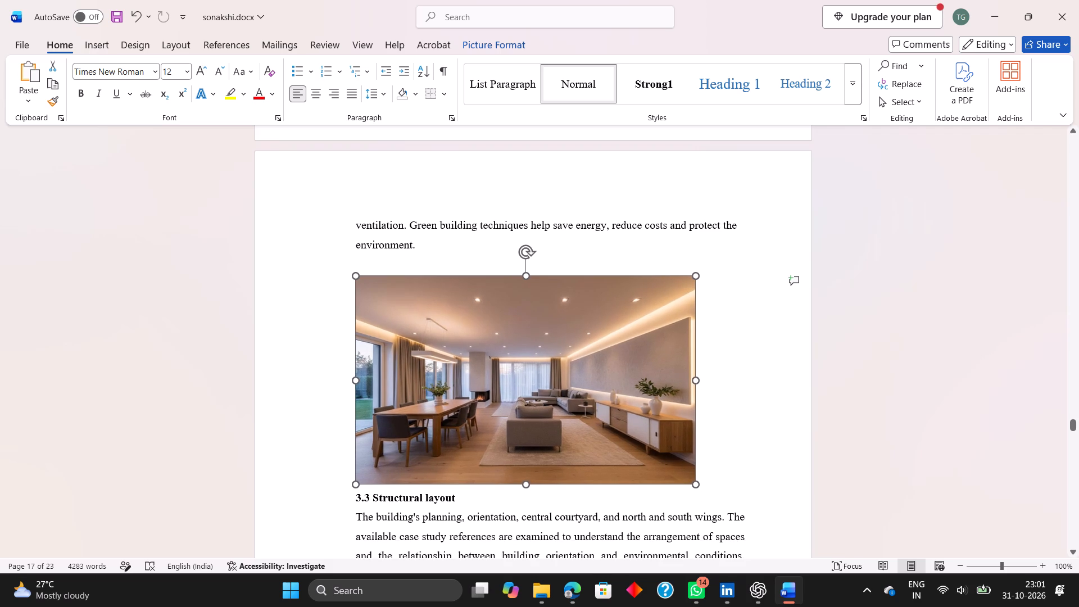
pyautogui.moveTo(528, 484); pyautogui.dragTo(528, 488)
pyautogui.click(528, 488)
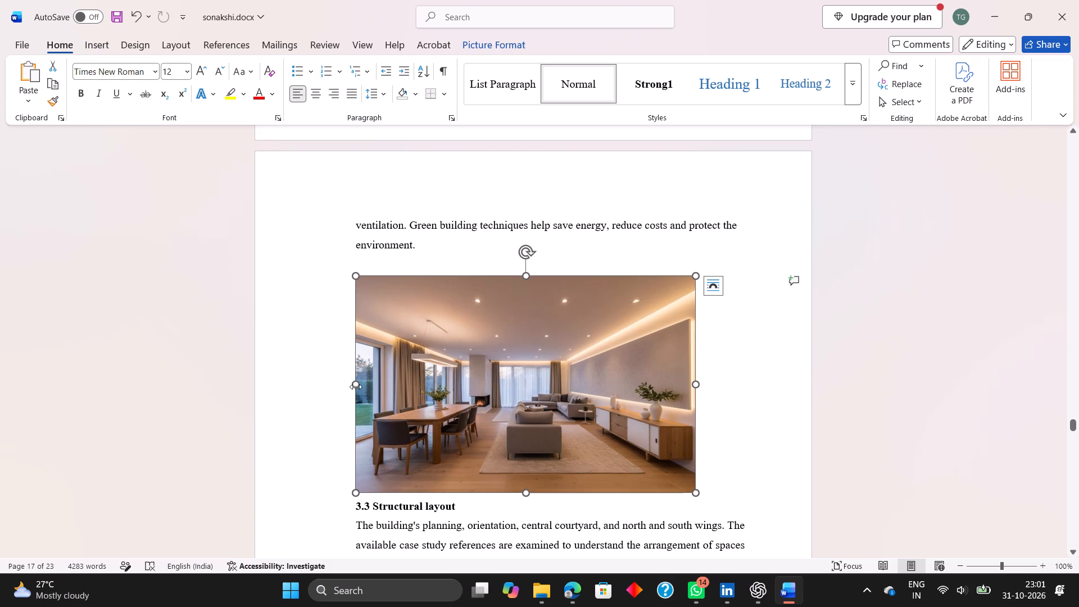
pyautogui.moveTo(355, 384); pyautogui.dragTo(334, 382)
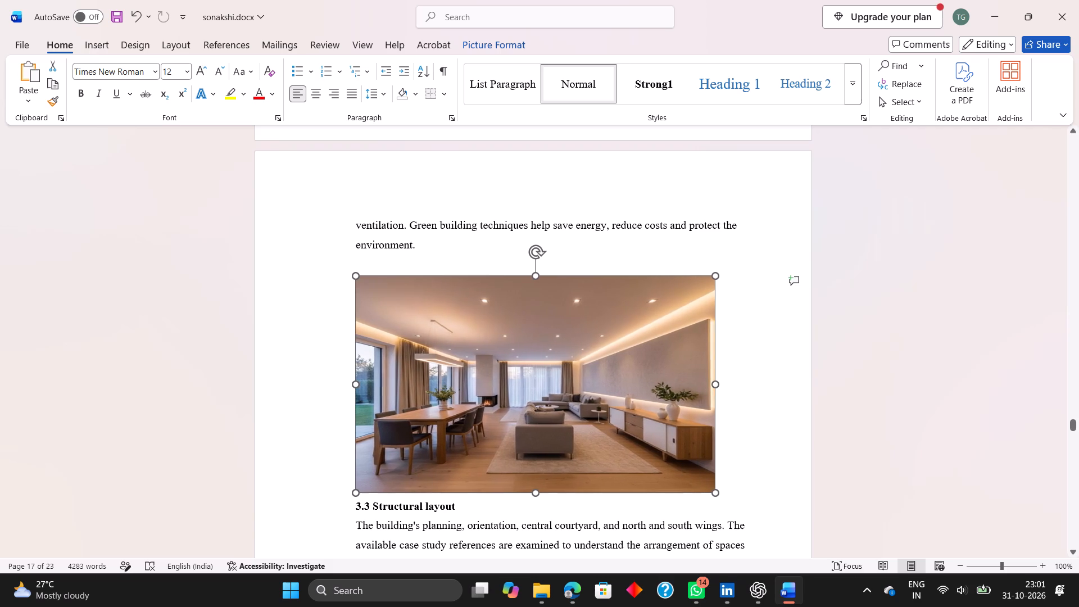
pyautogui.moveTo(334, 382); pyautogui.dragTo(362, 383)
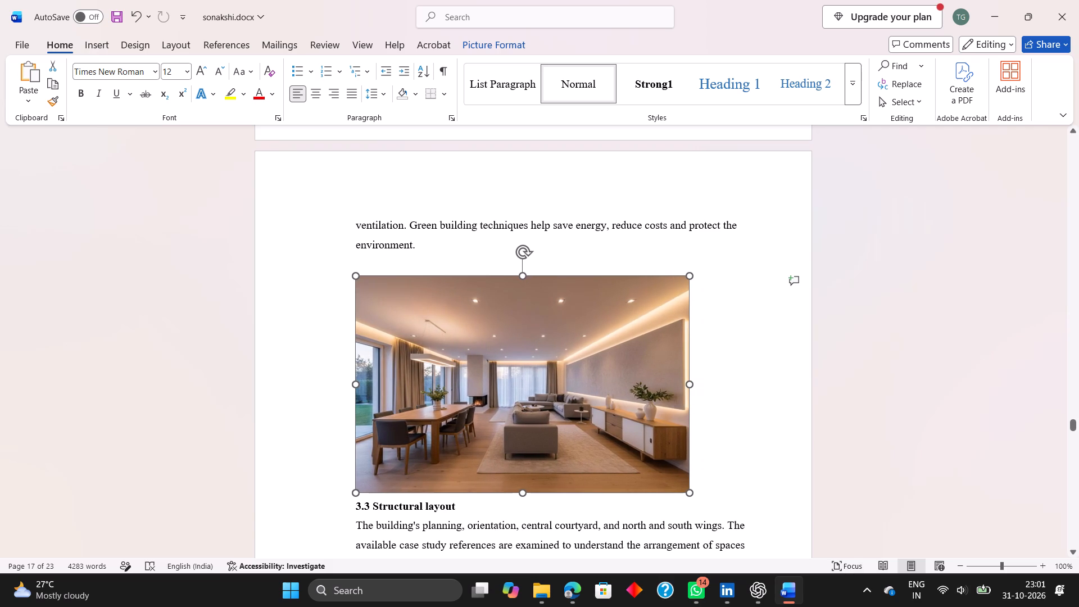
pyautogui.click(398, 382)
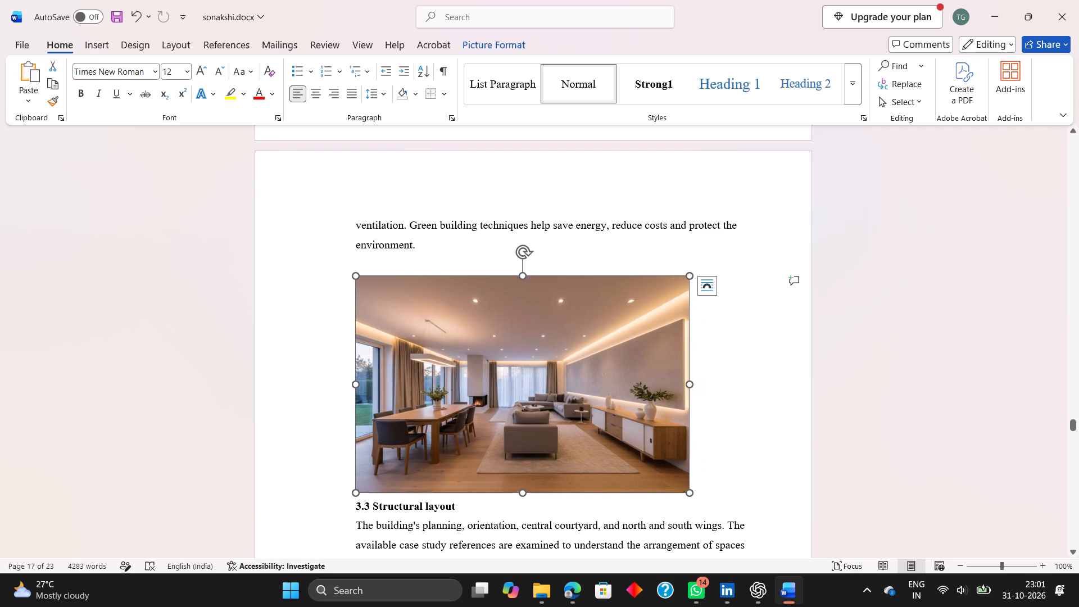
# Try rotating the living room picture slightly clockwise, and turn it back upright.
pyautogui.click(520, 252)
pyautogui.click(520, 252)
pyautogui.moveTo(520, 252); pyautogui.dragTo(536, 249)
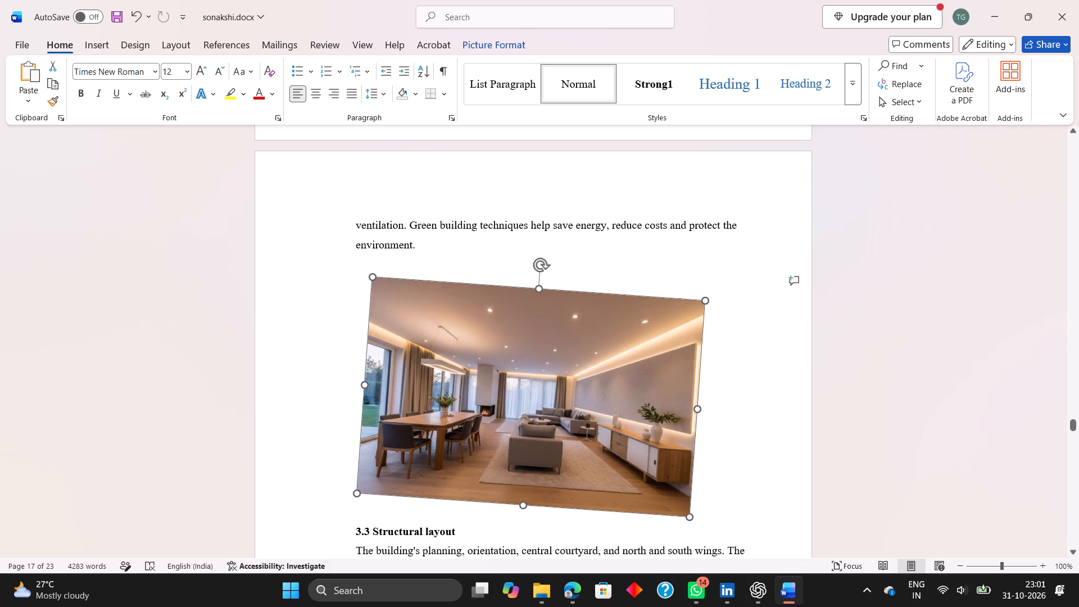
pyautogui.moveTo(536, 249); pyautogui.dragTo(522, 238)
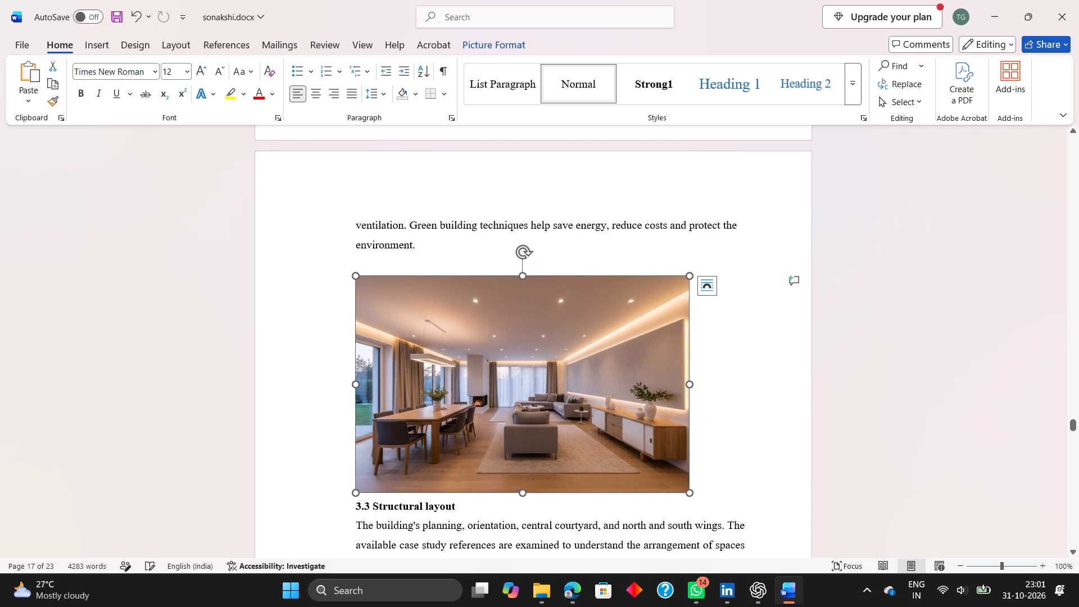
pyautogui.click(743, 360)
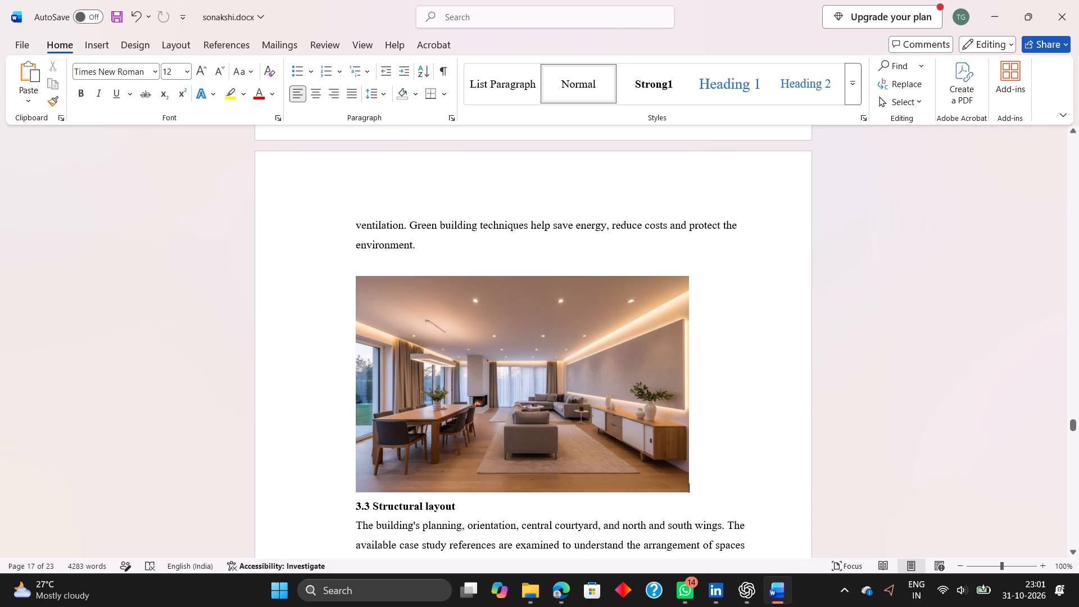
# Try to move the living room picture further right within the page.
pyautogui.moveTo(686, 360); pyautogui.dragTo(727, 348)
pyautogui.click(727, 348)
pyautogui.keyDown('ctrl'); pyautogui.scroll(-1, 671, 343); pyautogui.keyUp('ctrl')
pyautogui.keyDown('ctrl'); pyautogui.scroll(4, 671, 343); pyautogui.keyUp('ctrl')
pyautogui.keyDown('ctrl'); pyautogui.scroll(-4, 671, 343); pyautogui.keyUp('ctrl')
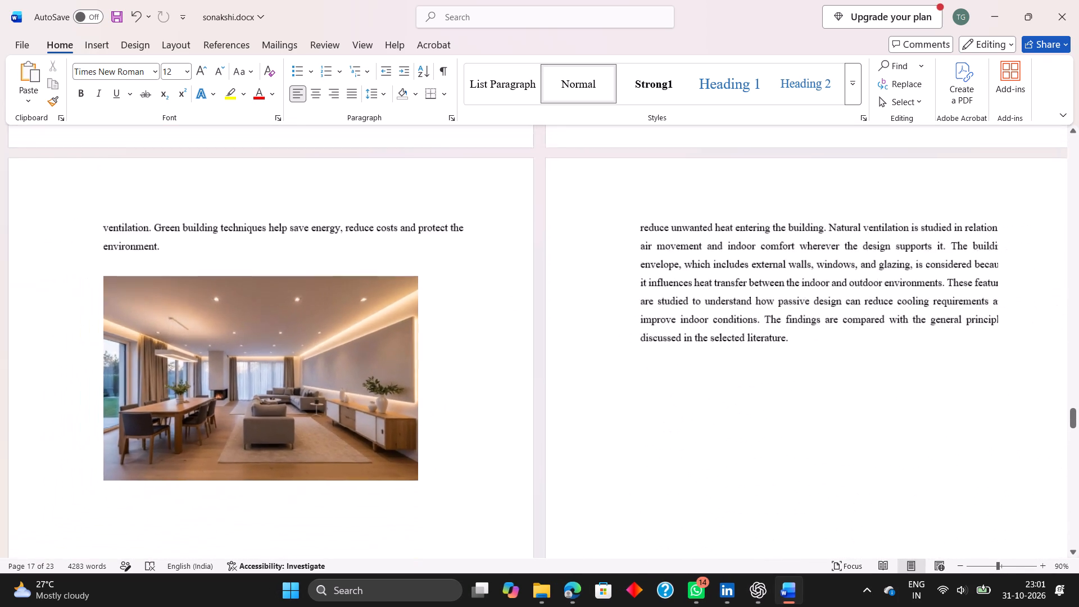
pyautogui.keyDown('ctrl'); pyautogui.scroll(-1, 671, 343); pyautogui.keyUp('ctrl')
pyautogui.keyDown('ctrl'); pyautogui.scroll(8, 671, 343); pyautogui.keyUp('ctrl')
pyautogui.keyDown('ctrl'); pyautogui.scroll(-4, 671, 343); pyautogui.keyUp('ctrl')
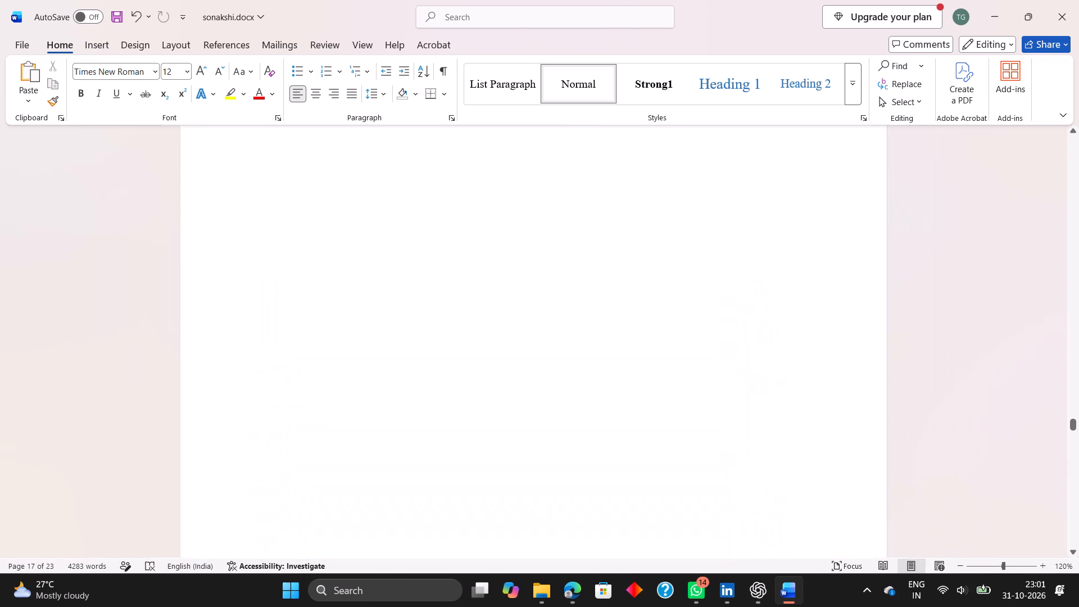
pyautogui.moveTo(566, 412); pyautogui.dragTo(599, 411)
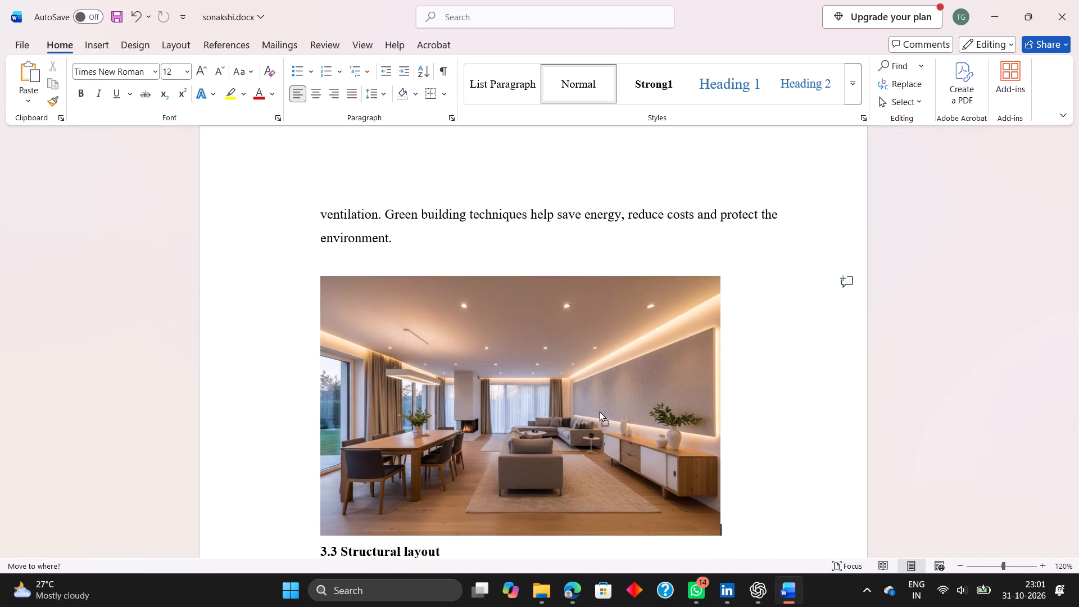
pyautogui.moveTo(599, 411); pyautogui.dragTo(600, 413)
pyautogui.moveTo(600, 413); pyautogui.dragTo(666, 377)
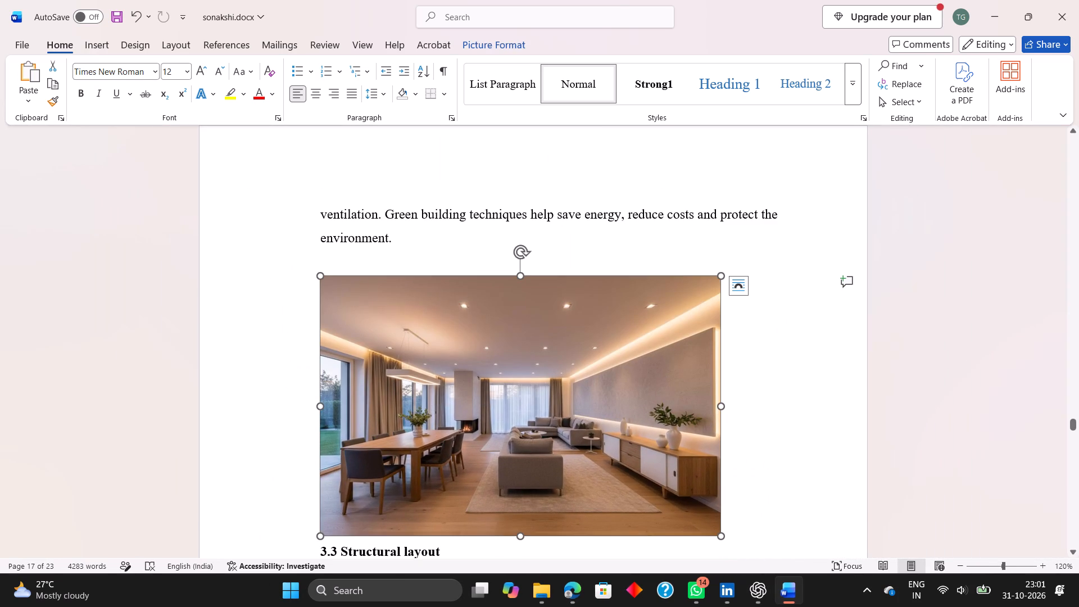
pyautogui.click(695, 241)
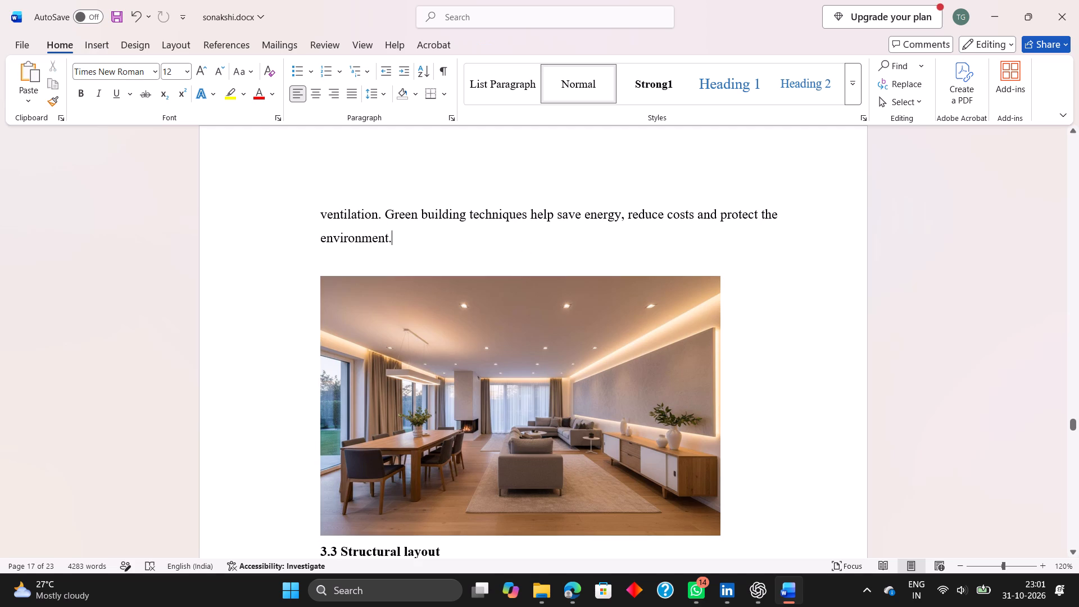
# Reduce the living room picture's height slightly from its bottom edge.
pyautogui.scroll(-2, 706, 351)
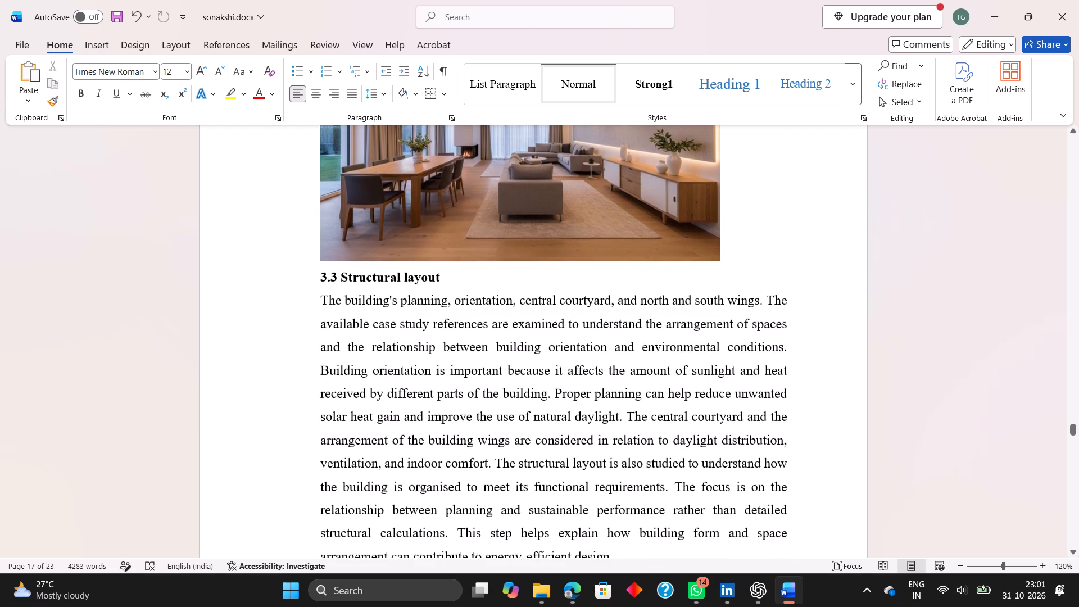
pyautogui.scroll(2, 706, 351)
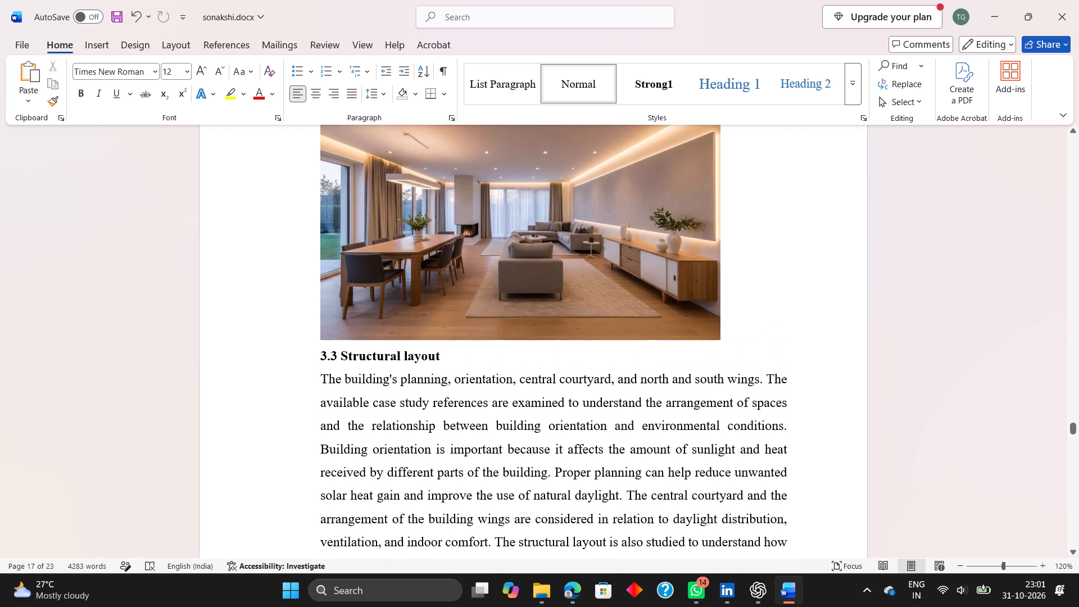
pyautogui.scroll(1, 706, 351)
pyautogui.click(656, 316)
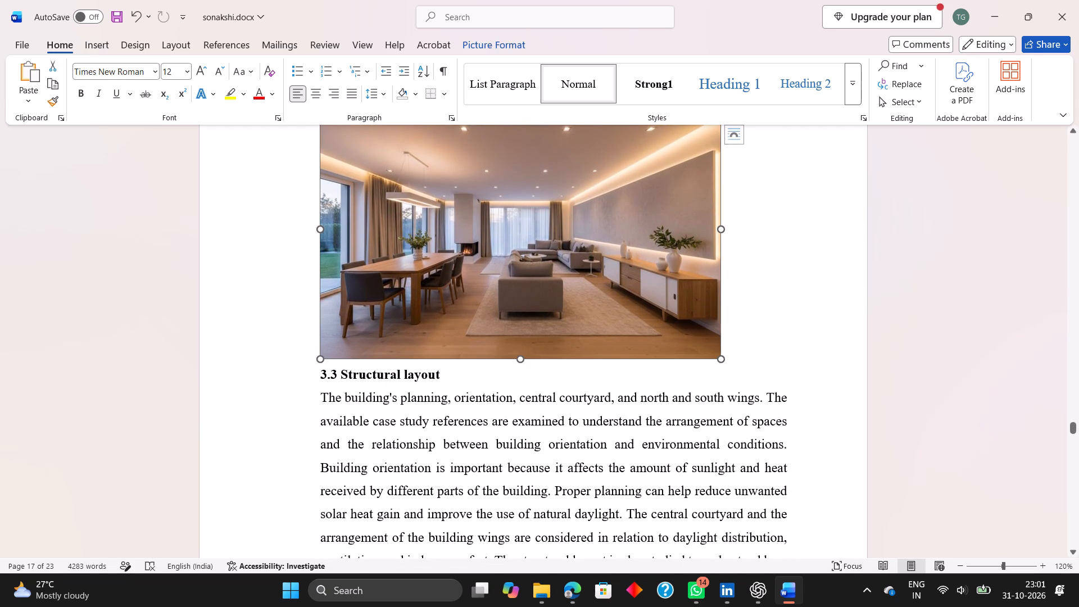
pyautogui.moveTo(521, 360); pyautogui.dragTo(521, 348)
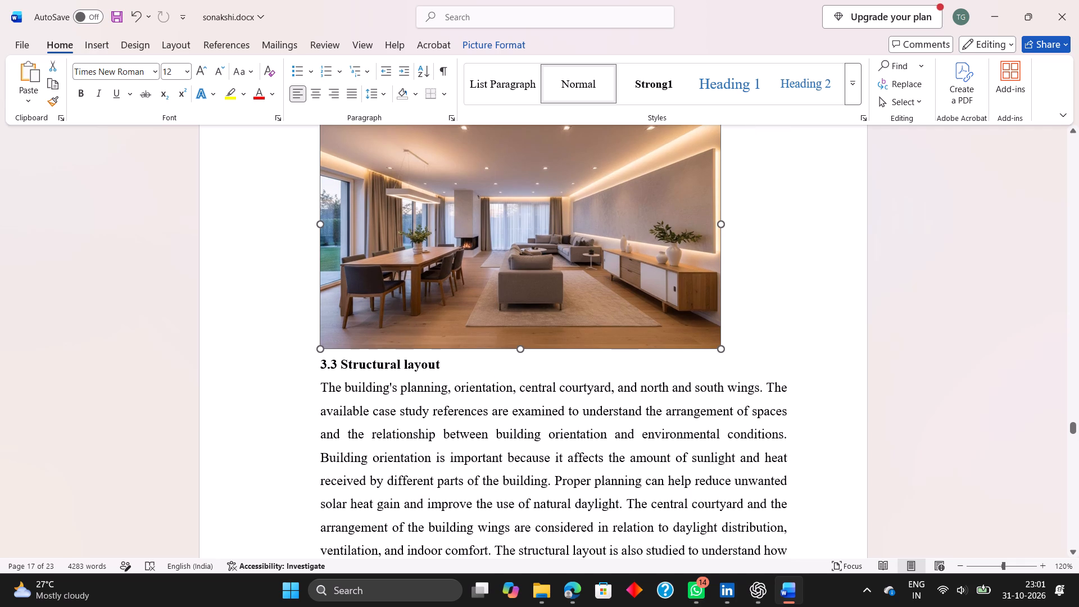
pyautogui.moveTo(521, 348); pyautogui.dragTo(521, 348)
pyautogui.click(513, 361)
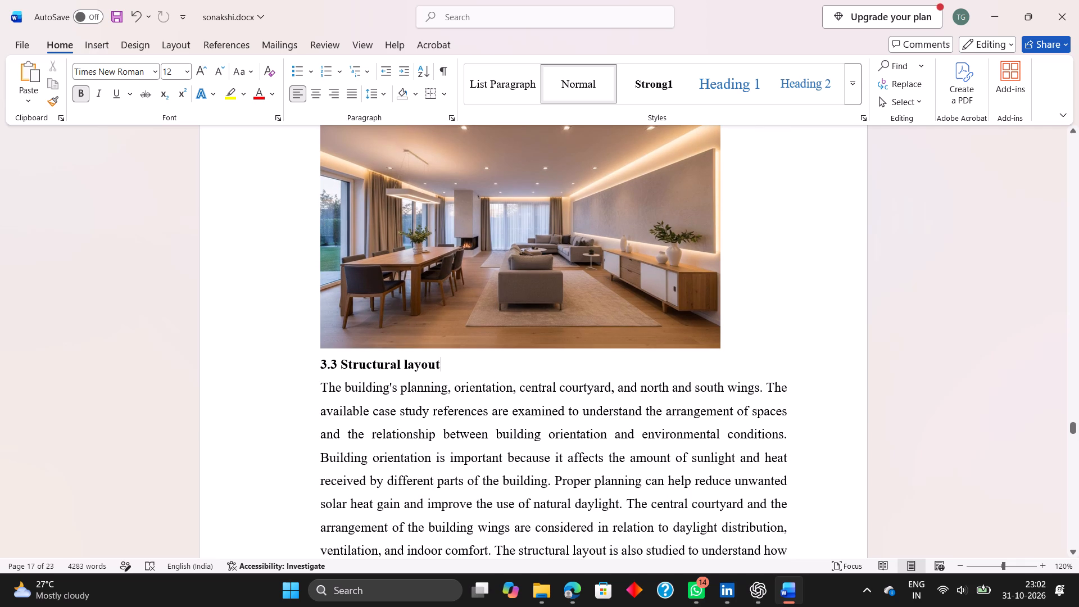
# Place the text cursor at the start of the "3.3 Structural layout" heading, directly below the living room picture.
pyautogui.click(750, 319)
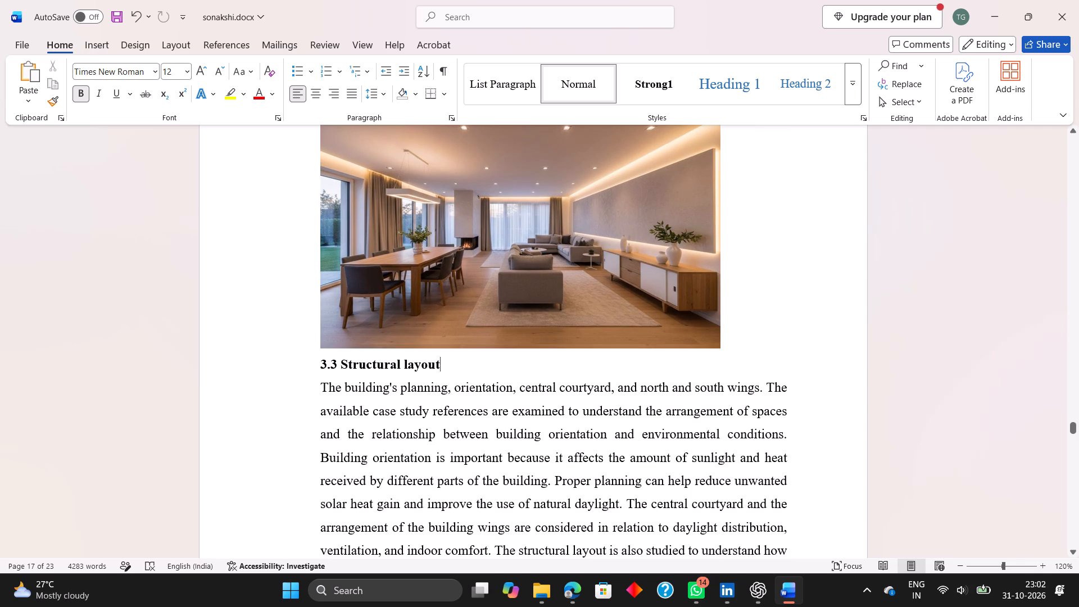
pyautogui.click(750, 319)
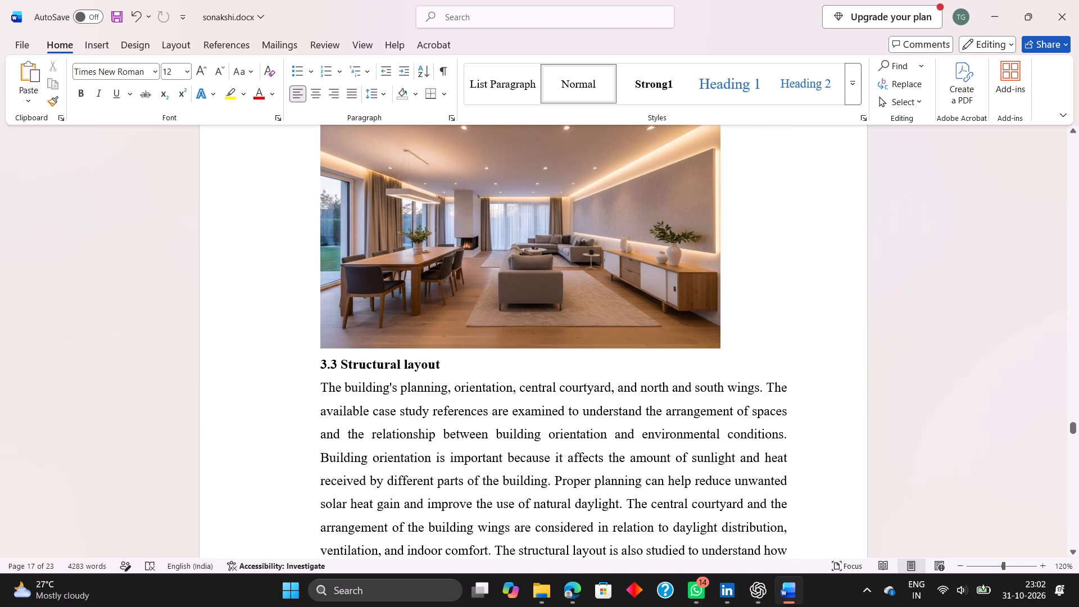
pyautogui.click(745, 343)
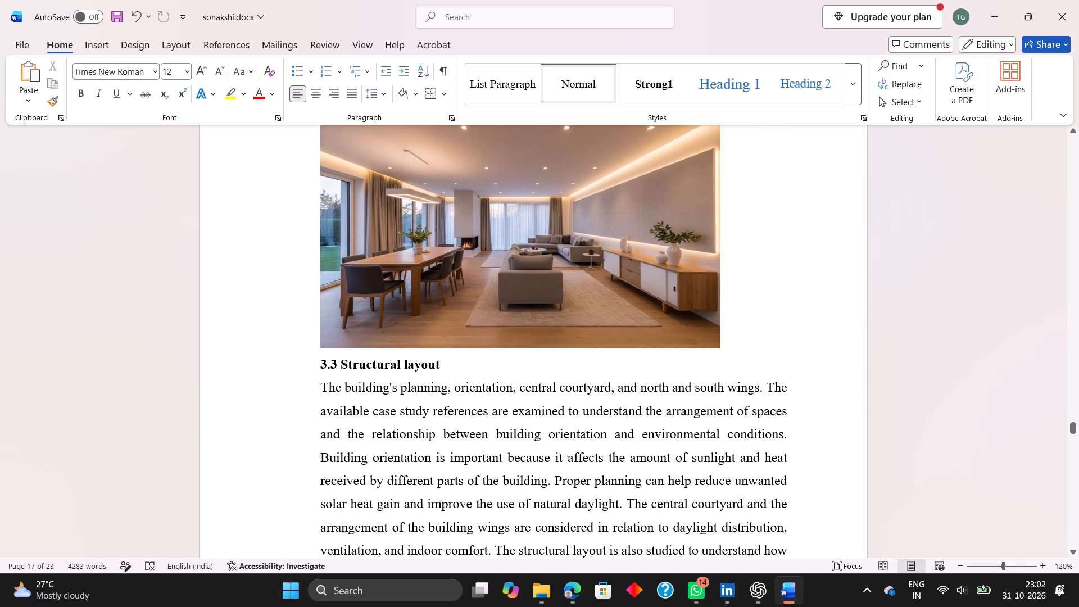
pyautogui.click(315, 364)
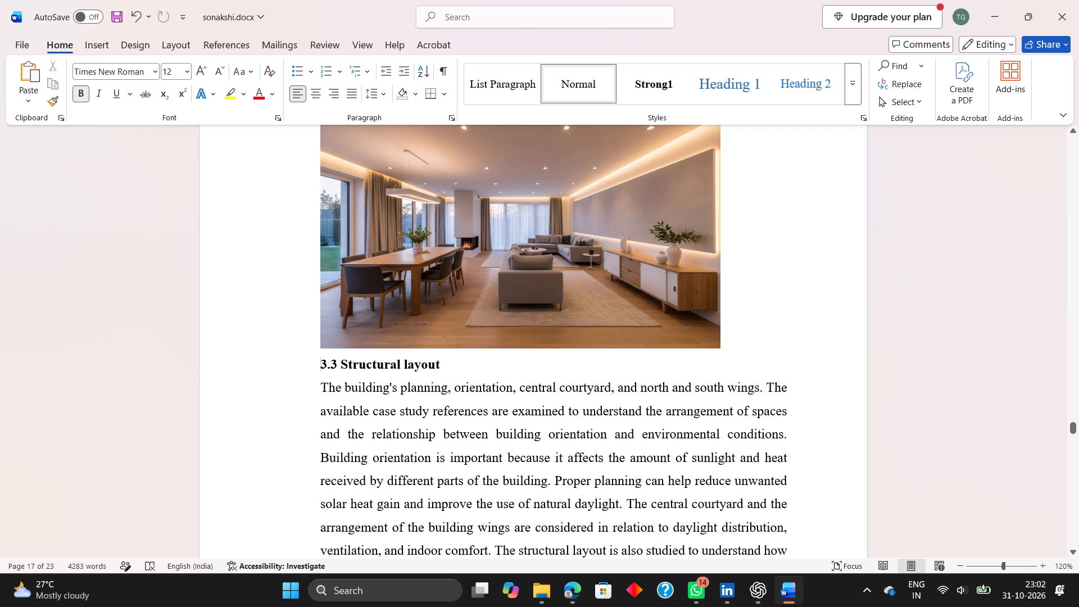
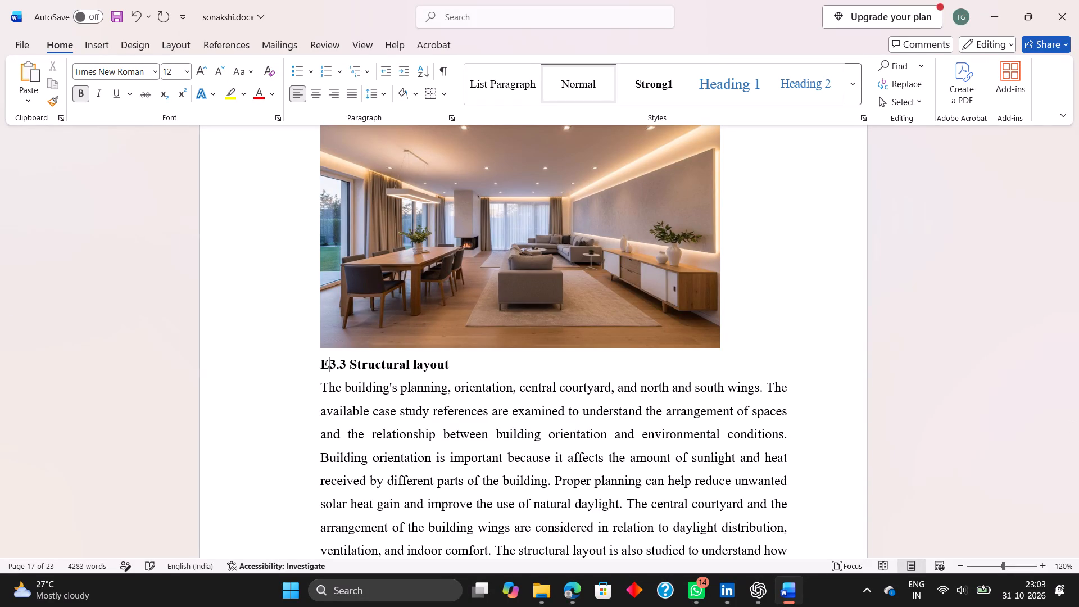
# Write the caption "Energy Consumption for Lighting in a Residential Building" on its own line between the living room picture and the 3.3 heading.
pyautogui.press('n')
pyautogui.press('BackSpace')
pyautogui.press('n')
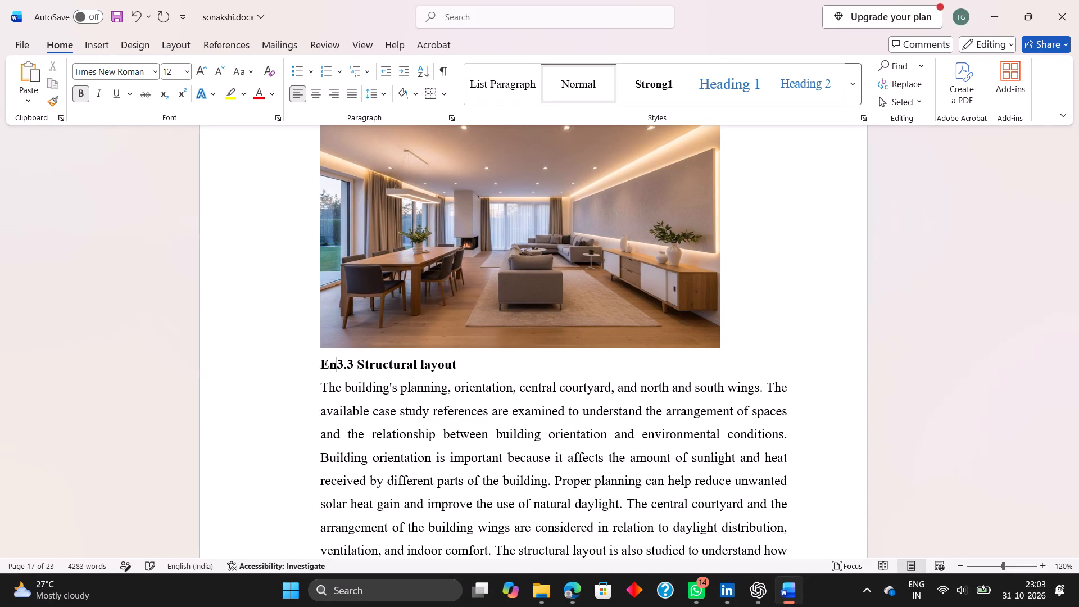
pyautogui.write('er')
pyautogui.write('gy')
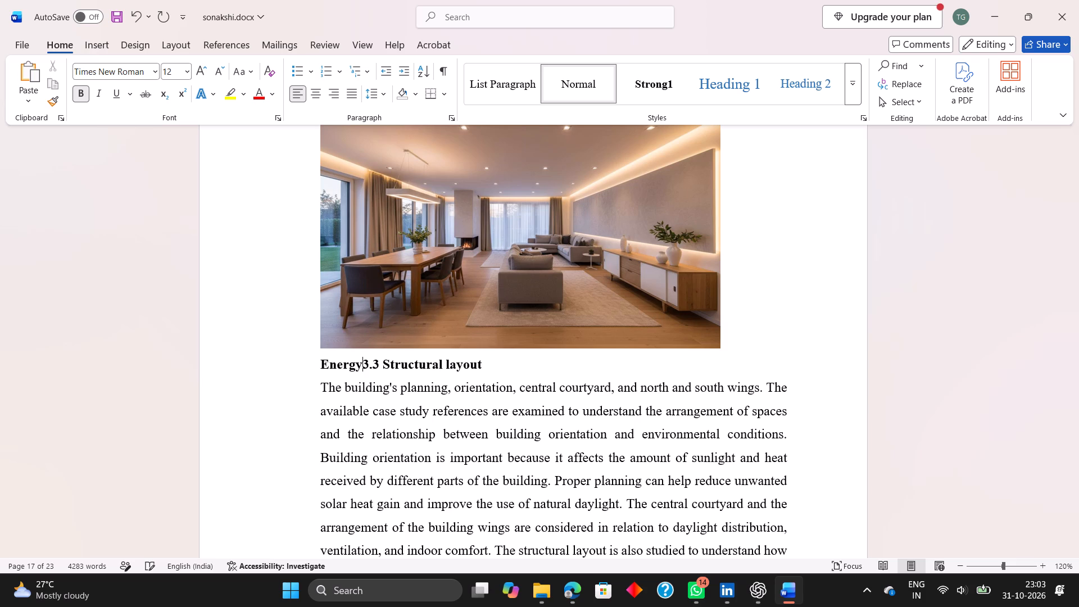
pyautogui.press('space')
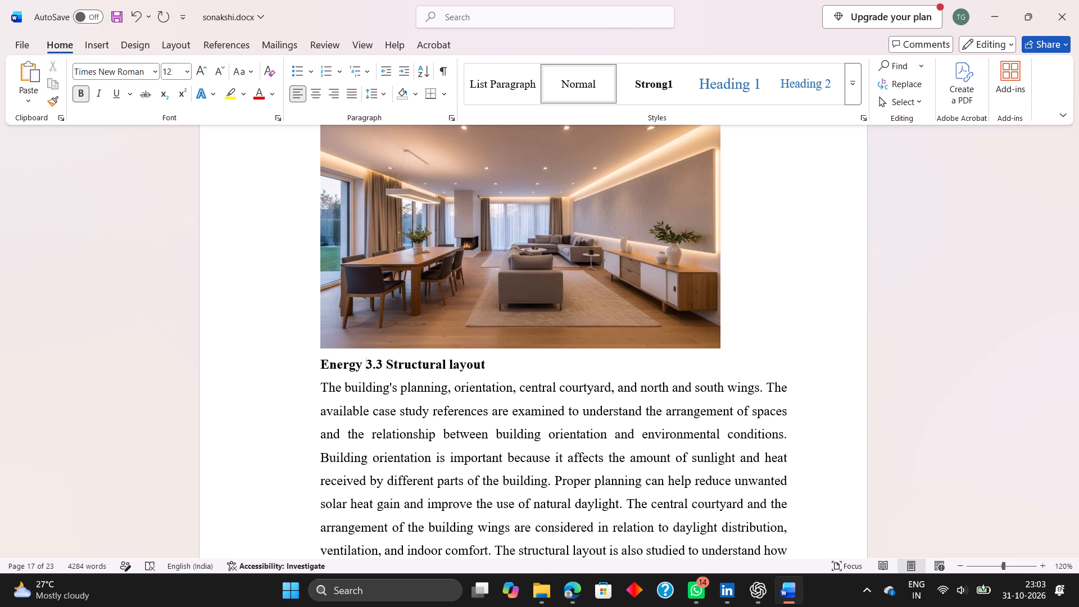
pyautogui.scroll(6, 306, 381)
pyautogui.scroll(-2, 306, 381)
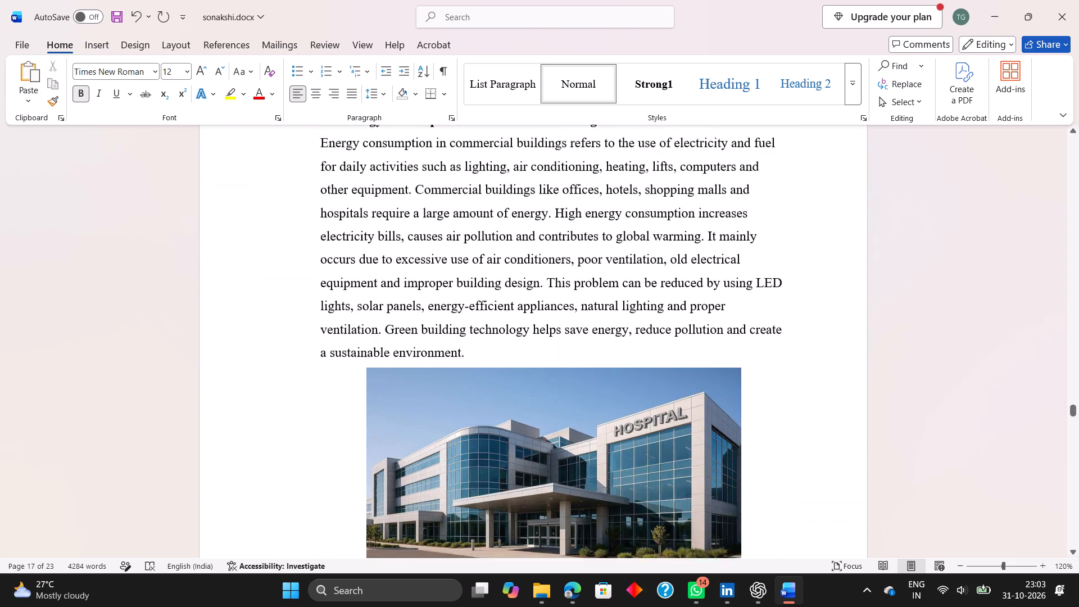
pyautogui.scroll(-4, 306, 381)
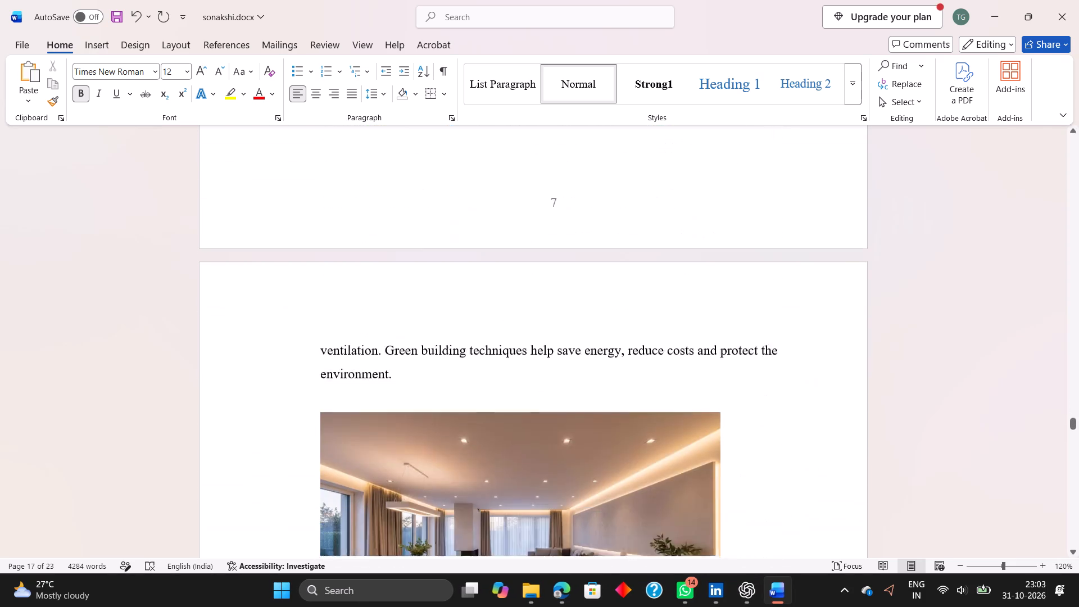
pyautogui.scroll(-4, 306, 381)
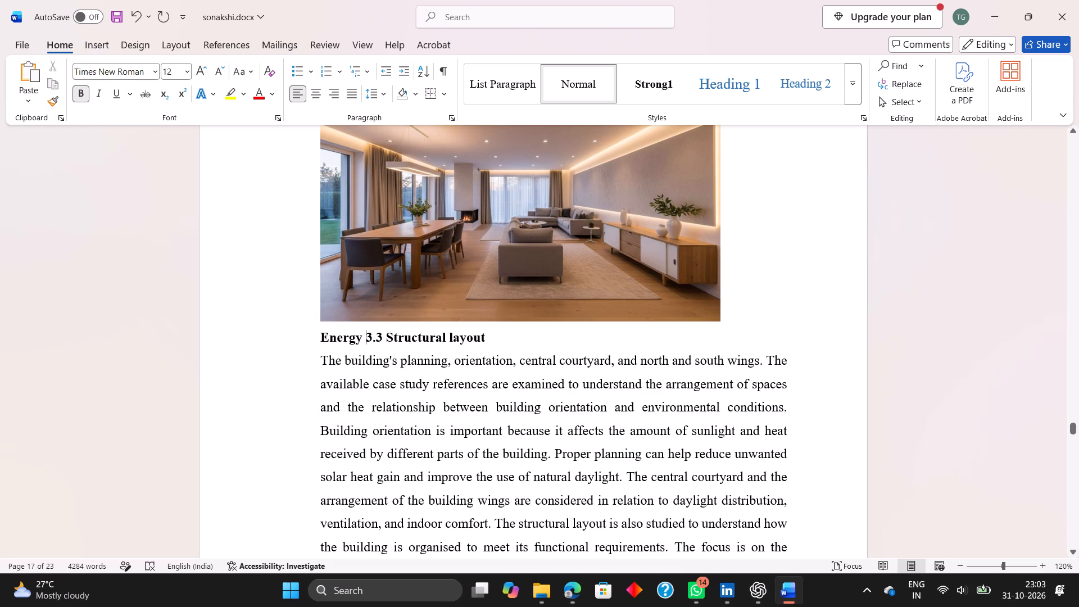
pyautogui.press('space')
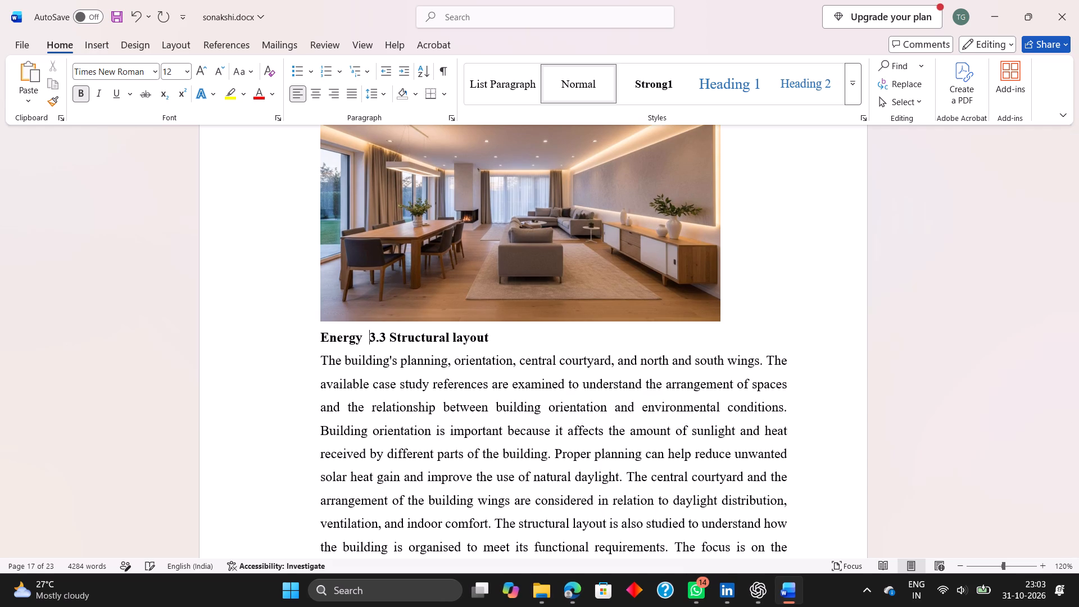
pyautogui.press('BackSpace')
pyautogui.press('BackSpace')
pyautogui.press('space')
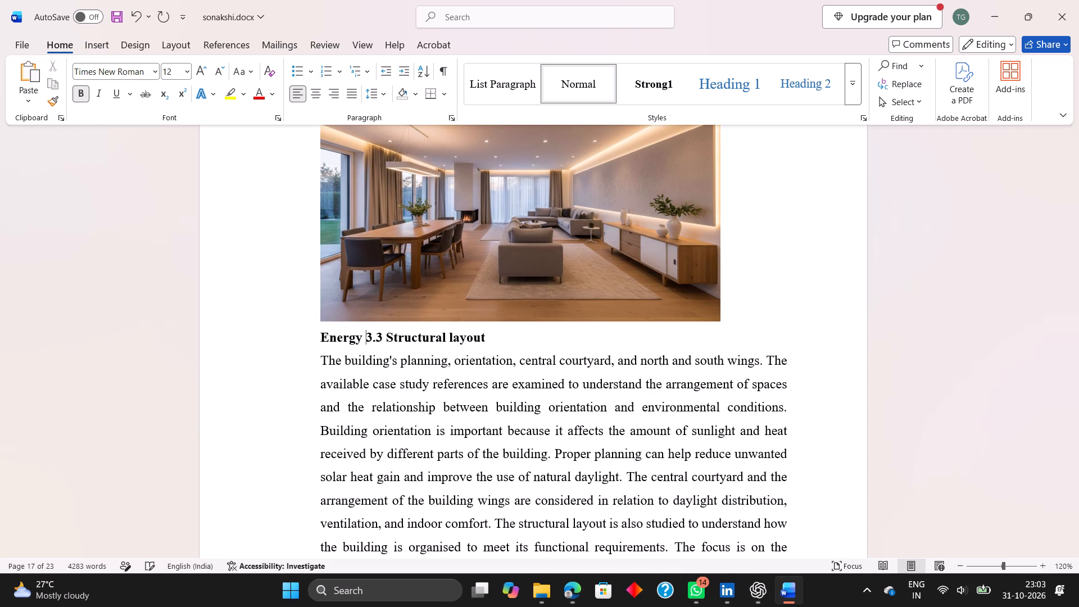
pyautogui.press('Tab')
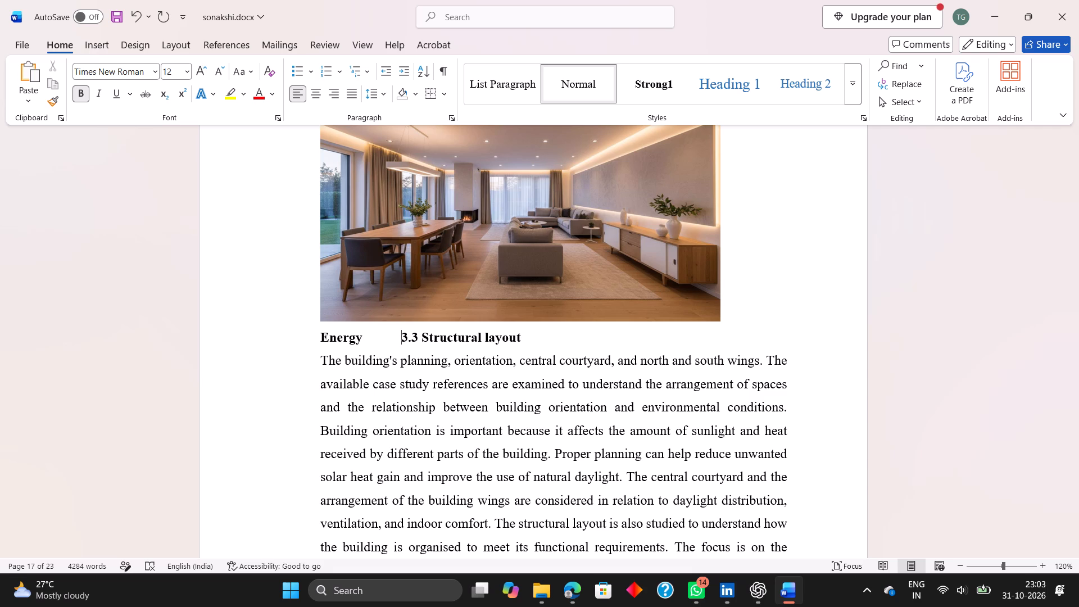
pyautogui.press('BackSpace')
pyautogui.press('BackSpace')
pyautogui.press('space')
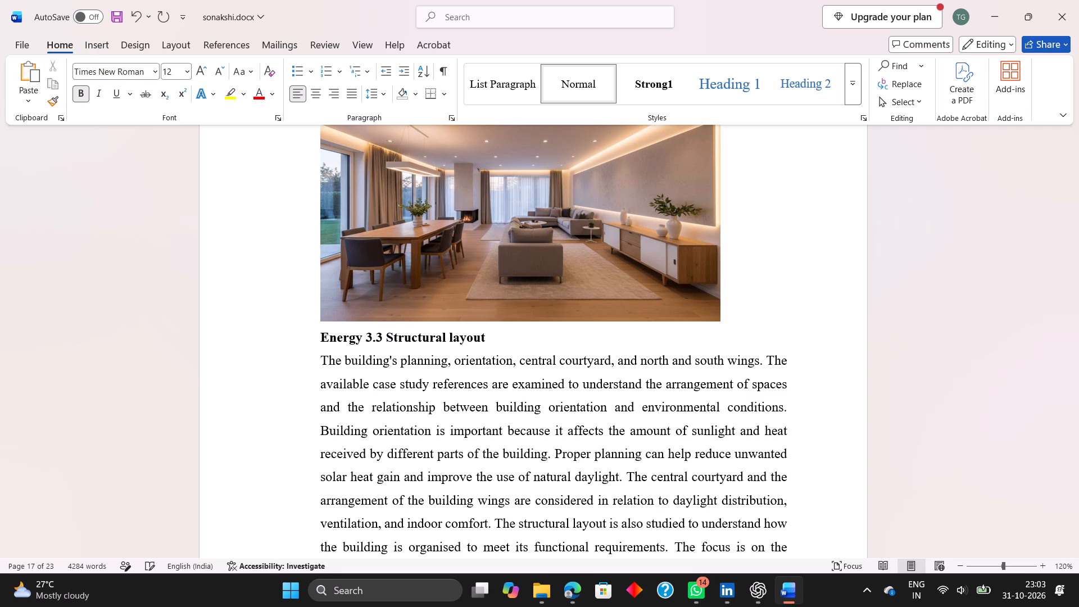
pyautogui.press('c')
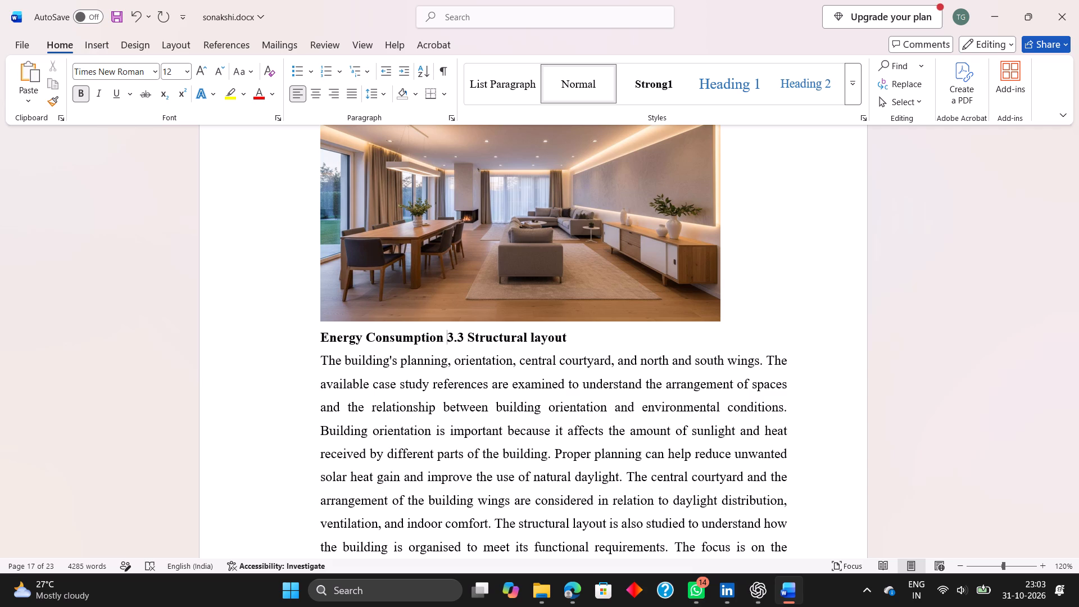
pyautogui.write('fot')
pyautogui.press('BackSpace')
pyautogui.write('r')
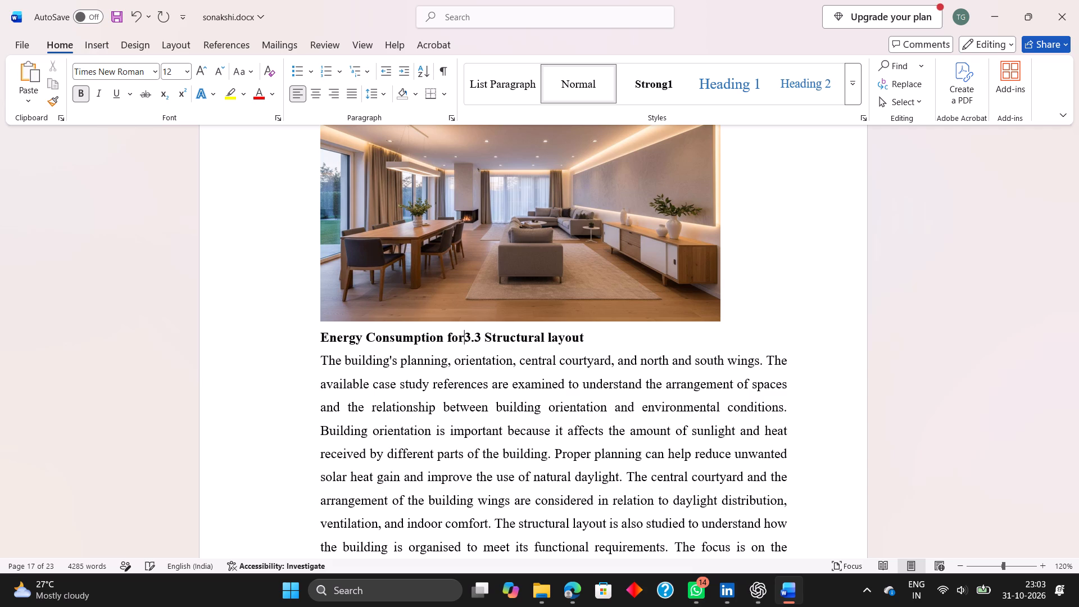
pyautogui.press('space')
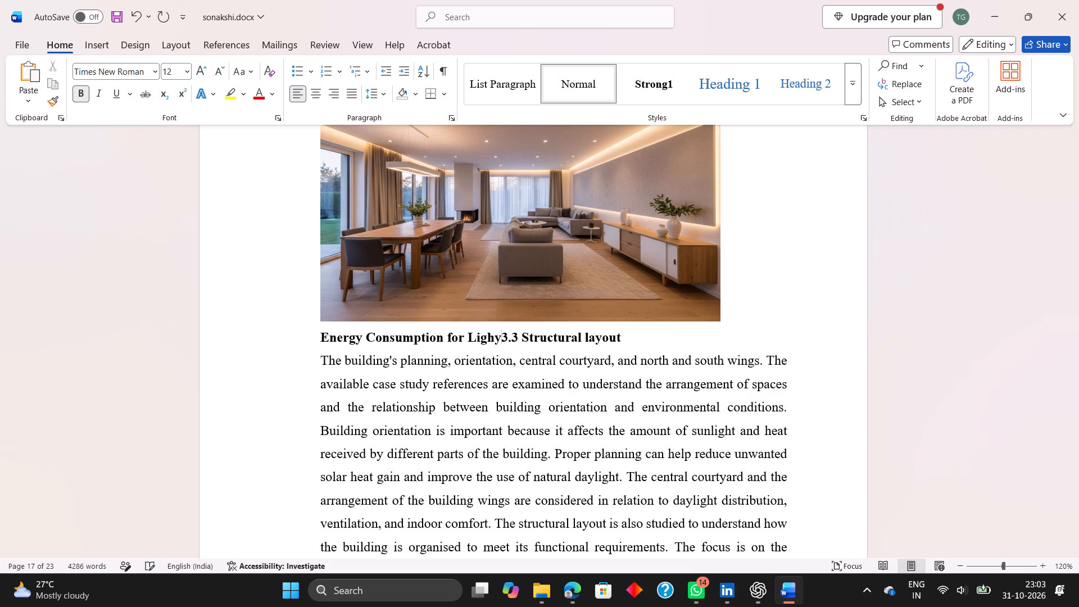
pyautogui.press('BackSpace')
pyautogui.write('tinh')
pyautogui.press('BackSpace')
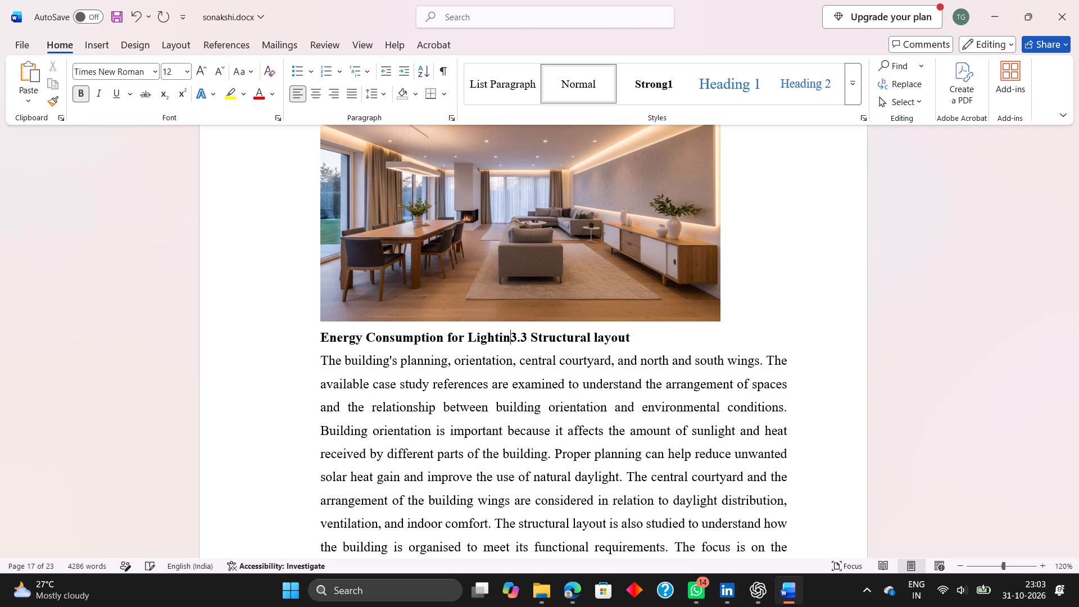
pyautogui.press('g')
pyautogui.press('space')
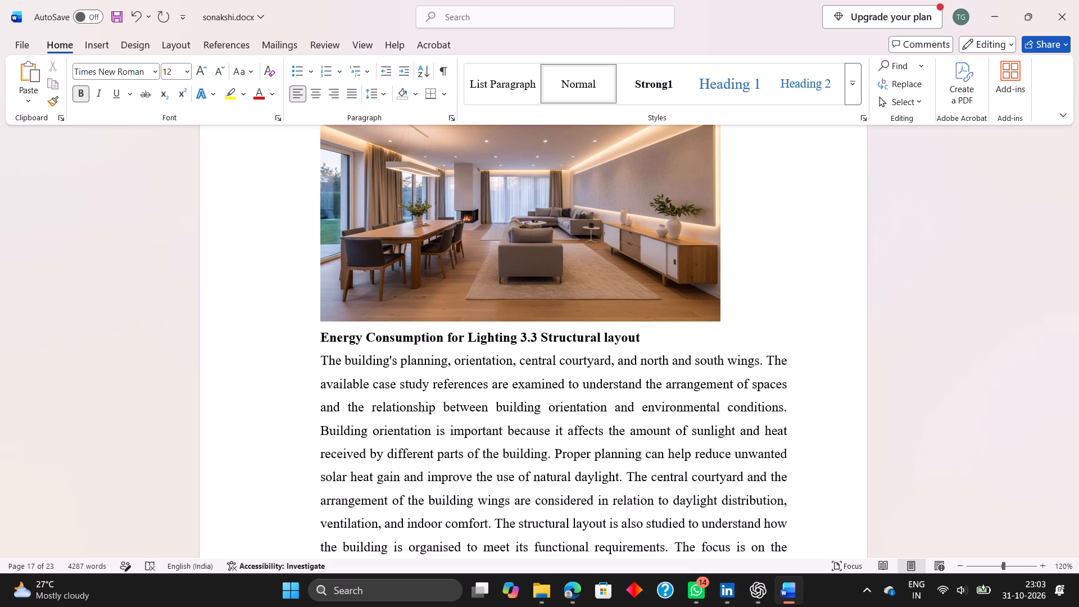
pyautogui.write('in a')
pyautogui.press('space')
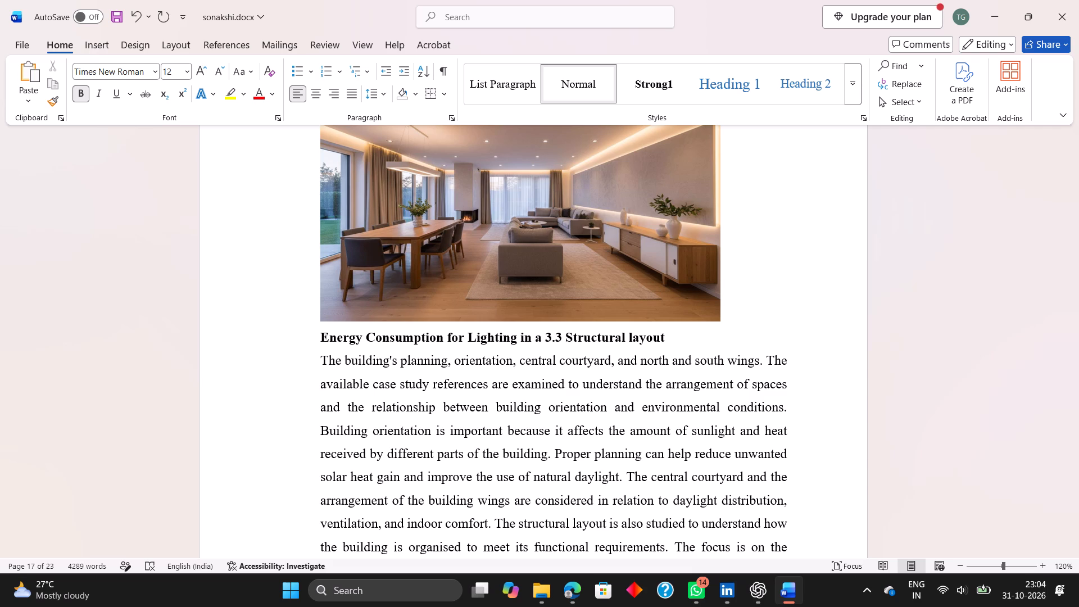
pyautogui.press('BackSpace')
pyautogui.write('sidential')
pyautogui.press('space')
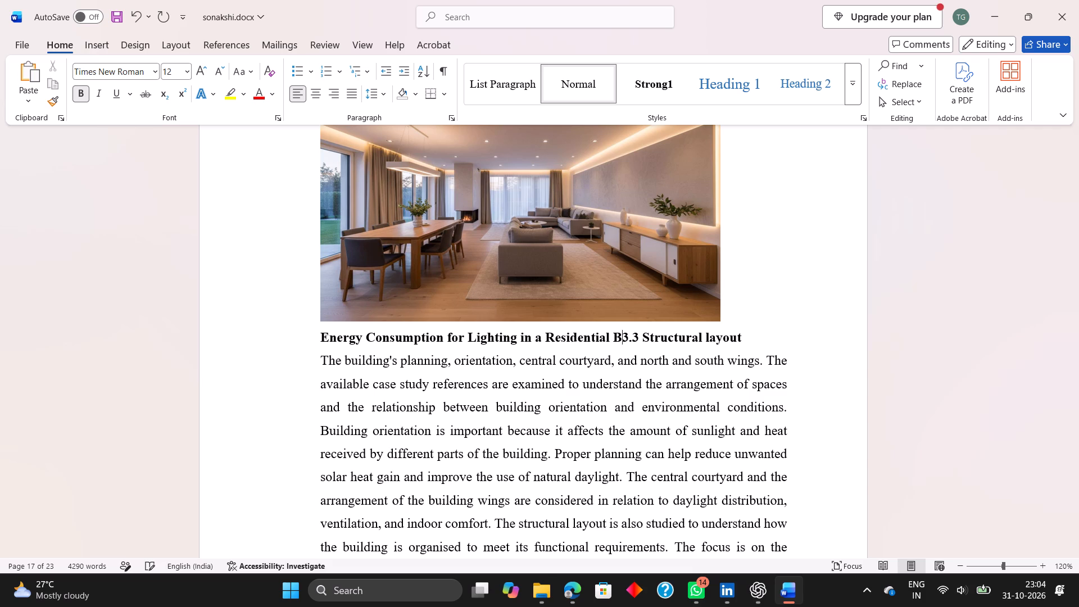
pyautogui.write('uilding')
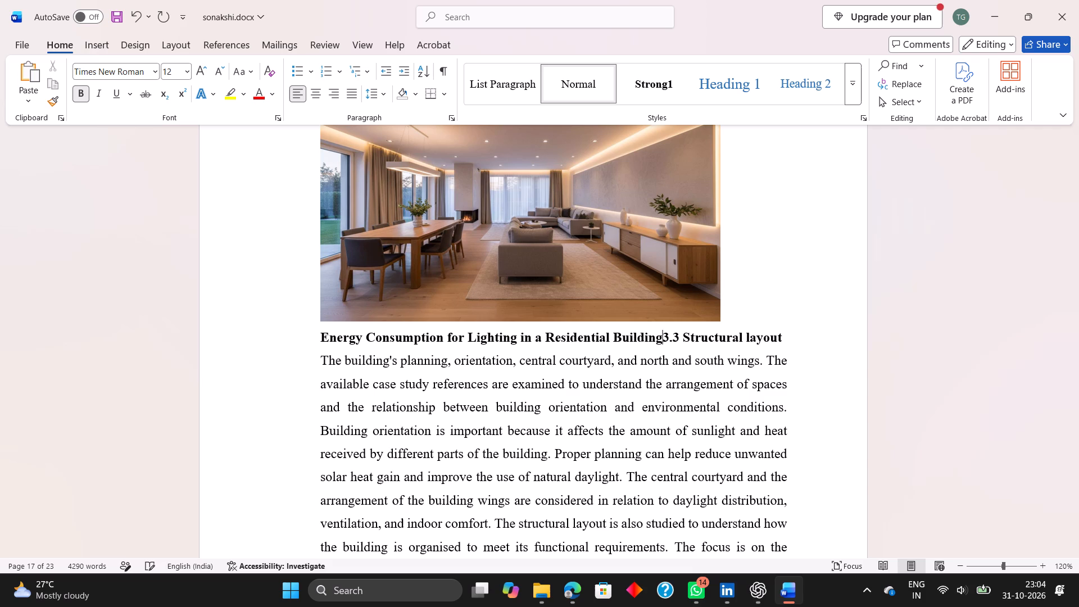
pyautogui.press('Return')
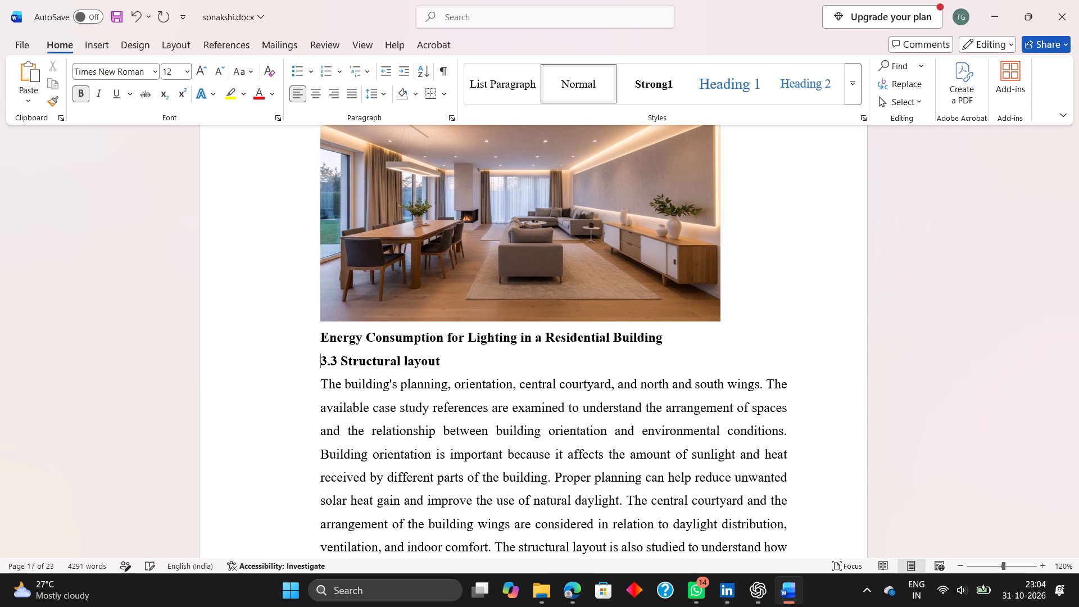
# Prefix the living room picture's caption with the figure label "Fig.2".
pyautogui.click(318, 337)
pyautogui.press('f')
pyautogui.write('ig')
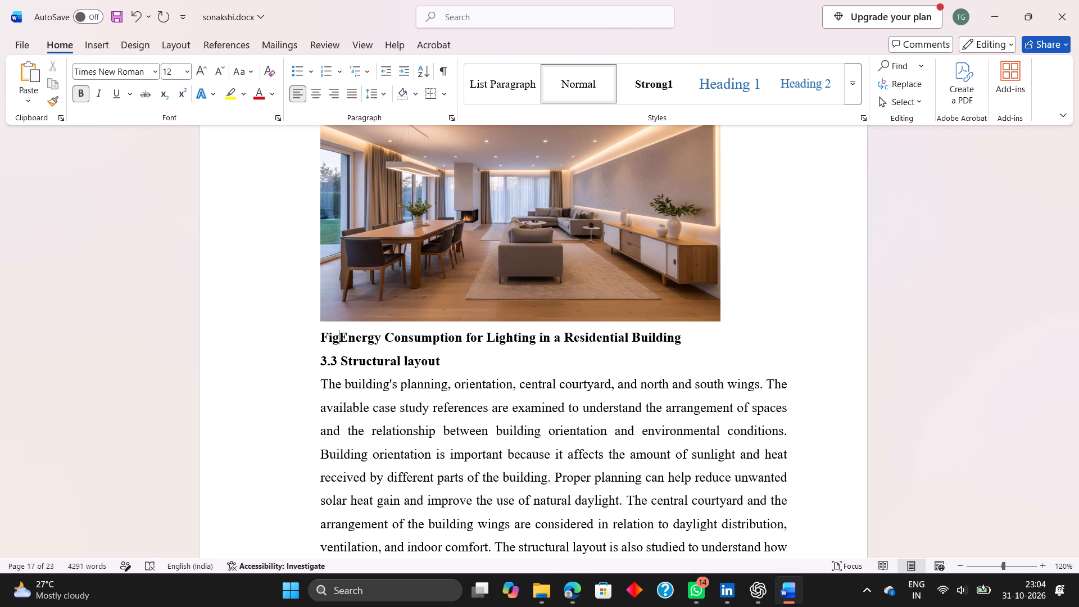
pyautogui.press('.')
pyautogui.hscroll(-1, 321, 340)
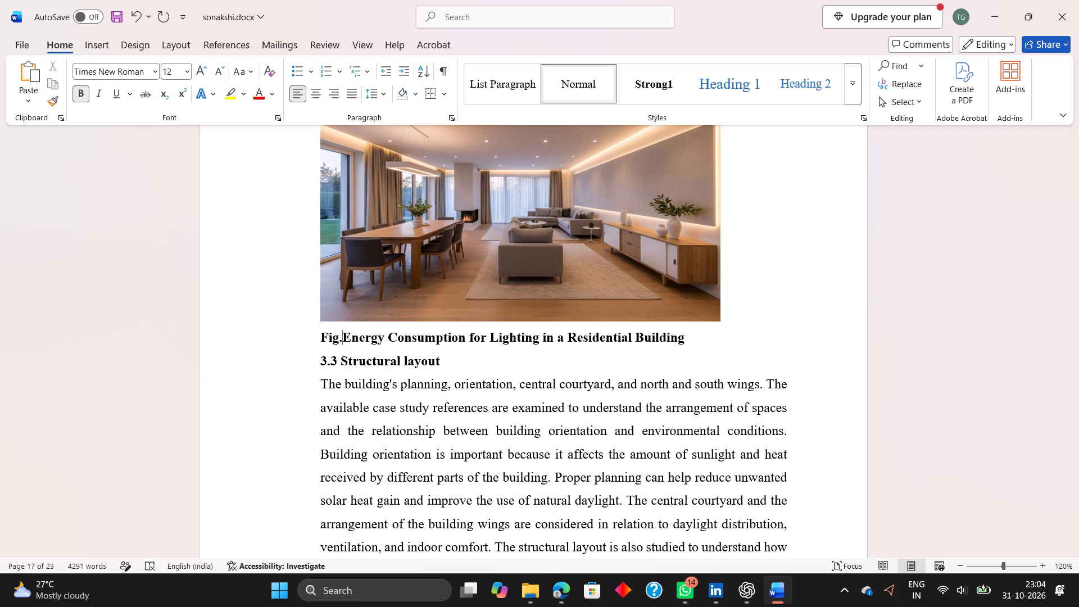
pyautogui.press('2')
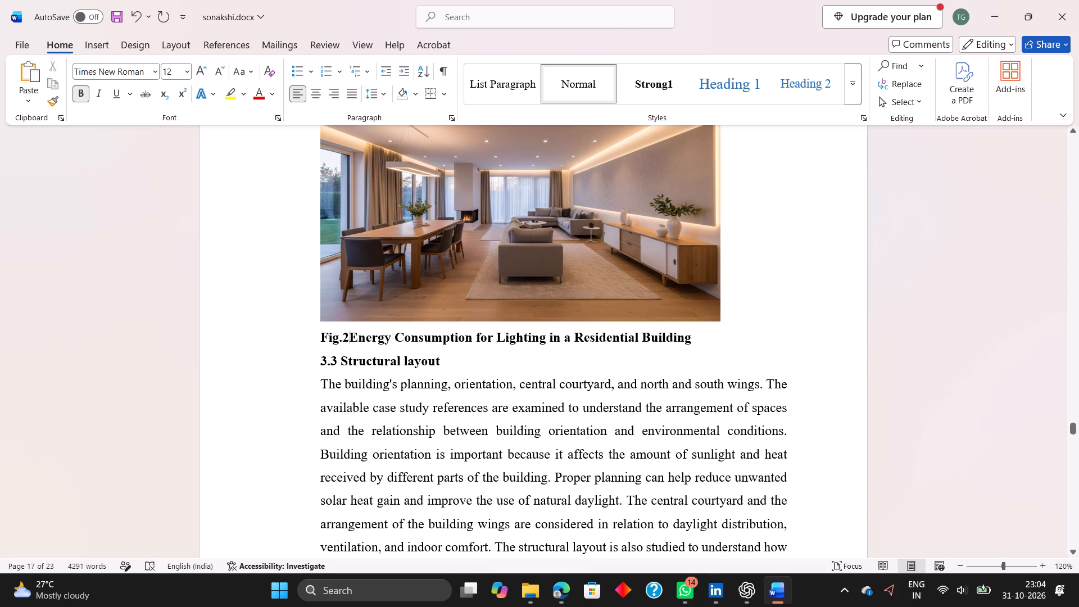
# Check the hospital picture's caption numbering and change the living room caption's label to "Fig. 3.2 :".
pyautogui.hscroll(8, 328, 332)
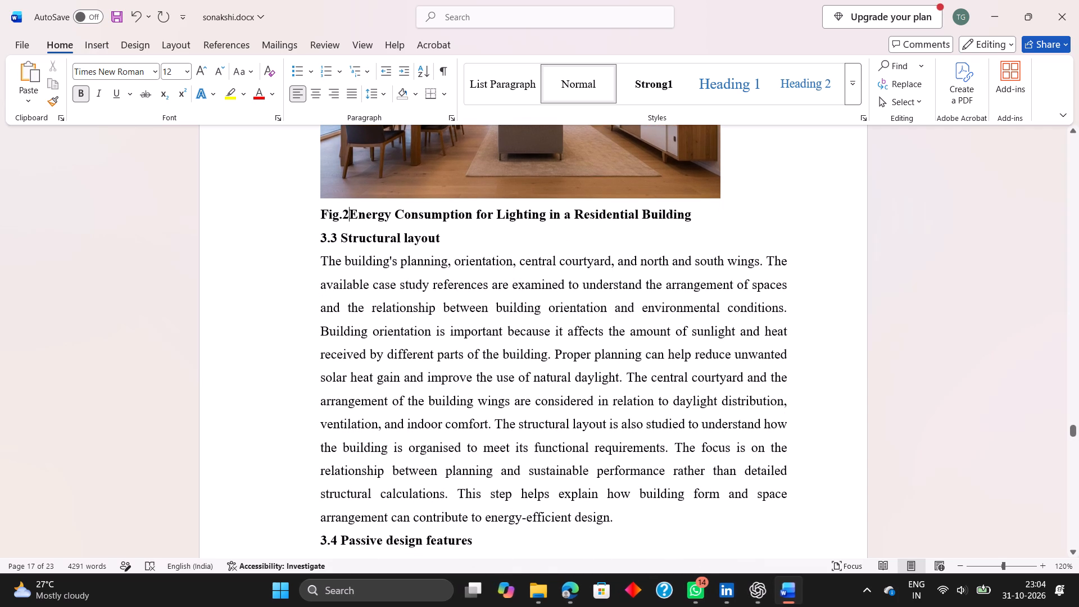
pyautogui.scroll(6, 328, 332)
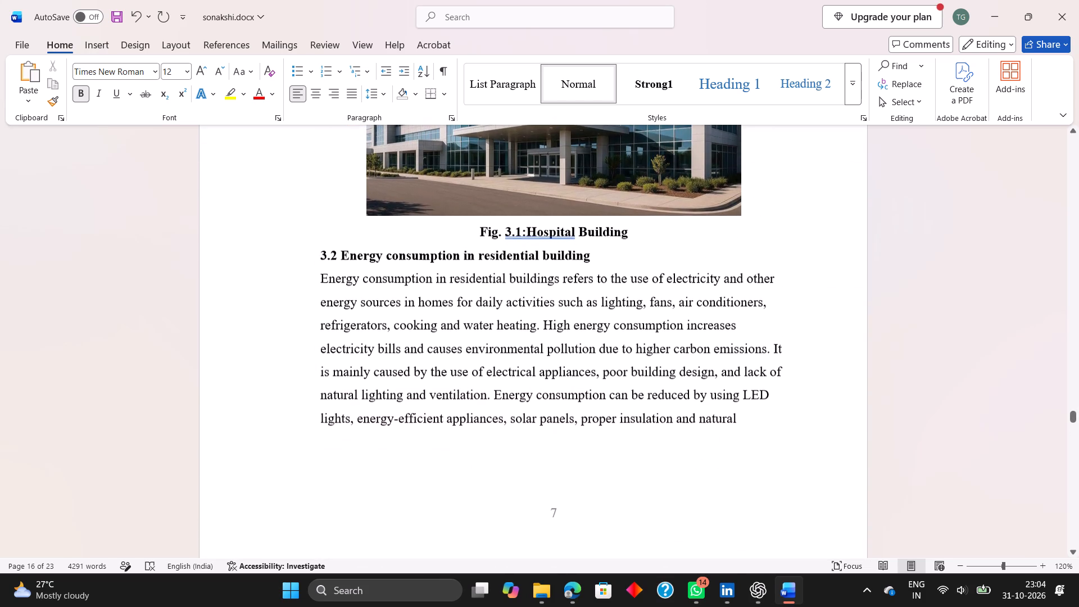
pyautogui.scroll(1, 328, 332)
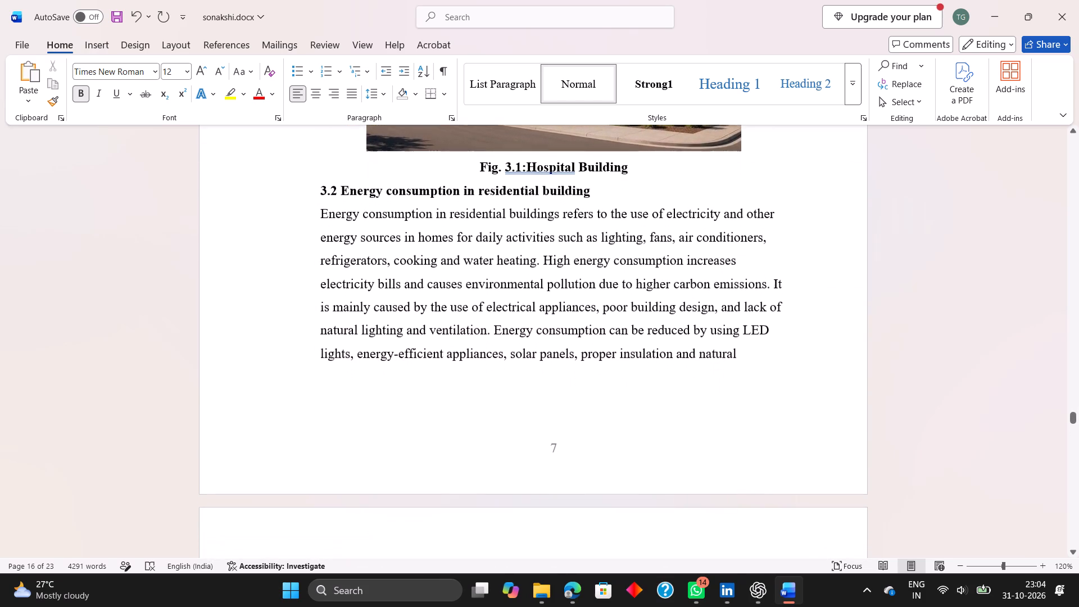
pyautogui.scroll(1, 328, 332)
pyautogui.scroll(-3, 328, 332)
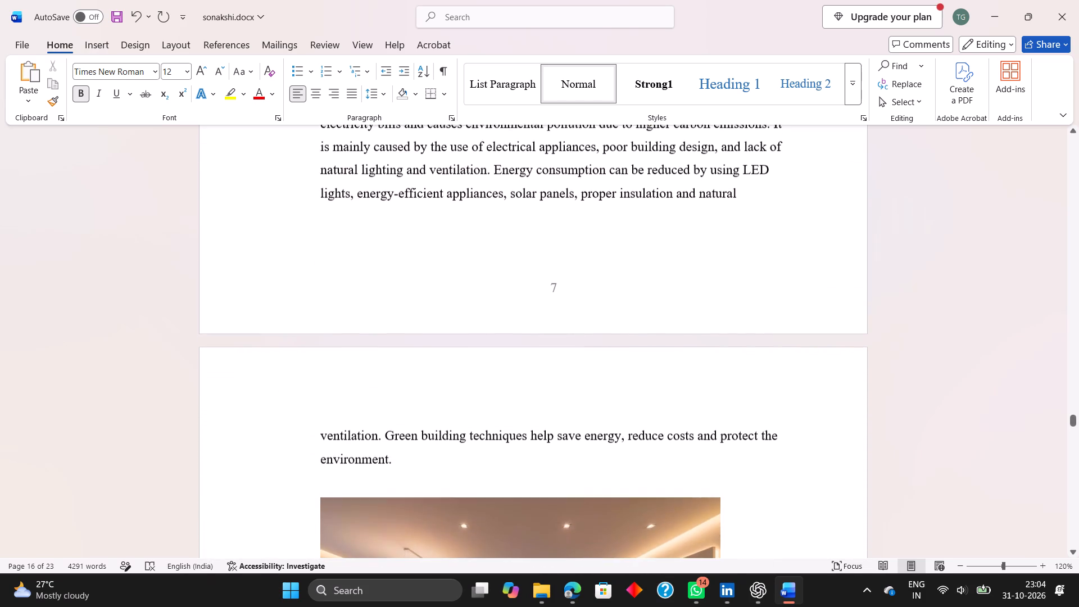
pyautogui.scroll(-3, 328, 332)
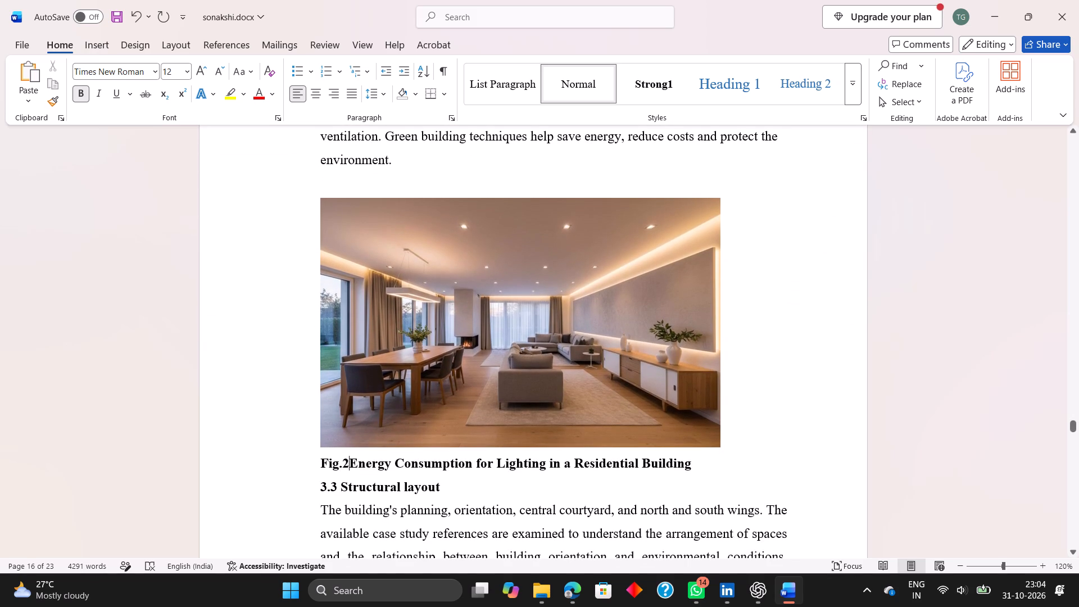
pyautogui.press('BackSpace')
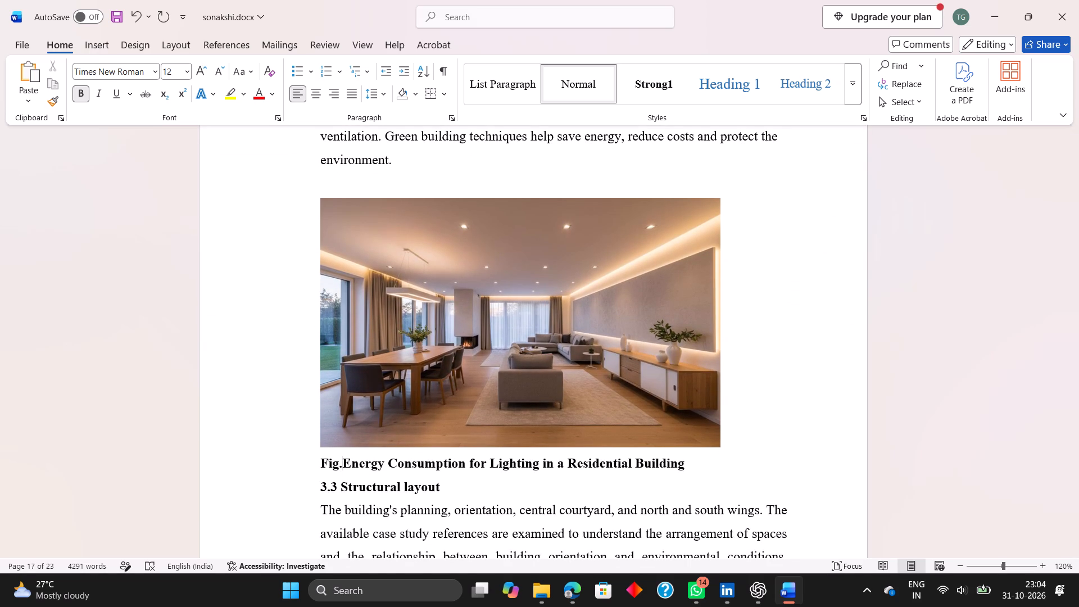
pyautogui.press('space')
pyautogui.press('3')
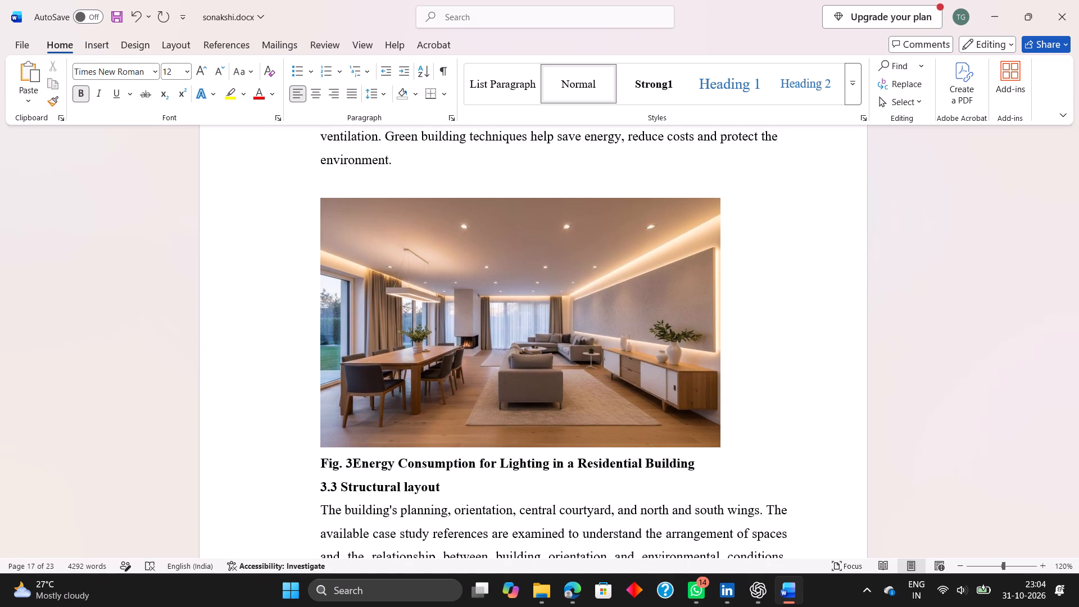
pyautogui.write('.2')
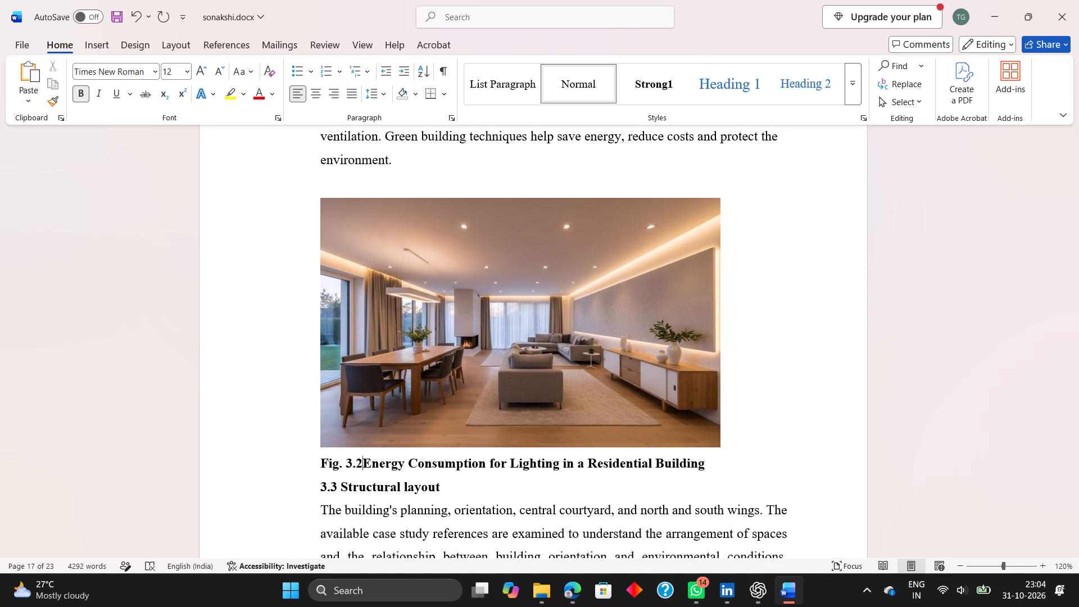
pyautogui.press('space')
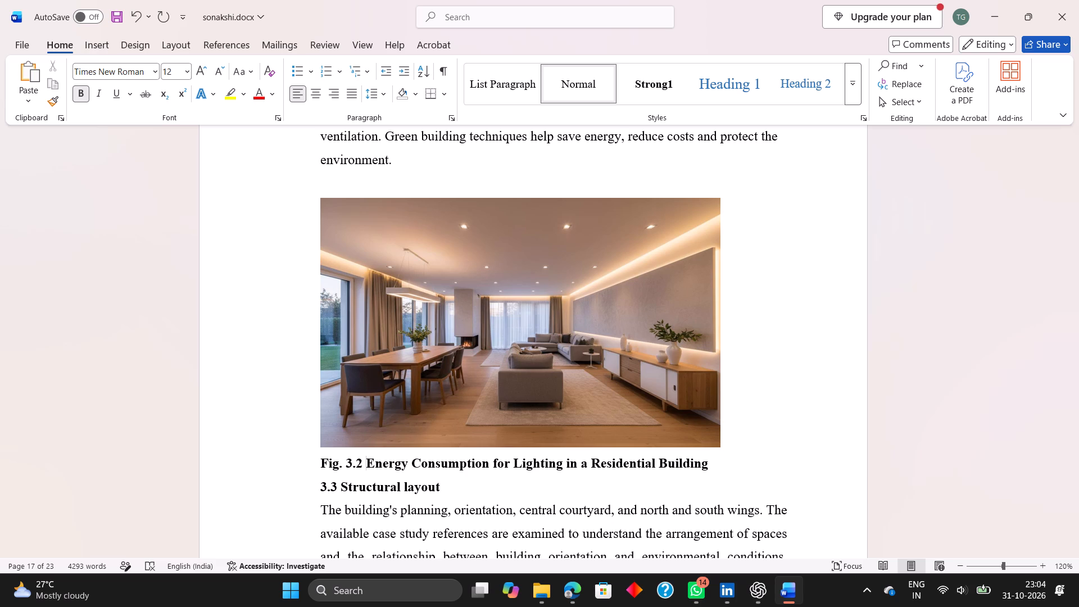
pyautogui.press(';')
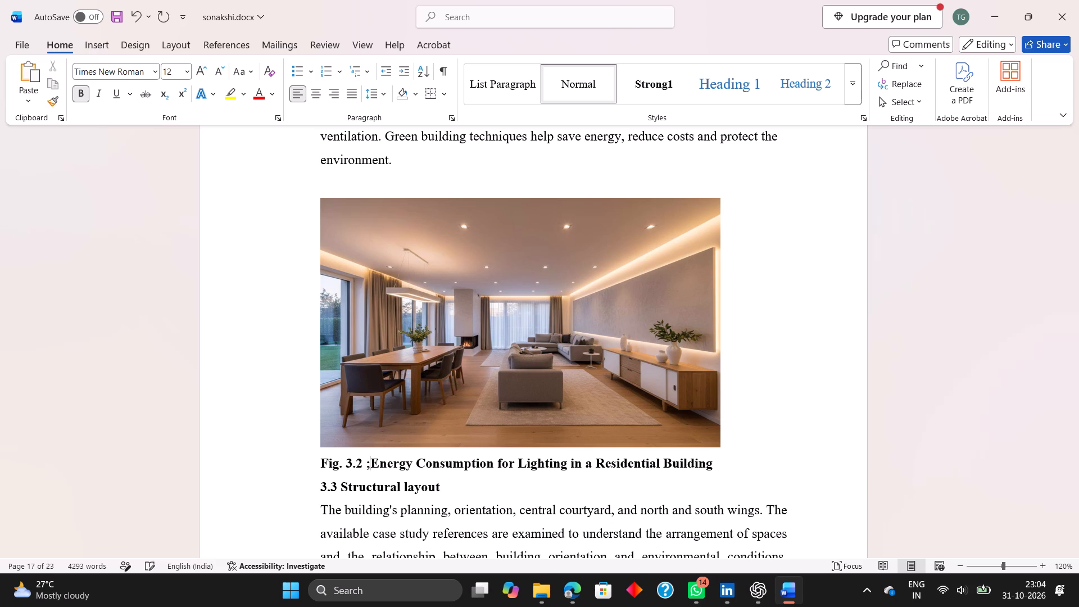
pyautogui.press('BackSpace')
pyautogui.hotkey('shift', ':')
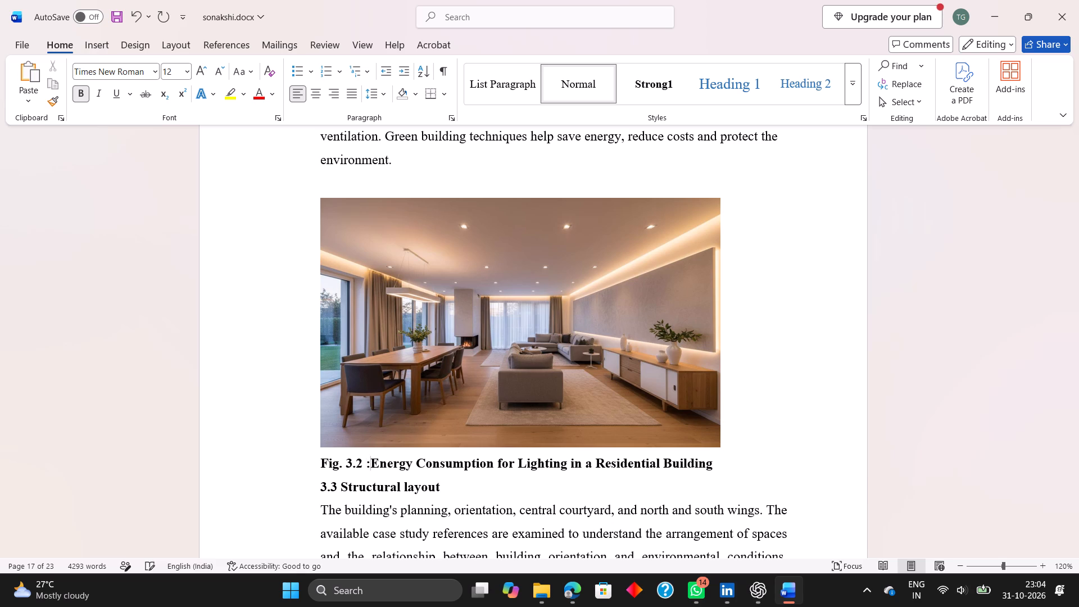
# Match the living room caption's label spacing to the hospital picture's caption by removing the space before the colon, giving "Fig. 3.2:".
pyautogui.scroll(1, 332, 297)
pyautogui.scroll(-1, 332, 297)
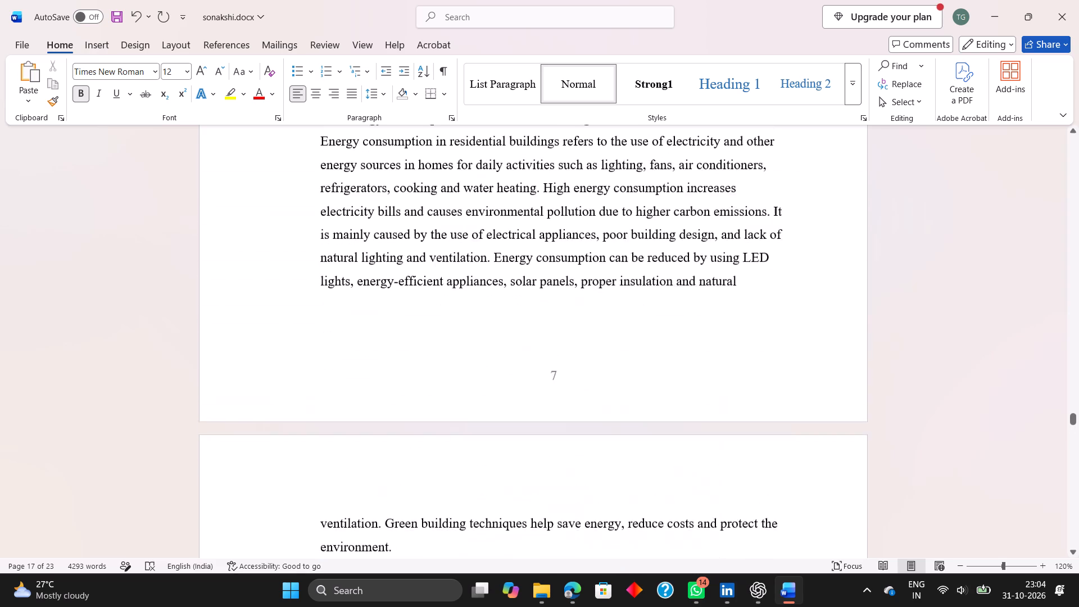
pyautogui.scroll(-1, 332, 297)
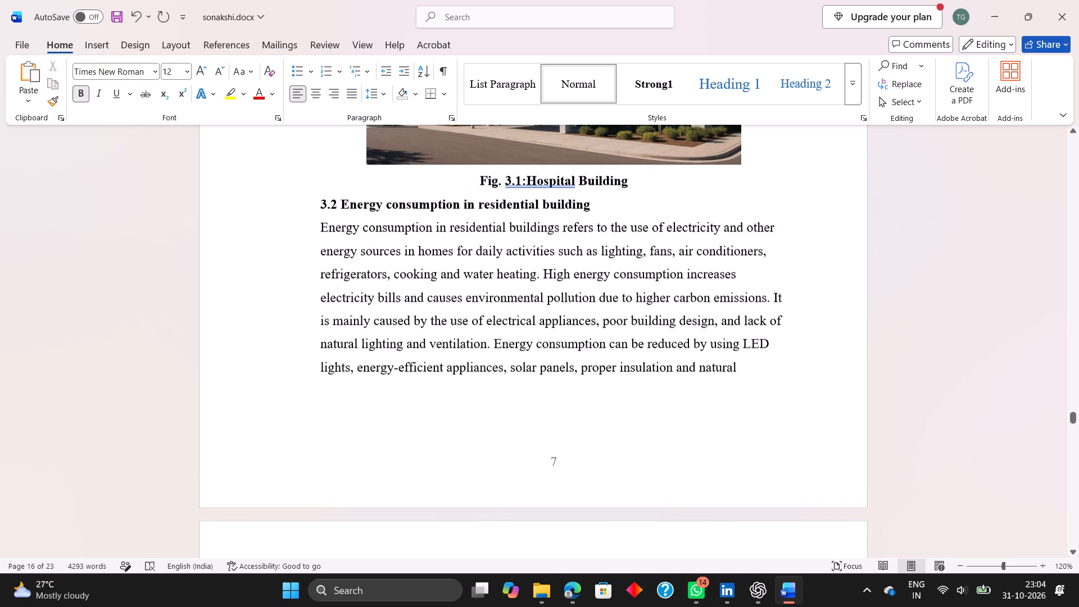
pyautogui.scroll(-1, 332, 297)
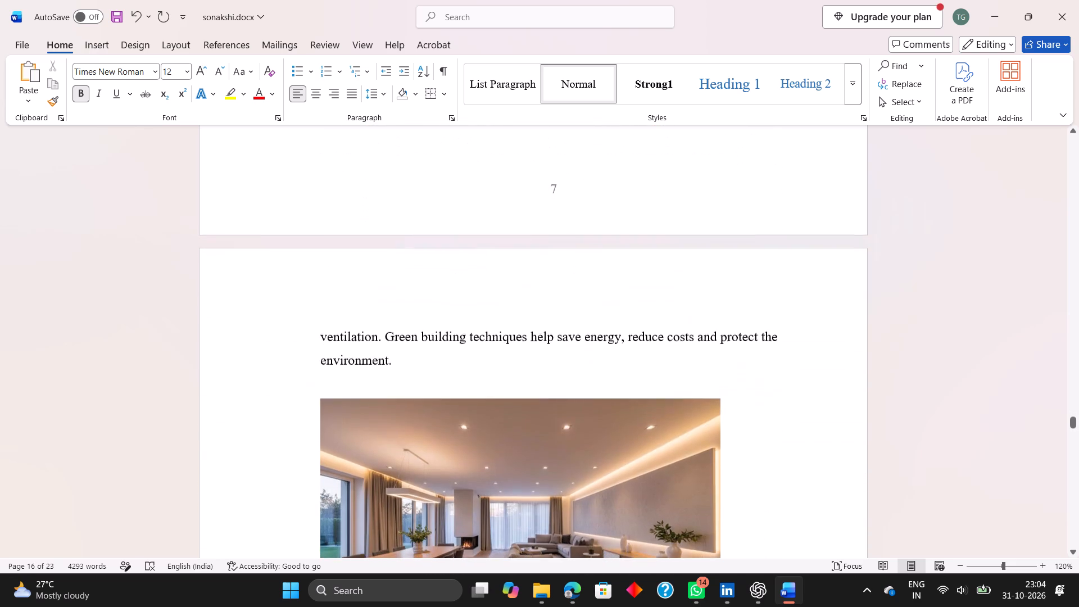
pyautogui.scroll(-1, 332, 297)
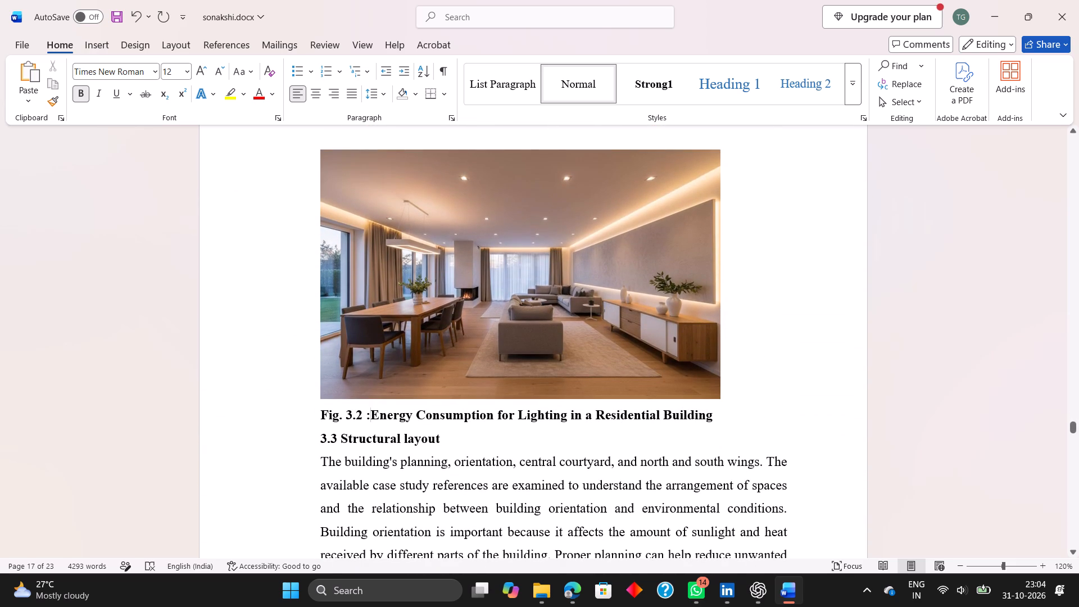
pyautogui.click(345, 414)
pyautogui.press('space')
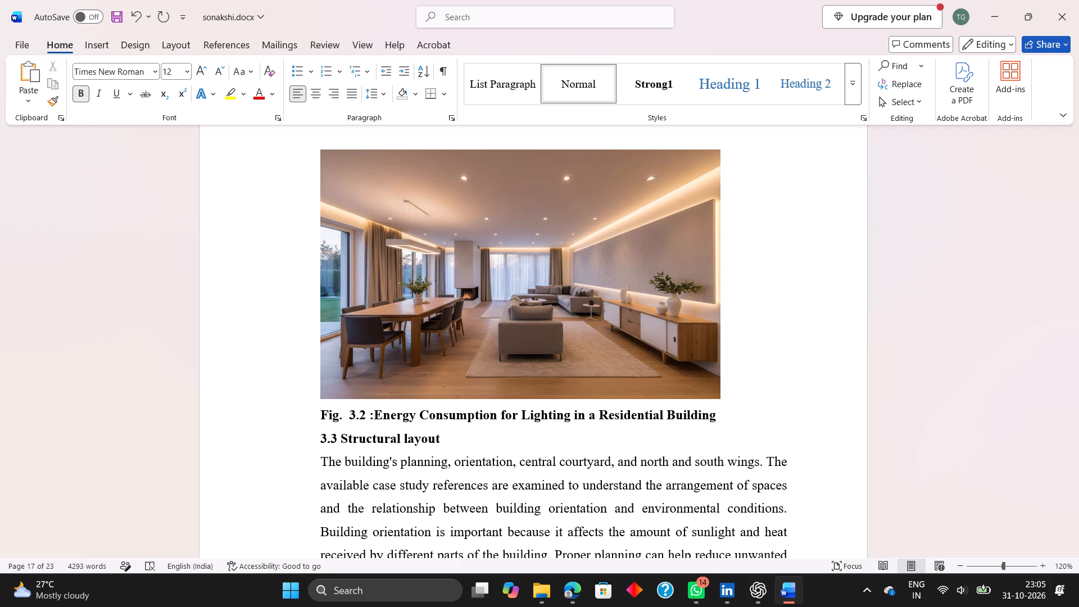
pyautogui.click(369, 415)
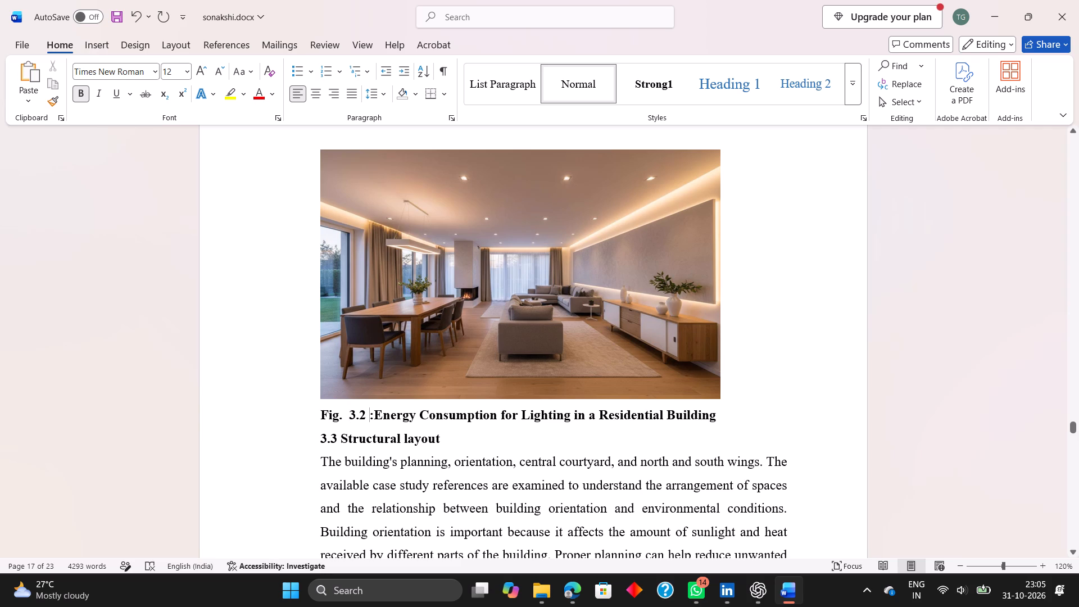
pyautogui.press('BackSpace')
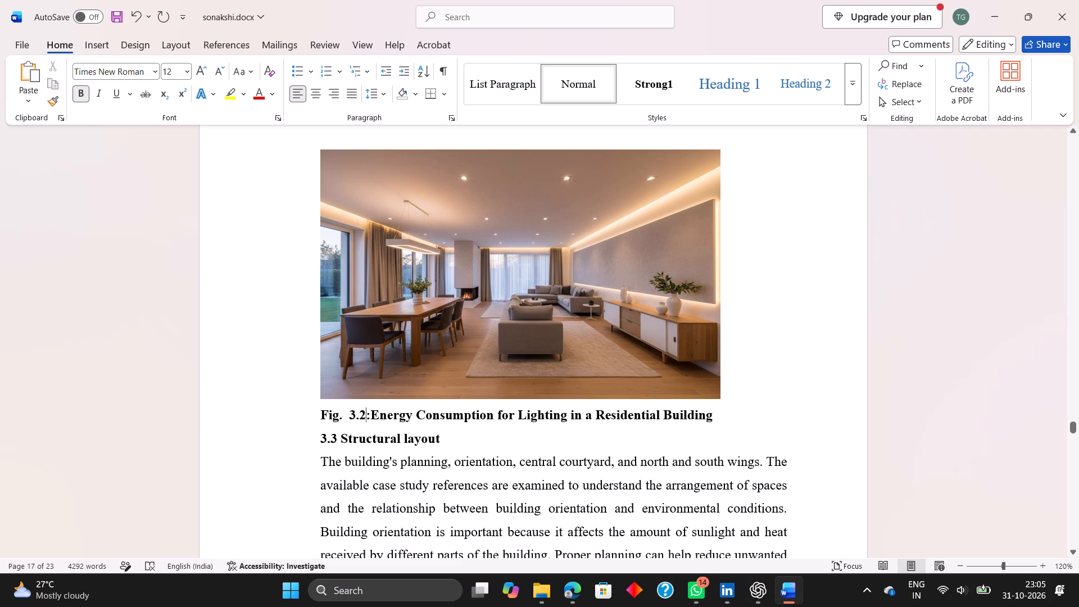
pyautogui.scroll(5, 352, 412)
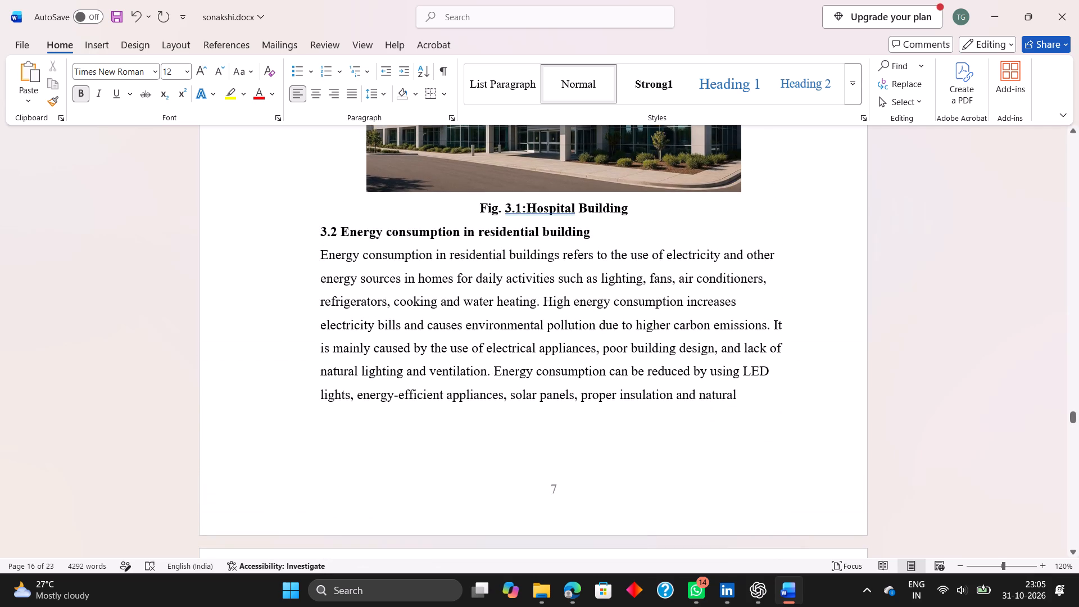
pyautogui.scroll(1, 352, 412)
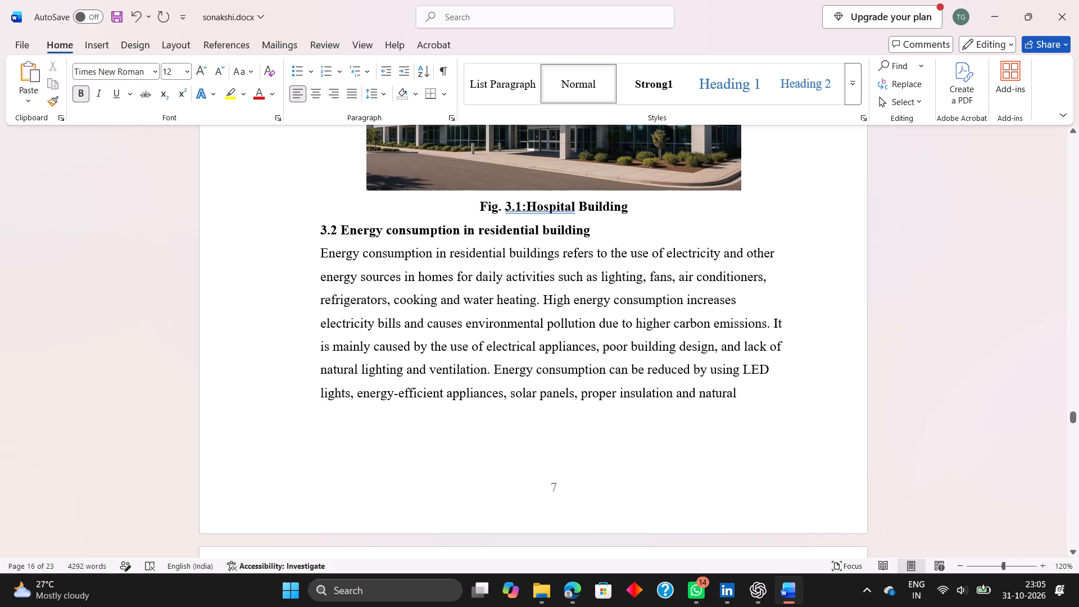
pyautogui.scroll(-3, 352, 412)
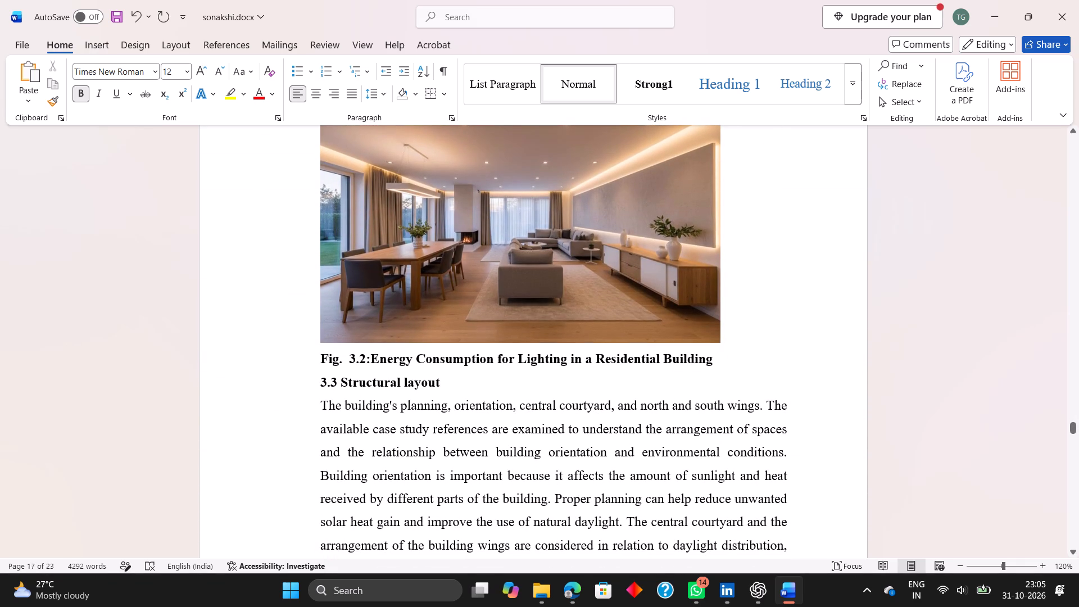
pyautogui.click(350, 357)
pyautogui.press('BackSpace')
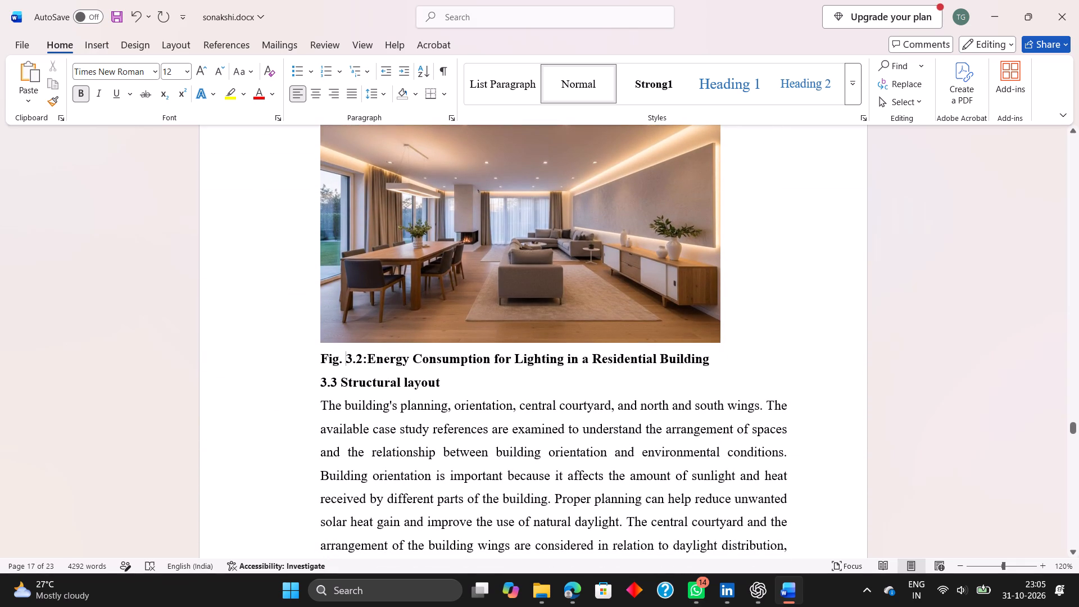
# Indent the "Fig. 3.2" caption with four spaces so it sits more centrally under the living room picture.
pyautogui.click(319, 357)
pyautogui.press('space')
pyautogui.press('space')
pyautogui.press('space')
pyautogui.press('space')
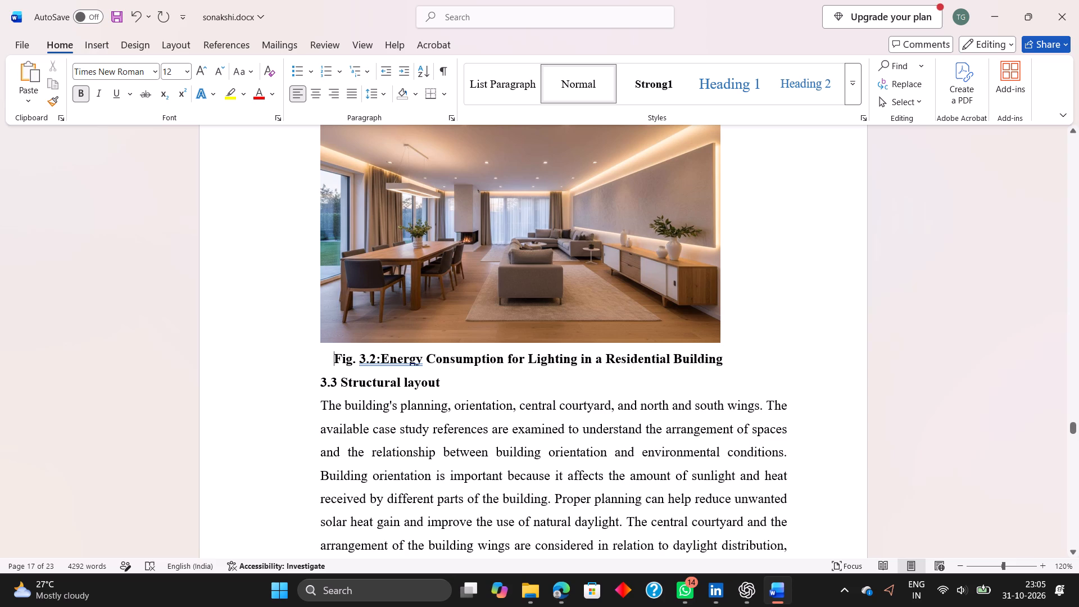
# Compare the placement of the living room picture and its caption with the hospital picture and its caption.
pyautogui.scroll(1, 359, 302)
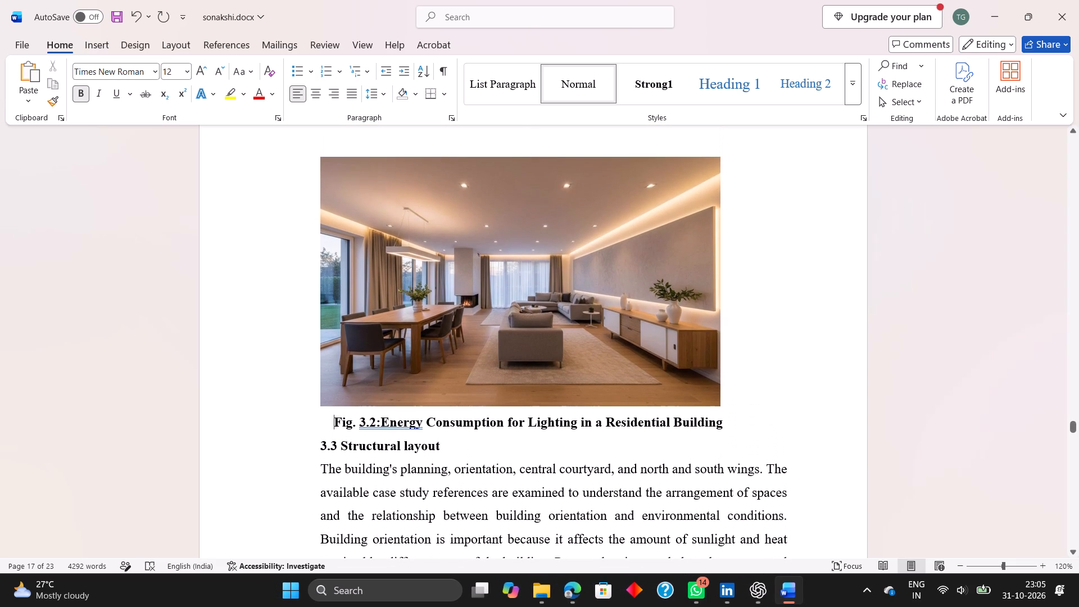
pyautogui.click(359, 302)
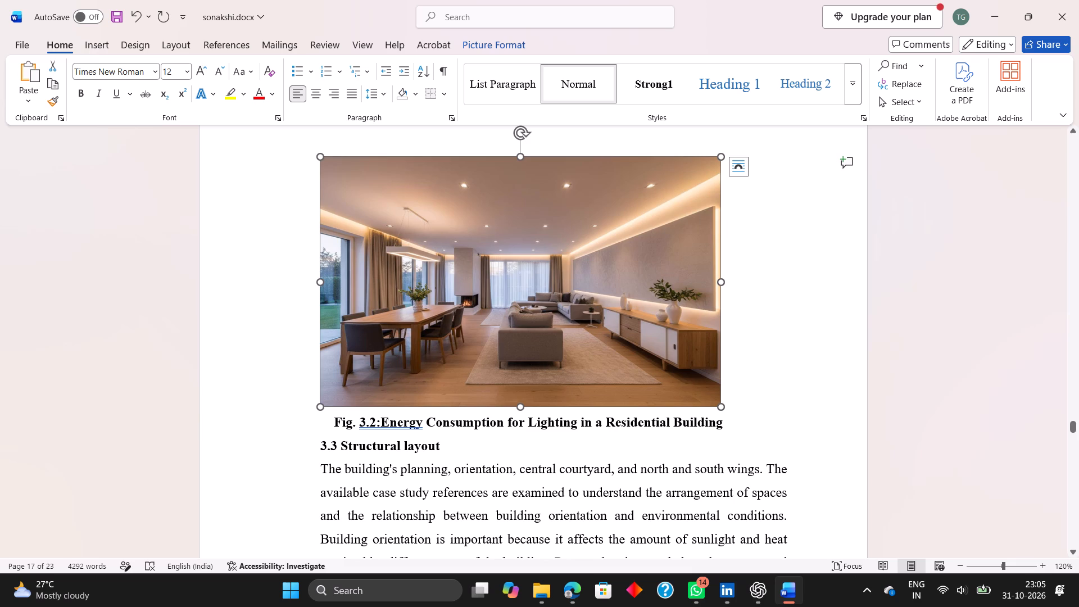
pyautogui.scroll(4, 364, 320)
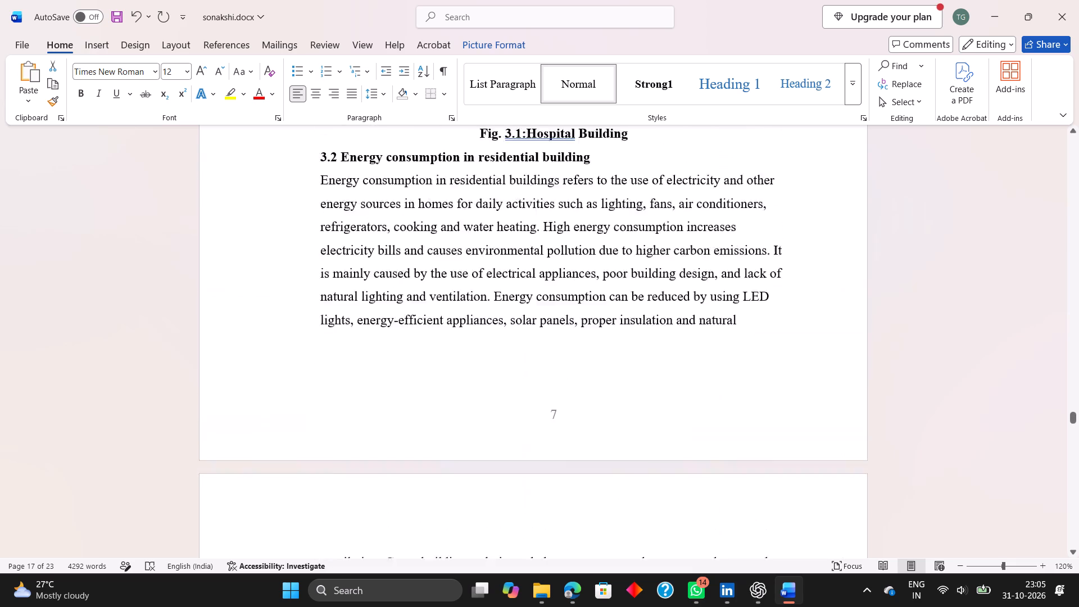
pyautogui.scroll(2, 364, 320)
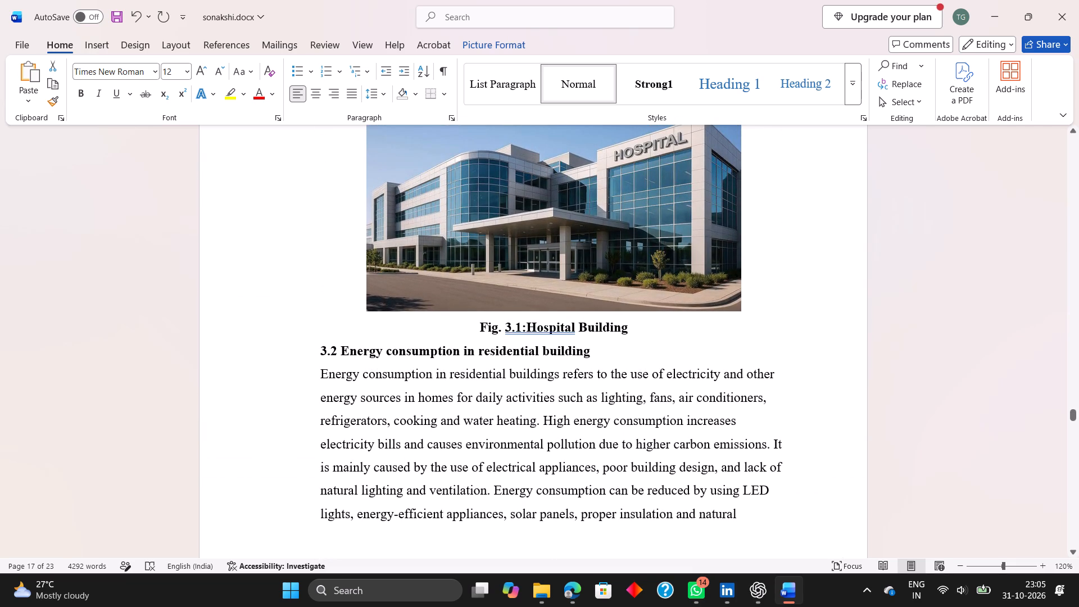
pyautogui.click(318, 300)
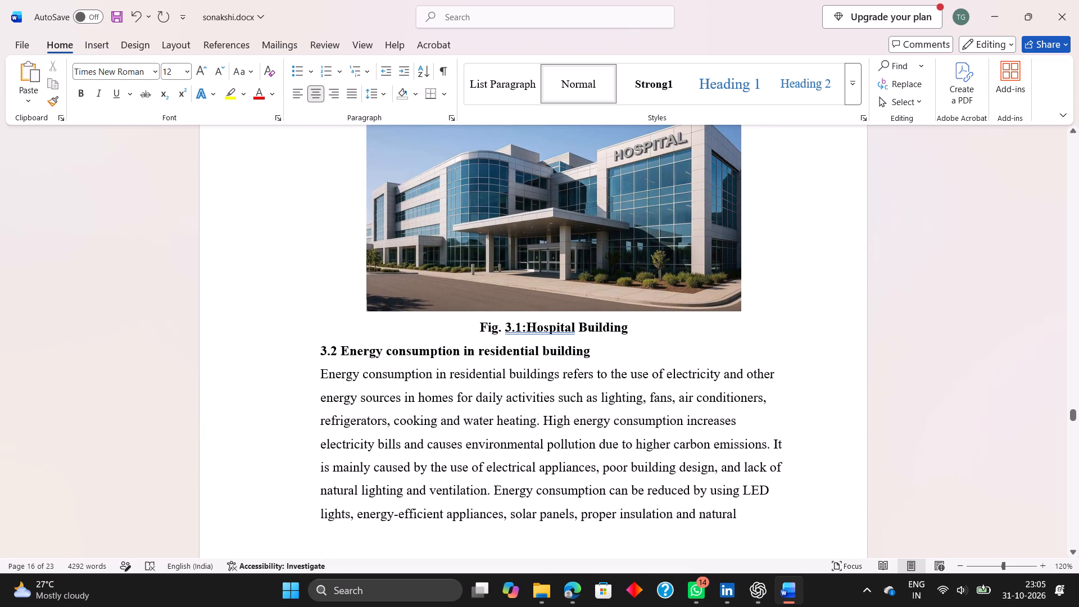
pyautogui.click(504, 328)
pyautogui.scroll(-2, 504, 328)
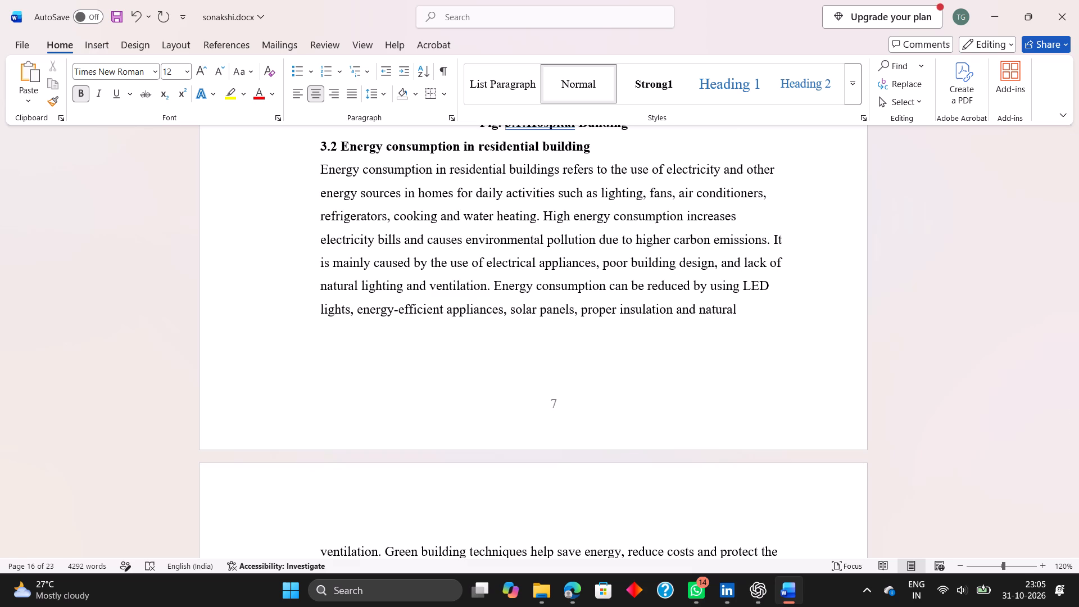
pyautogui.scroll(-3, 504, 328)
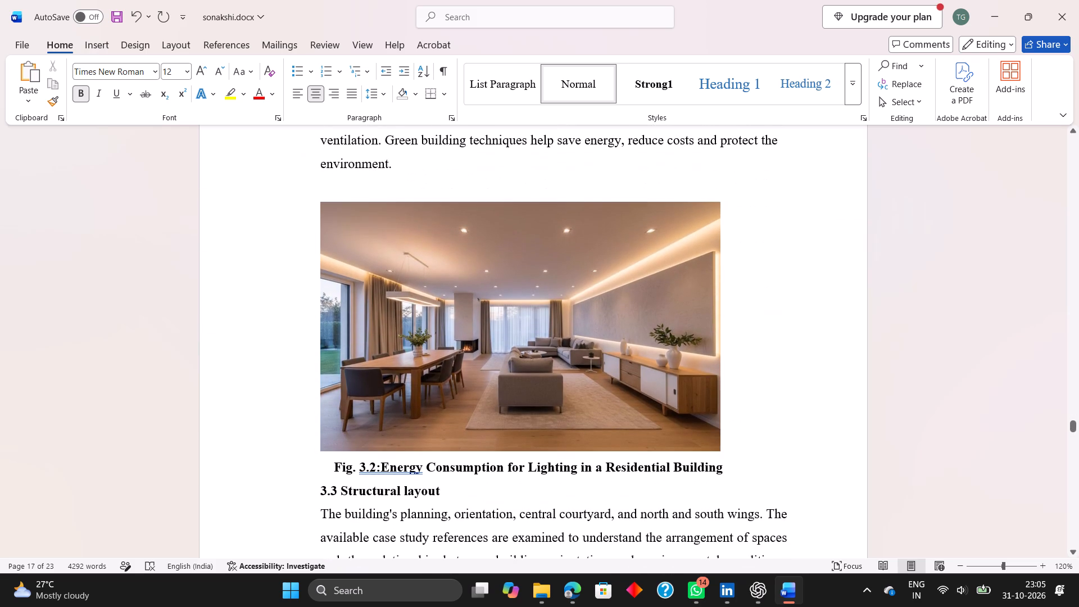
pyautogui.scroll(-2, 504, 328)
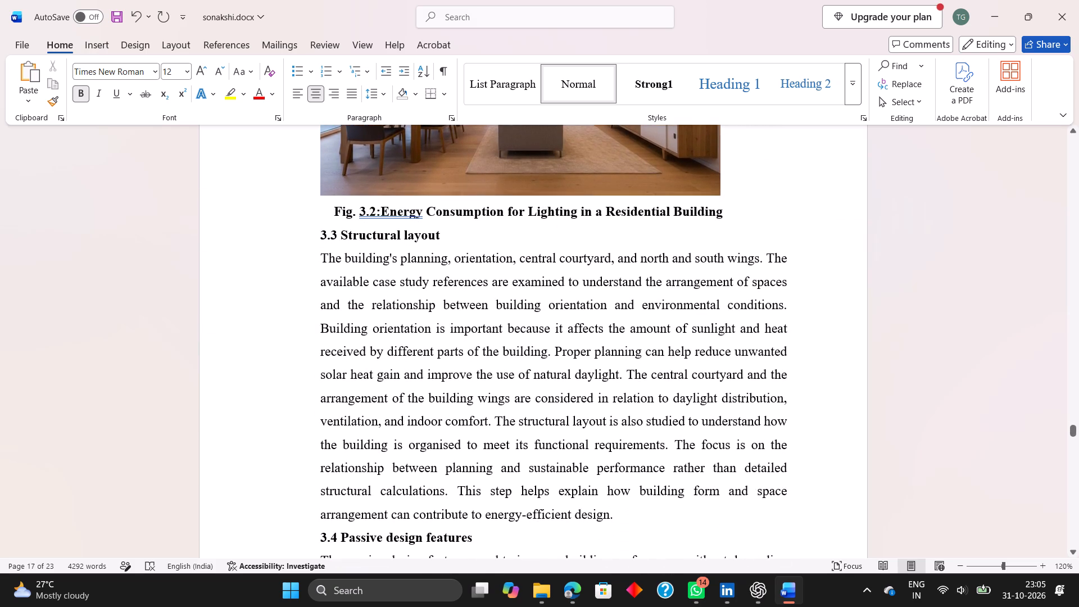
# Copy the section 3.3 title "Major Causes of High Energy consumption" from the table of contents.
pyautogui.scroll(13, 504, 328)
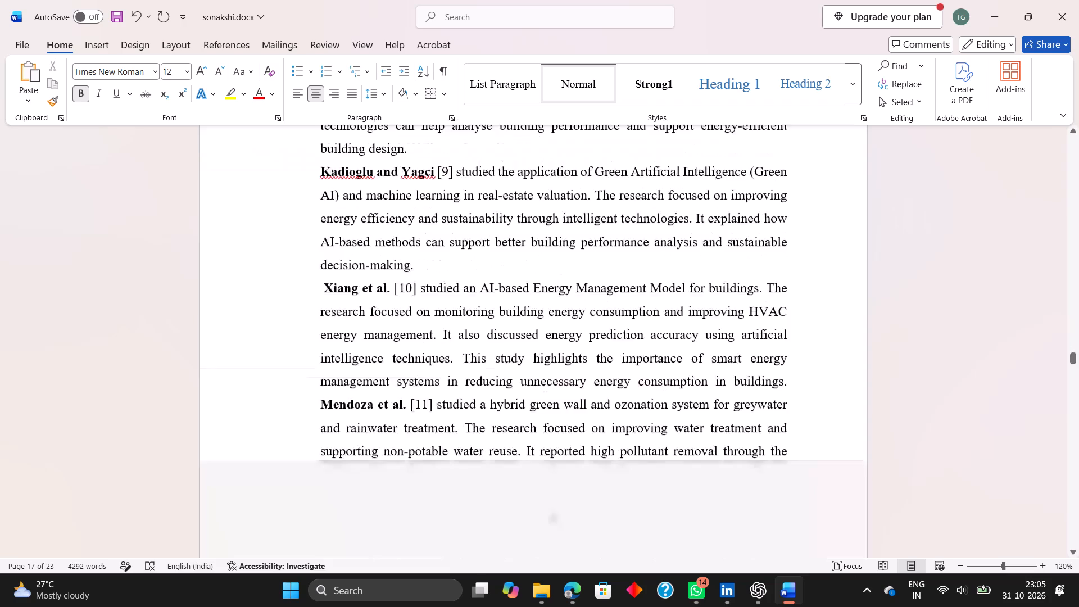
pyautogui.scroll(5, 504, 328)
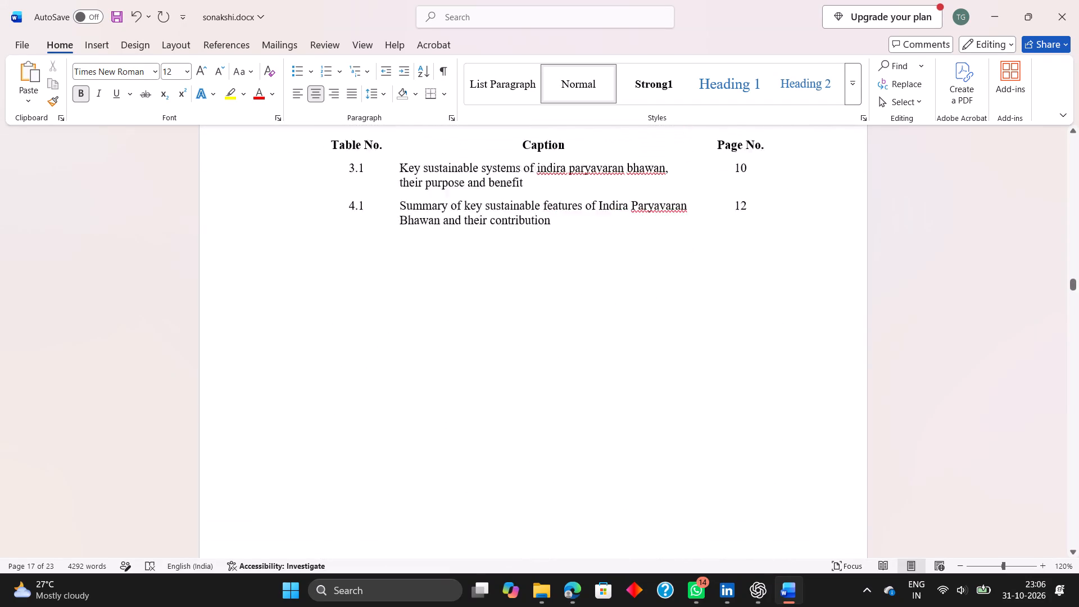
pyautogui.scroll(7, 504, 328)
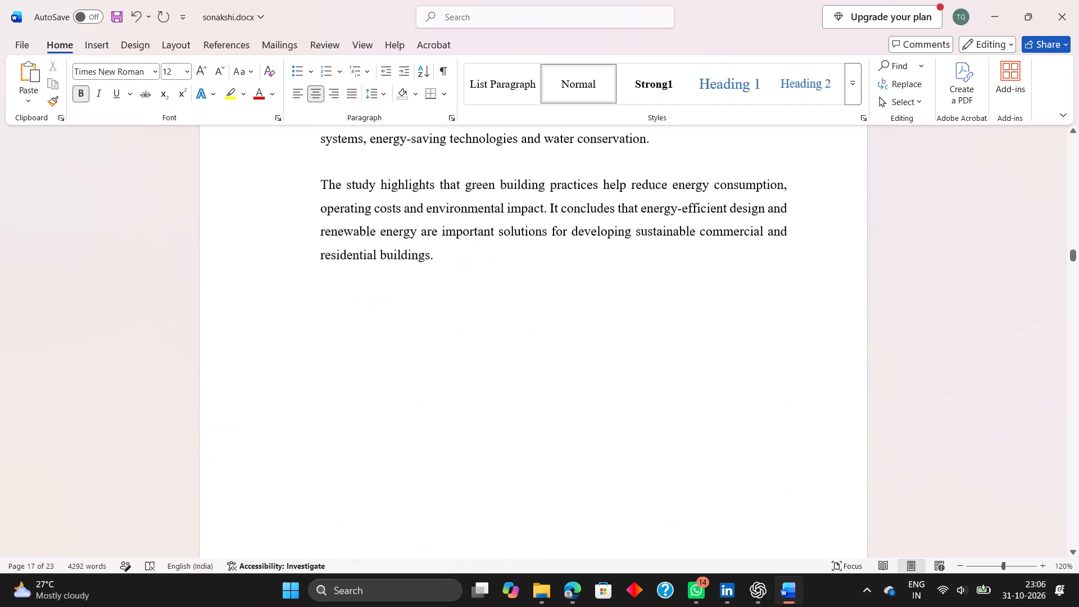
pyautogui.scroll(10, 504, 328)
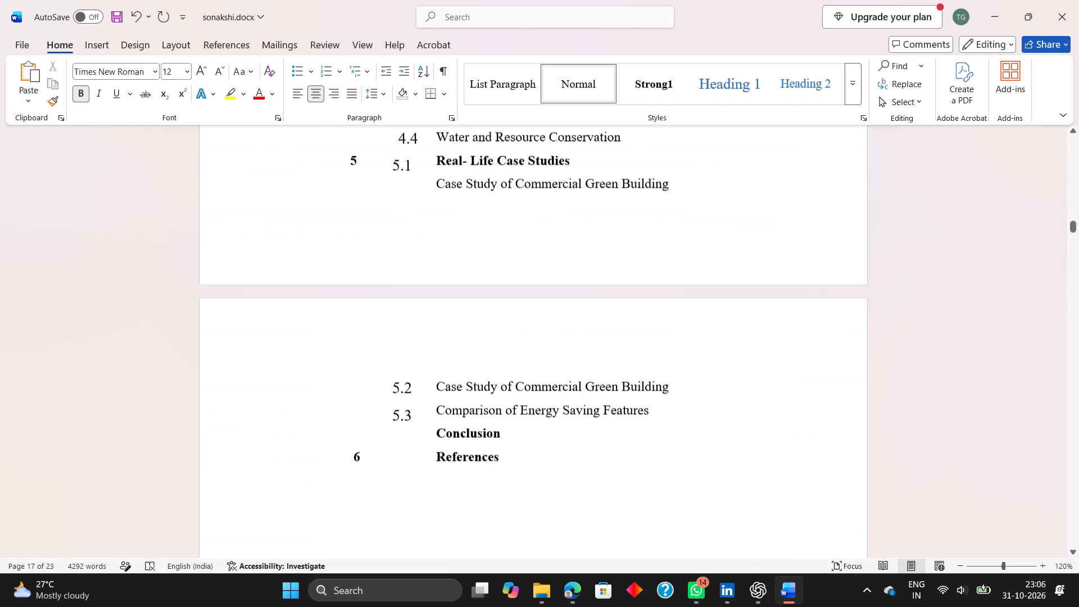
pyautogui.scroll(2, 504, 328)
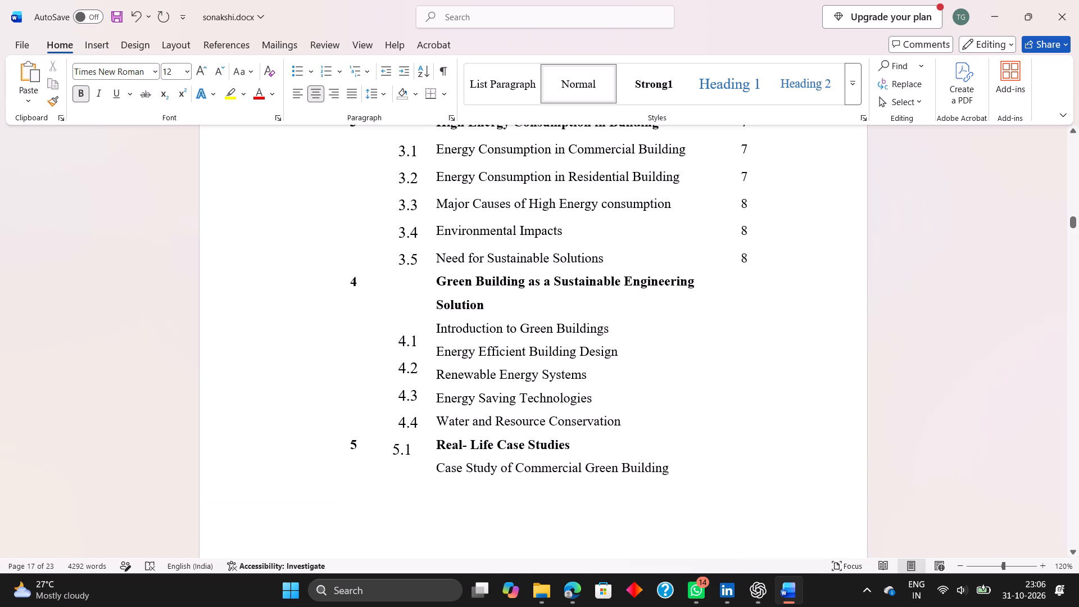
pyautogui.moveTo(681, 206); pyautogui.dragTo(560, 203)
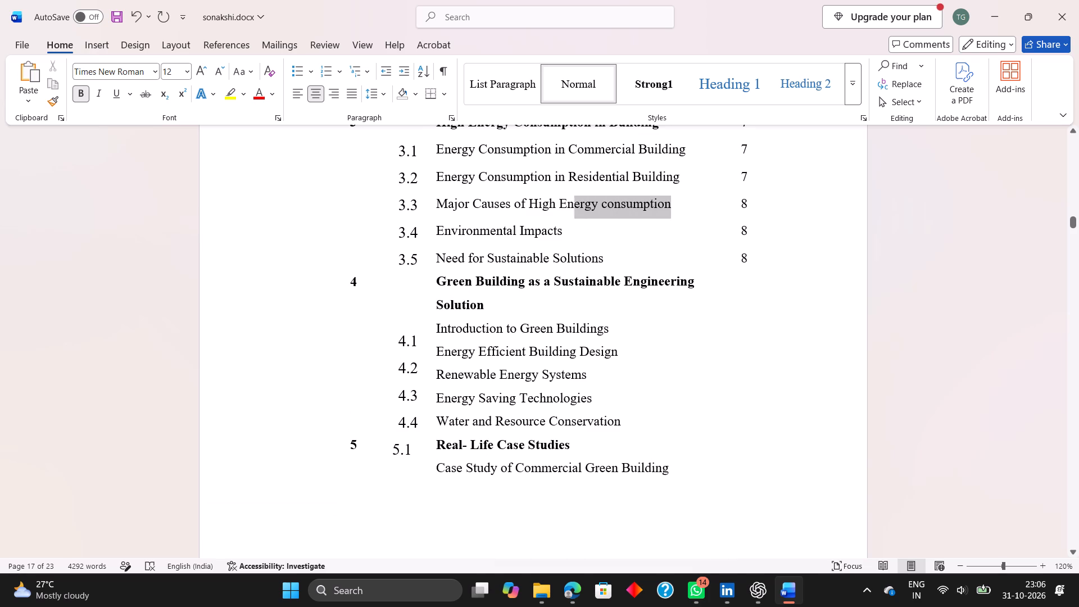
pyautogui.moveTo(560, 203); pyautogui.dragTo(445, 207)
pyautogui.hotkey('ctrl', 'c')
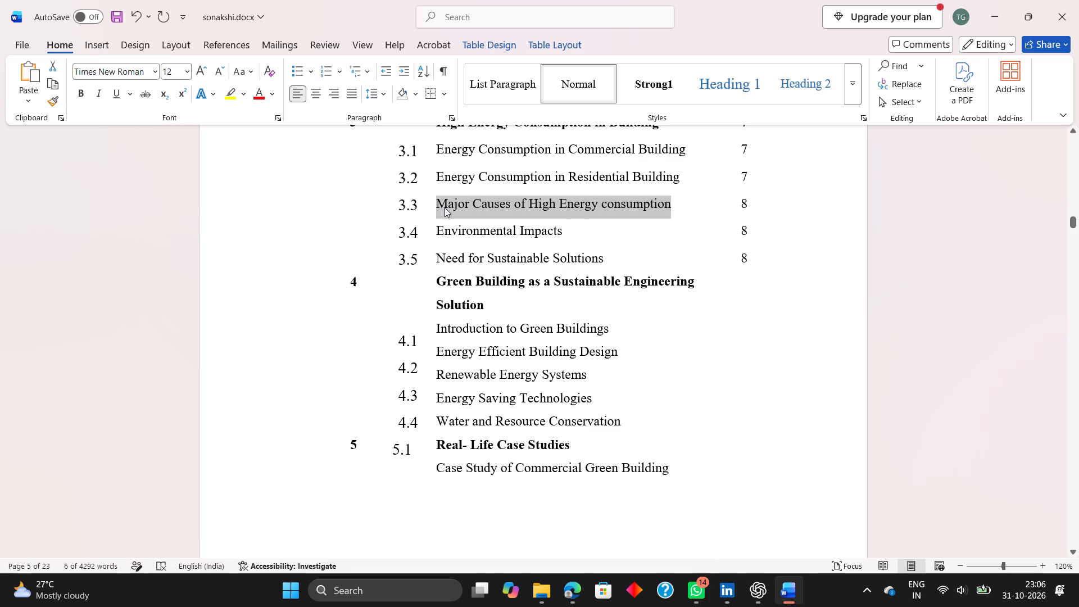
# Replace the section 3.3 heading text "Structural layout" in Chapter 3 with the copied title "Major Causes of High Energy consumption", keeping the number.
pyautogui.scroll(-17, 445, 207)
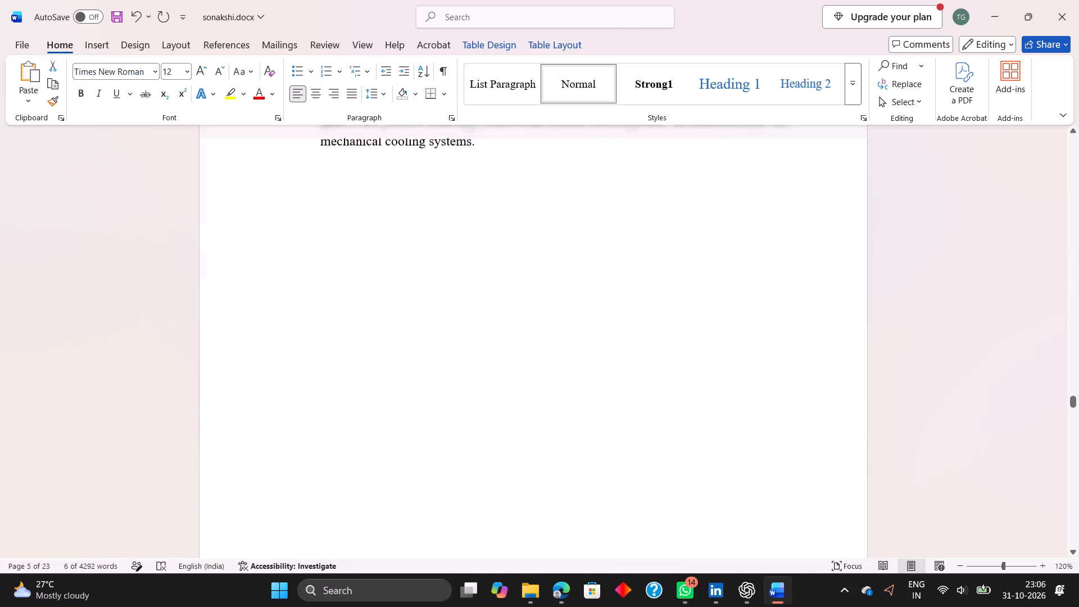
pyautogui.scroll(-2, 445, 207)
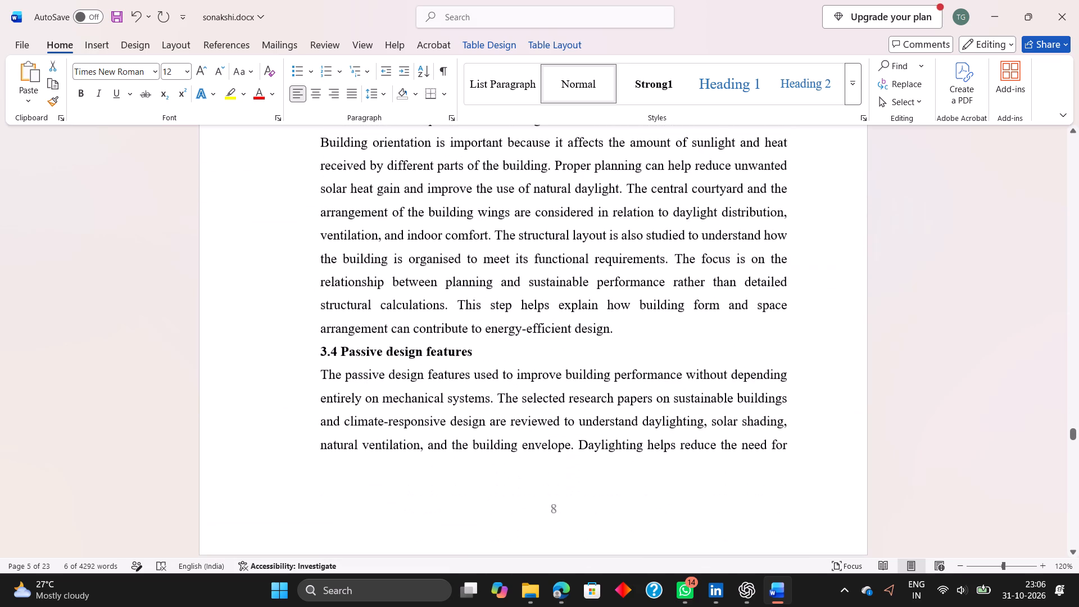
pyautogui.scroll(1, 437, 288)
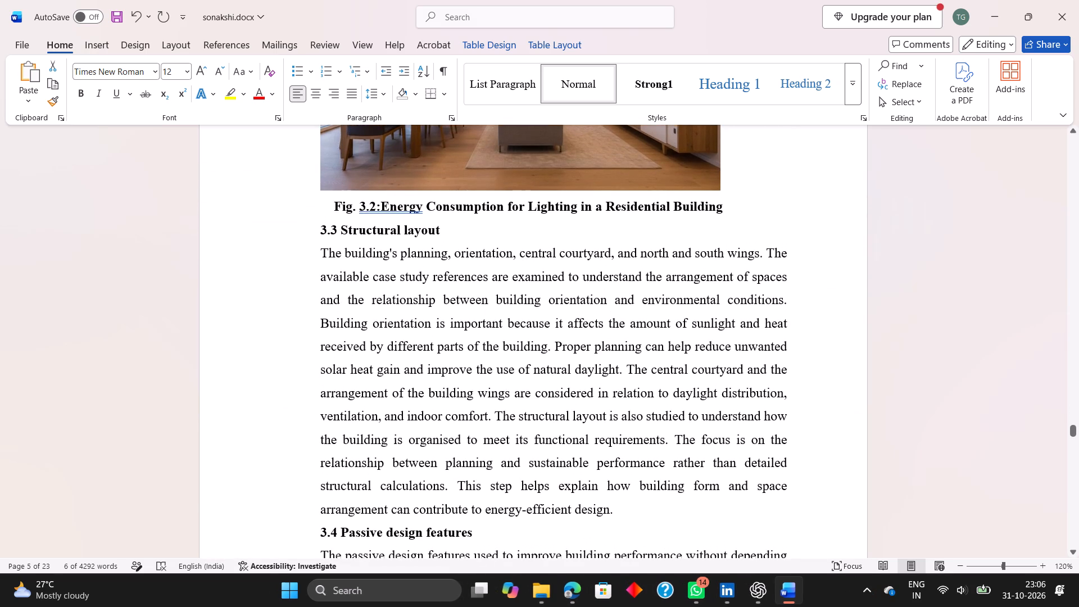
pyautogui.click(450, 232)
pyautogui.press('BackSpace')
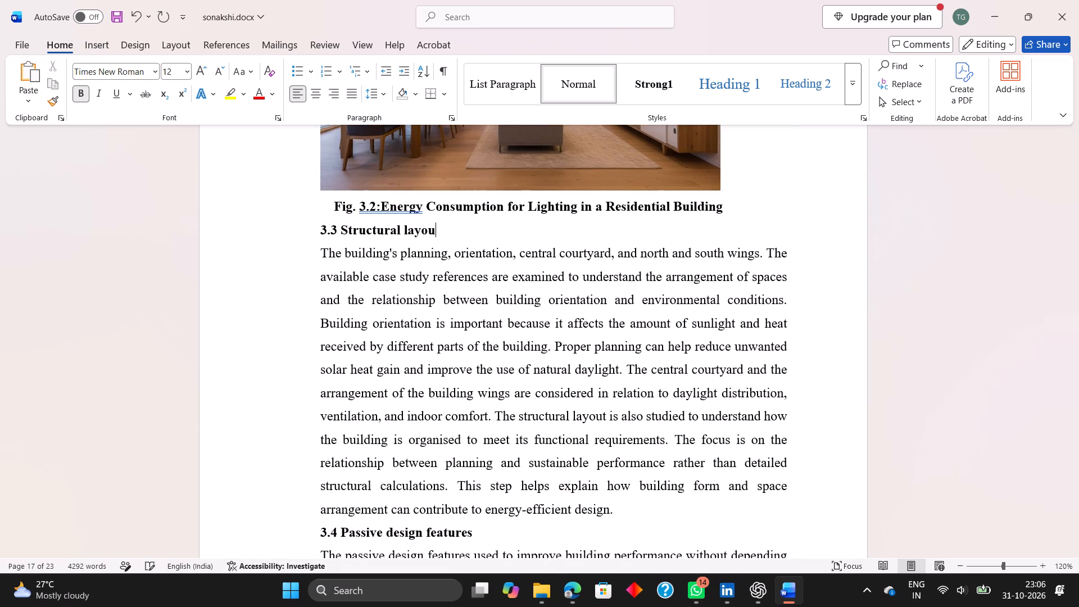
pyautogui.press('BackSpace')
pyautogui.press('BackSpace')
pyautogui.press('BackSpace')
pyautogui.press('BackSpace')
pyautogui.press('BackSpace')
pyautogui.press('BackSpace')
pyautogui.press('BackSpace')
pyautogui.press('BackSpace')
pyautogui.press('BackSpace')
pyautogui.press('BackSpace')
pyautogui.press('BackSpace')
pyautogui.press('BackSpace')
pyautogui.press('BackSpace')
pyautogui.press('BackSpace')
pyautogui.press('BackSpace')
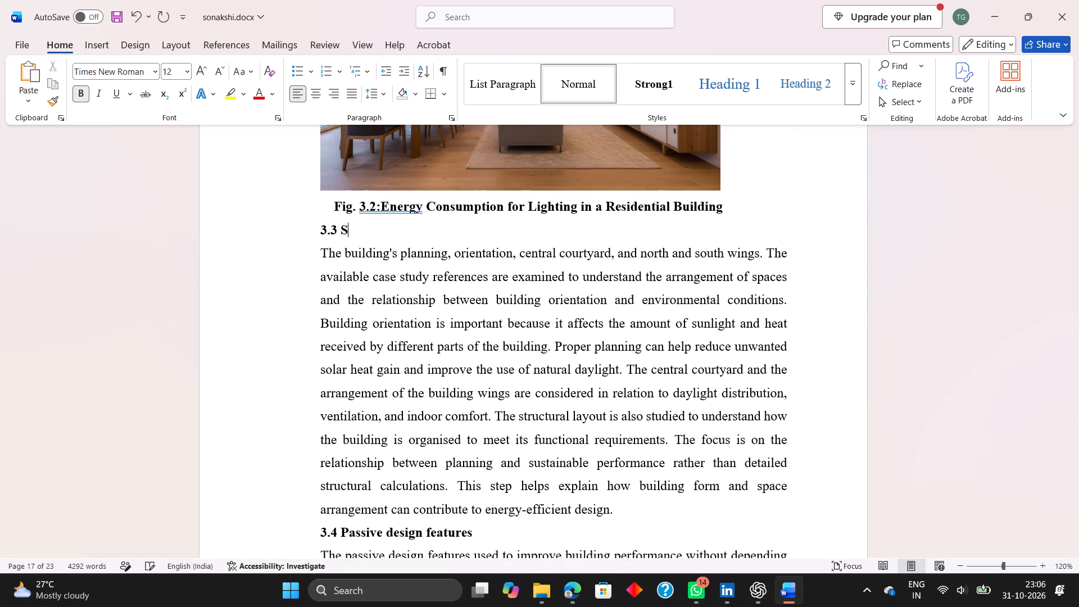
pyautogui.press('BackSpace')
pyautogui.hotkey('ctrl', 'v')
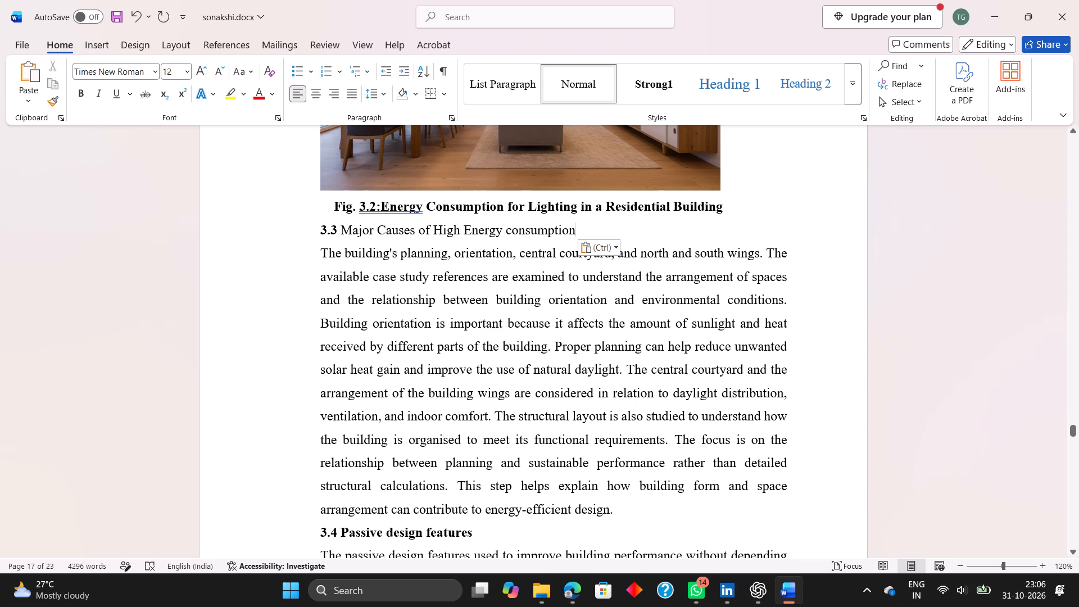
# Make the whole heading line "3.3 Major Causes of High Energy consumption" bold, including its number.
pyautogui.moveTo(574, 230); pyautogui.dragTo(346, 240)
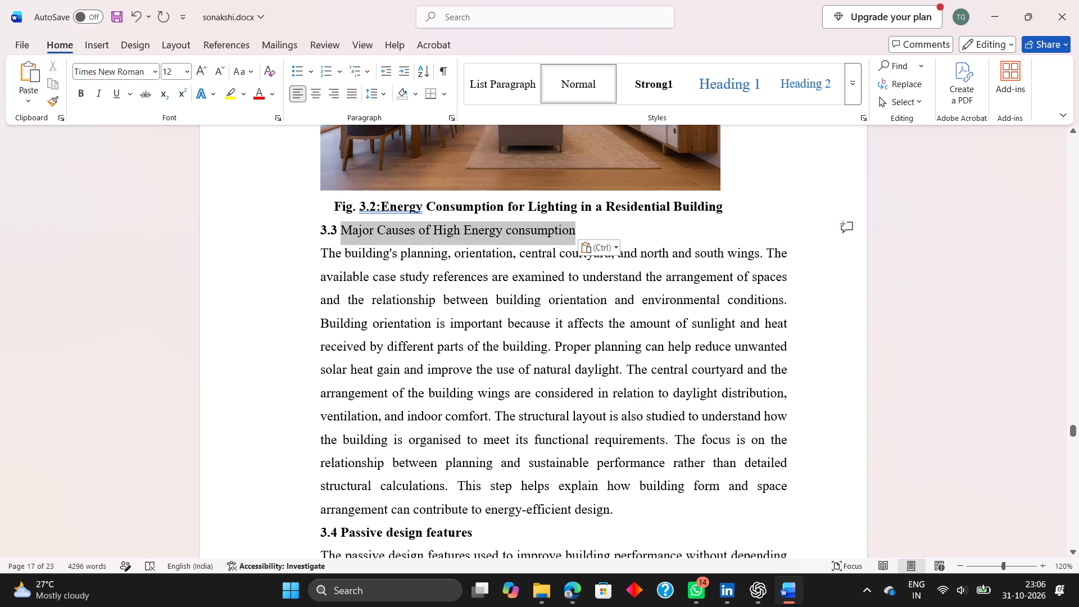
pyautogui.moveTo(346, 240); pyautogui.dragTo(347, 240)
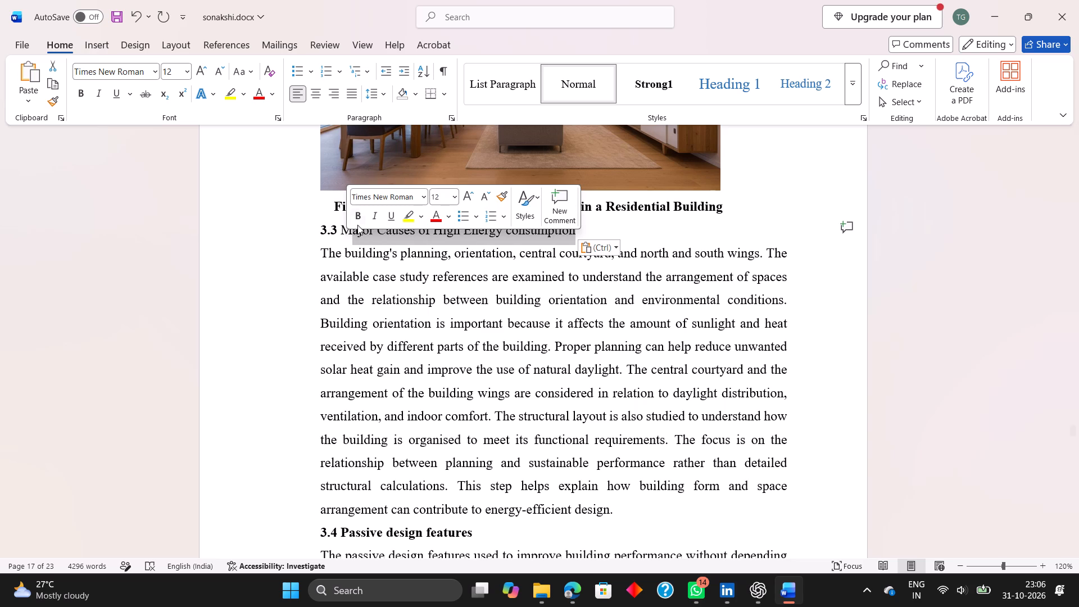
pyautogui.click(309, 225)
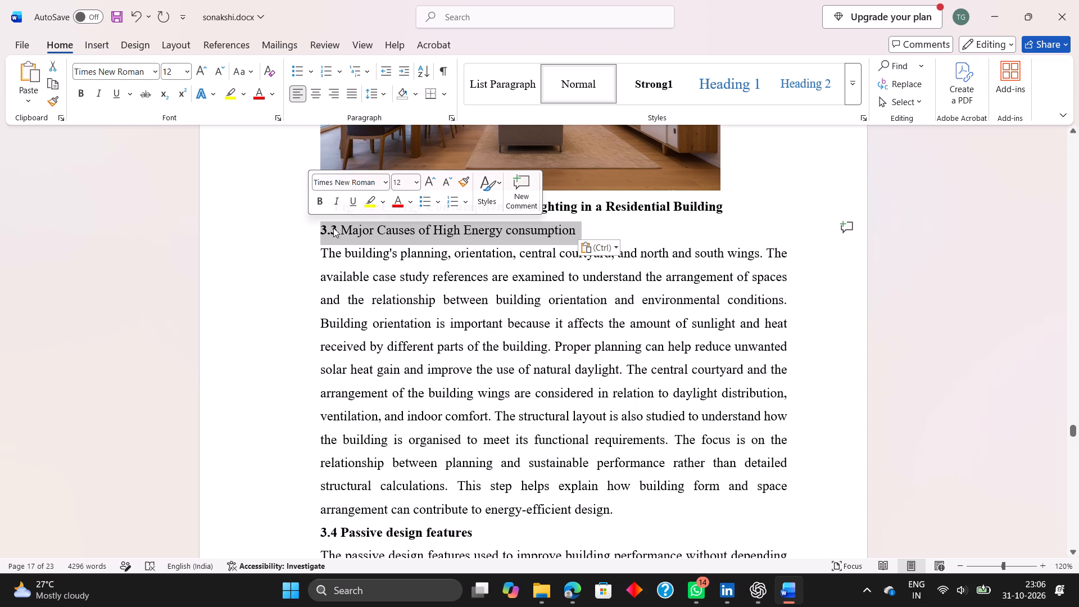
pyautogui.click(318, 205)
pyautogui.click(318, 205)
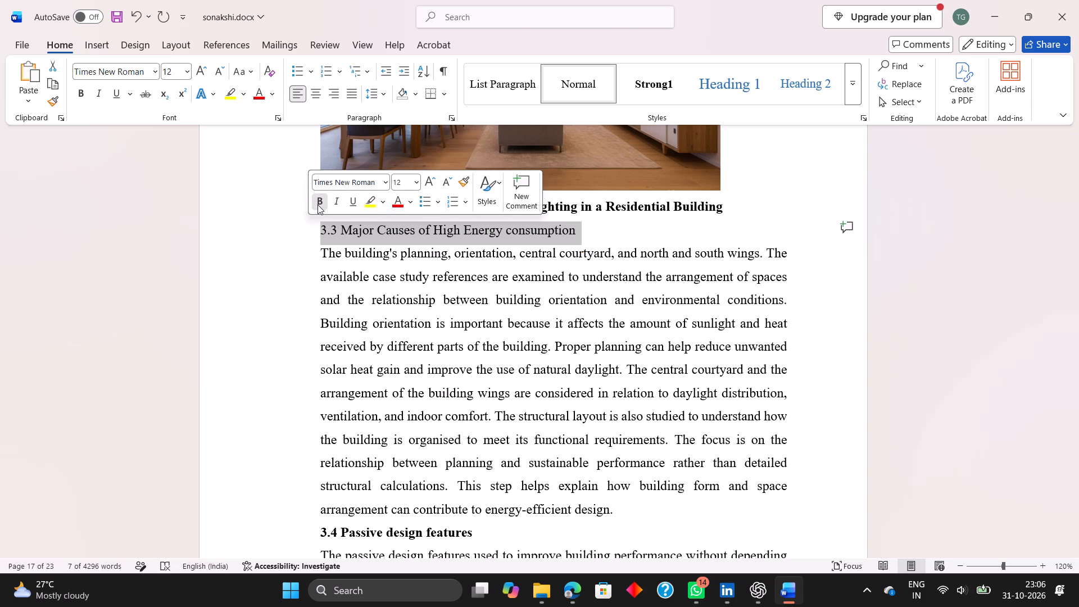
pyautogui.click(292, 270)
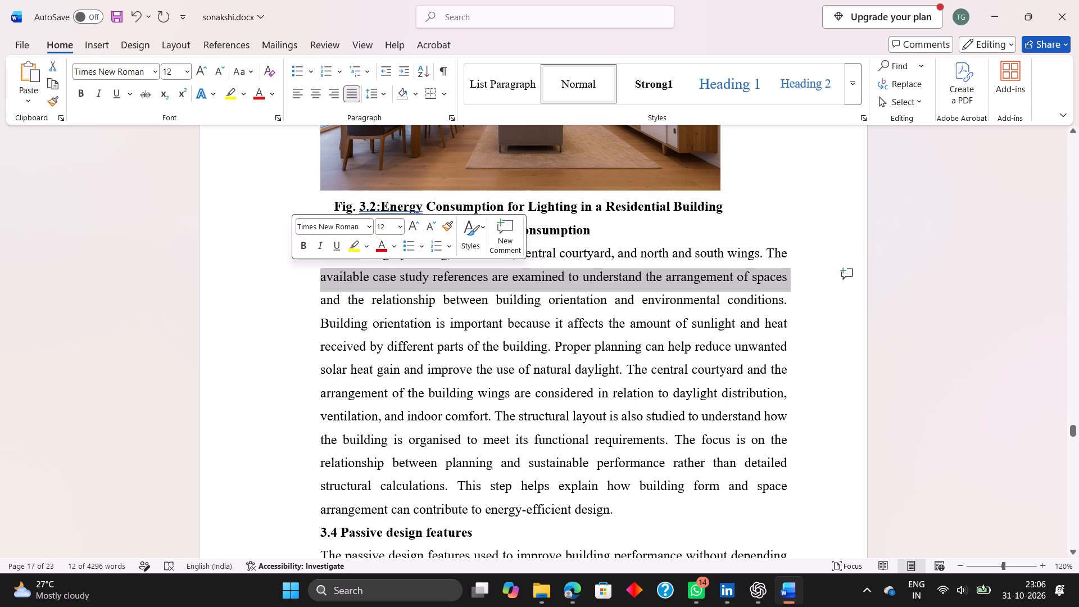
pyautogui.click(425, 356)
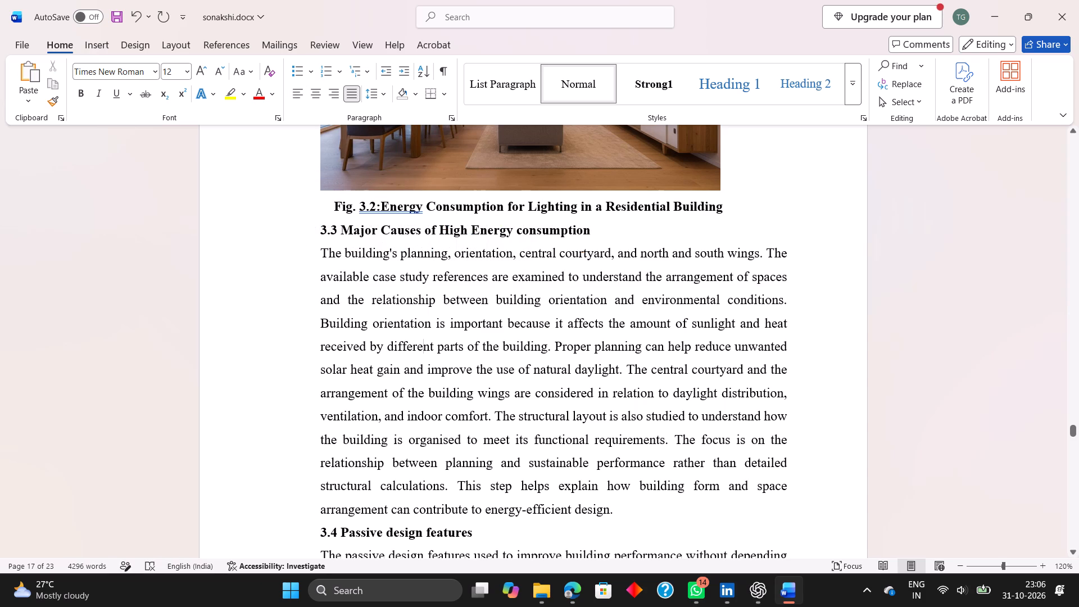
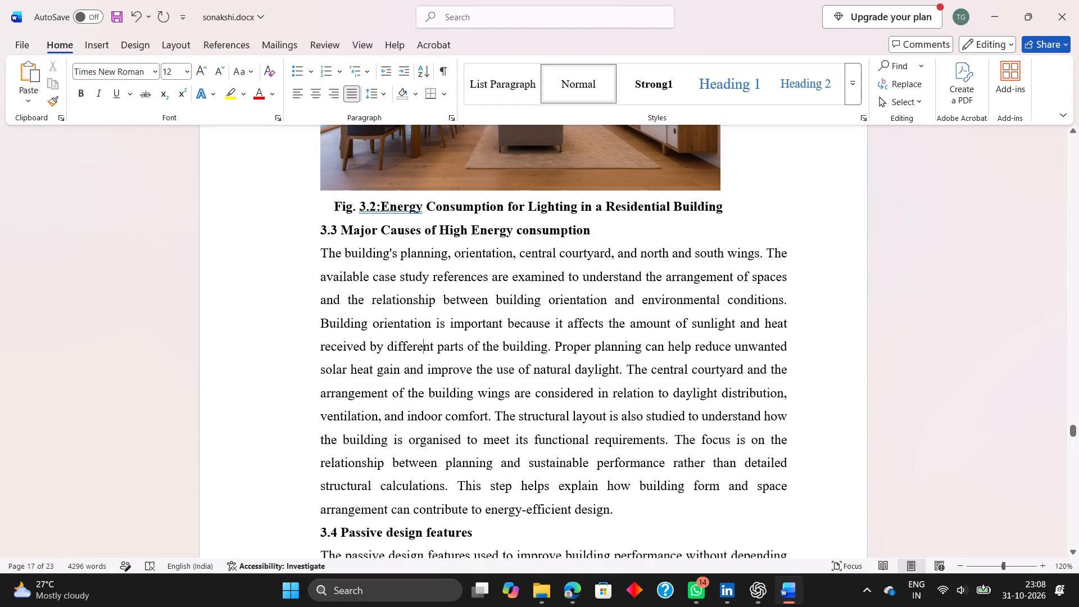
# Delete the whole old body paragraph about planning, orientation and structural layout beneath the heading "3.3 Major Causes of High Energy consumption".
pyautogui.moveTo(616, 509); pyautogui.dragTo(346, 342)
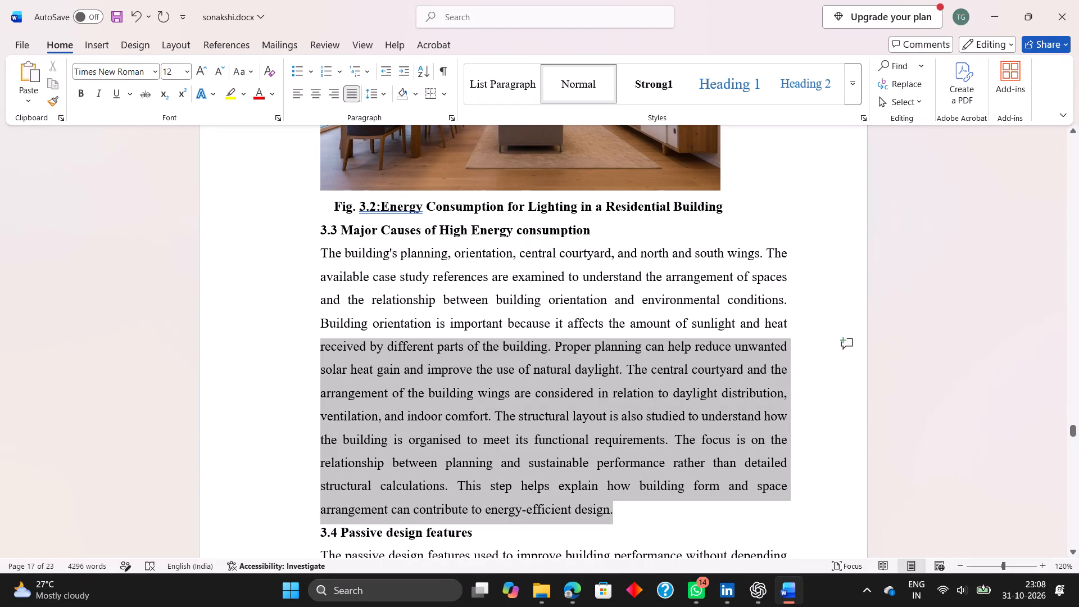
pyautogui.moveTo(346, 342); pyautogui.dragTo(335, 325)
pyautogui.press('Delete')
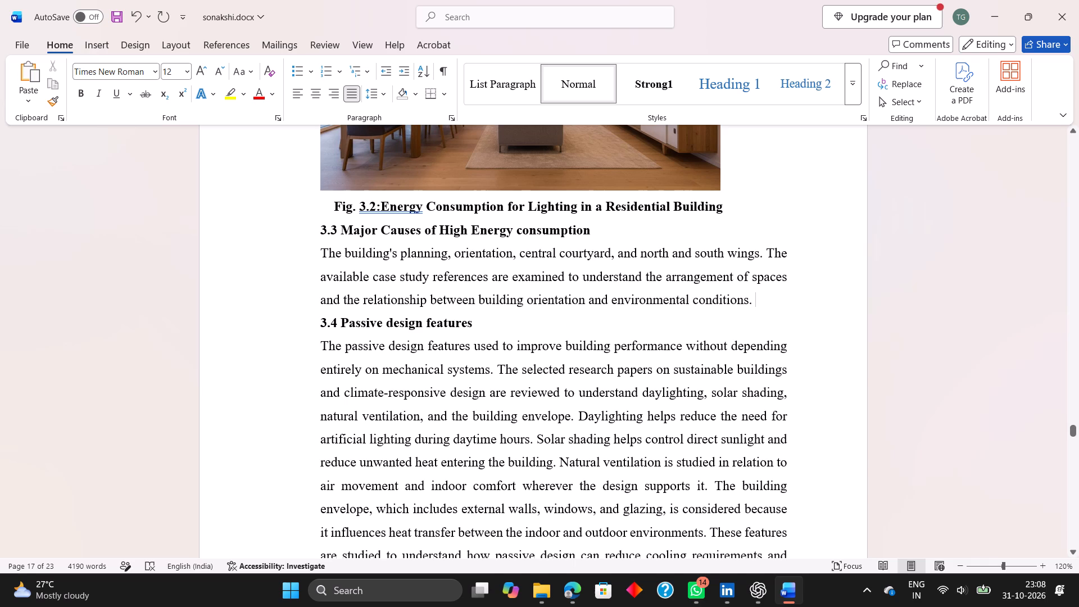
pyautogui.moveTo(756, 298); pyautogui.dragTo(359, 264)
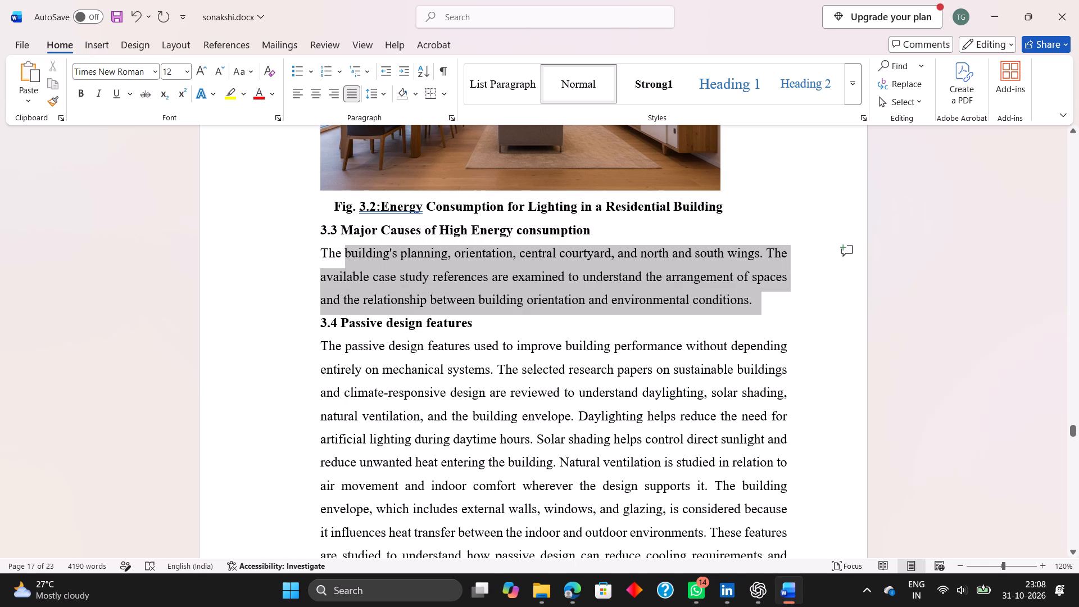
pyautogui.moveTo(359, 264); pyautogui.dragTo(327, 263)
pyautogui.press('Delete')
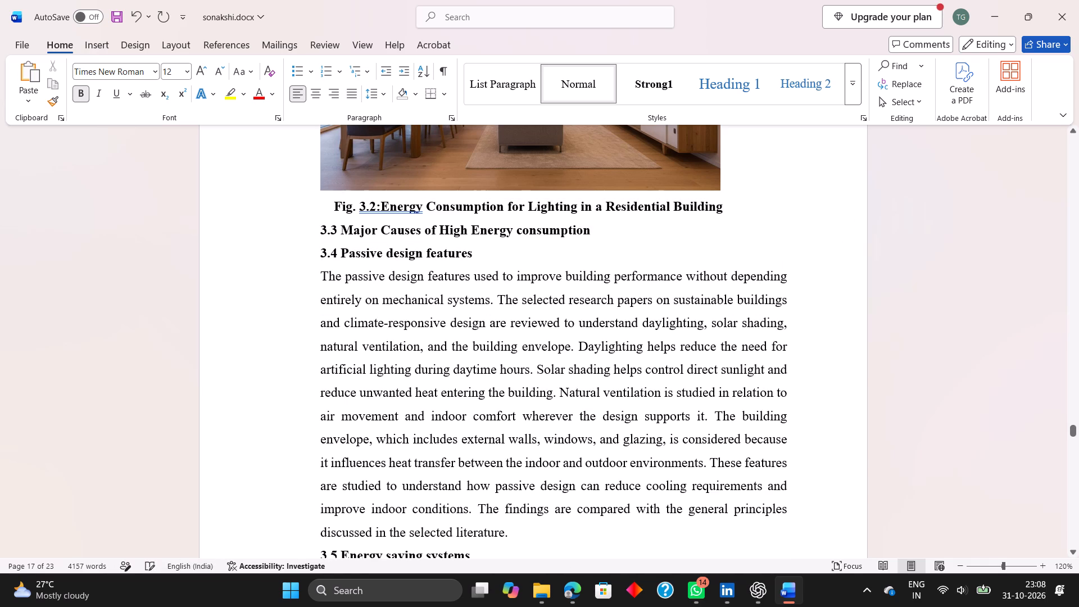
# Switch from the seminar report to WhatsApp.
pyautogui.click(688, 591)
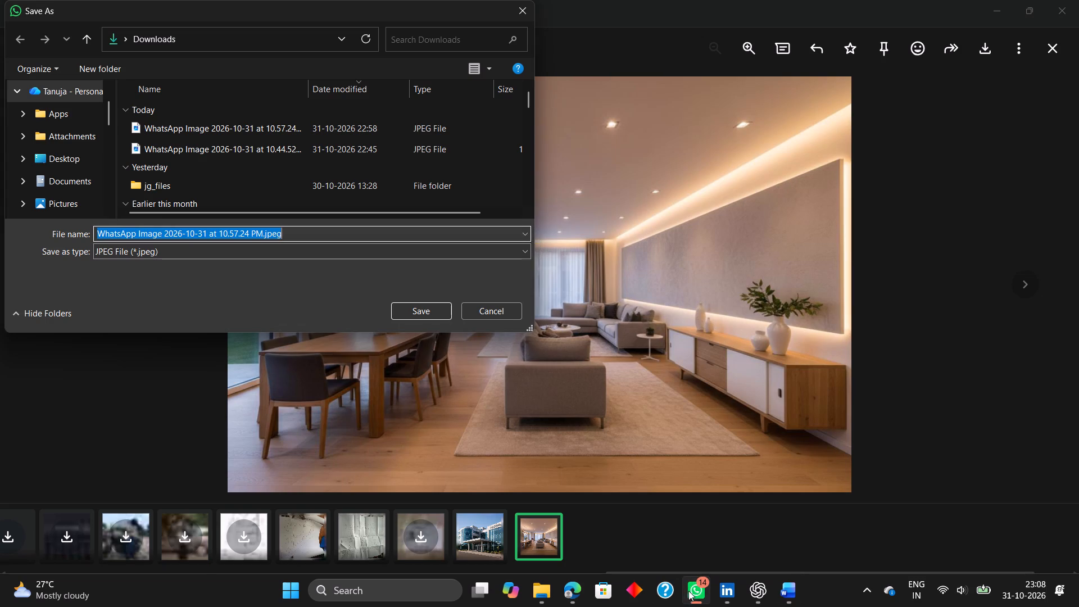
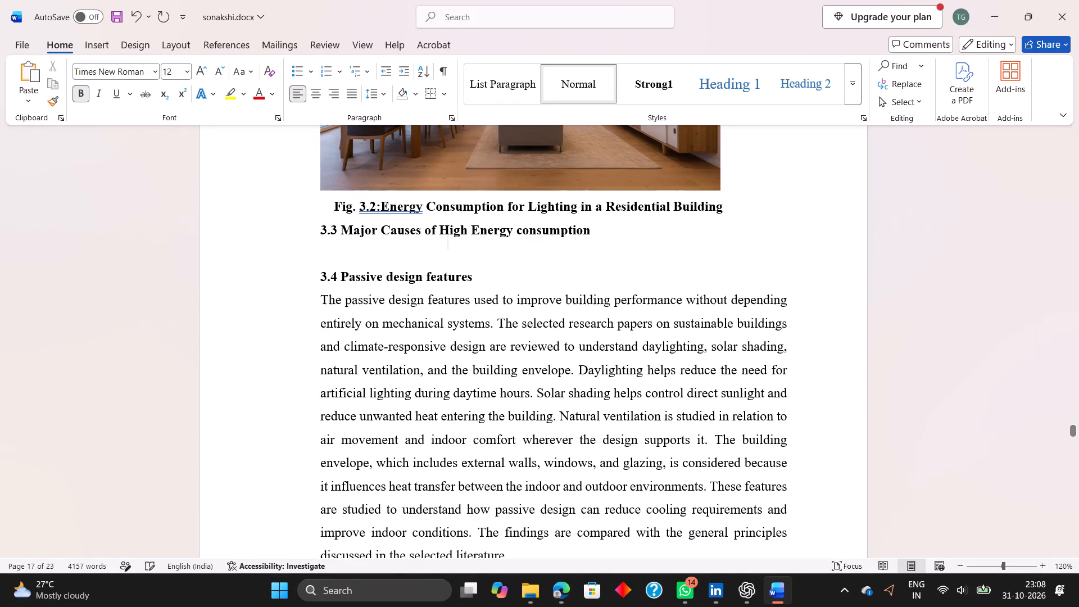
# Paste the copied text on the causes of high energy consumption, from the introduction through "Unnecessary Energy Use", below the section 3.3 heading.
pyautogui.hotkey('ctrl', 'v')
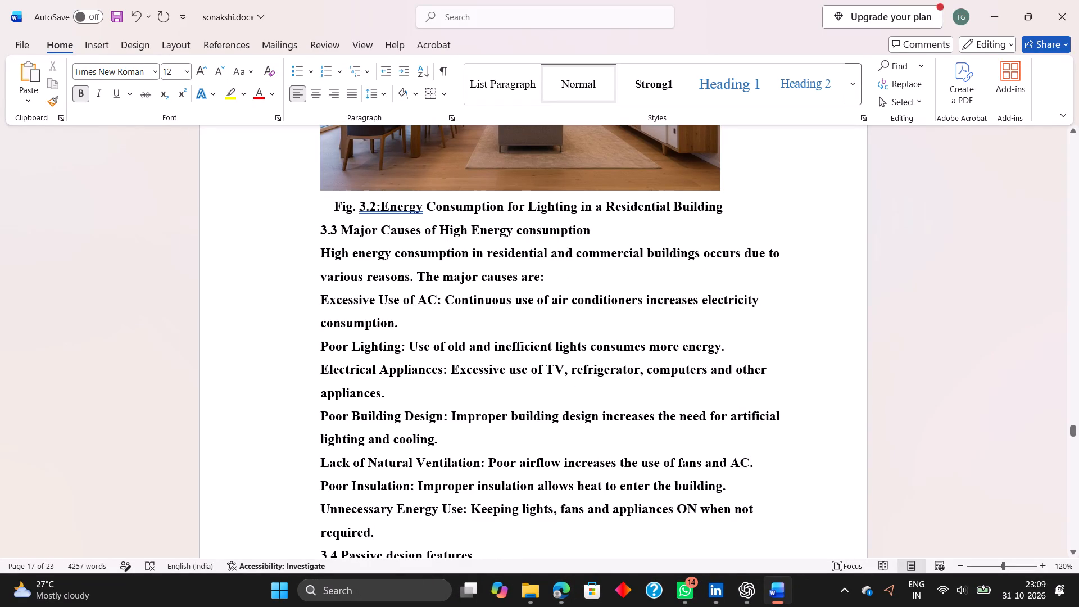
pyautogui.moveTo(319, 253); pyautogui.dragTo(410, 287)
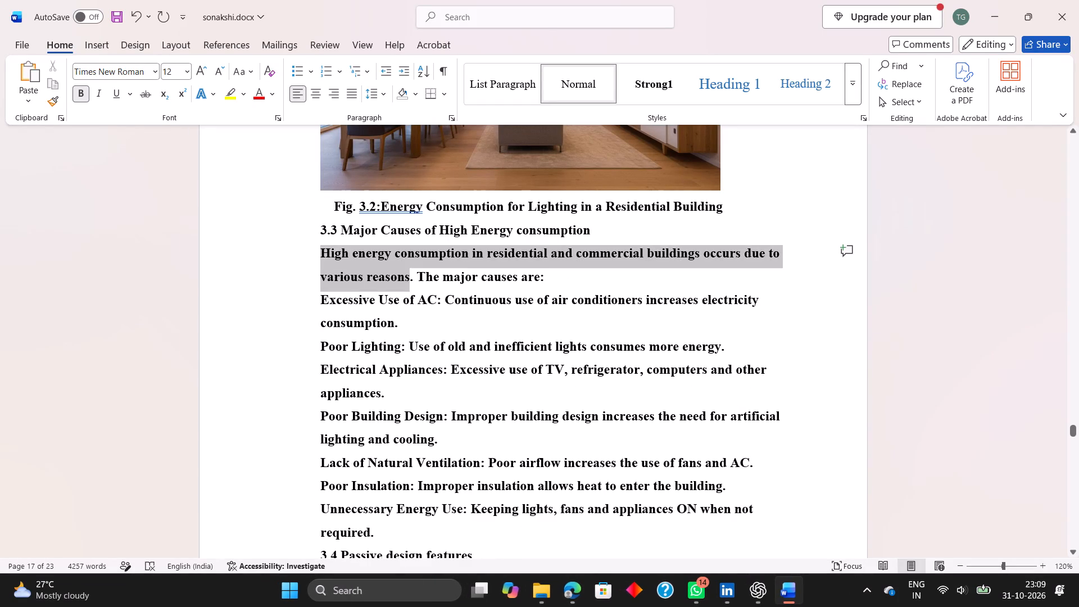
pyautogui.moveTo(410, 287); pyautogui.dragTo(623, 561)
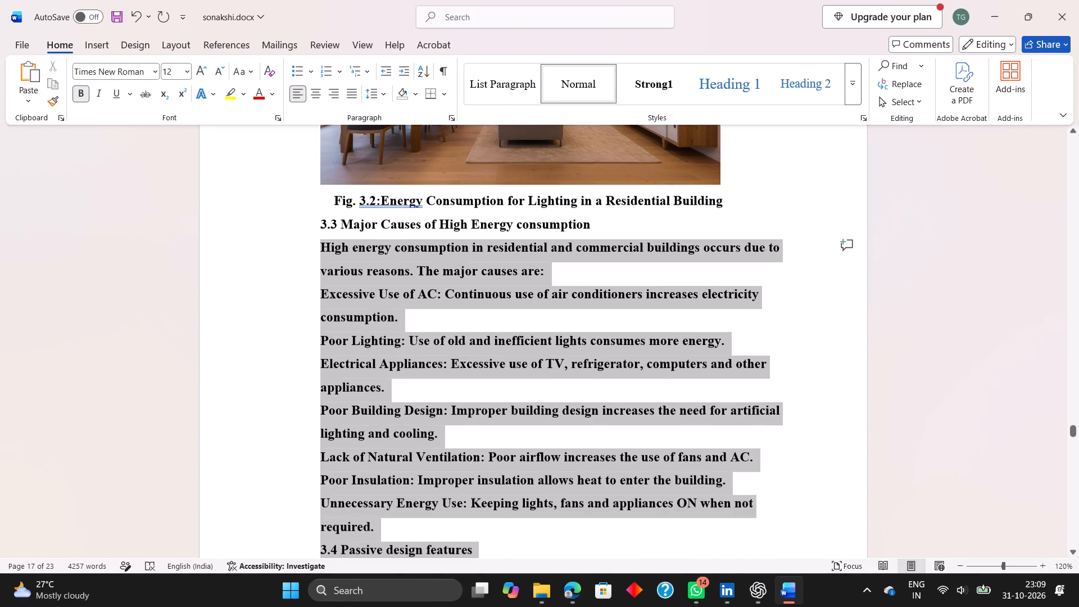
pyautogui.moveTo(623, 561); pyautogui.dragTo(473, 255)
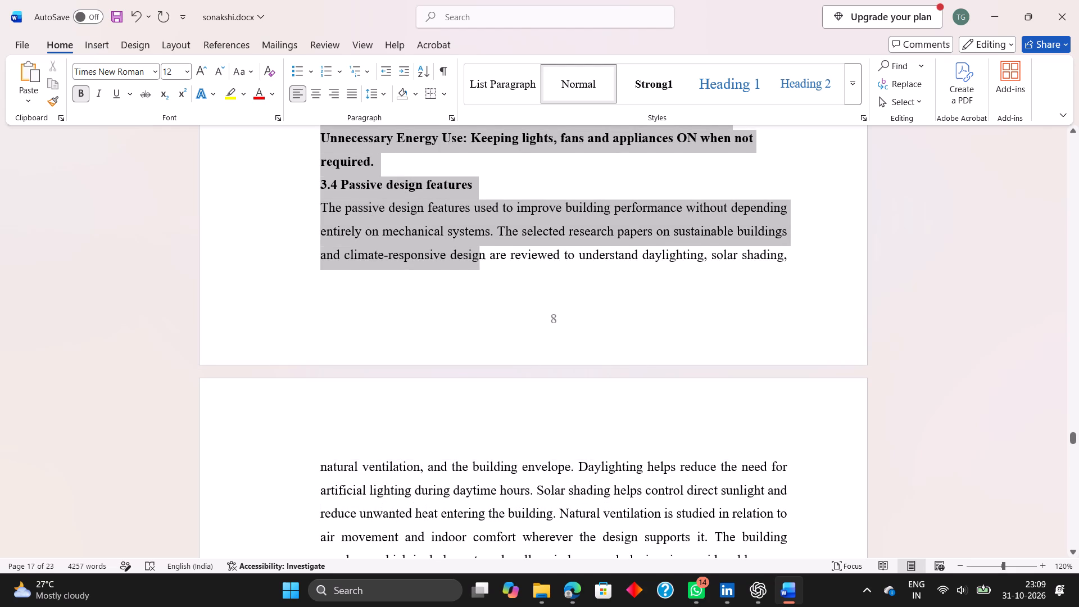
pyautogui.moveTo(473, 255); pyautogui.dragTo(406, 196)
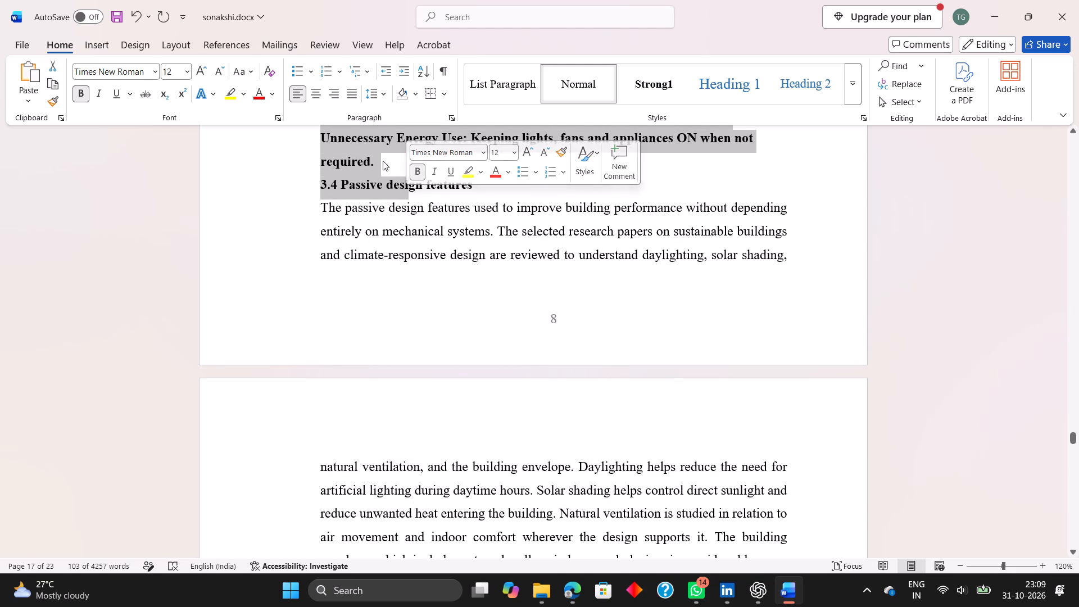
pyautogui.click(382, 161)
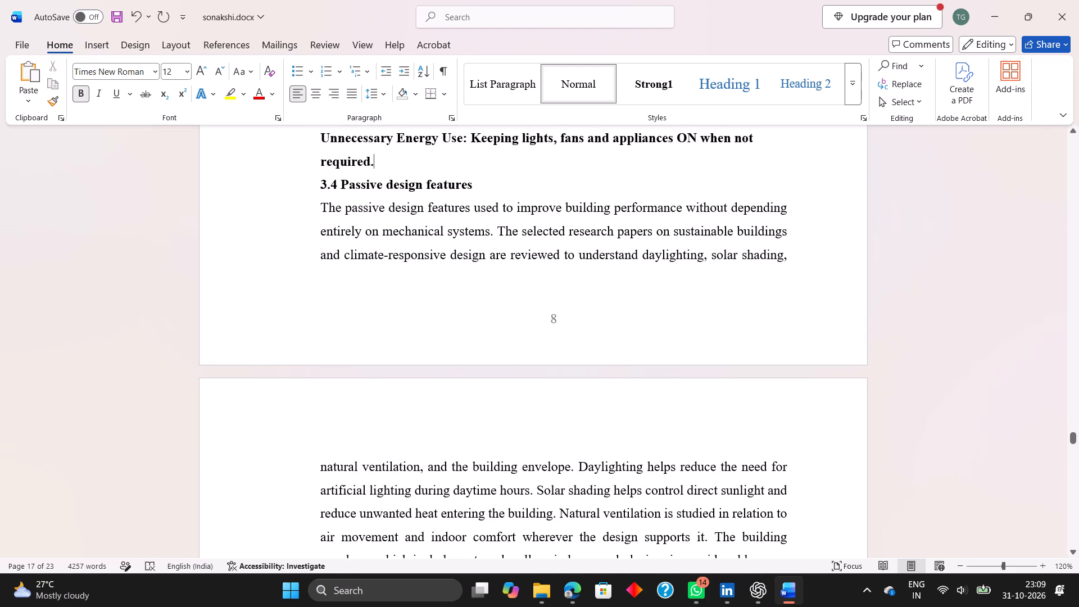
# Select the newly pasted body text of section 3.3, leaving out the 3.4 heading and its paragraph.
pyautogui.scroll(1, 391, 200)
pyautogui.moveTo(391, 200); pyautogui.dragTo(289, 136)
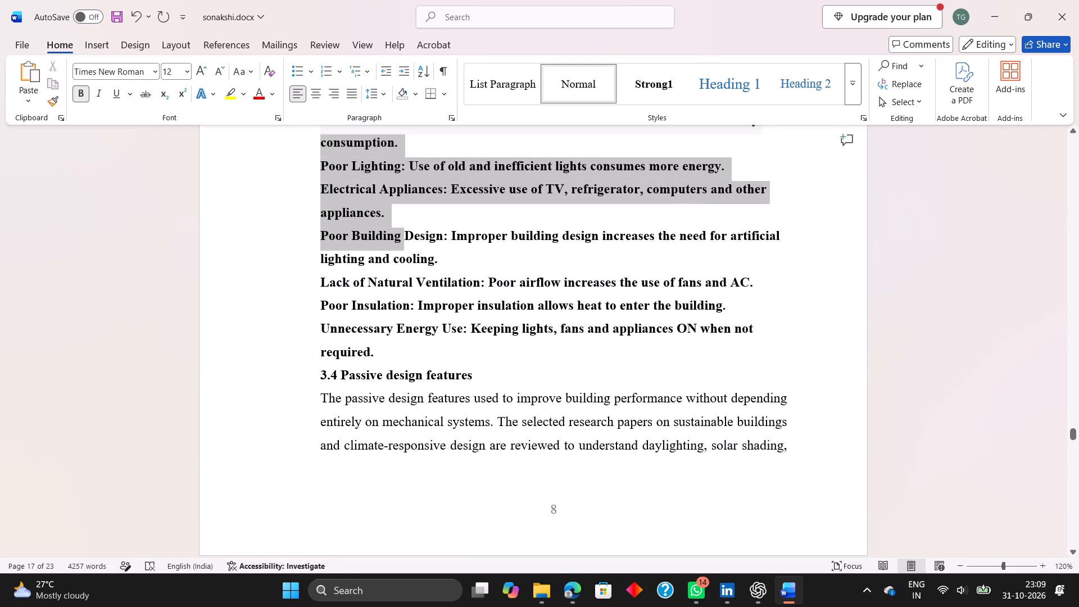
# Remove the bold from the section 3.3 body text, from "High energy consumption in residential" through "Poor Insulation: Improper insulation allows".
pyautogui.moveTo(289, 136); pyautogui.dragTo(325, 277)
pyautogui.click(325, 277)
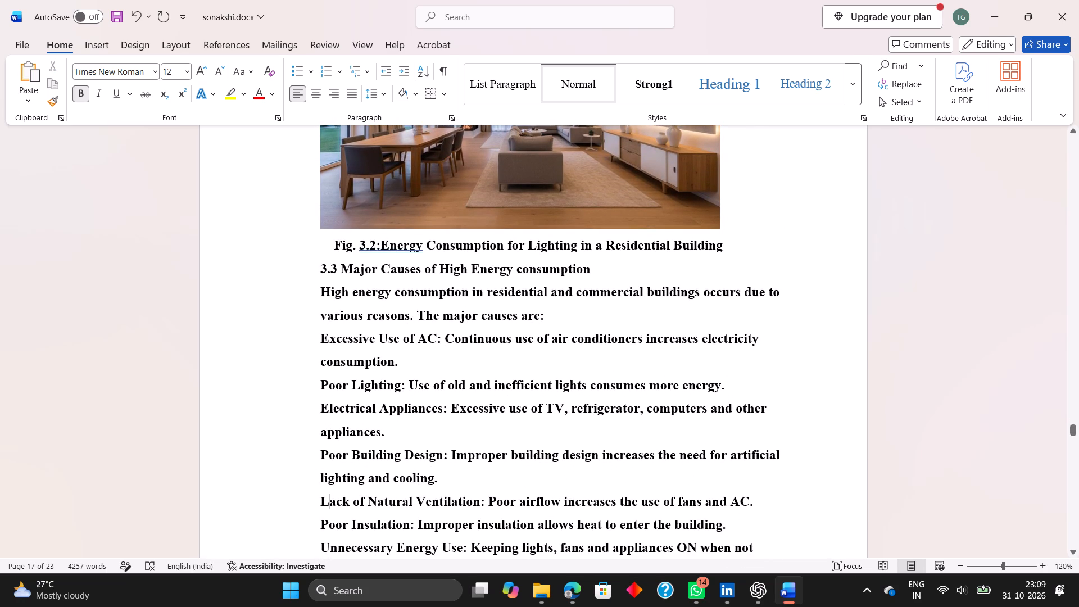
pyautogui.click(320, 287)
pyautogui.moveTo(320, 287); pyautogui.dragTo(497, 359)
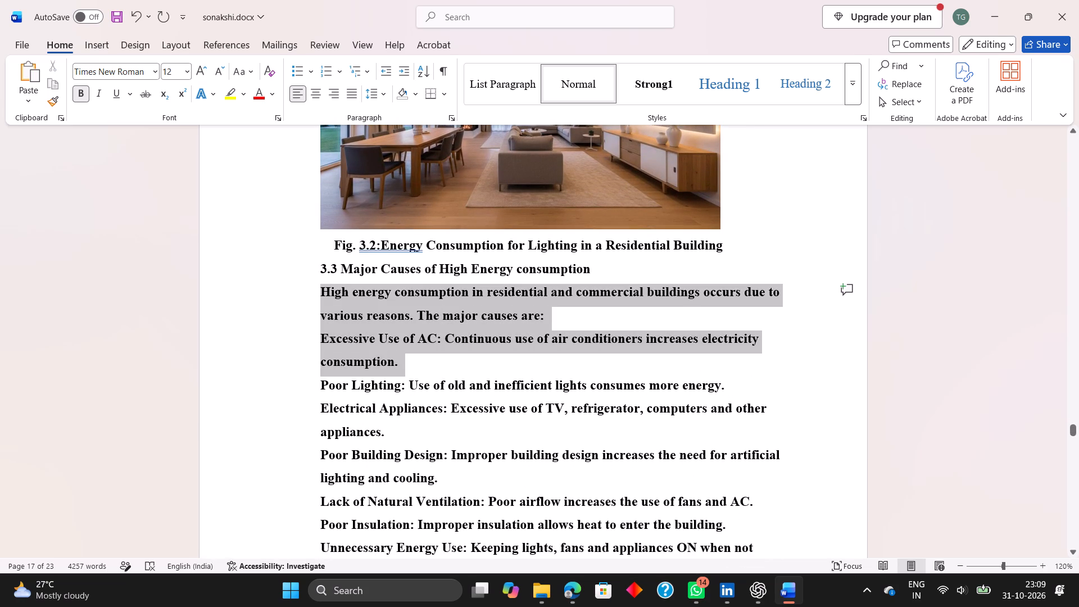
pyautogui.moveTo(497, 359); pyautogui.dragTo(545, 526)
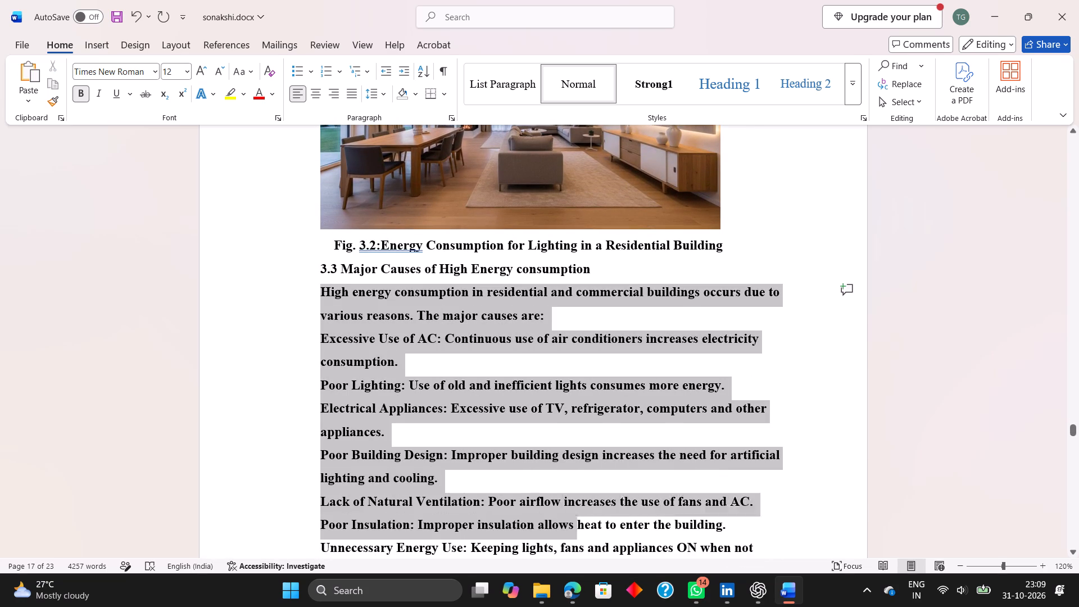
pyautogui.moveTo(545, 526); pyautogui.dragTo(546, 530)
pyautogui.moveTo(546, 533); pyautogui.dragTo(765, 414)
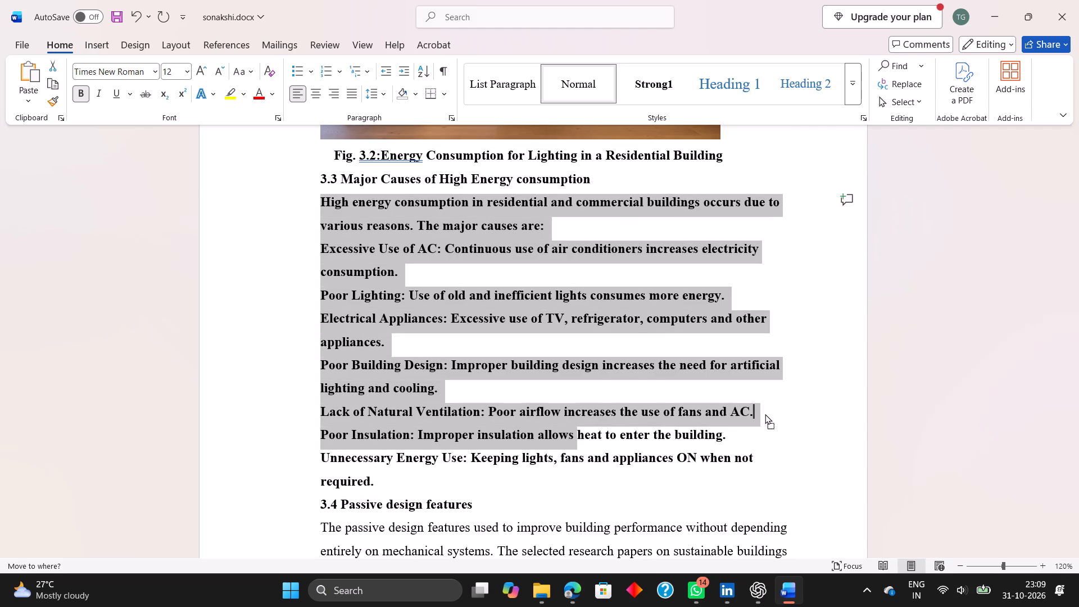
pyautogui.moveTo(765, 414); pyautogui.dragTo(764, 436)
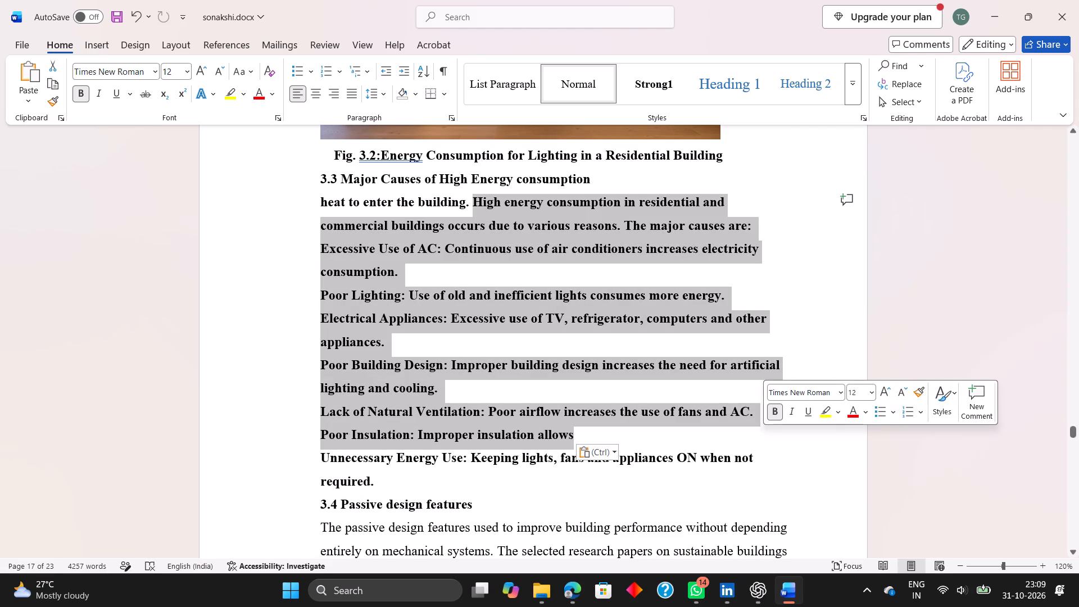
pyautogui.click(773, 419)
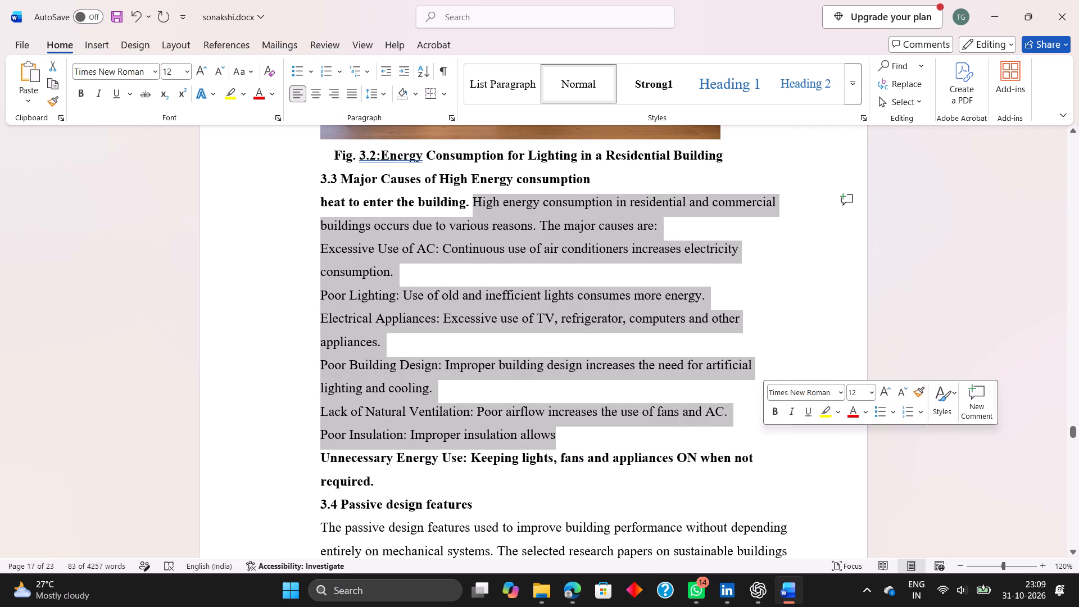
# Remove the bold from the "Unnecessary Energy Use" paragraph at the end of section 3.3, including its last word "required.".
pyautogui.click(755, 456)
pyautogui.moveTo(755, 456); pyautogui.dragTo(434, 464)
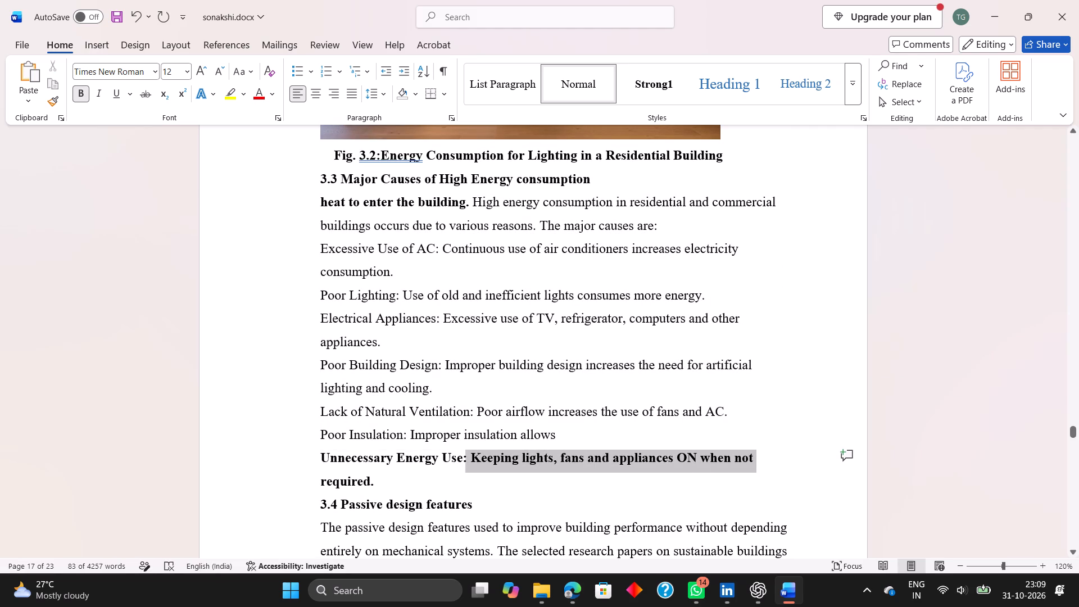
pyautogui.moveTo(434, 464); pyautogui.dragTo(332, 464)
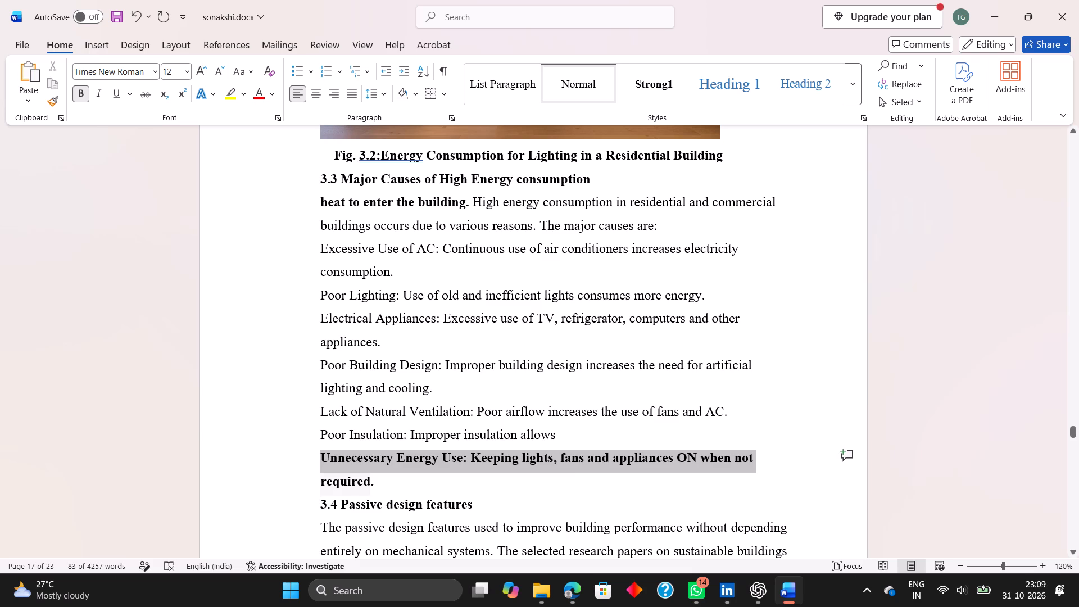
pyautogui.moveTo(332, 464); pyautogui.dragTo(333, 464)
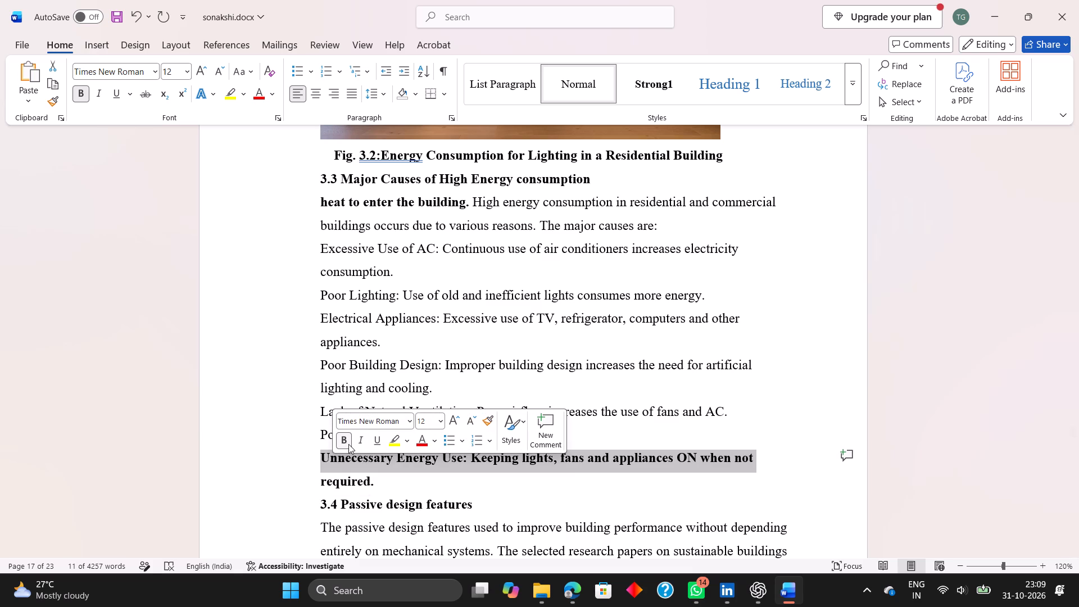
pyautogui.click(348, 444)
pyautogui.moveTo(373, 483); pyautogui.dragTo(320, 481)
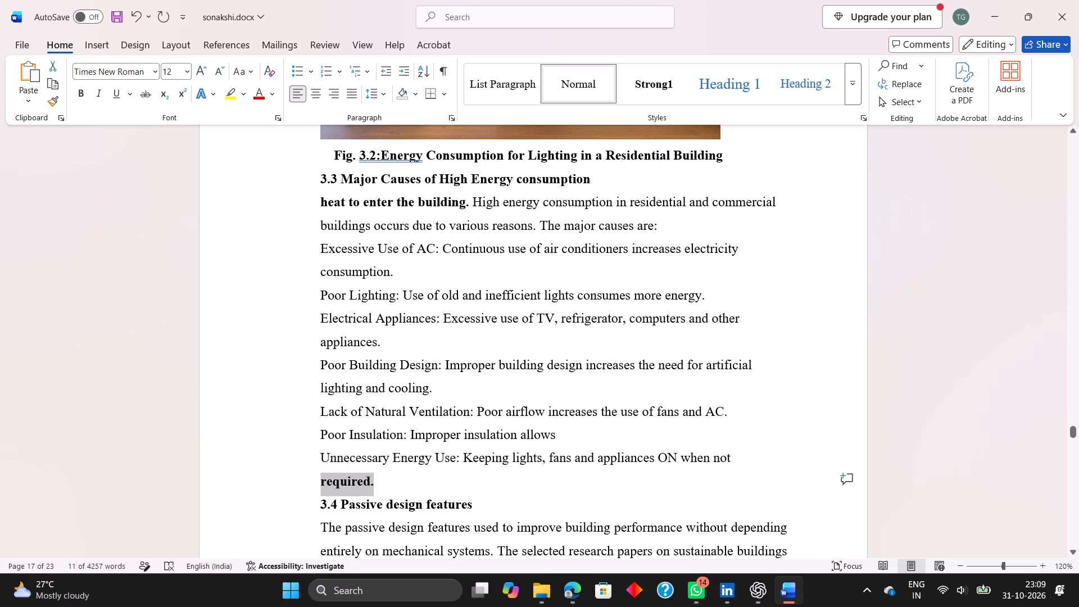
pyautogui.moveTo(320, 481); pyautogui.dragTo(316, 478)
pyautogui.click(323, 456)
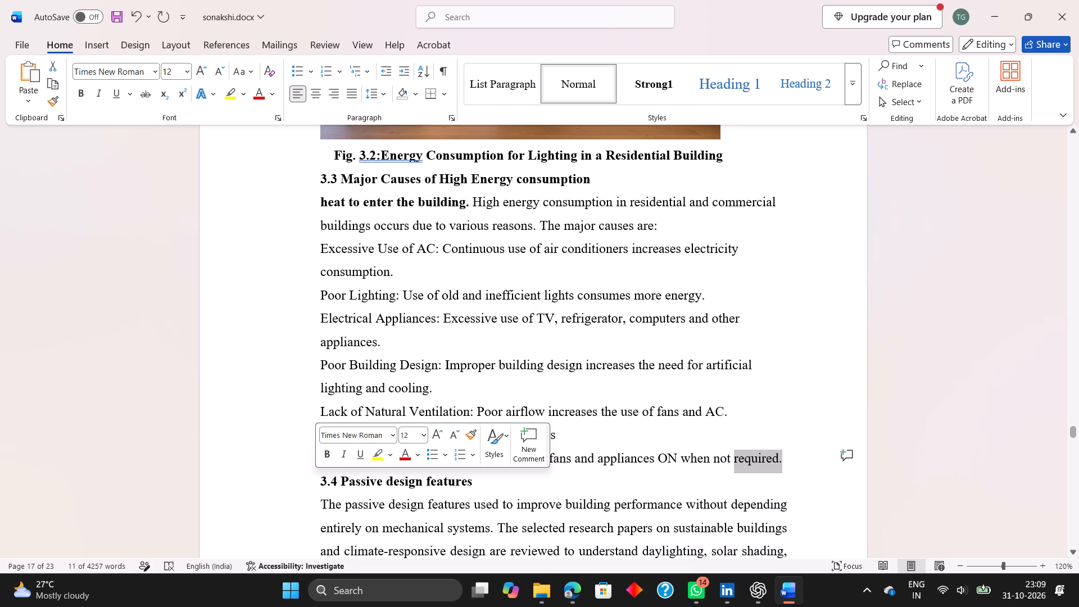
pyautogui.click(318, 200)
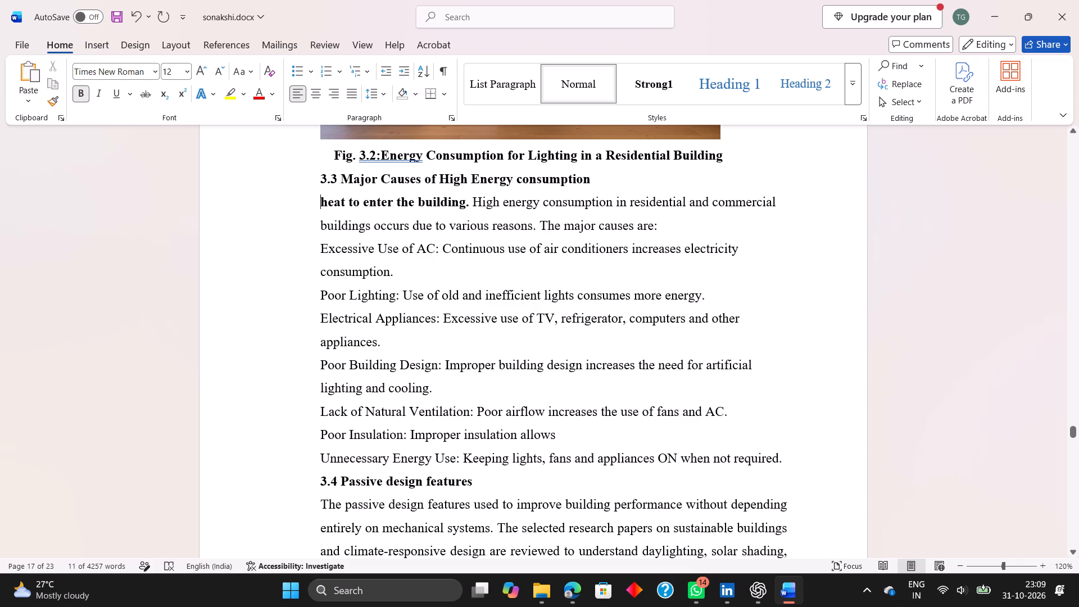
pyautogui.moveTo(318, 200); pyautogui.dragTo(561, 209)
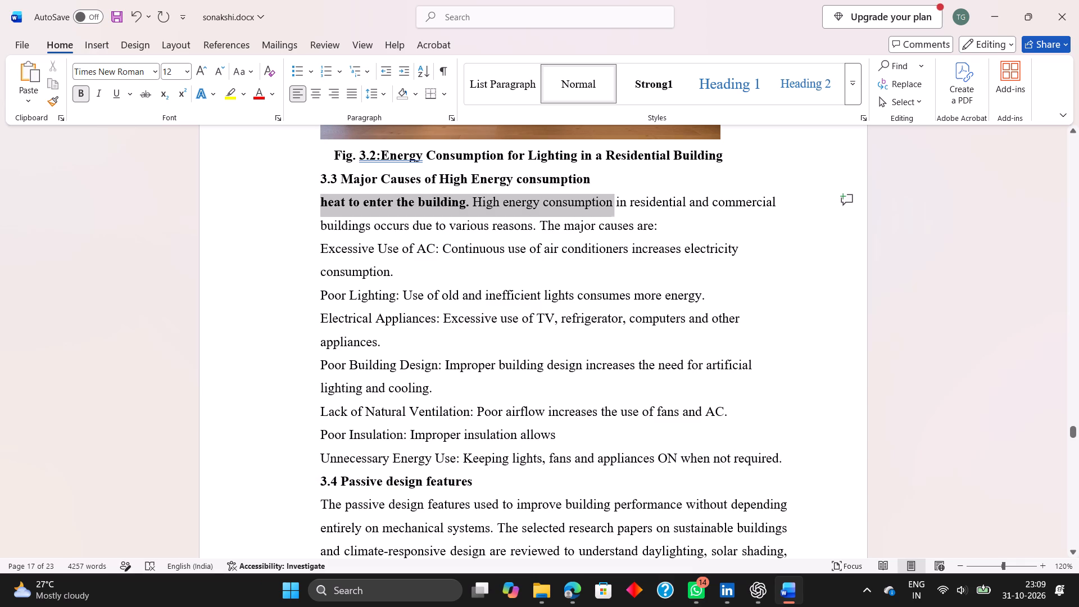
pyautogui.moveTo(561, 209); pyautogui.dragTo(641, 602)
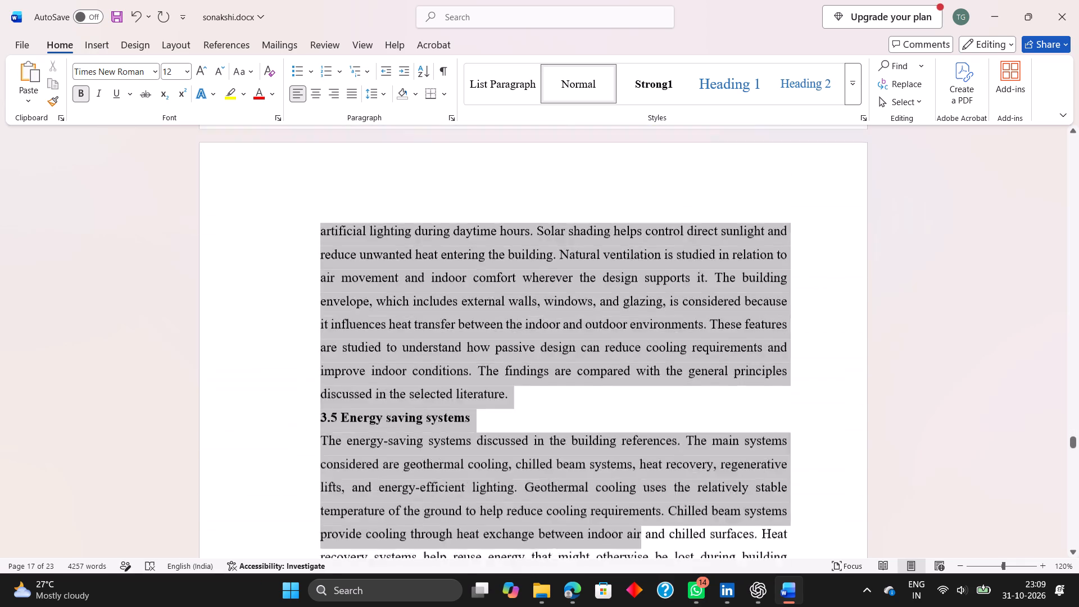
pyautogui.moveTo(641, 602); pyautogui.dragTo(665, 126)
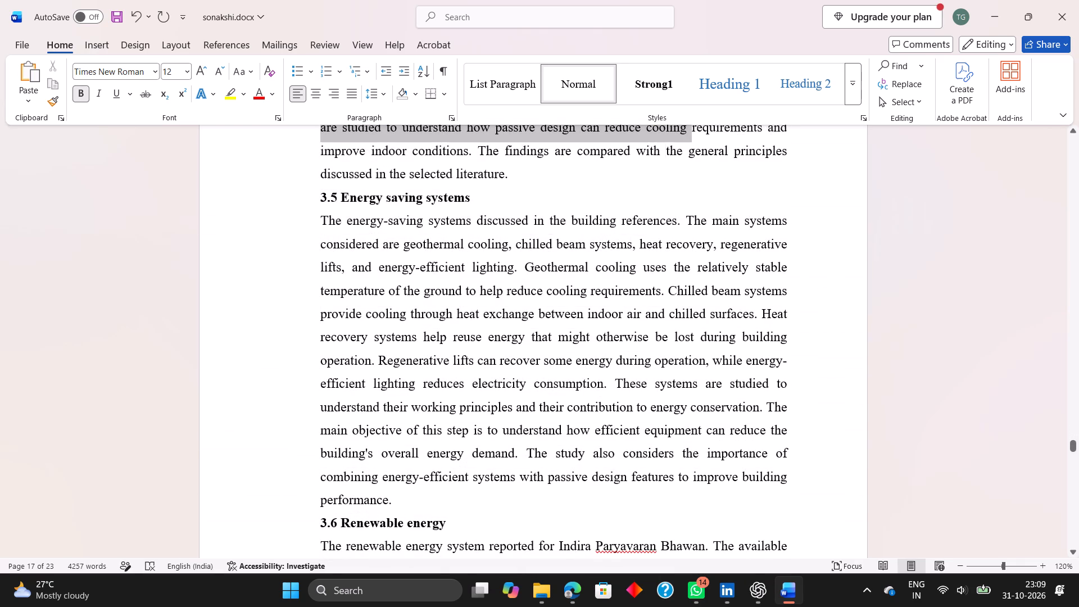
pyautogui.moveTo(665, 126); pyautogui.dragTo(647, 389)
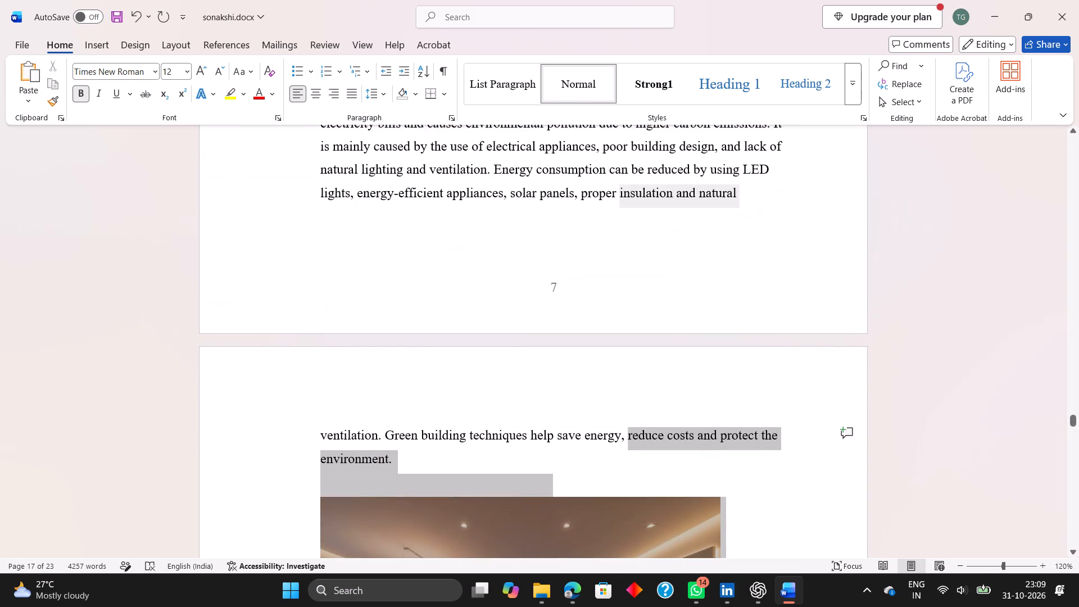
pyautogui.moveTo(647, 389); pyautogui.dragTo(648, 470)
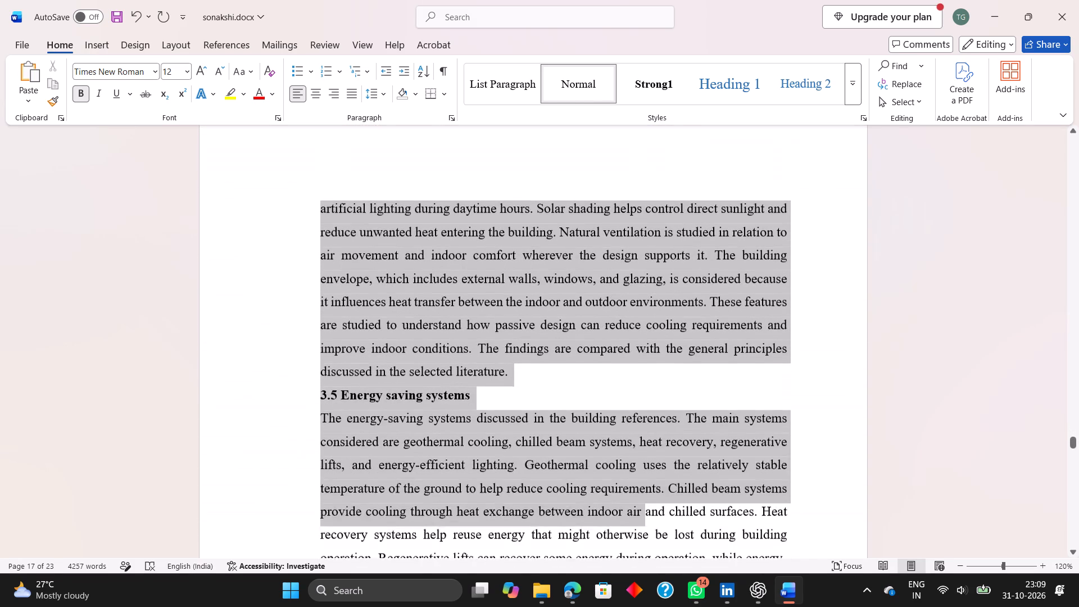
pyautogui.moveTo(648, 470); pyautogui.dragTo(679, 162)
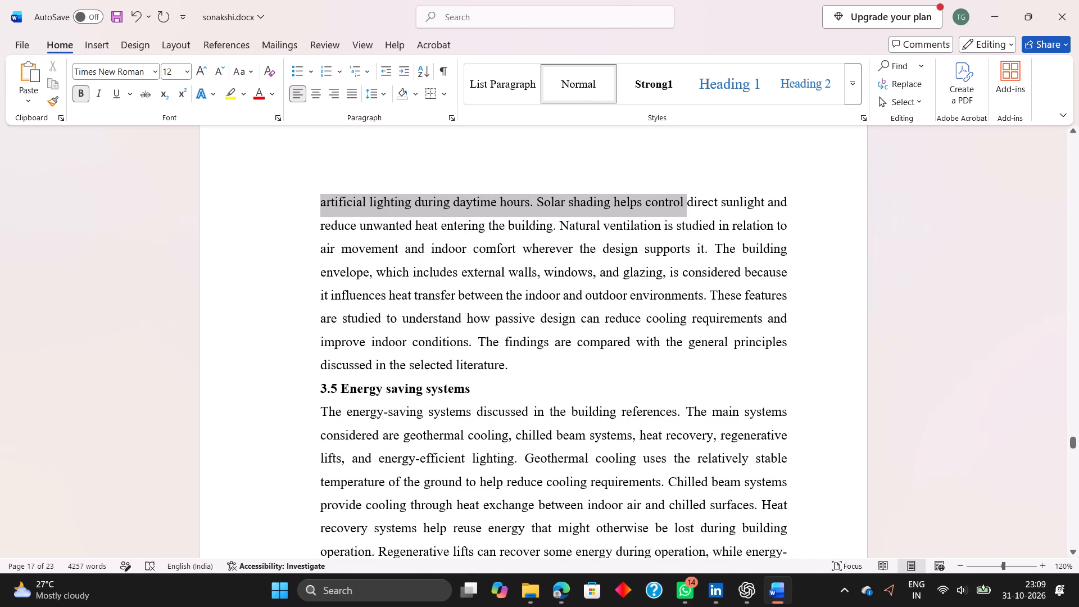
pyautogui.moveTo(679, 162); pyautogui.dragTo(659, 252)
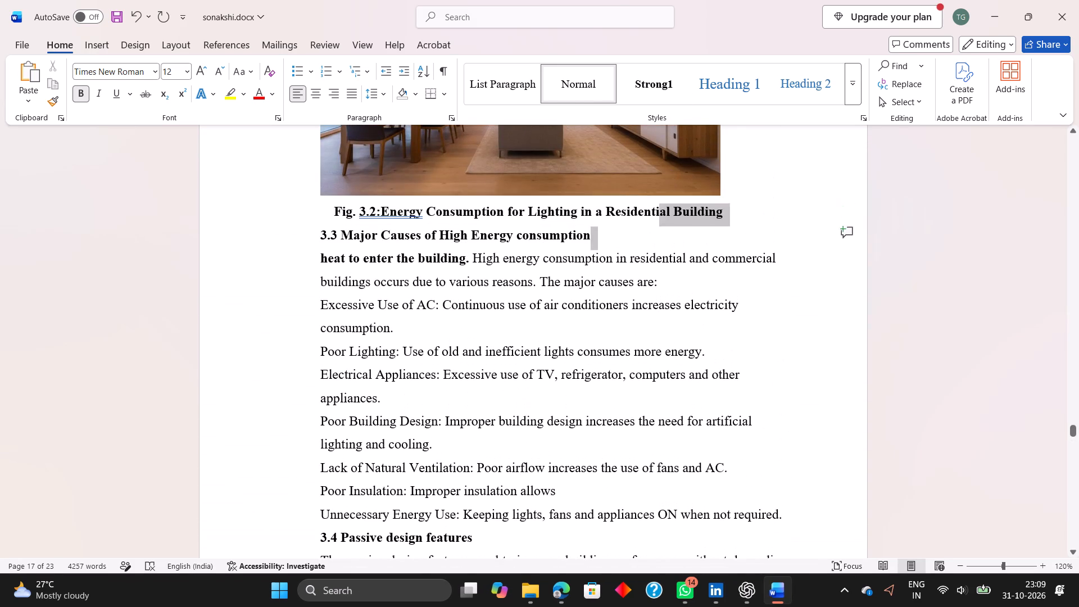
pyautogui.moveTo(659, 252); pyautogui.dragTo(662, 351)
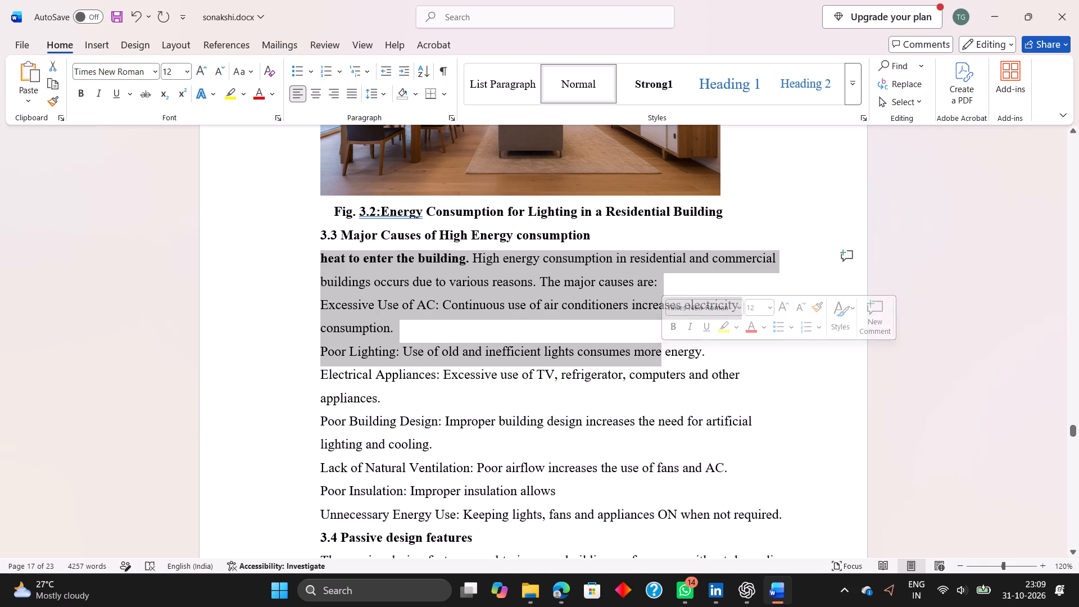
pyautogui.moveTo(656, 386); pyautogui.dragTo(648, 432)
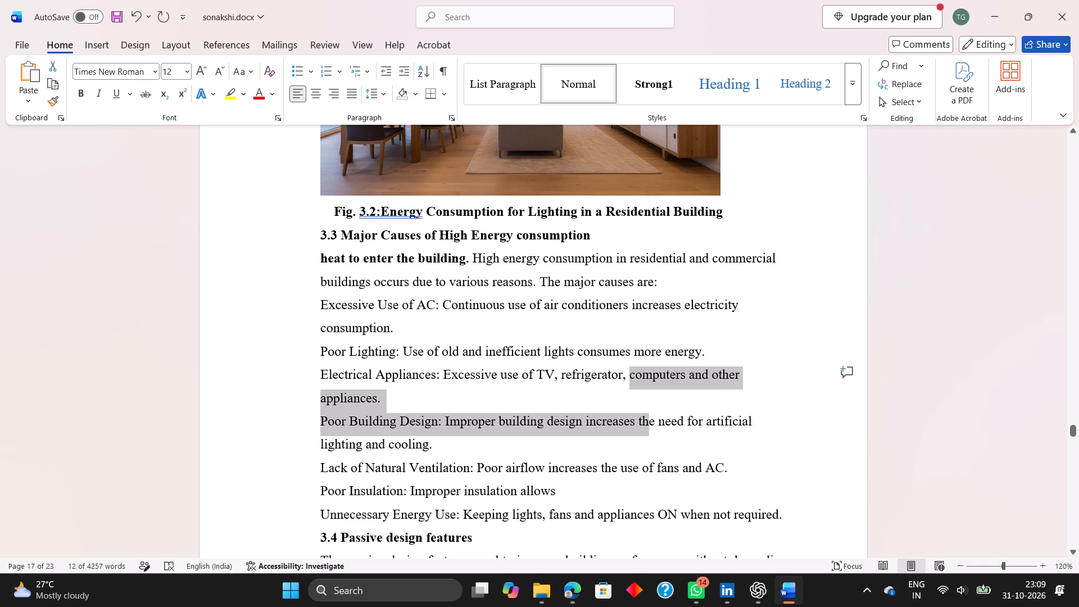
# Make the entire section 3.3 body text non-bold, including the opening words "heat to enter the building.", leaving out the heading.
pyautogui.click(786, 513)
pyautogui.moveTo(786, 513); pyautogui.dragTo(504, 440)
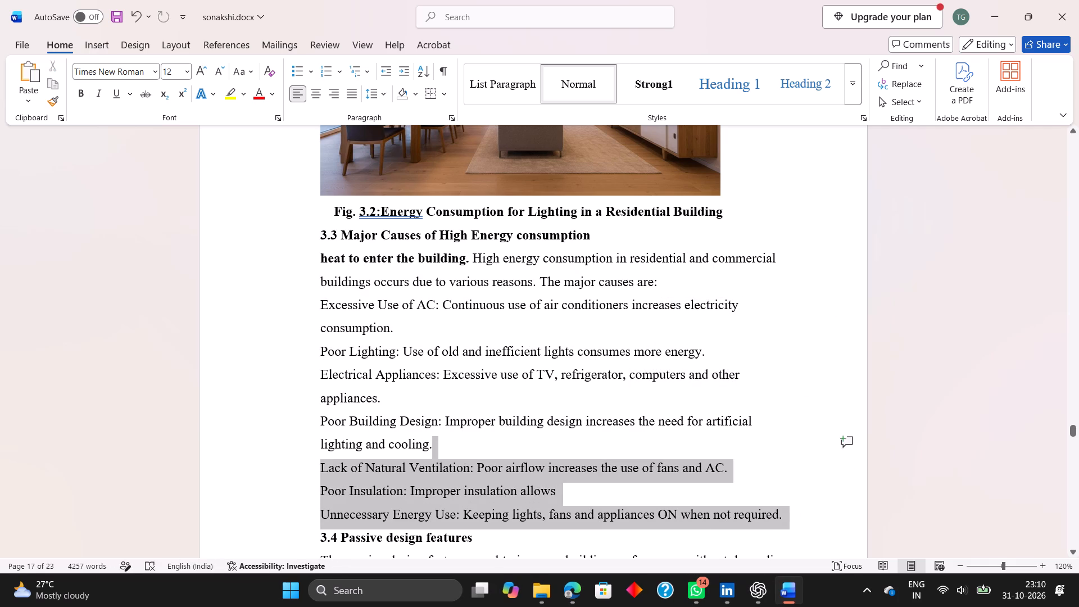
pyautogui.moveTo(504, 440); pyautogui.dragTo(438, 377)
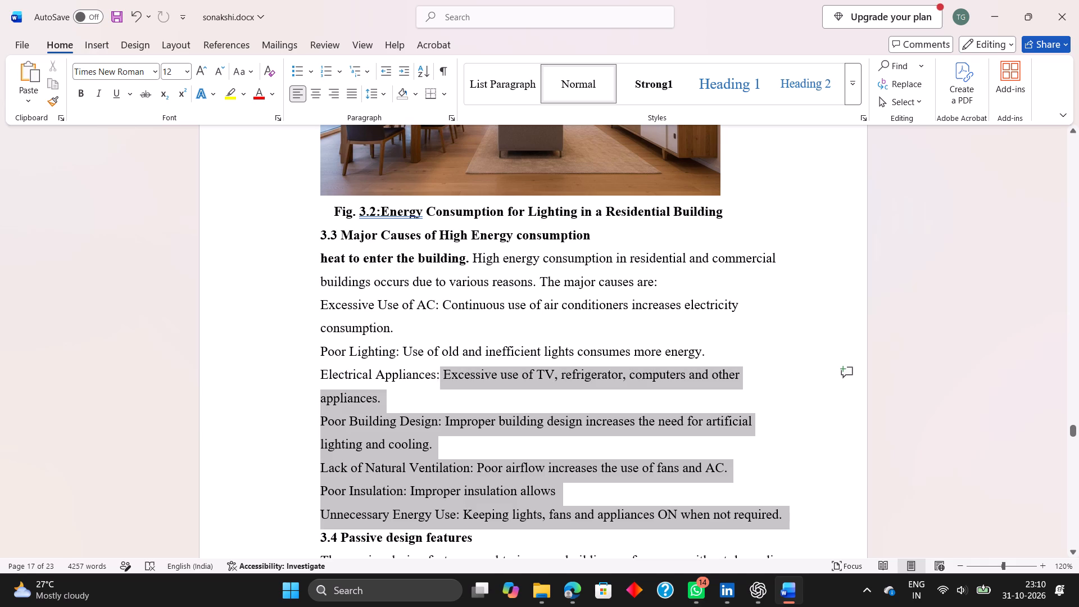
pyautogui.moveTo(438, 377); pyautogui.dragTo(350, 238)
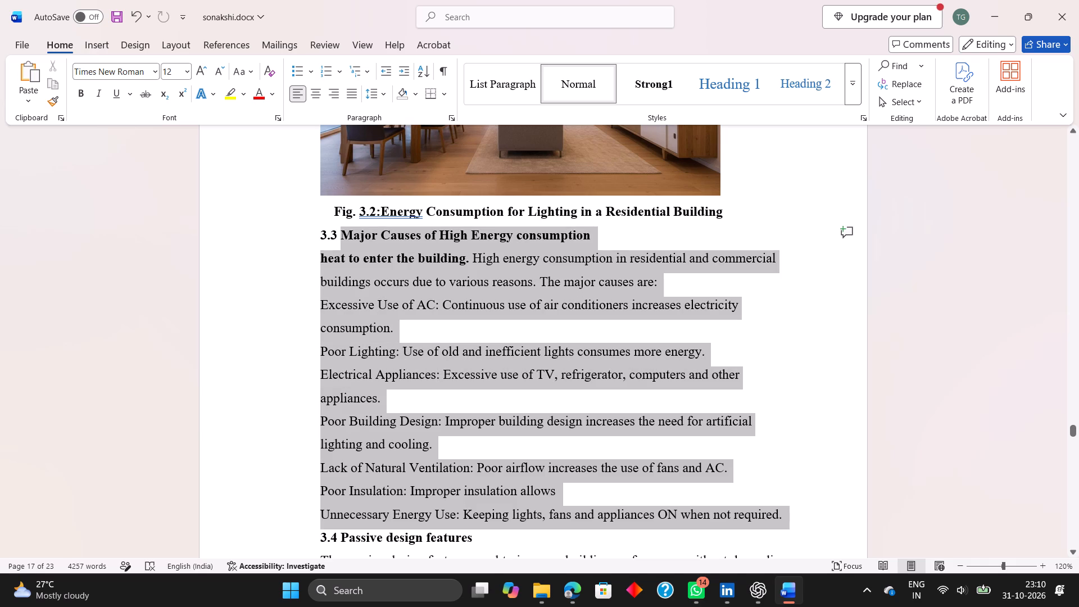
pyautogui.moveTo(350, 238); pyautogui.dragTo(301, 256)
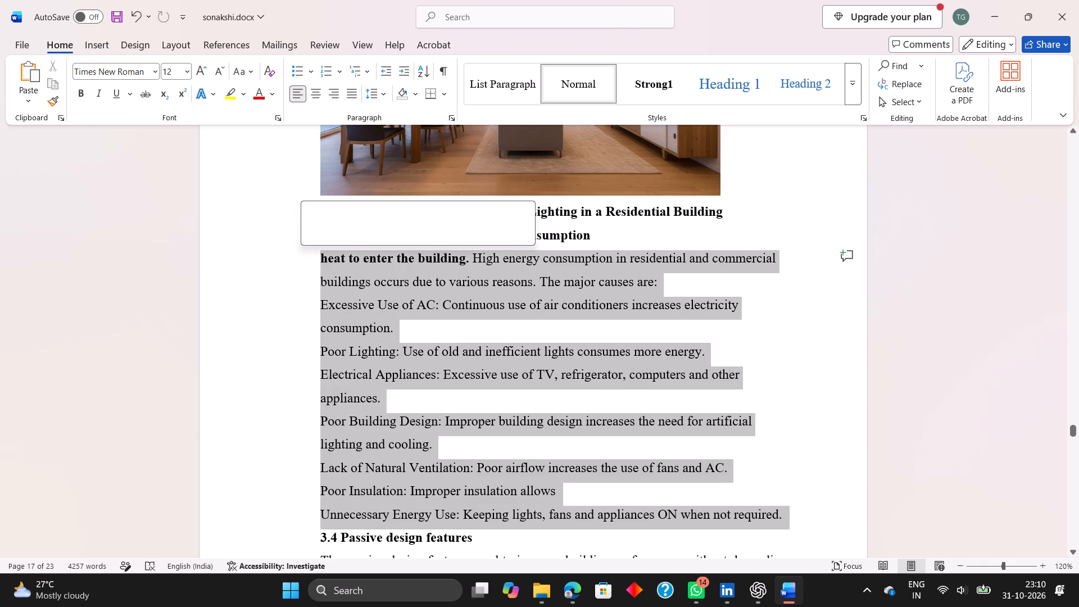
pyautogui.click(310, 234)
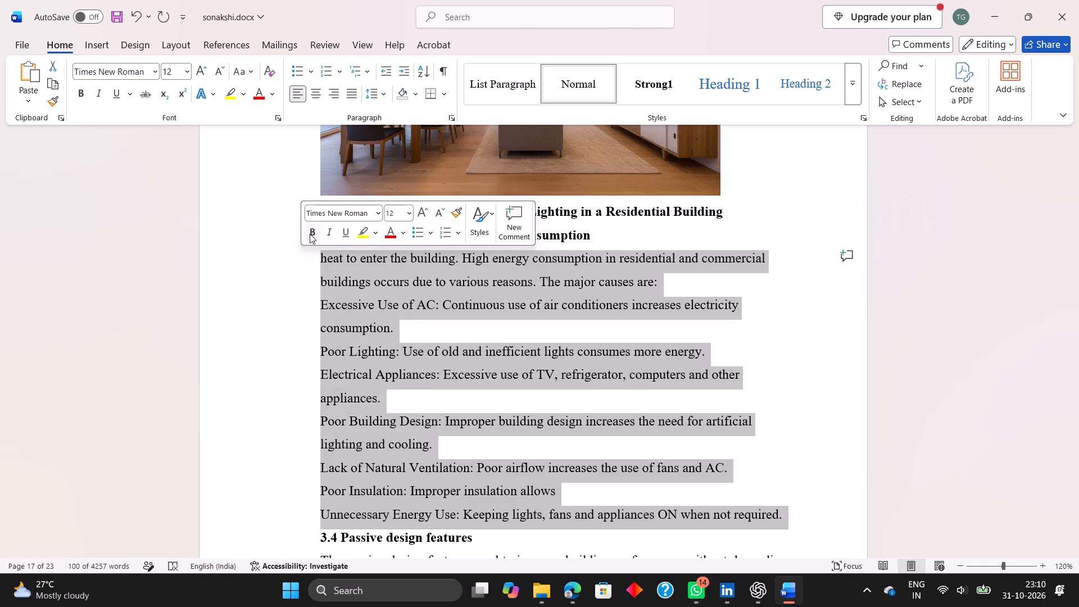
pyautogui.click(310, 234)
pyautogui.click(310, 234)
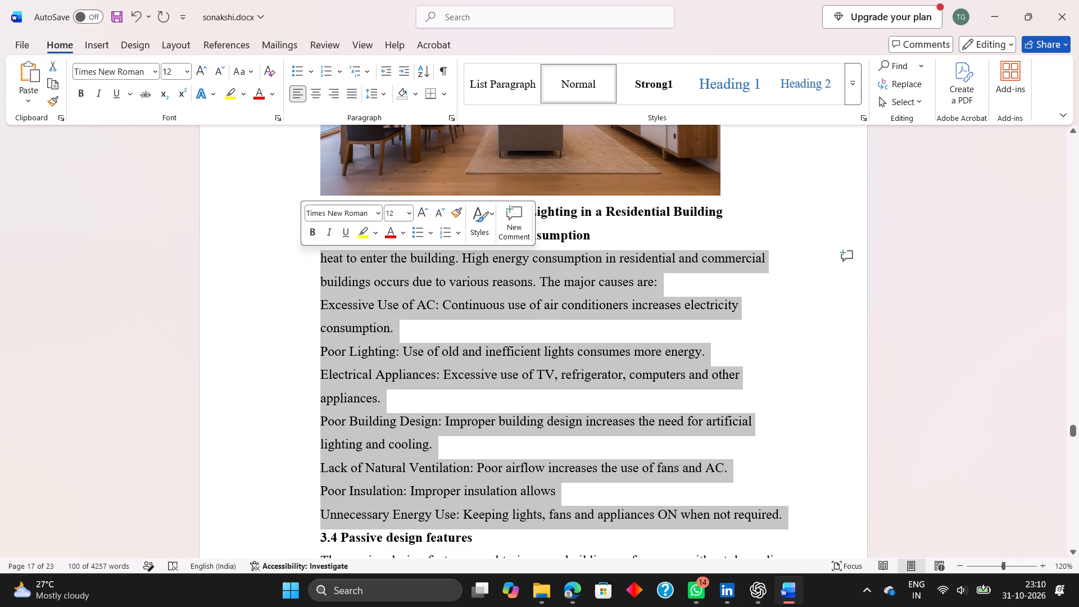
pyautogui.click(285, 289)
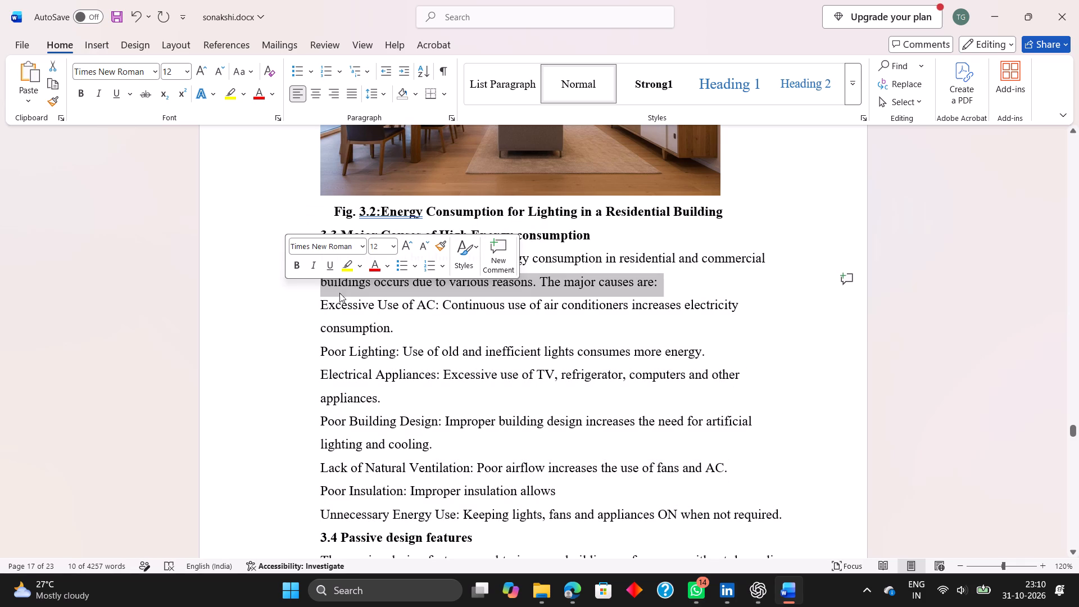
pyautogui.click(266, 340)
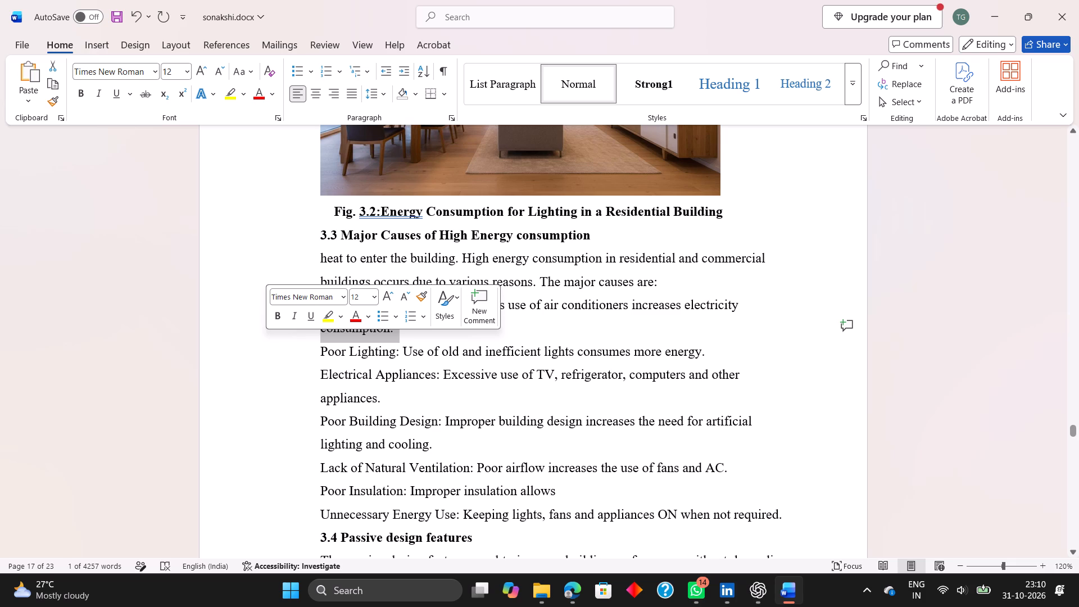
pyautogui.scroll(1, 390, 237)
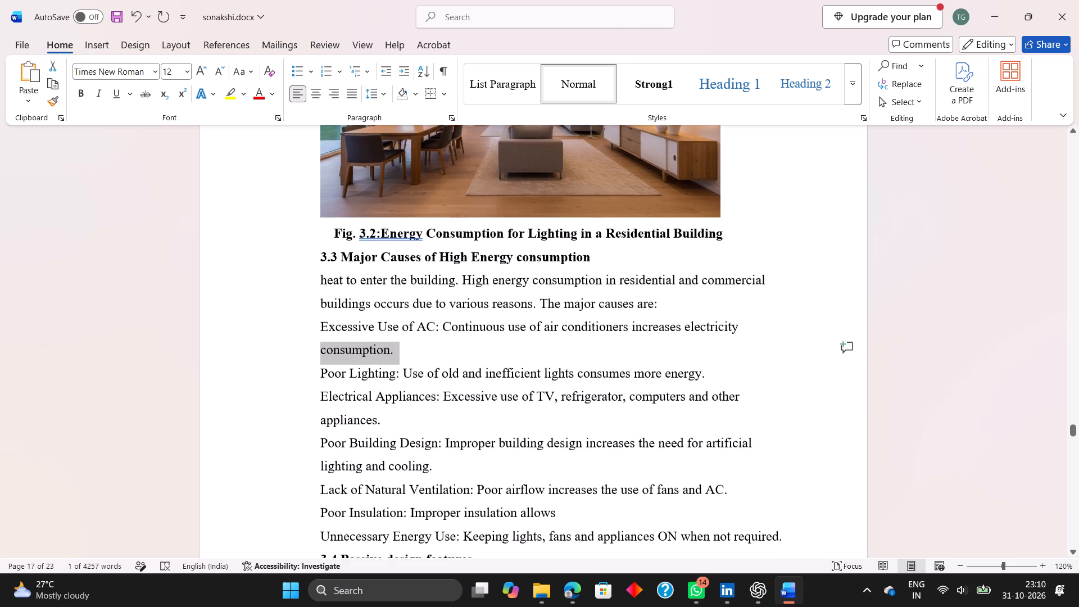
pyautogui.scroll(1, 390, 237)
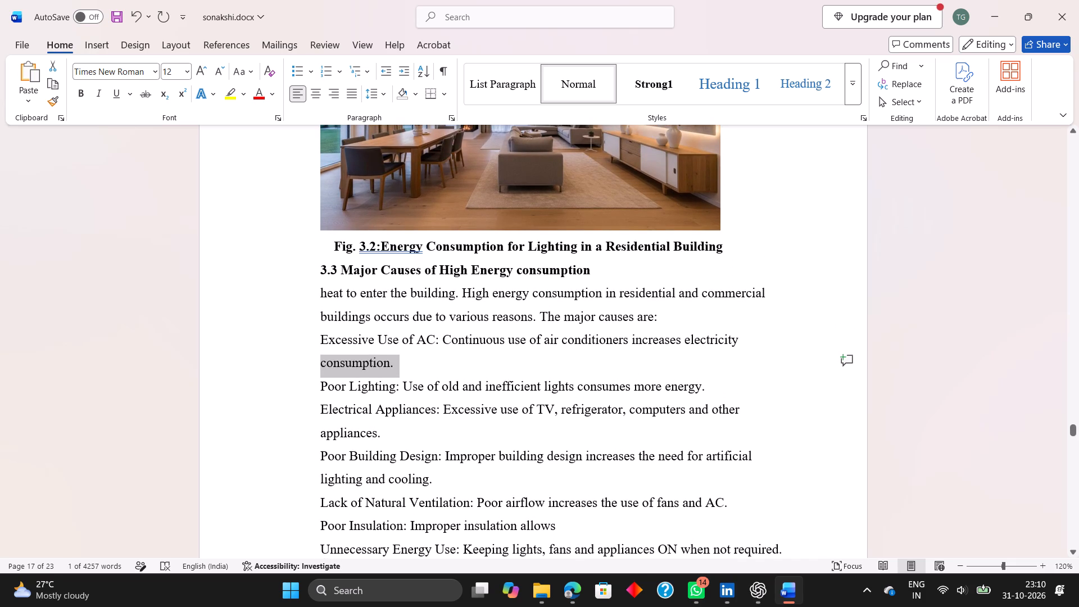
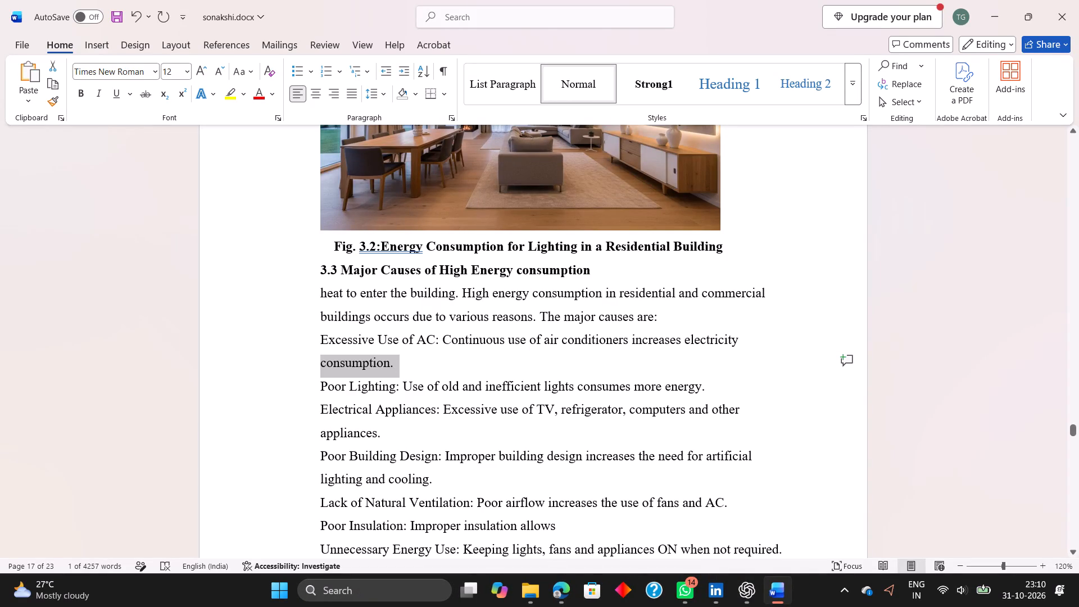
# Delete the section 3.3 body text from "heat to enter the building." through "Poor airflow increases", keeping the heading.
pyautogui.moveTo(318, 292); pyautogui.dragTo(591, 501)
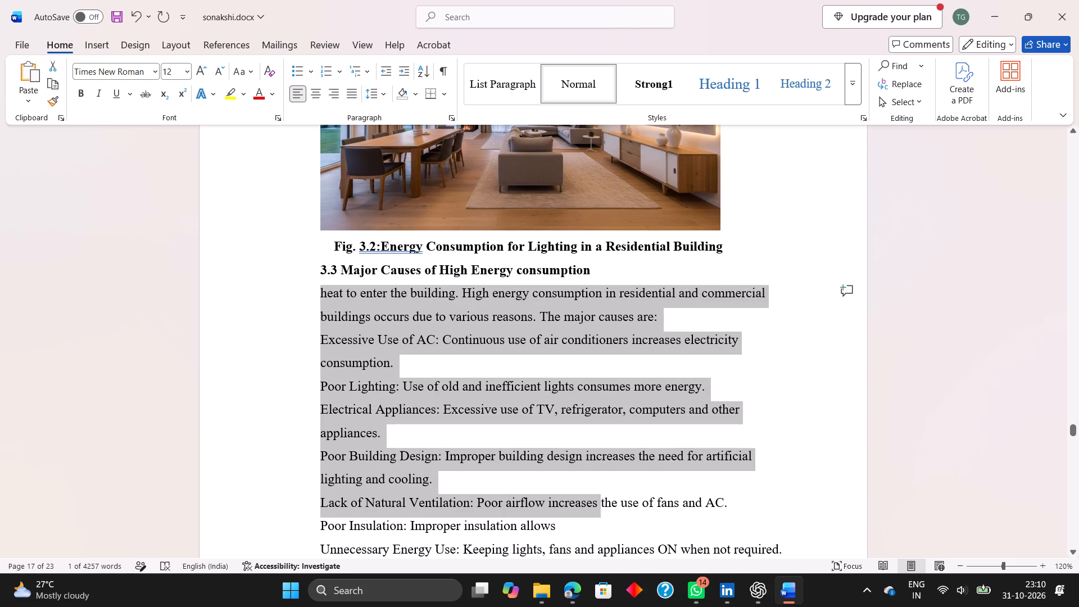
pyautogui.moveTo(591, 501); pyautogui.dragTo(591, 501)
pyautogui.press('Delete')
pyautogui.moveTo(584, 496); pyautogui.dragTo(664, 513)
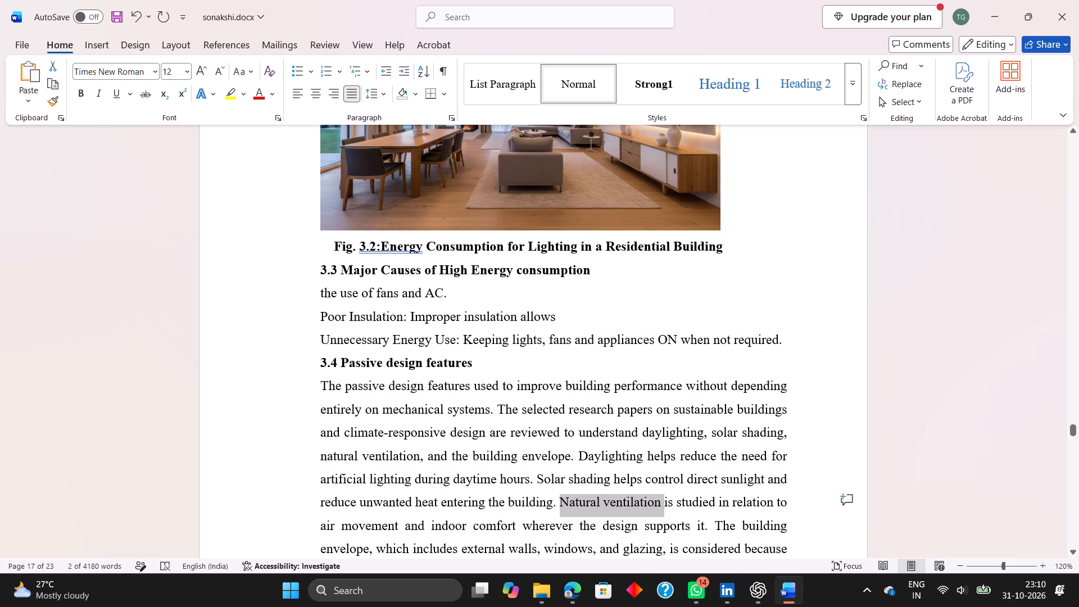
# Delete the three incomplete lines of text between the 3.3 and 3.4 headings.
pyautogui.moveTo(319, 291); pyautogui.dragTo(479, 362)
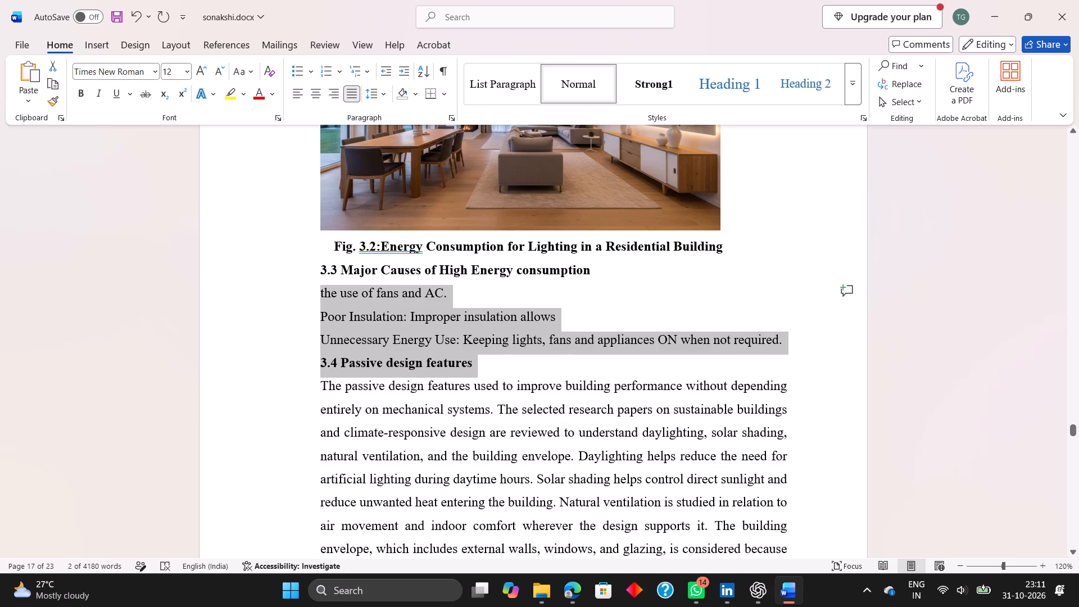
pyautogui.moveTo(479, 362); pyautogui.dragTo(827, 366)
pyautogui.moveTo(827, 366); pyautogui.dragTo(827, 342)
pyautogui.press('Delete')
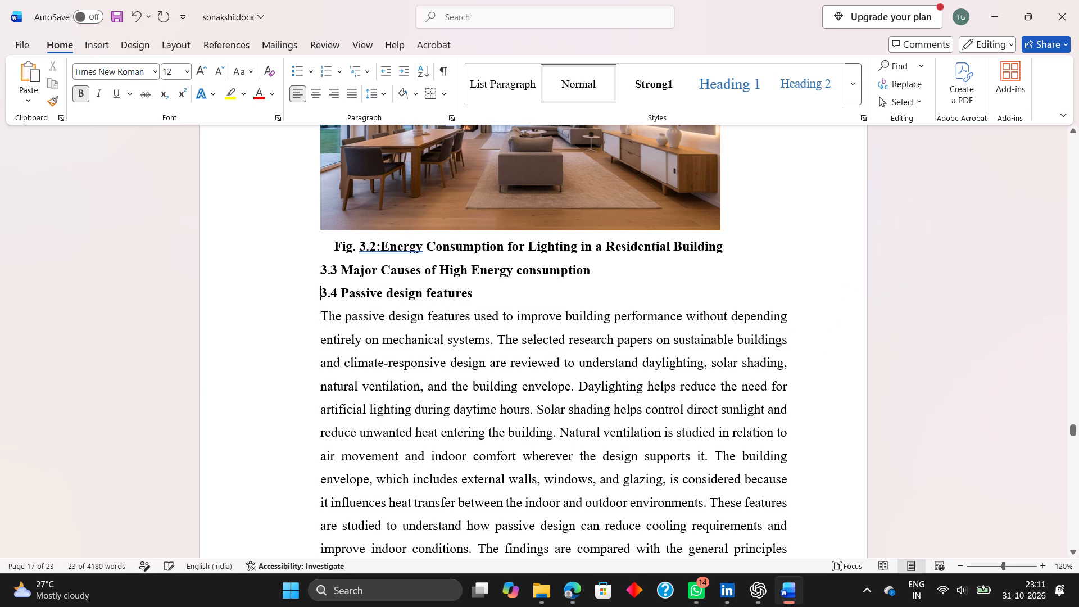
# Paste the copied text on high energy consumption causes on a new line under the 3.3 heading.
pyautogui.click(595, 275)
pyautogui.press('Return')
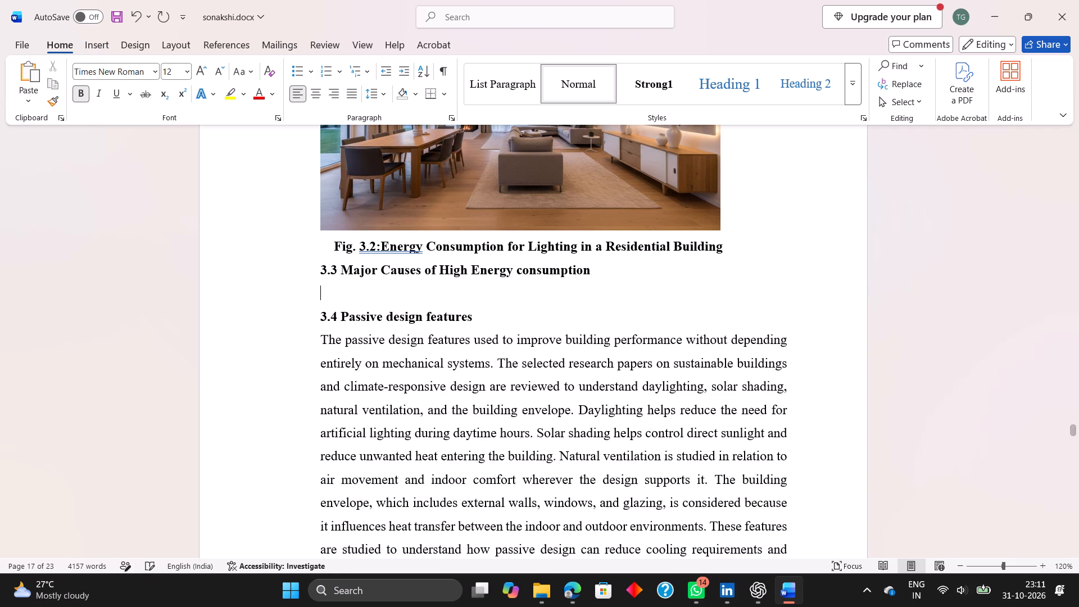
pyautogui.hotkey('ctrl', 'v')
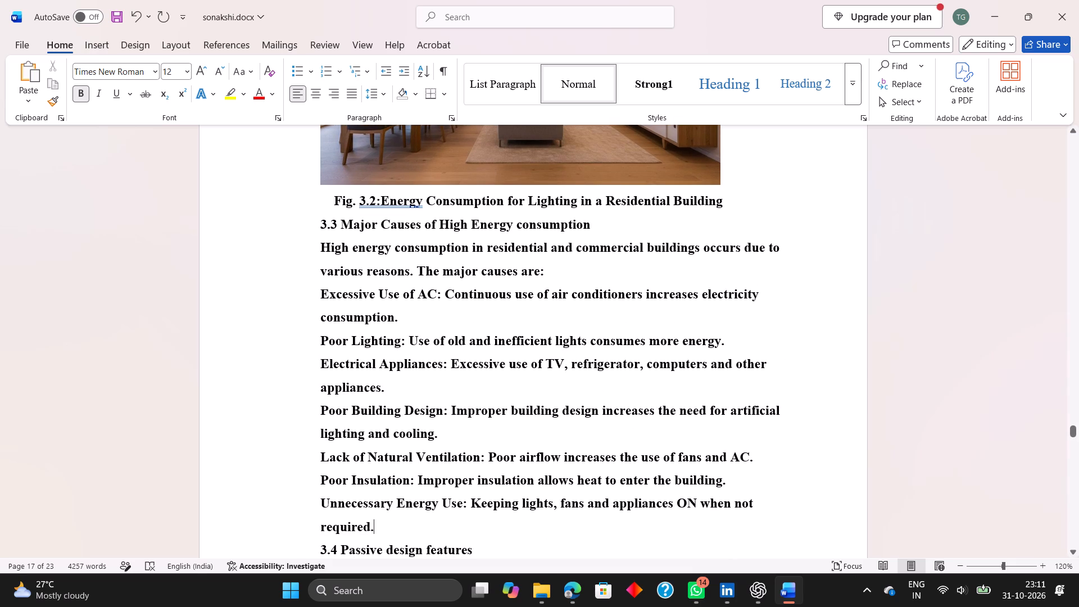
# Remove the bold formatting from all the pasted text in section 3.3, leaving the heading bold.
pyautogui.moveTo(316, 246); pyautogui.dragTo(559, 454)
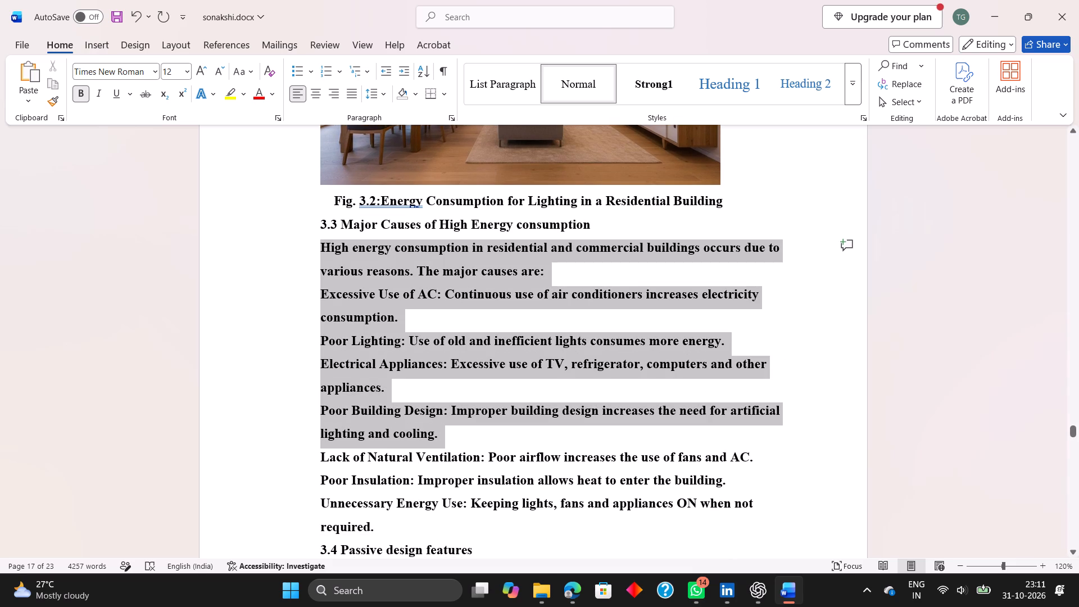
pyautogui.moveTo(559, 454); pyautogui.dragTo(557, 519)
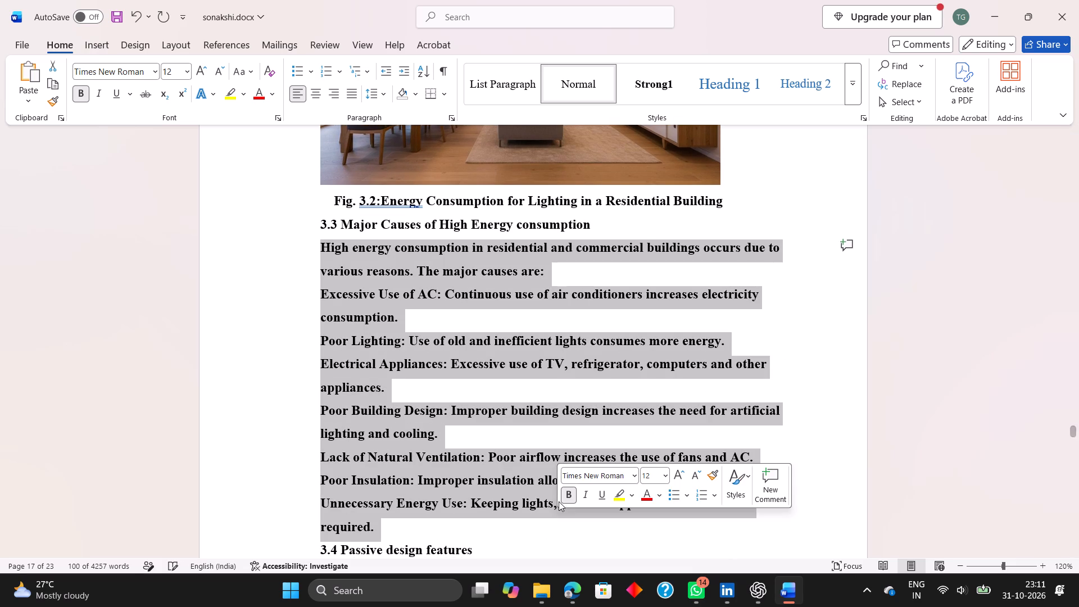
pyautogui.click(562, 496)
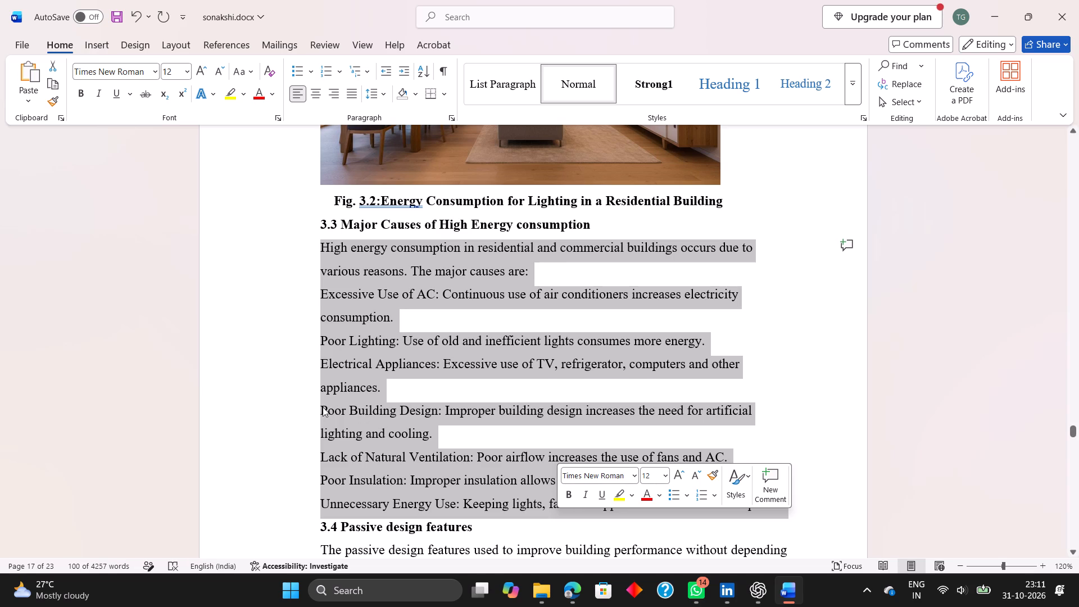
pyautogui.click(293, 401)
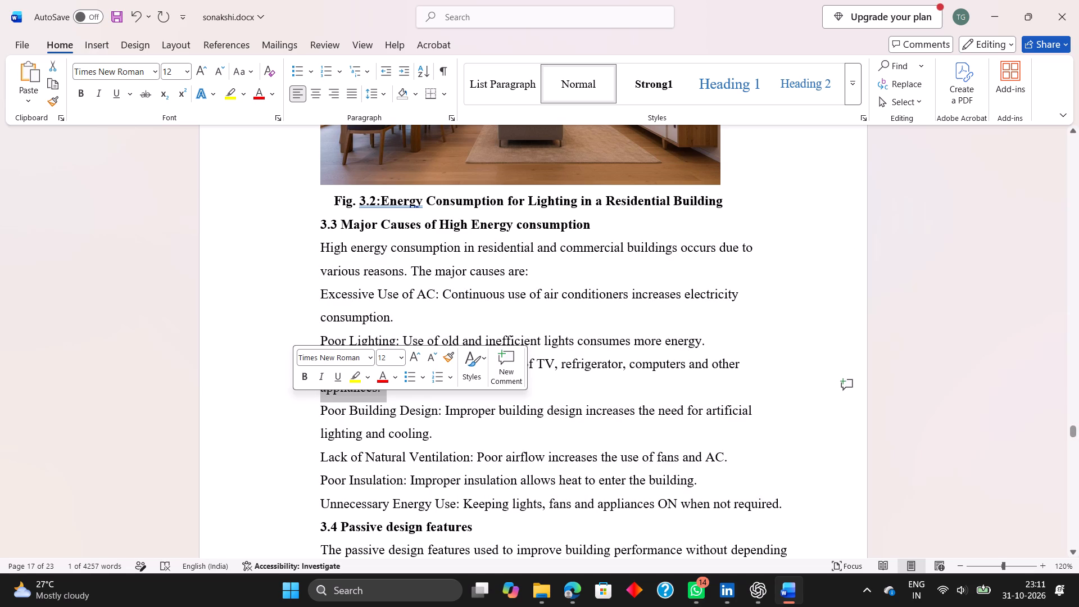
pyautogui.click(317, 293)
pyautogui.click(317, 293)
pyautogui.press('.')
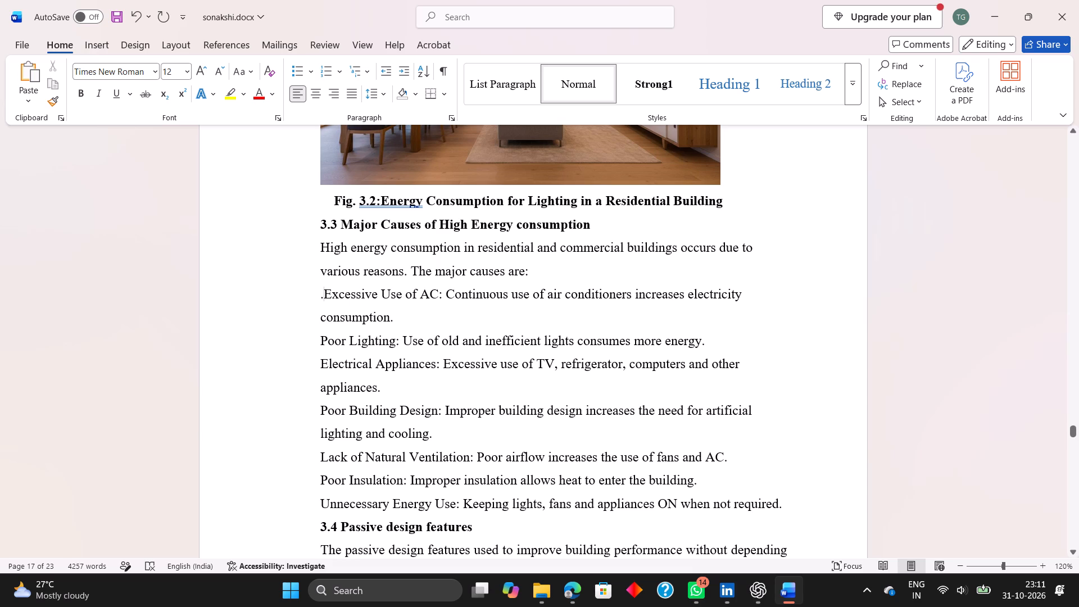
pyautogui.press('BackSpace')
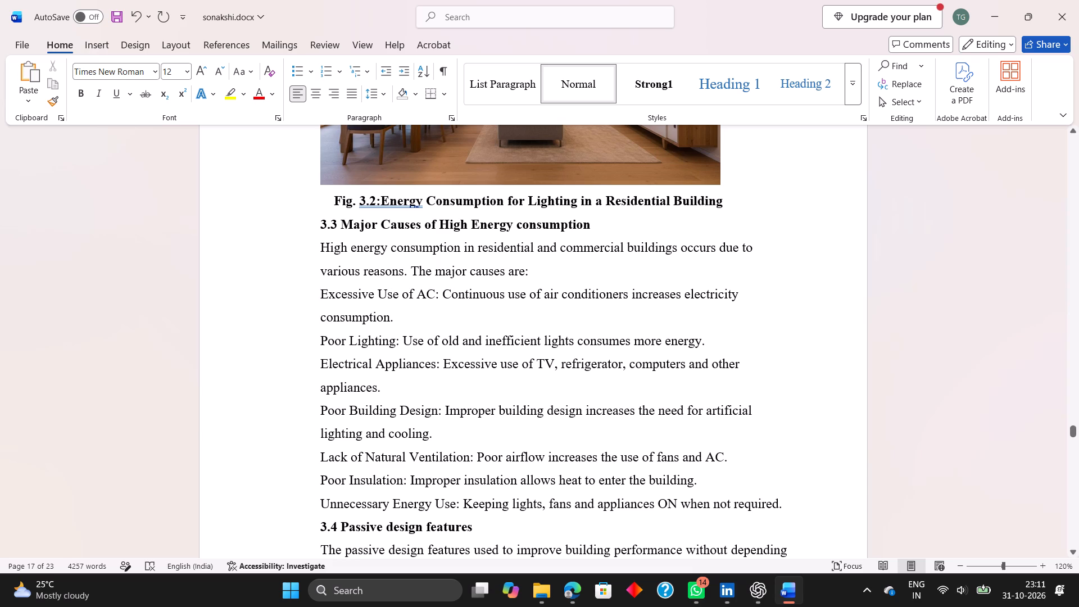
# Make the label "Excessive Use of AC" bold.
pyautogui.moveTo(436, 293); pyautogui.dragTo(389, 294)
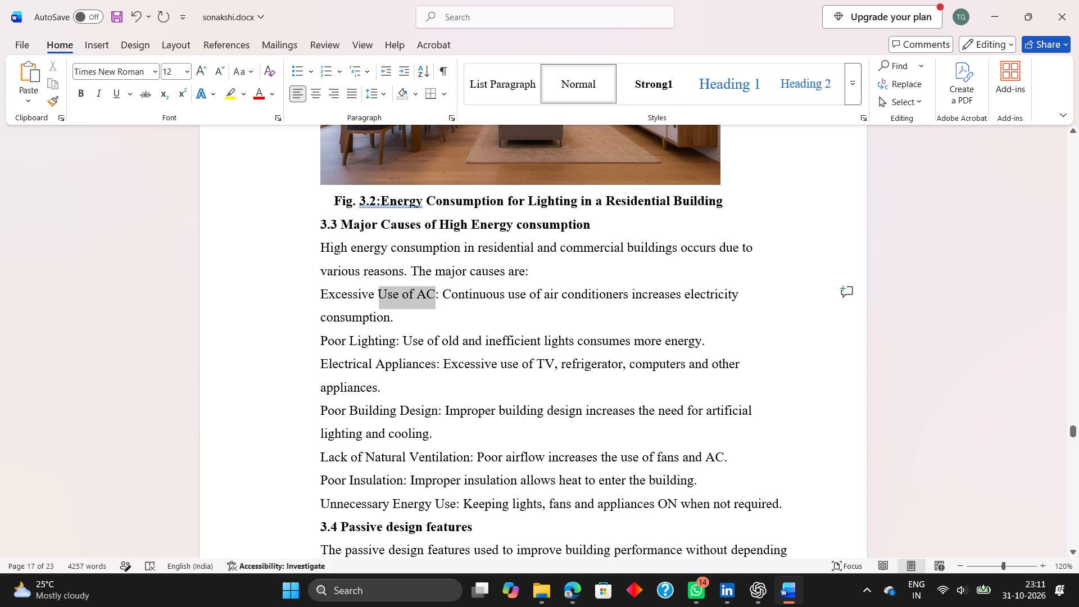
pyautogui.moveTo(389, 294); pyautogui.dragTo(329, 297)
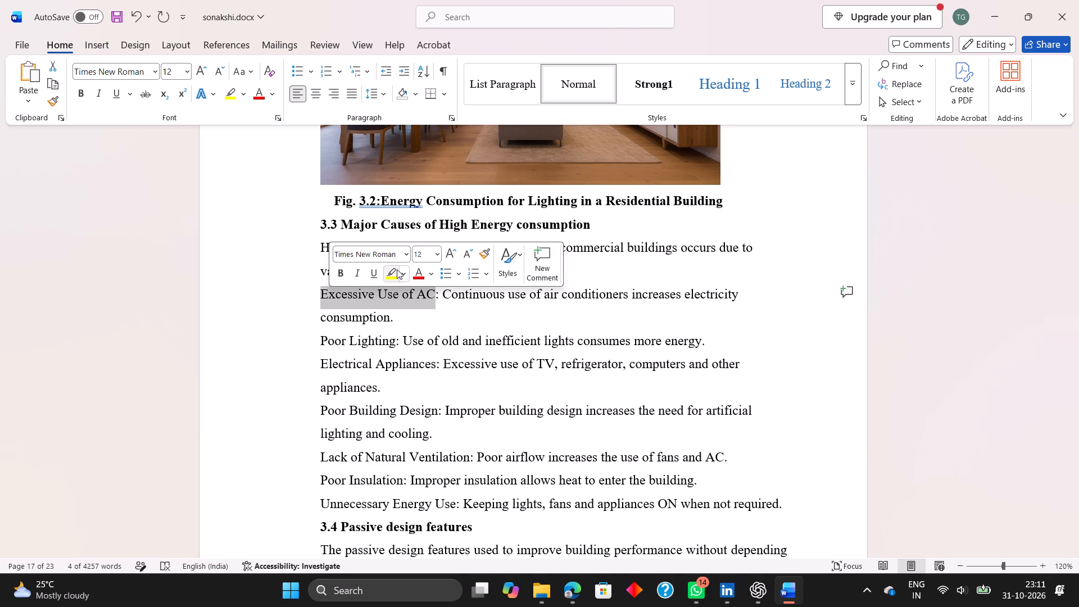
pyautogui.click(340, 271)
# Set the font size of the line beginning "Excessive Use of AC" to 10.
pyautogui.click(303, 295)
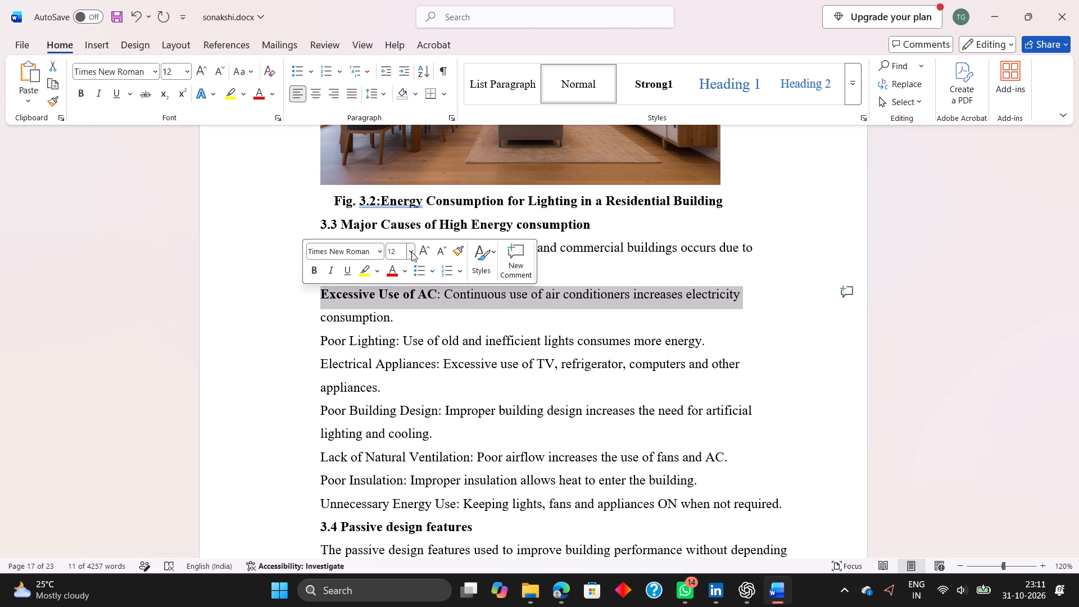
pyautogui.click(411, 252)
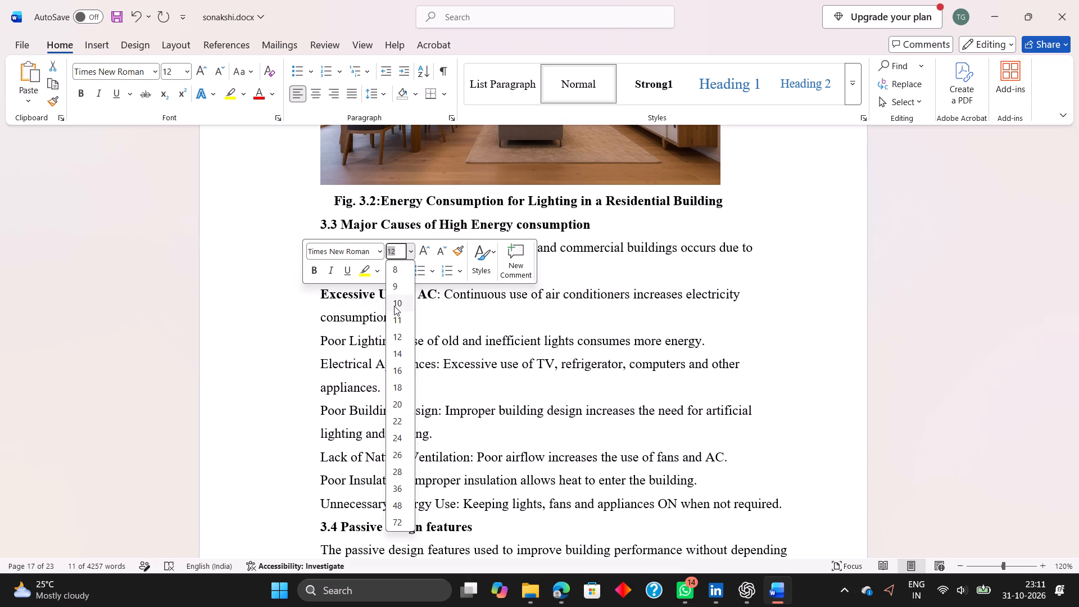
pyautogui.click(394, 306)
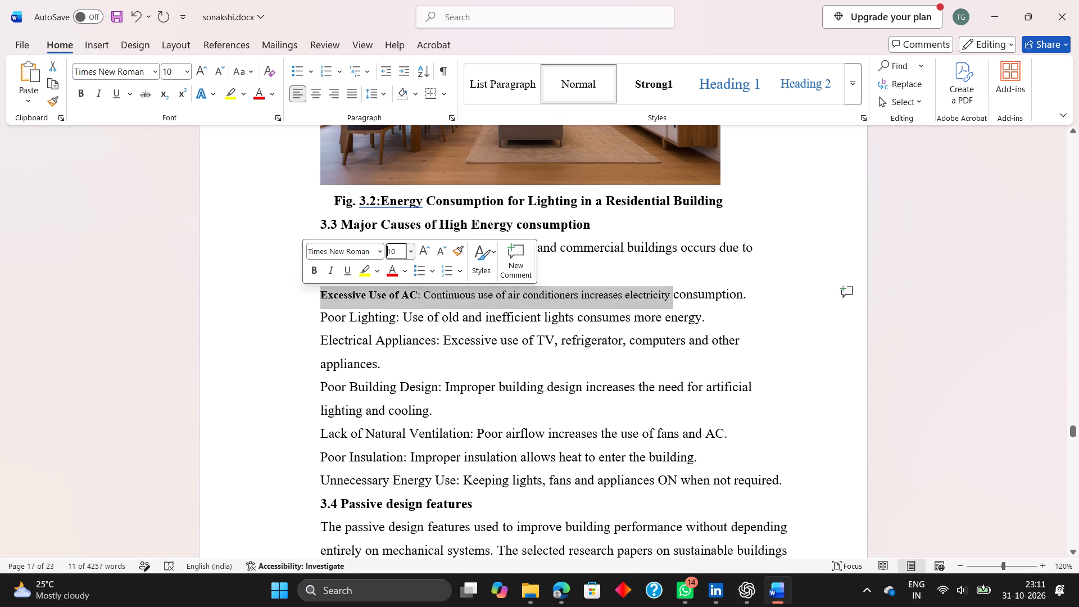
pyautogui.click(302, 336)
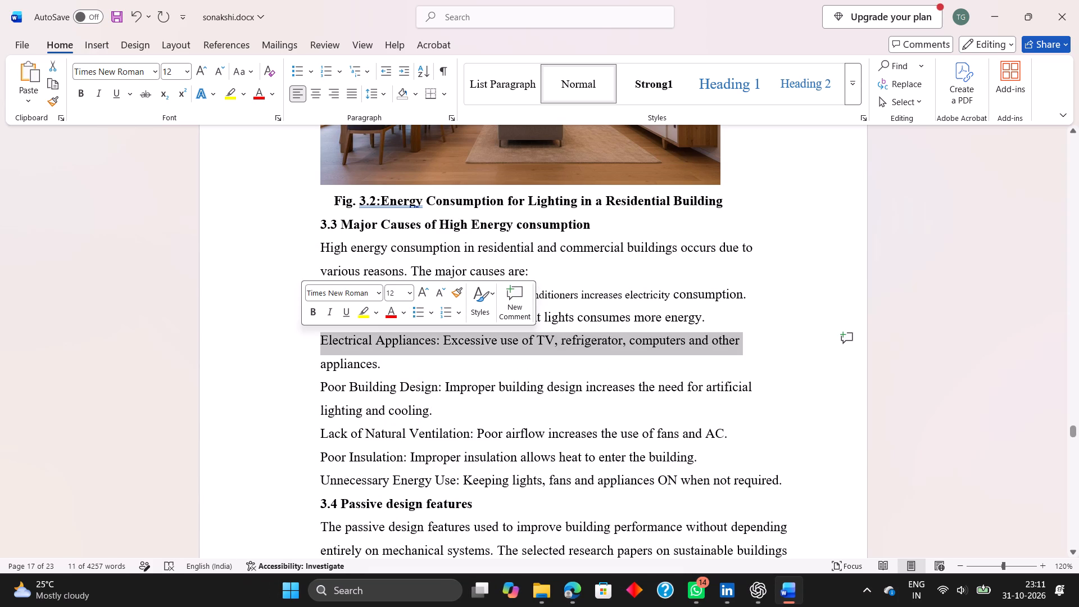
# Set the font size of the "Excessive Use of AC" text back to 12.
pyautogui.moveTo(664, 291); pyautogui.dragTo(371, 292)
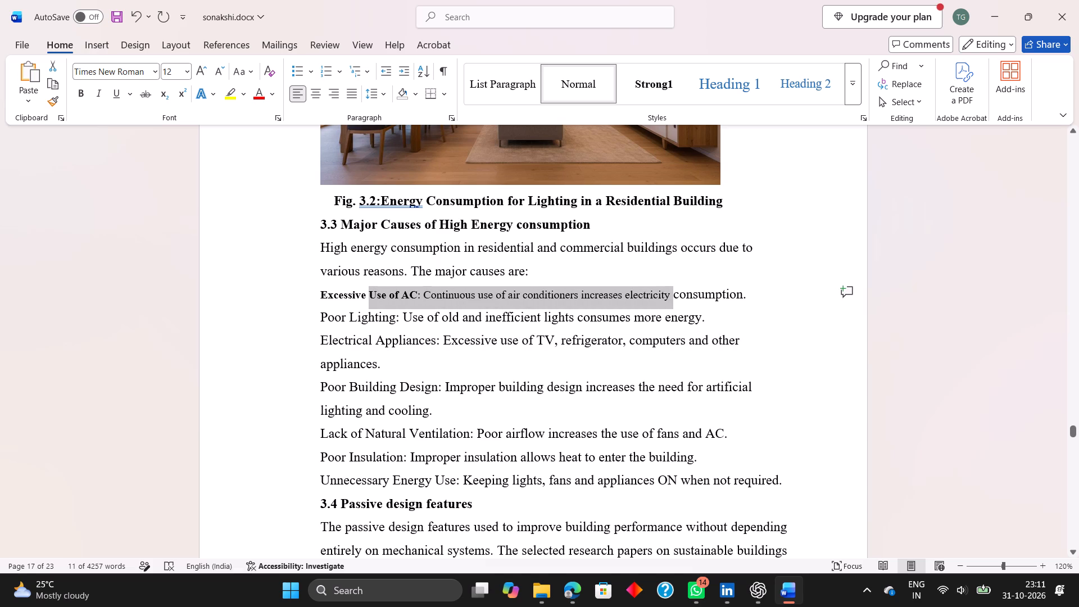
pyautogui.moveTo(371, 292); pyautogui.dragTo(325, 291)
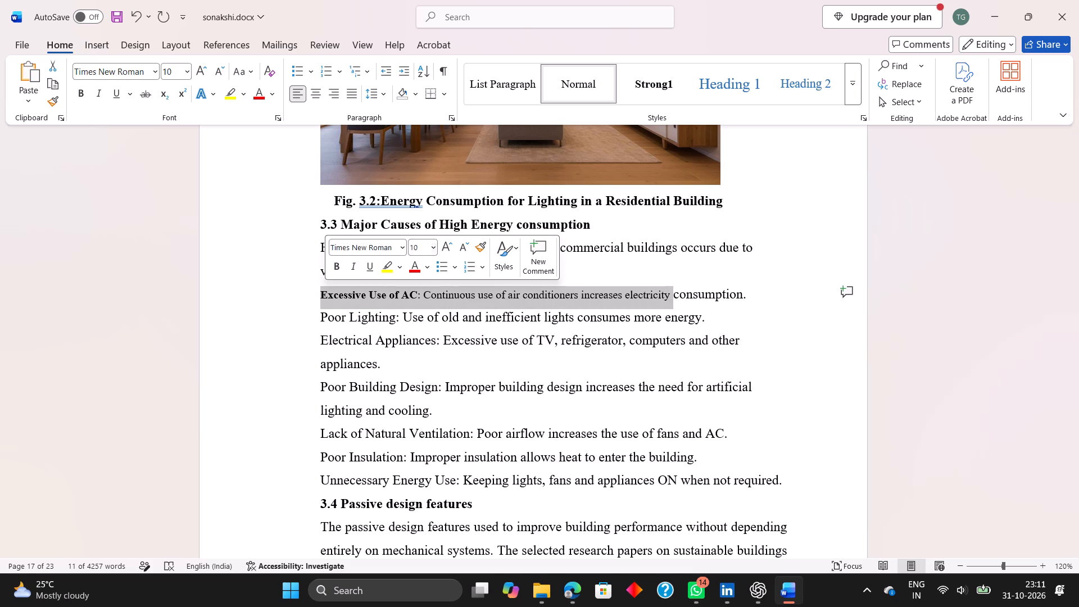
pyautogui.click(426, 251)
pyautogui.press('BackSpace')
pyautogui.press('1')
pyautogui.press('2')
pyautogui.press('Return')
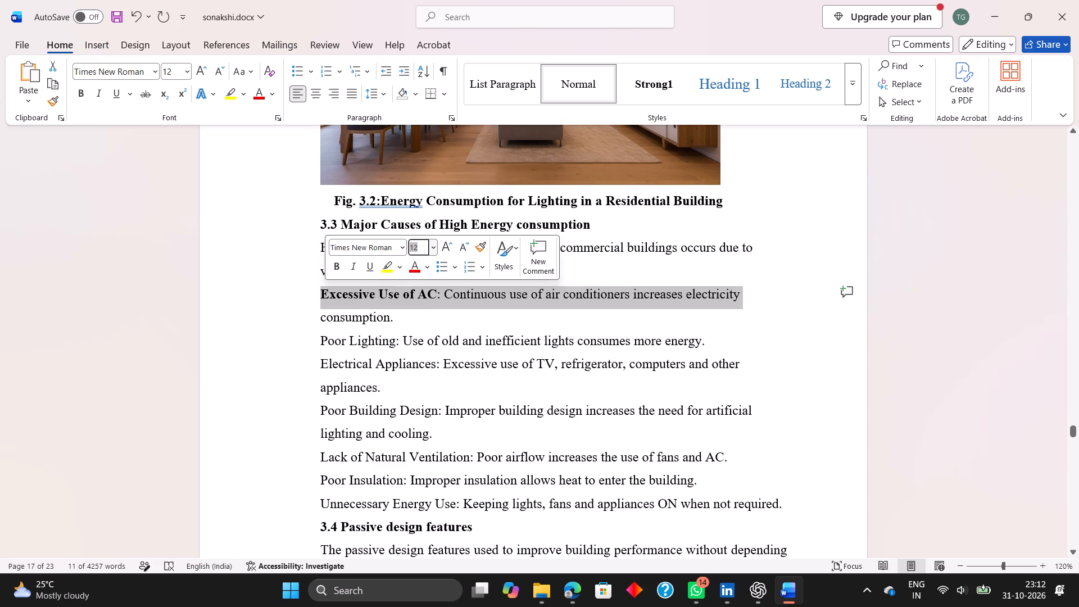
# Make the labels "Poor Lighting", "Poor Building Design" and "Lack of Natural Ventilation" bold.
pyautogui.click(394, 345)
pyautogui.moveTo(393, 344); pyautogui.dragTo(298, 354)
pyautogui.click(312, 335)
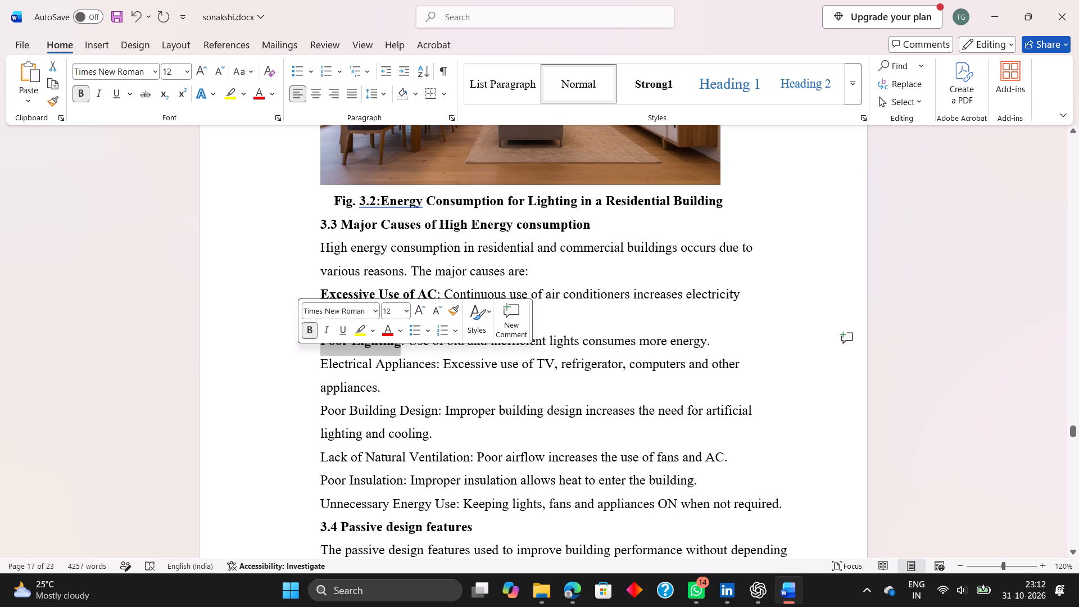
pyautogui.moveTo(438, 409); pyautogui.dragTo(280, 422)
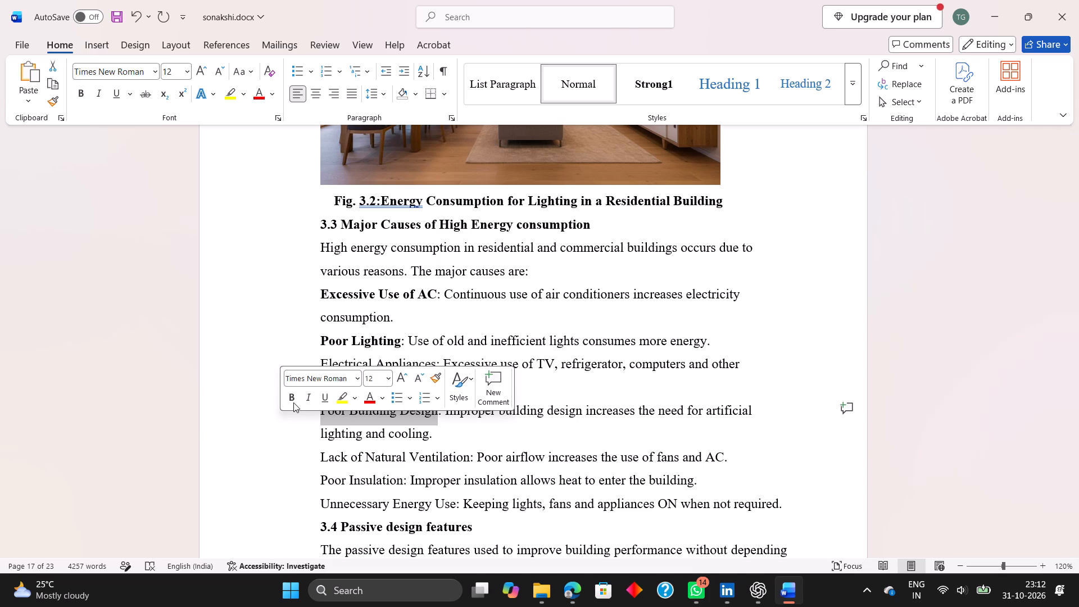
pyautogui.click(293, 402)
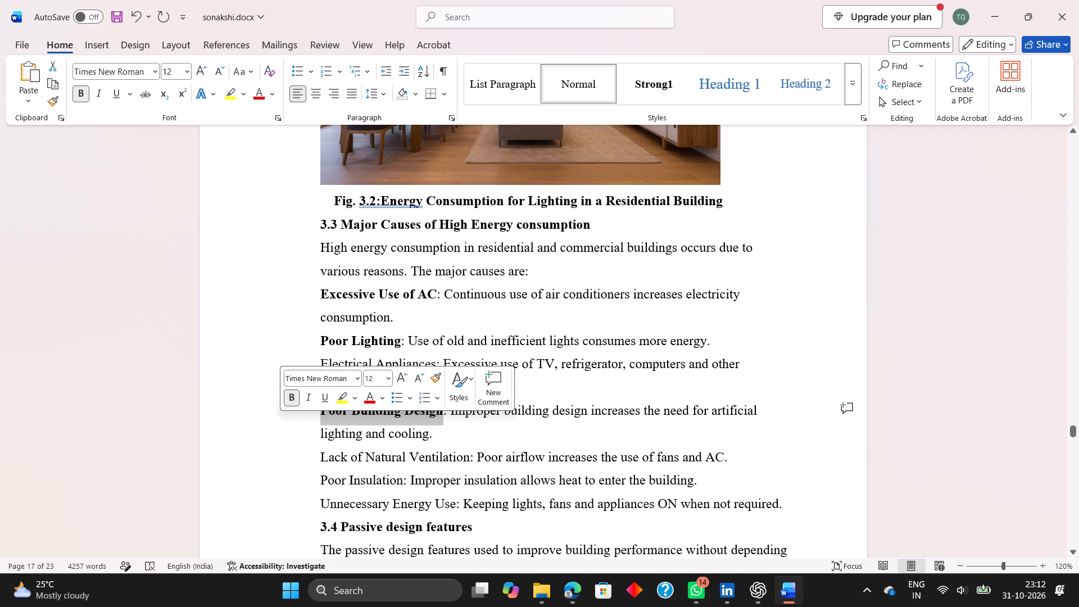
pyautogui.moveTo(466, 462); pyautogui.dragTo(306, 468)
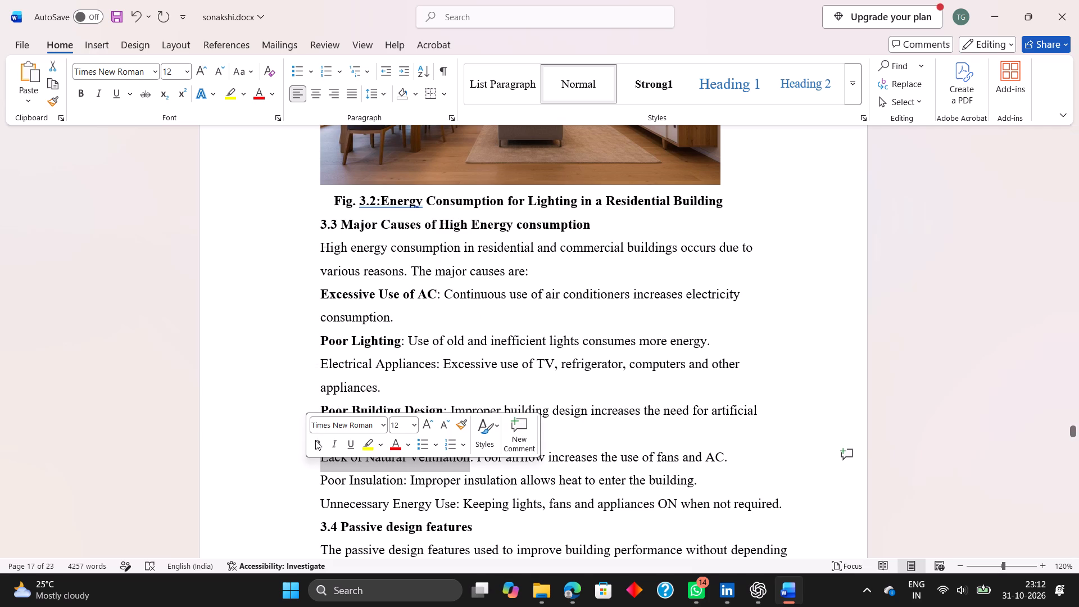
pyautogui.click(316, 444)
# Make the labels "Poor Insulation" and "Unnecessary Energy Use" bold and clear the selection.
pyautogui.scroll(-1, 316, 444)
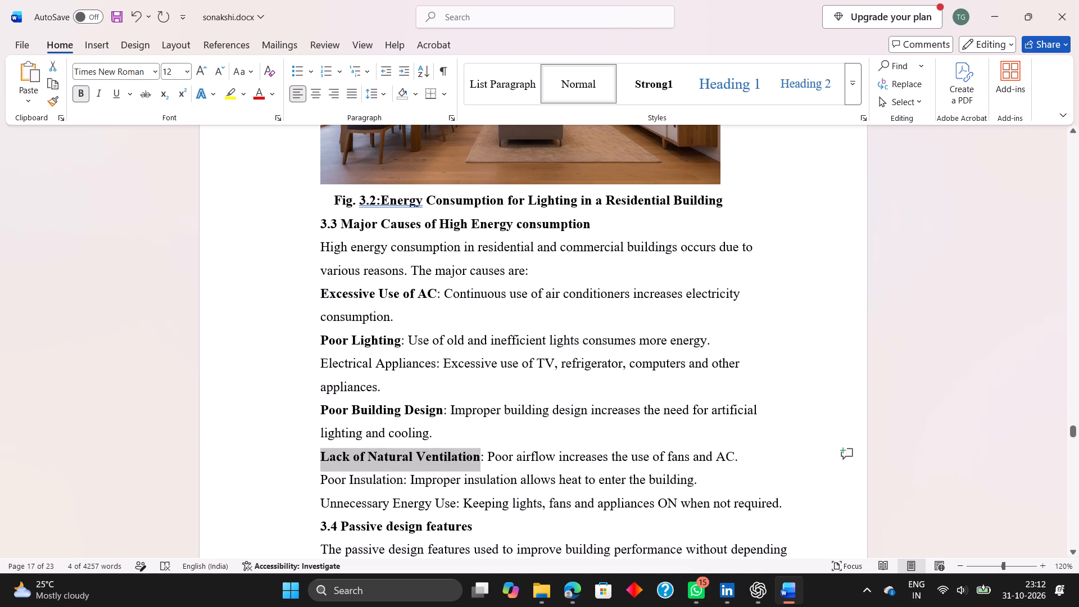
pyautogui.scroll(-2, 308, 425)
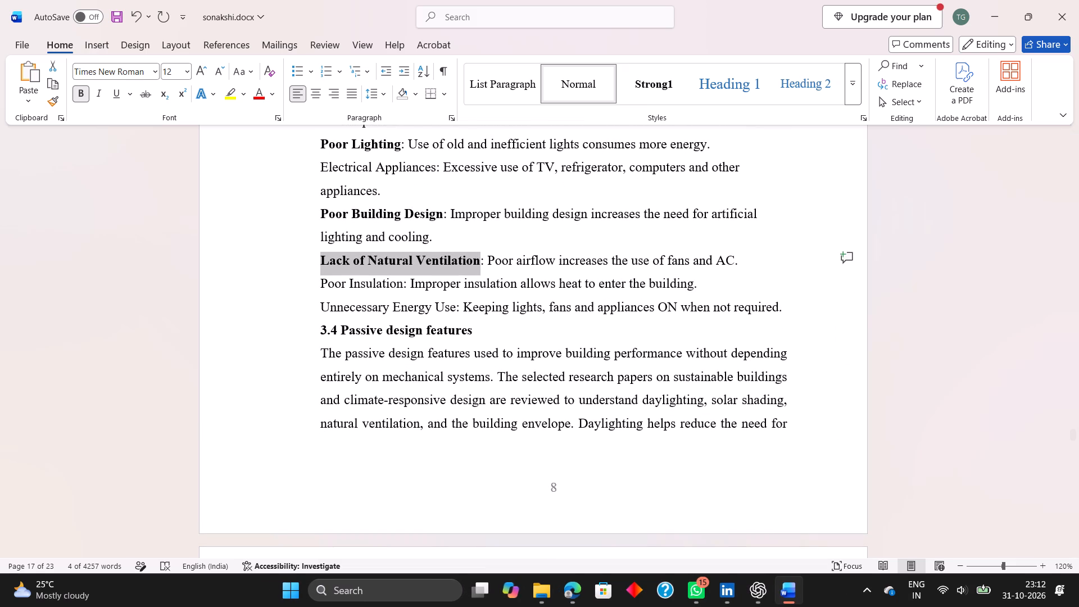
pyautogui.scroll(1, 398, 319)
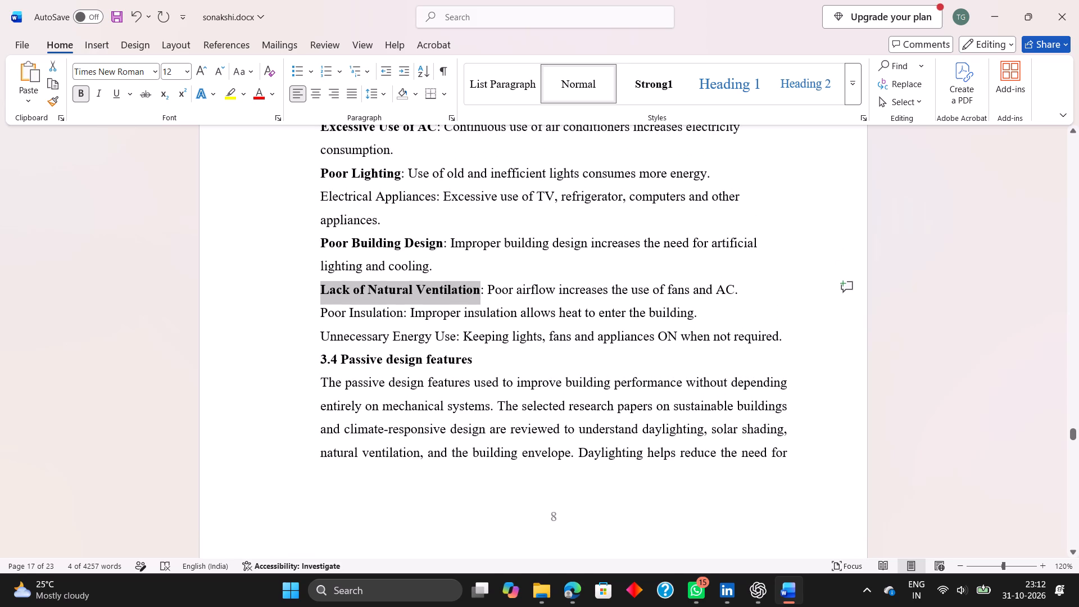
pyautogui.moveTo(402, 316); pyautogui.dragTo(318, 315)
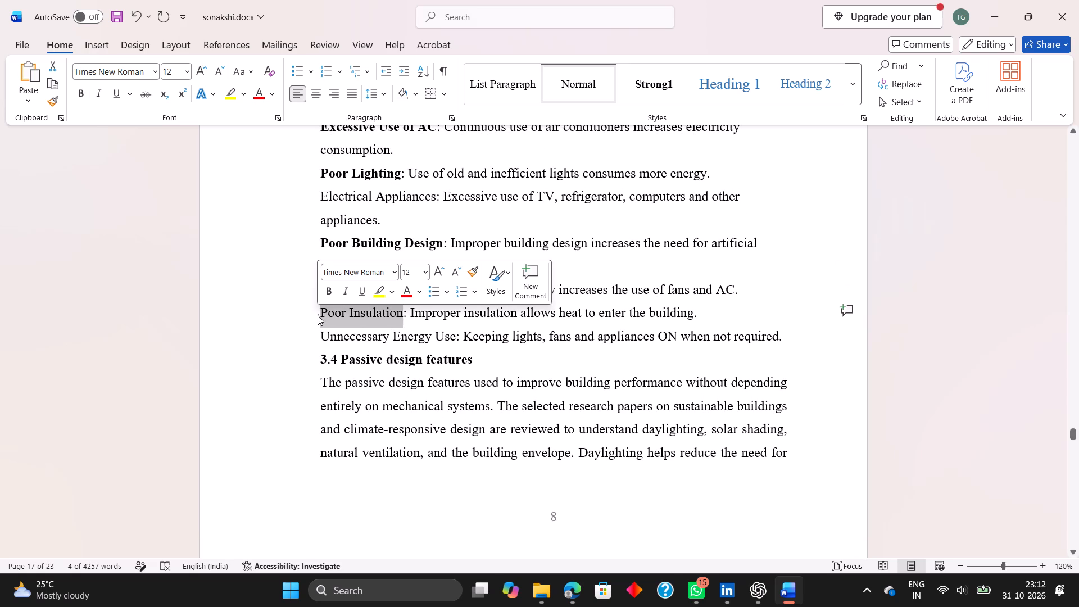
pyautogui.click(325, 293)
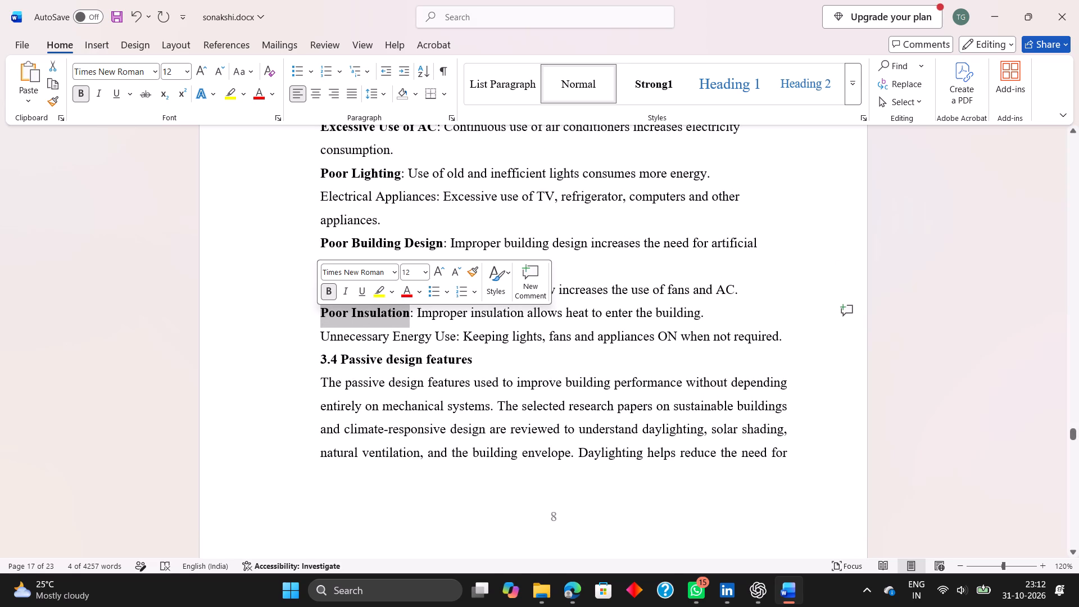
pyautogui.moveTo(456, 338); pyautogui.dragTo(319, 341)
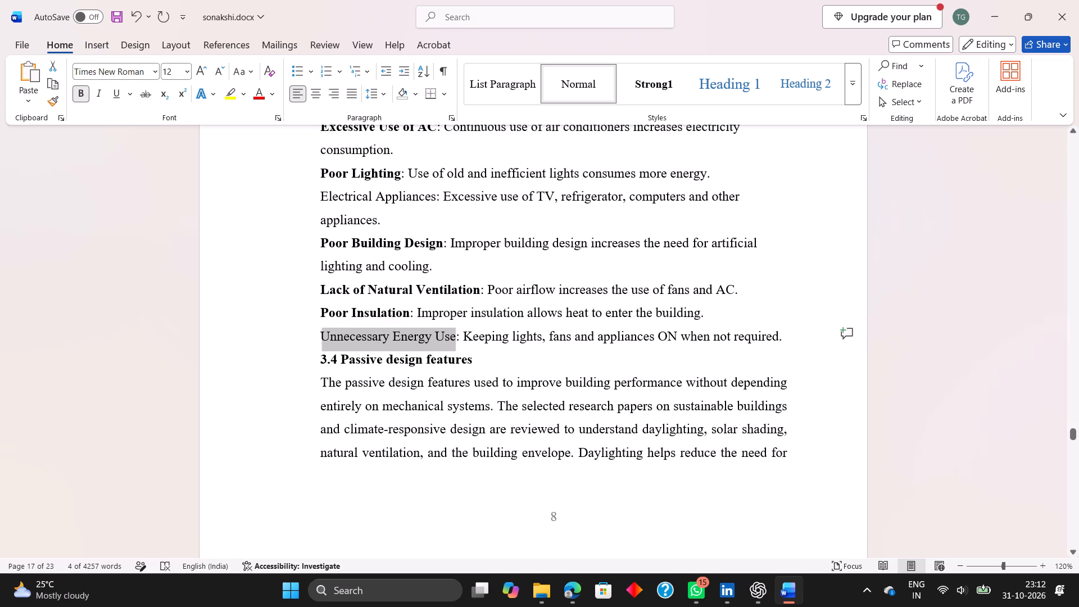
pyautogui.moveTo(319, 341); pyautogui.dragTo(319, 341)
pyautogui.click(331, 315)
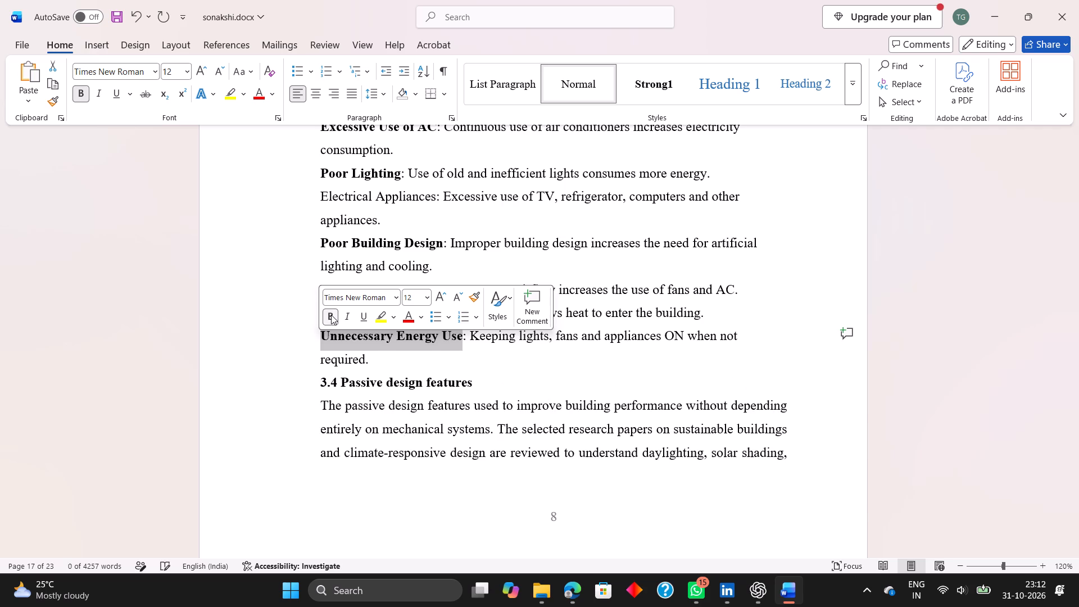
pyautogui.click(264, 326)
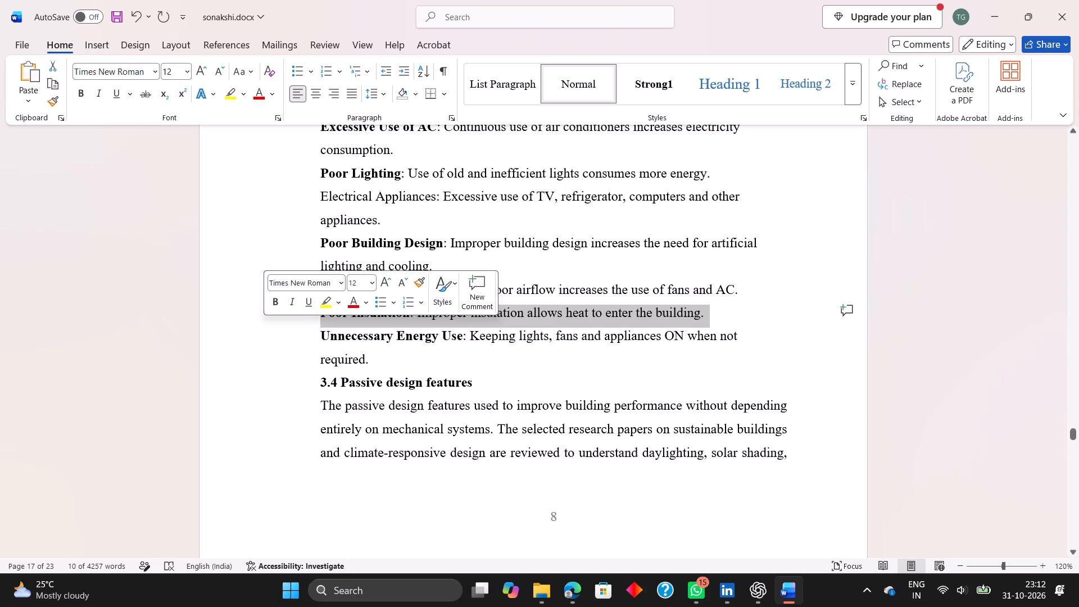
pyautogui.click(332, 231)
pyautogui.scroll(1, 332, 231)
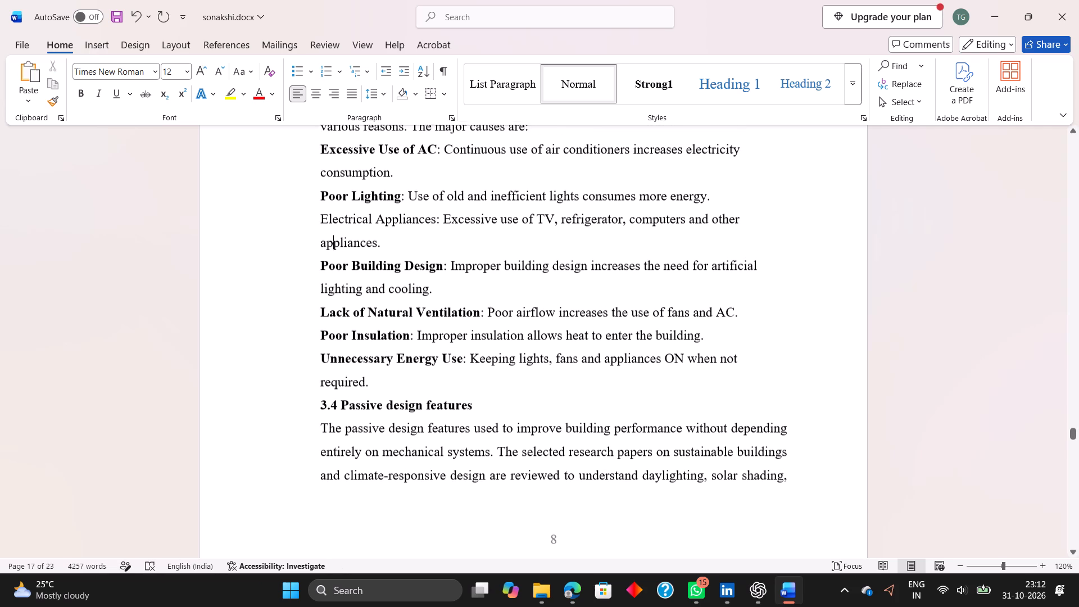
# Insert a space between "3.2" and the colon in the figure caption above section 3.3.
pyautogui.scroll(1, 332, 231)
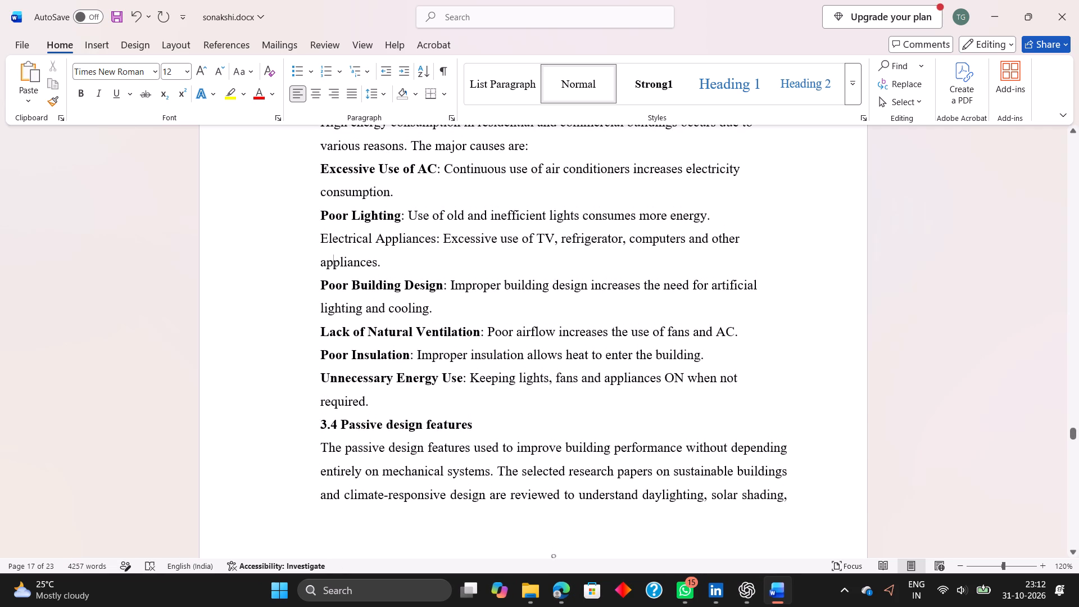
pyautogui.scroll(2, 332, 231)
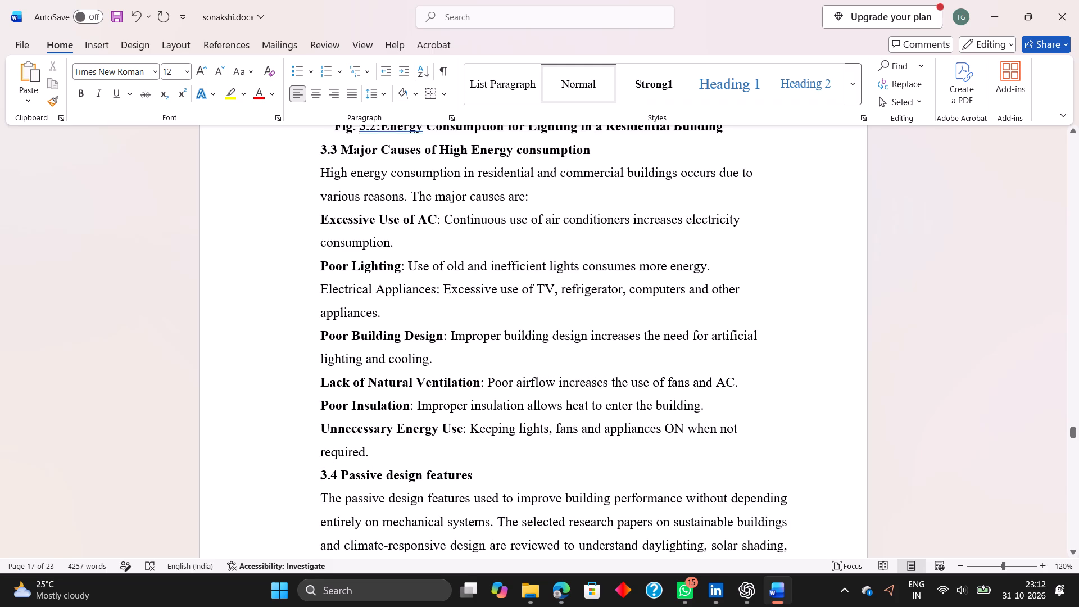
pyautogui.scroll(1, 332, 231)
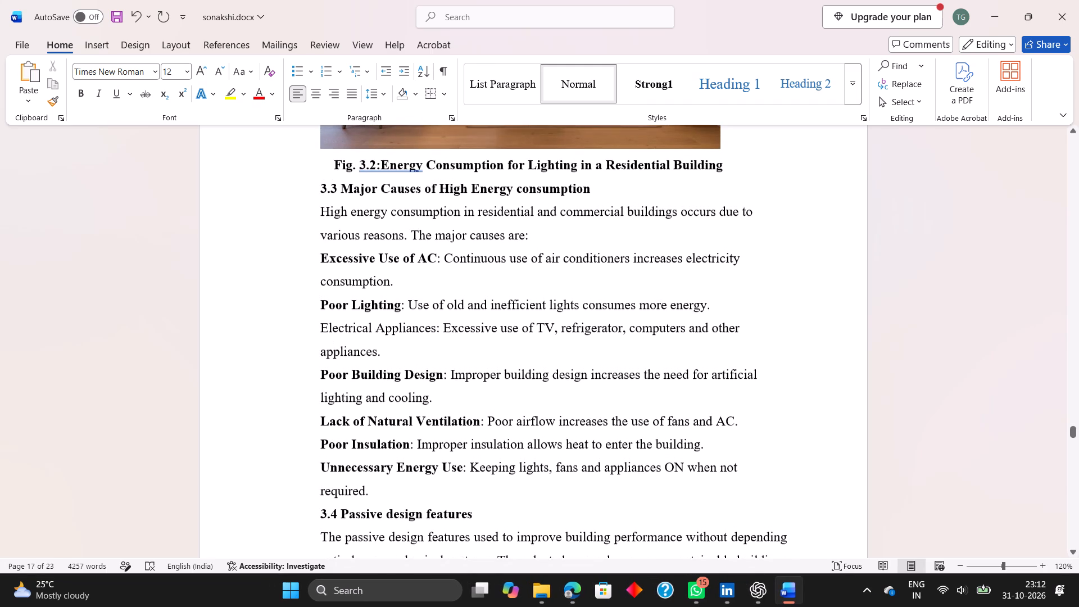
pyautogui.scroll(2, 332, 231)
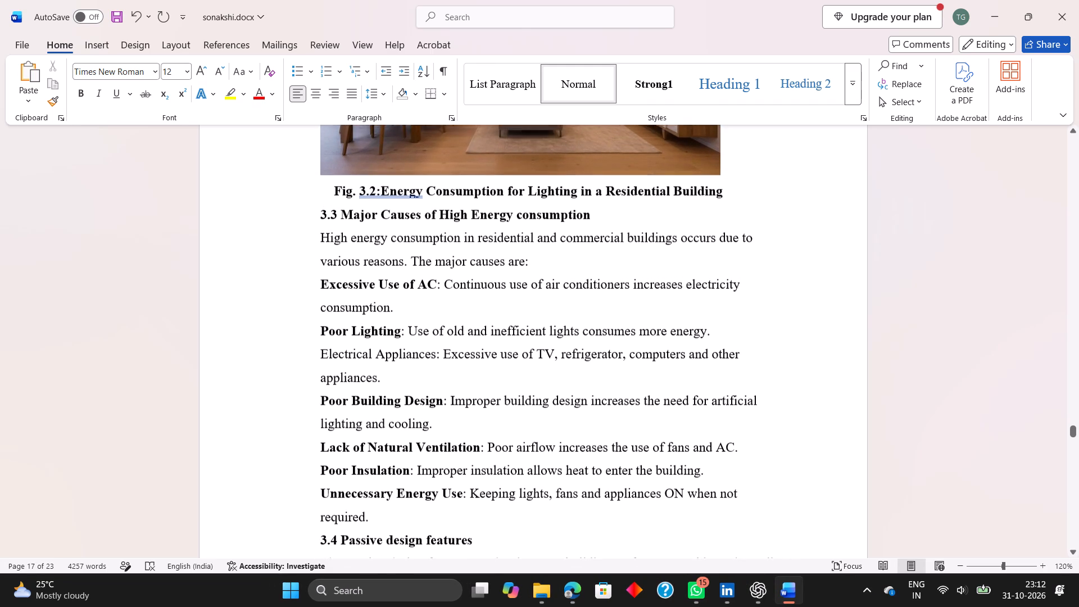
pyautogui.scroll(1, 332, 231)
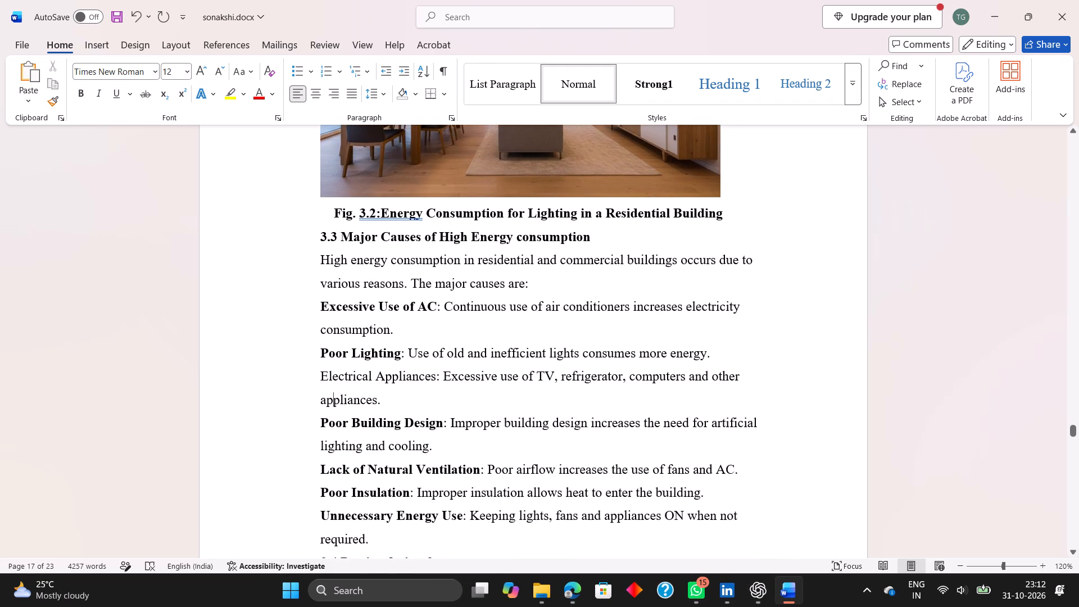
pyautogui.scroll(1, 378, 258)
pyautogui.scroll(-1, 378, 258)
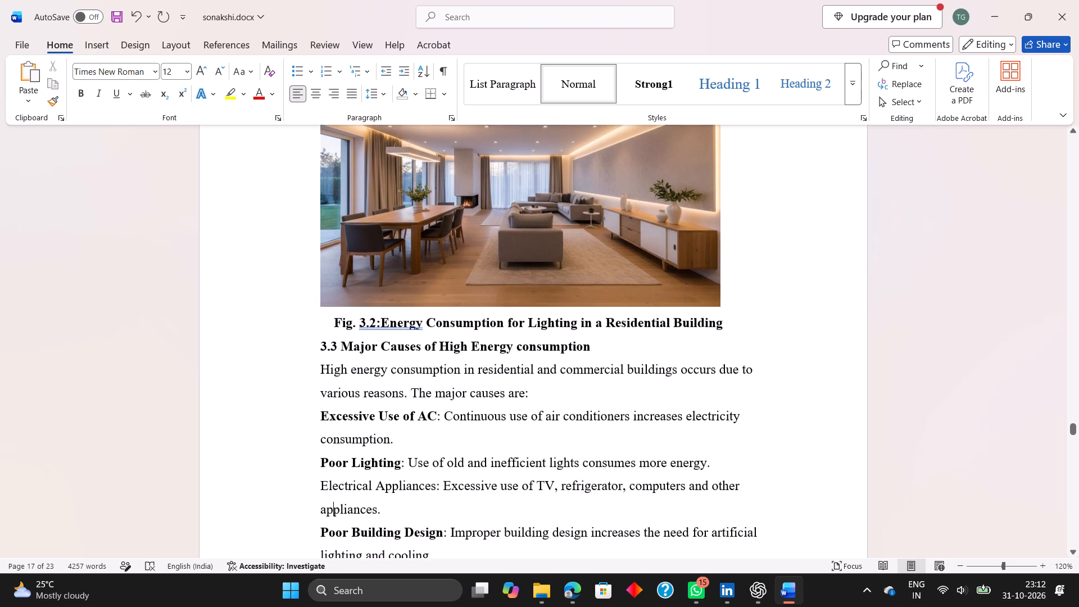
pyautogui.scroll(-2, 378, 258)
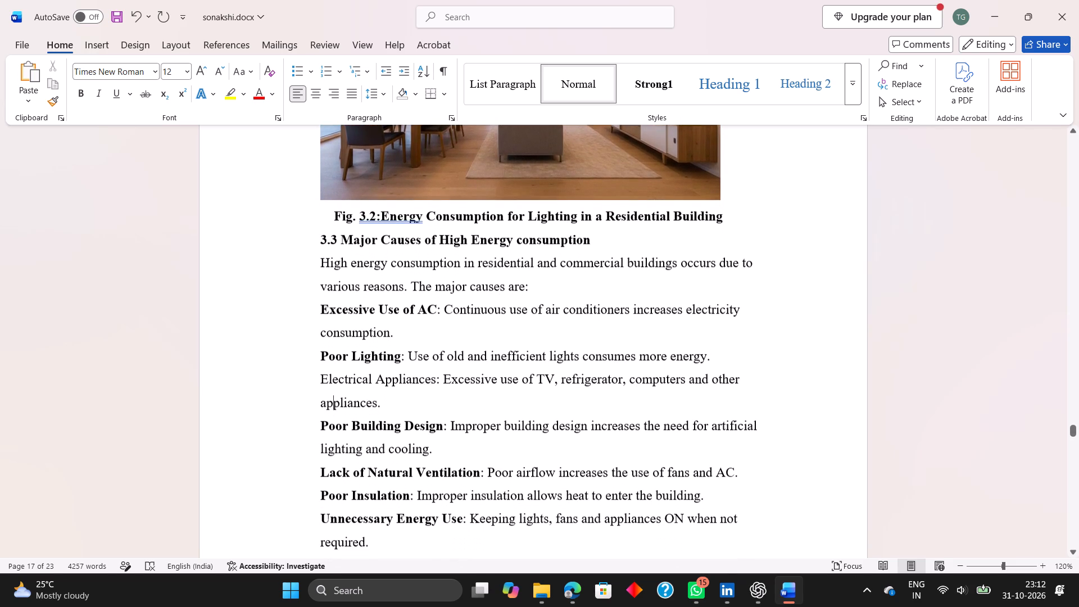
pyautogui.scroll(-2, 378, 258)
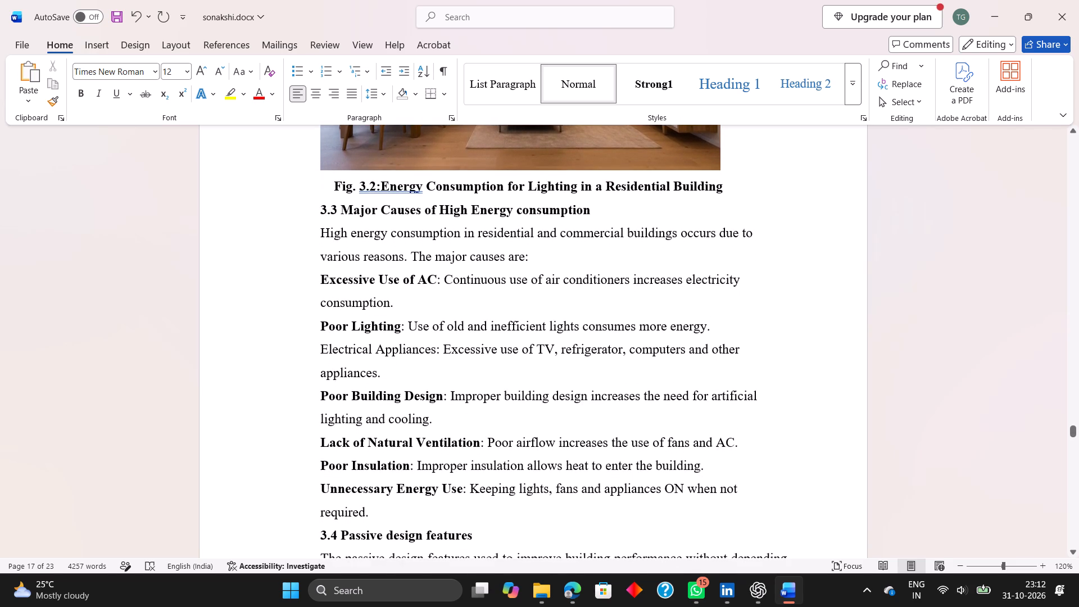
pyautogui.click(375, 180)
pyautogui.press('space')
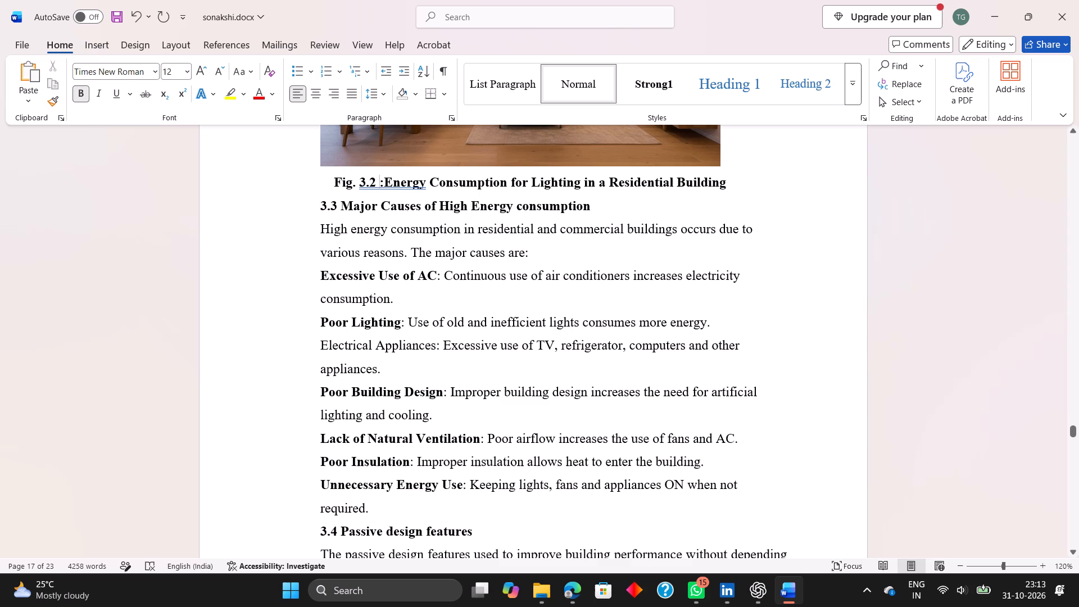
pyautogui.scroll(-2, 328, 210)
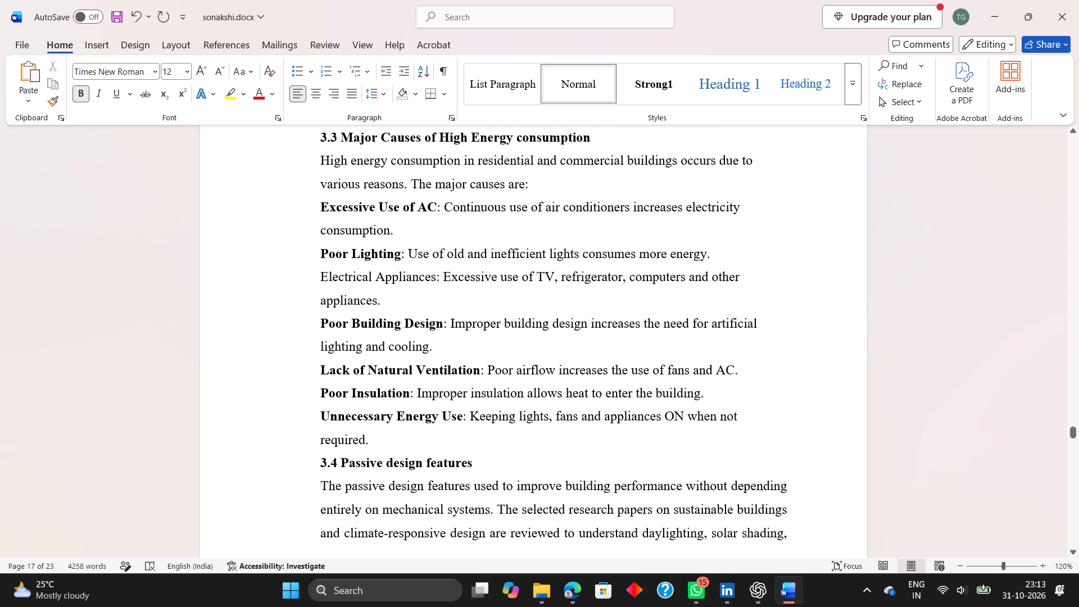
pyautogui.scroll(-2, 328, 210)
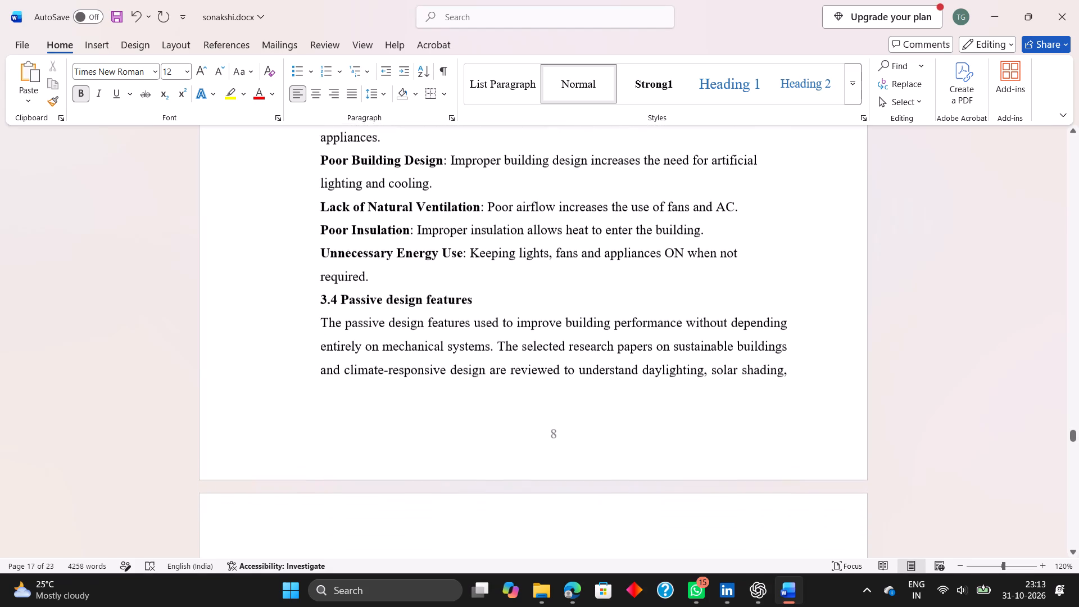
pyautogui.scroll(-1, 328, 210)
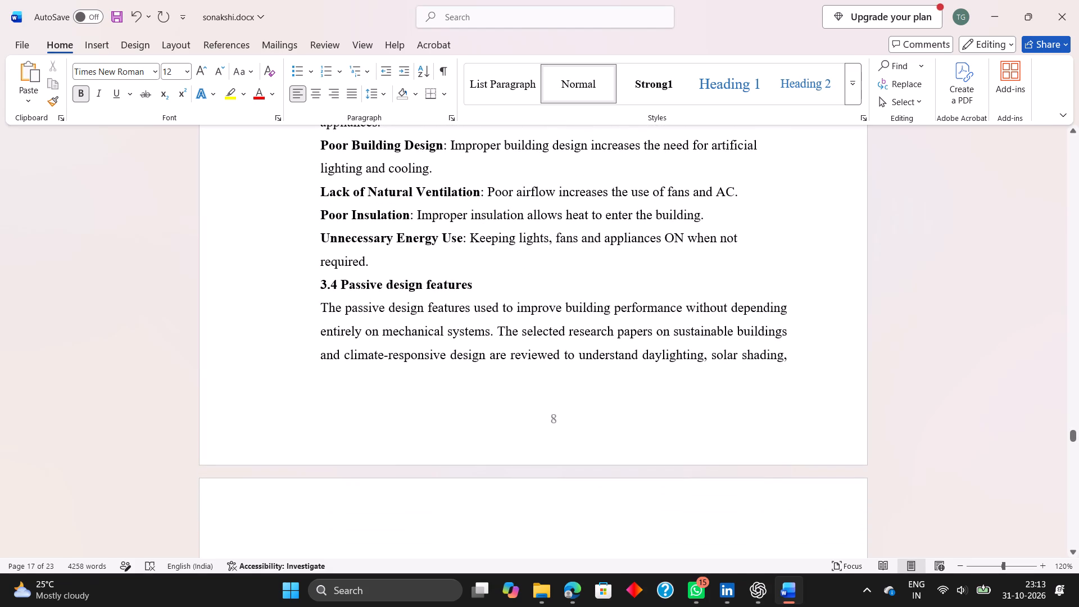
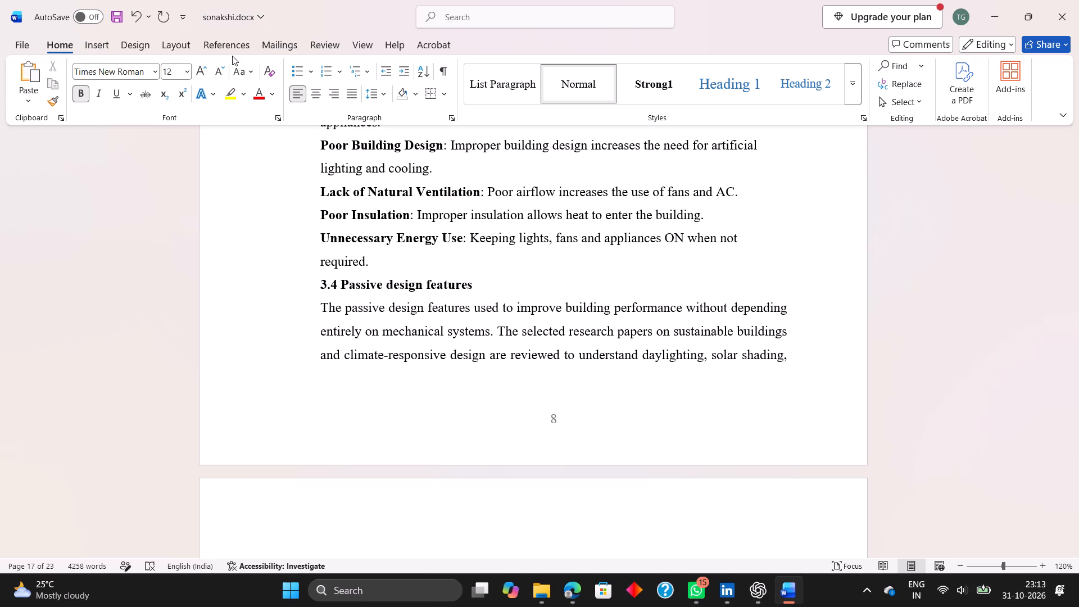
# Delete all body text of section 3.3, from the introductory paragraph through the "Unnecessary Energy Use" item, keeping the heading.
pyautogui.scroll(1, 232, 56)
pyautogui.scroll(3, 253, 200)
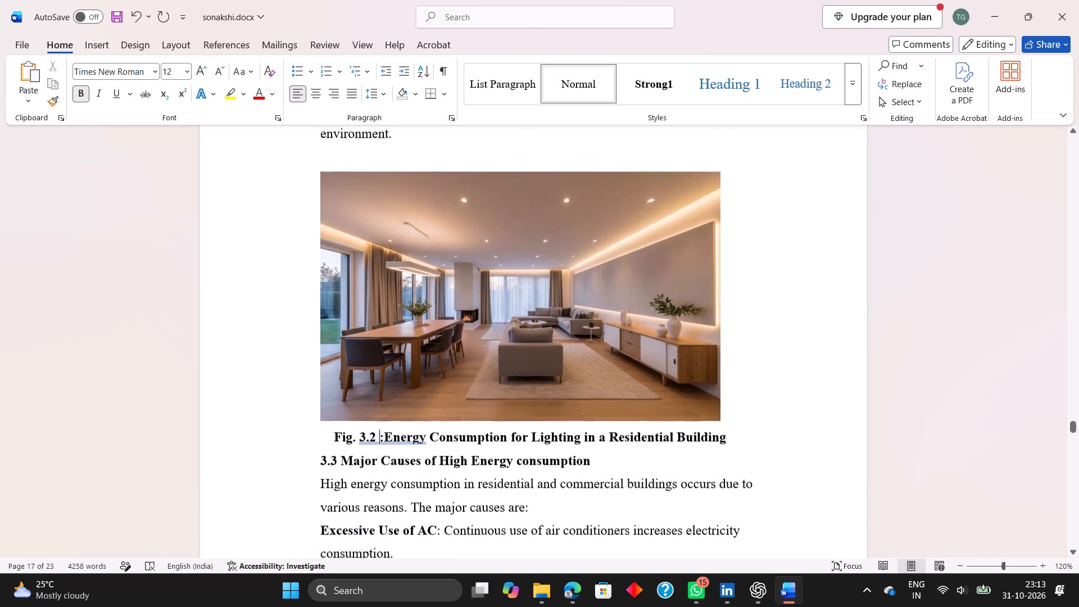
pyautogui.scroll(-2, 269, 136)
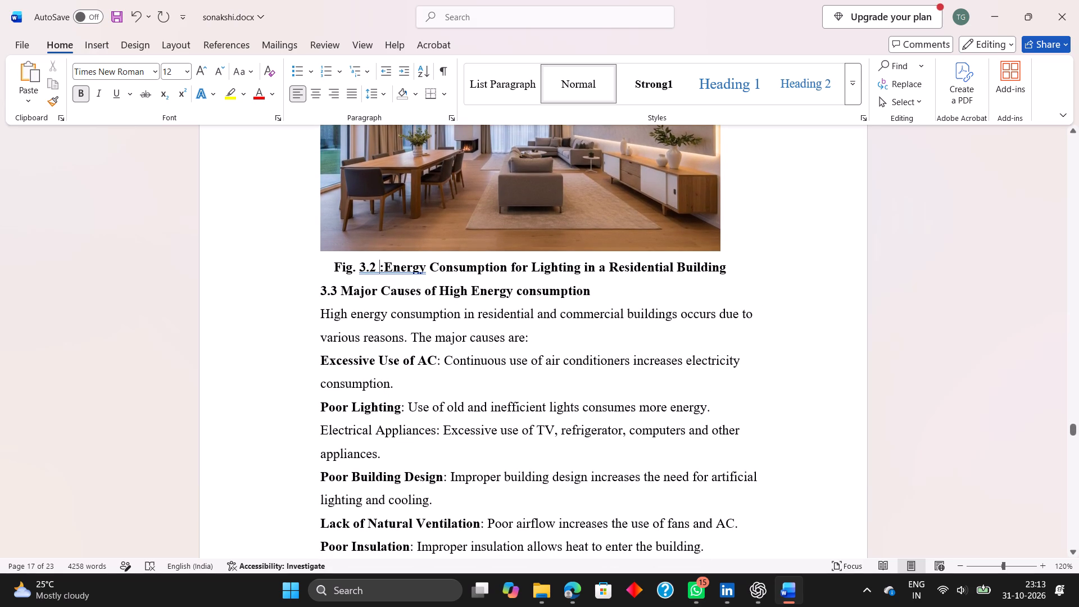
pyautogui.click(317, 310)
pyautogui.moveTo(317, 310); pyautogui.dragTo(472, 355)
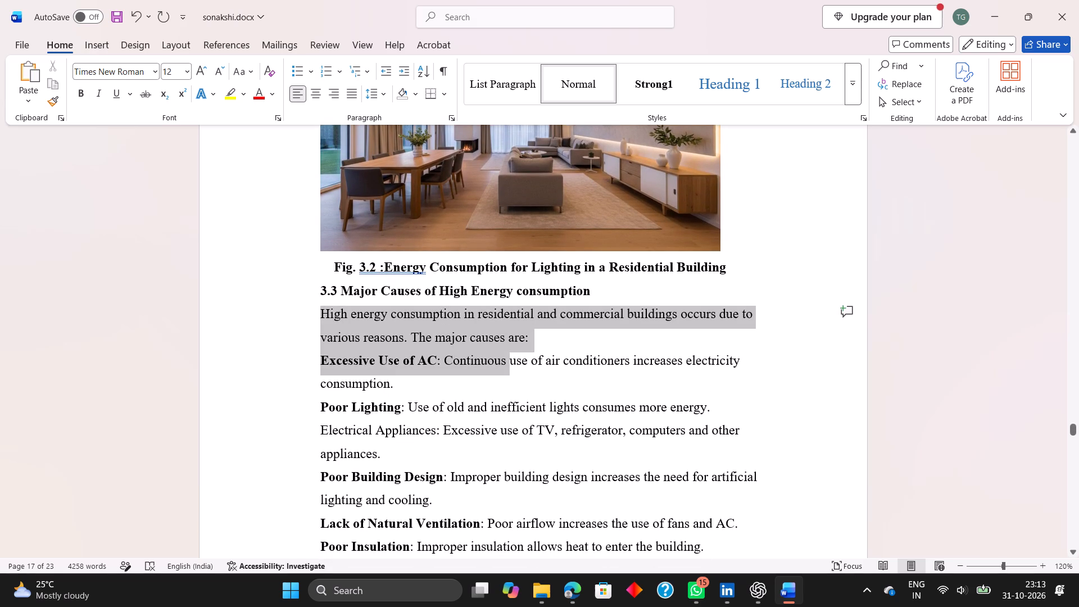
pyautogui.moveTo(472, 355); pyautogui.dragTo(595, 484)
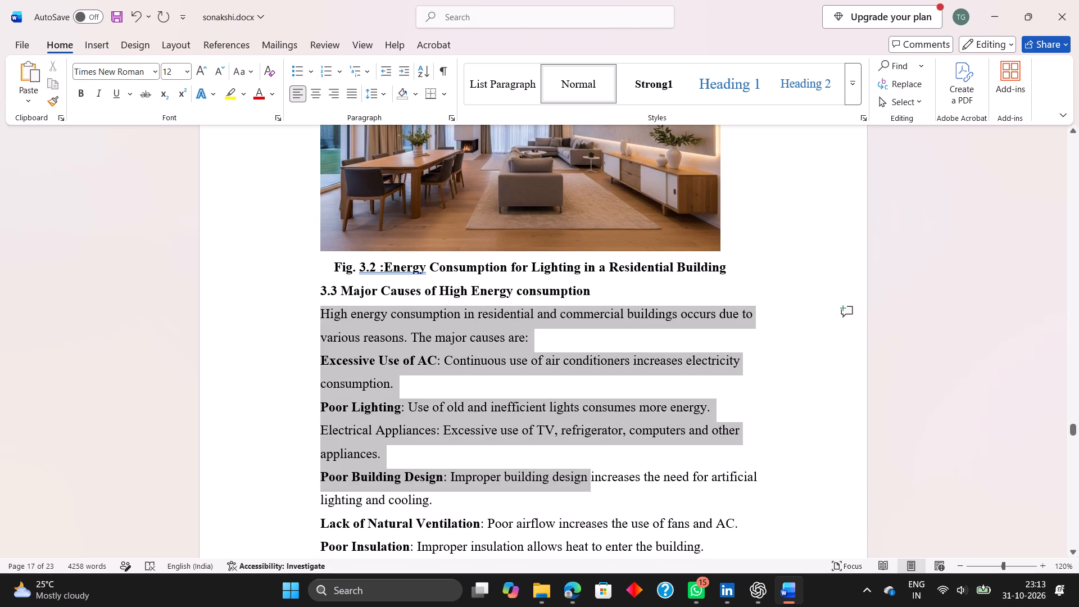
pyautogui.moveTo(595, 484); pyautogui.dragTo(703, 495)
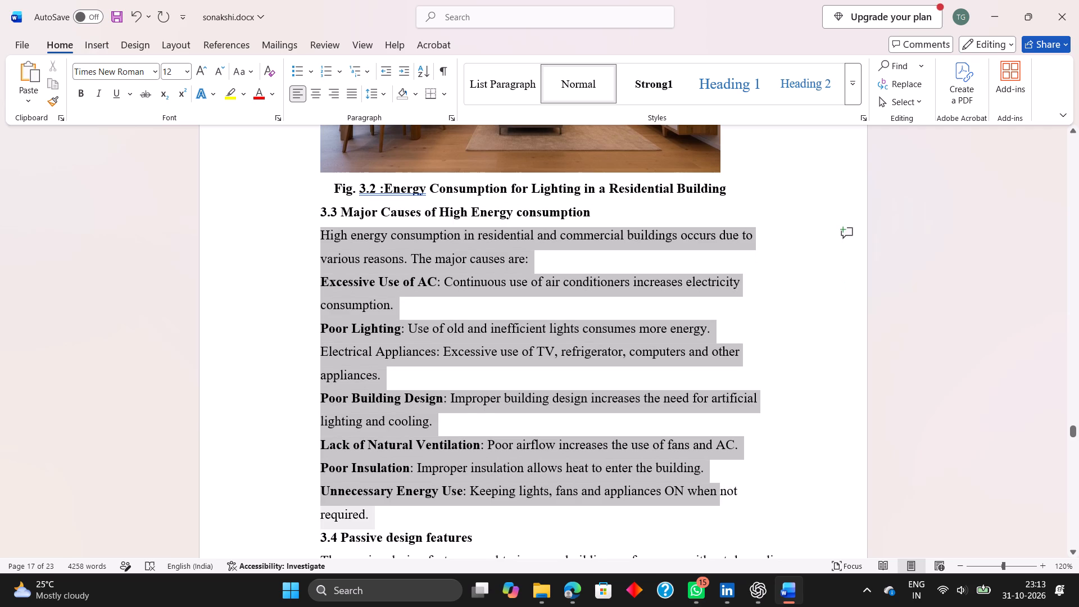
pyautogui.moveTo(703, 495); pyautogui.dragTo(708, 517)
pyautogui.press('Delete')
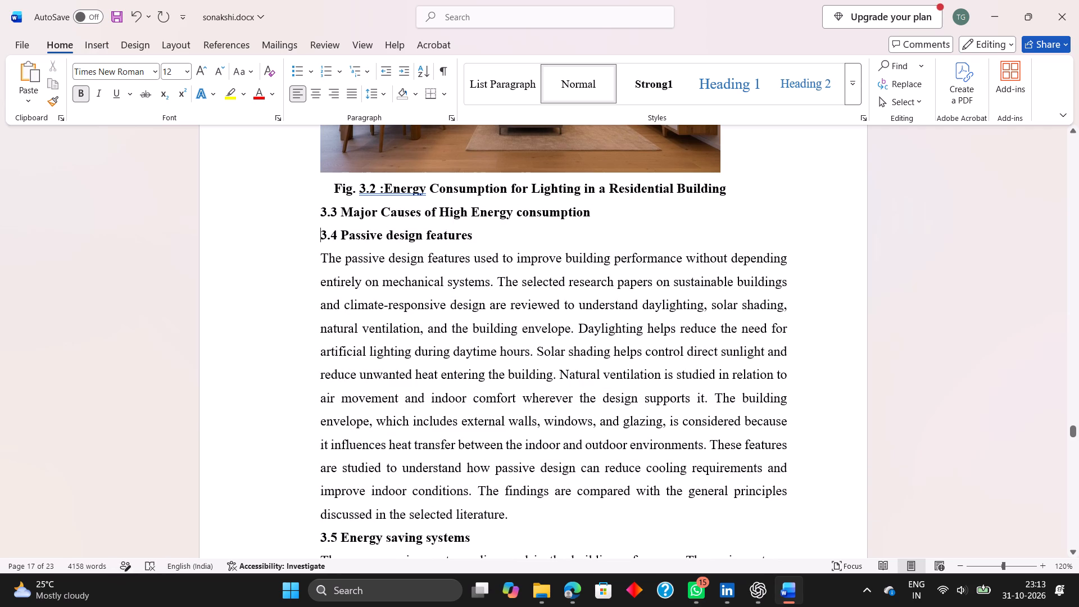
# Insert an empty line below the heading "3.3 Major Causes of High Energy consumption".
pyautogui.click(594, 211)
pyautogui.press('Return')
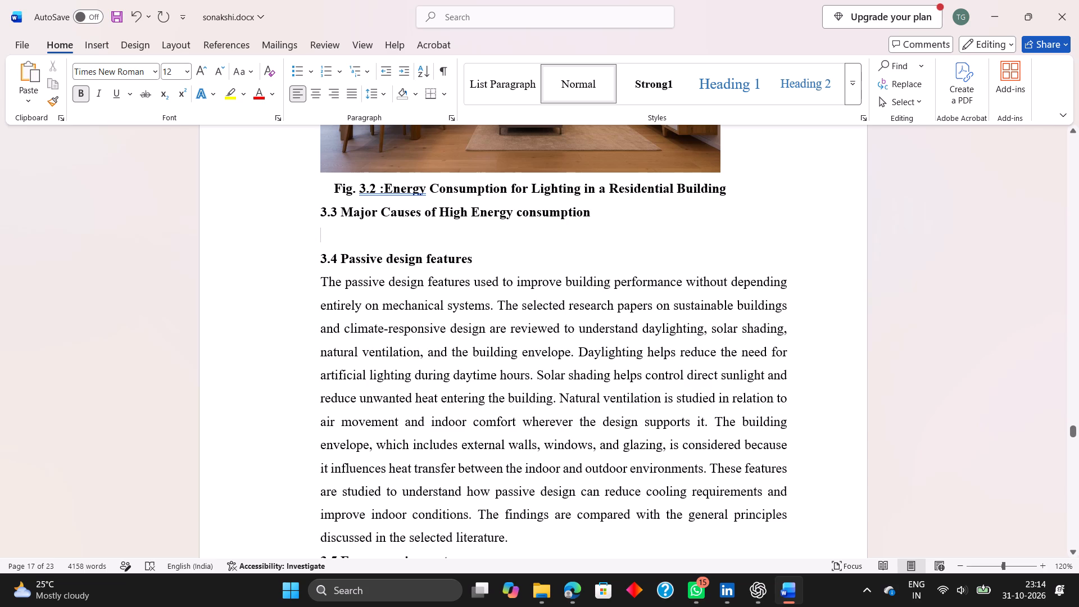
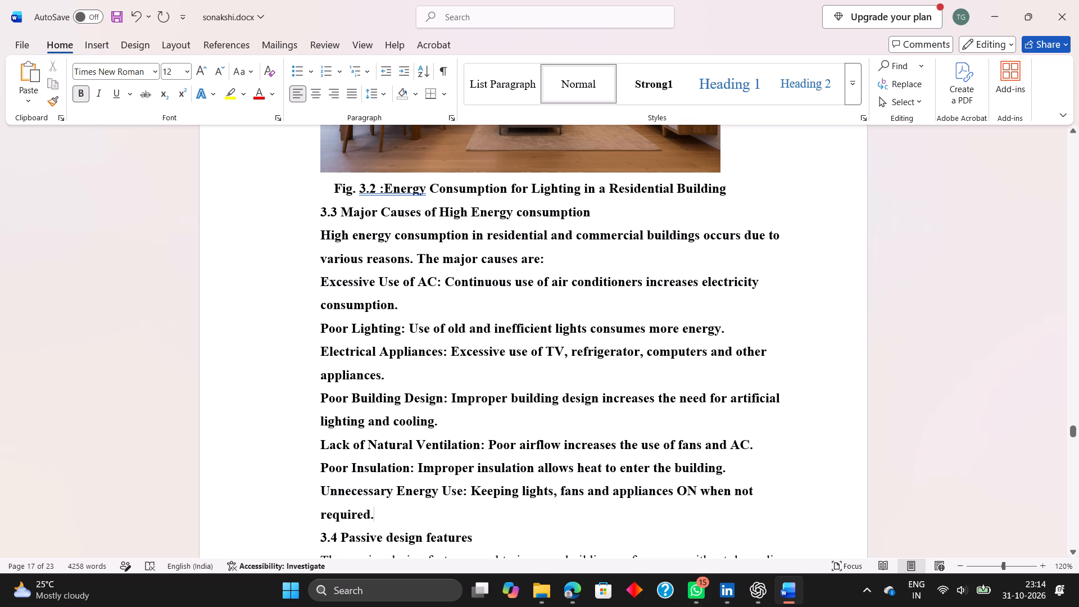
# Remove the paragraph break between the "Unnecessary Energy Use" text and the heading "3.4 Passive design features".
pyautogui.press('Delete')
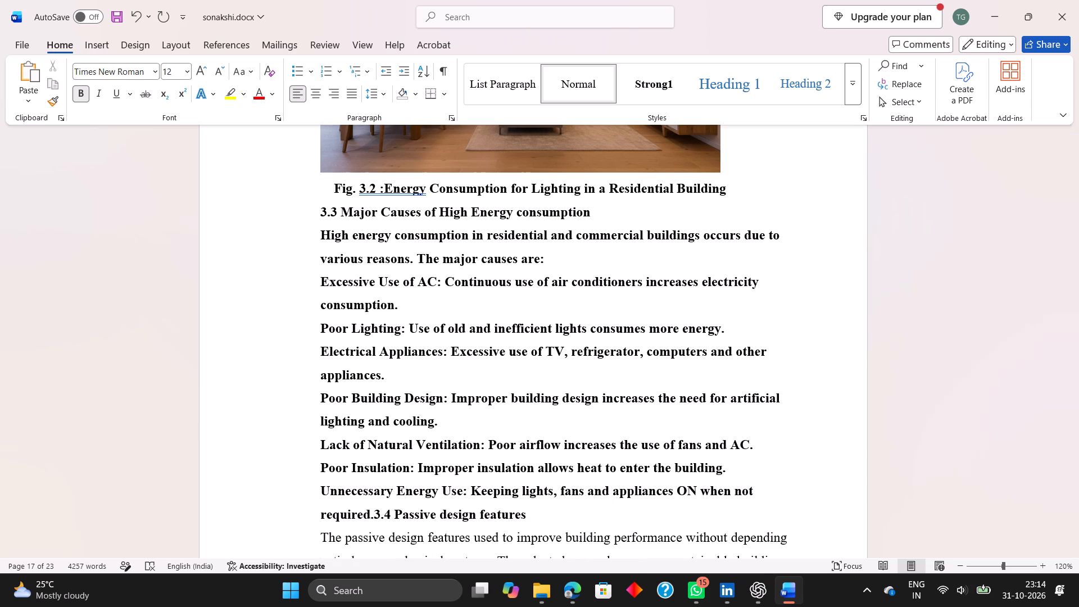
# Delete the intro sentence and the whole list of causes under heading 3.3, keeping the 3.3 and 3.4 headings.
pyautogui.moveTo(663, 416); pyautogui.dragTo(465, 373)
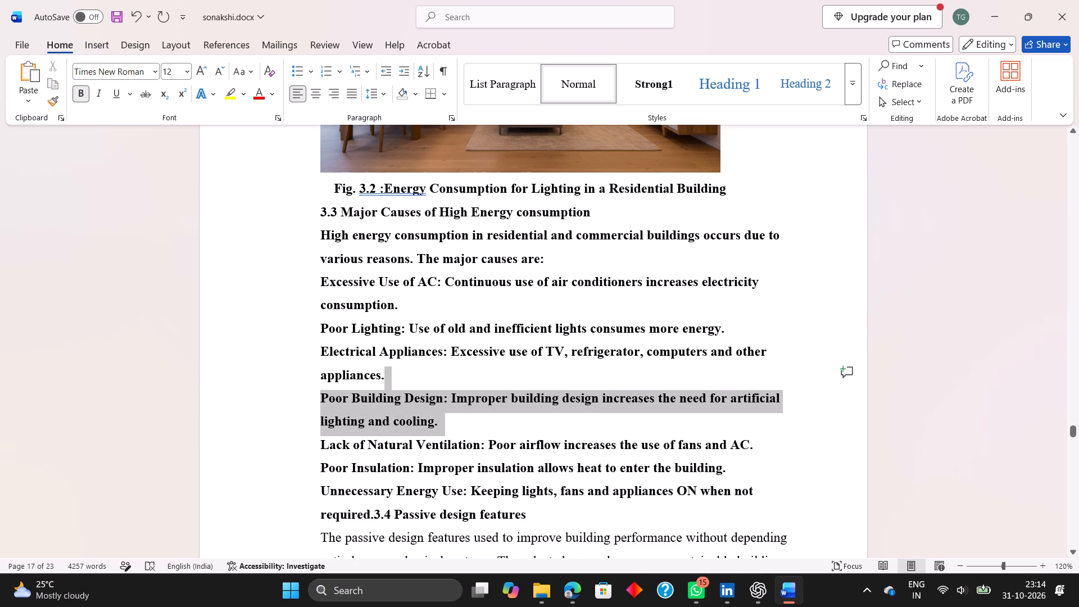
pyautogui.moveTo(465, 373); pyautogui.dragTo(343, 250)
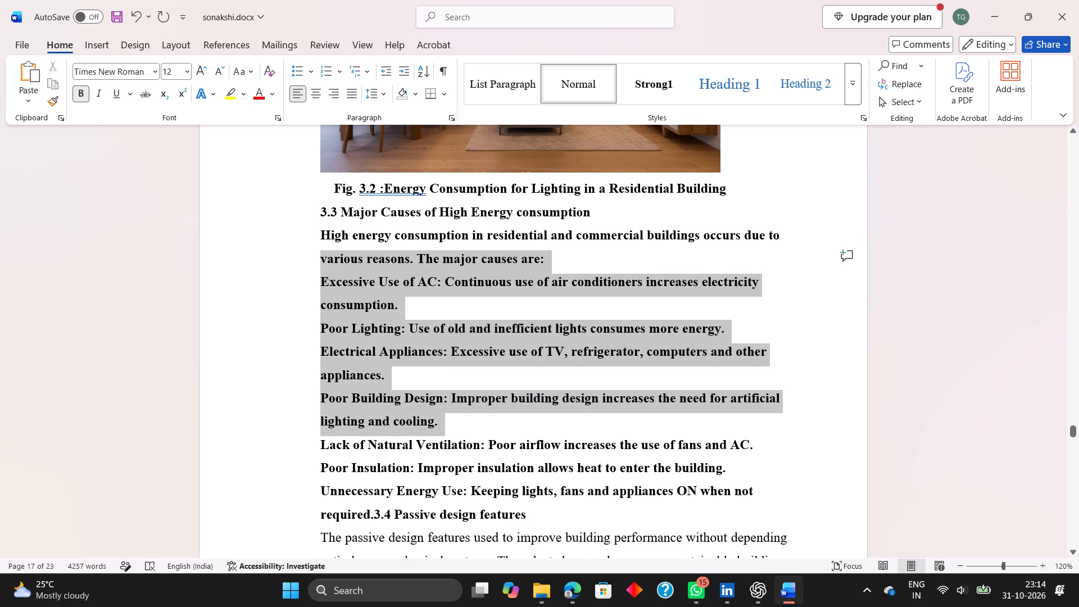
pyautogui.moveTo(343, 250); pyautogui.dragTo(334, 242)
pyautogui.press('Delete')
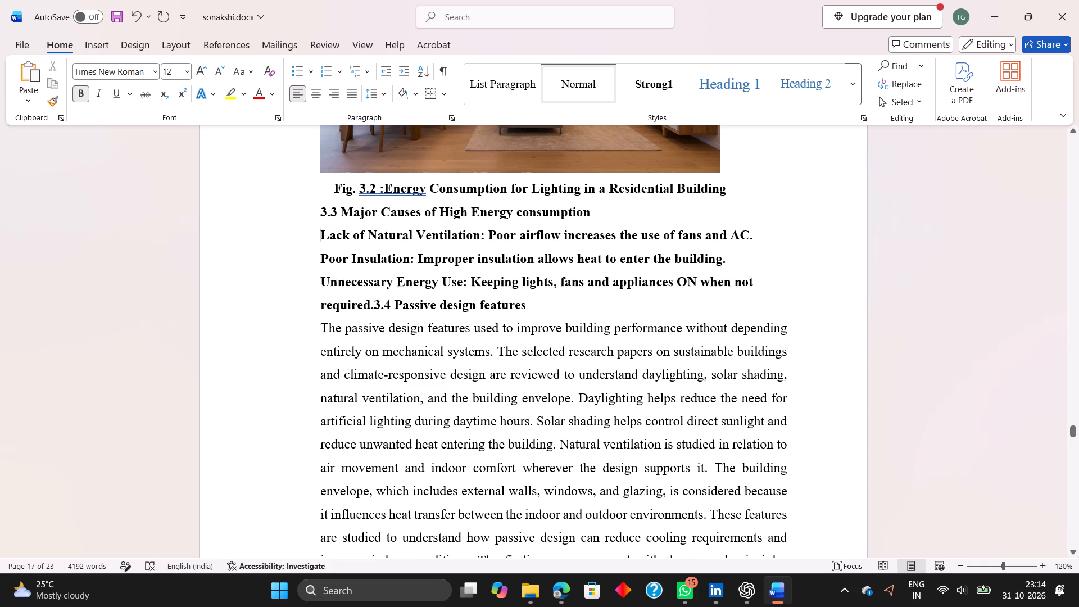
pyautogui.moveTo(375, 302); pyautogui.dragTo(298, 237)
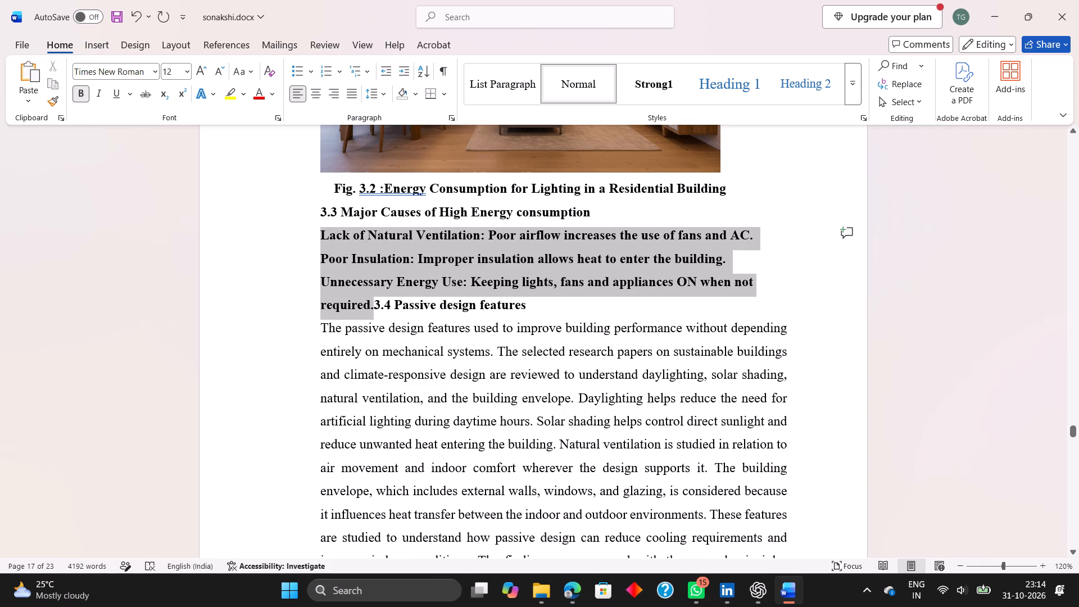
pyautogui.moveTo(298, 237); pyautogui.dragTo(297, 237)
pyautogui.press('Delete')
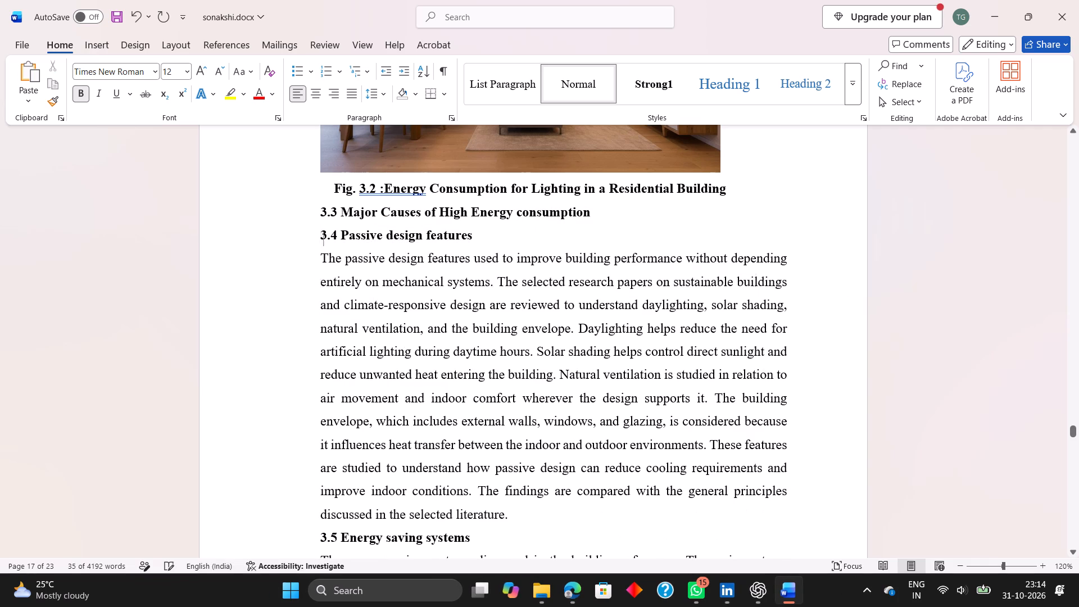
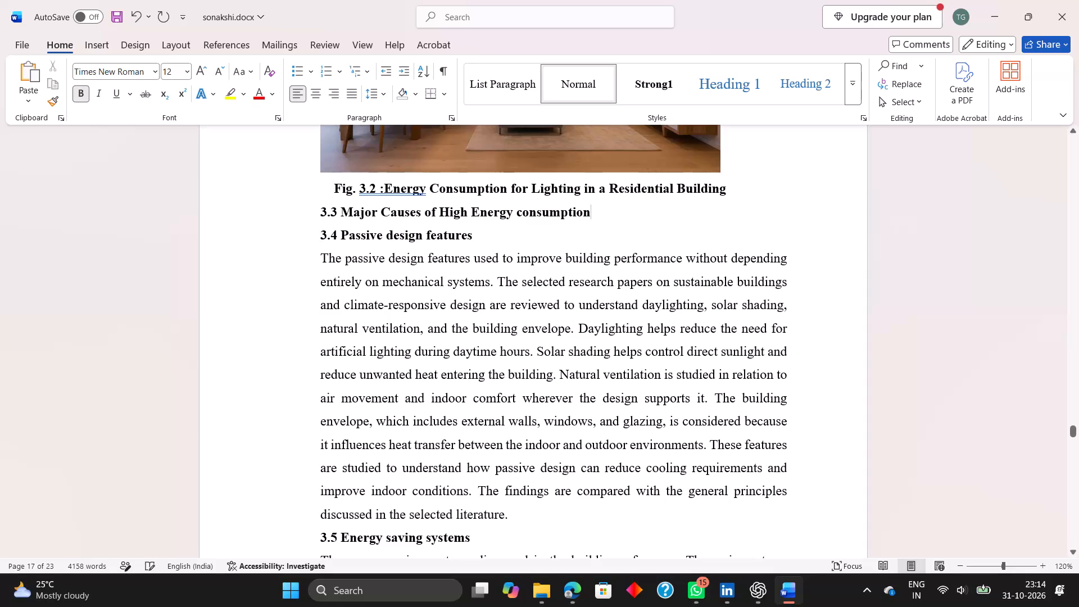
# Paste the copied paragraph on the causes of high energy consumption on a new line under heading 3.3.
pyautogui.press('Return')
pyautogui.hotkey('ctrl', 'v')
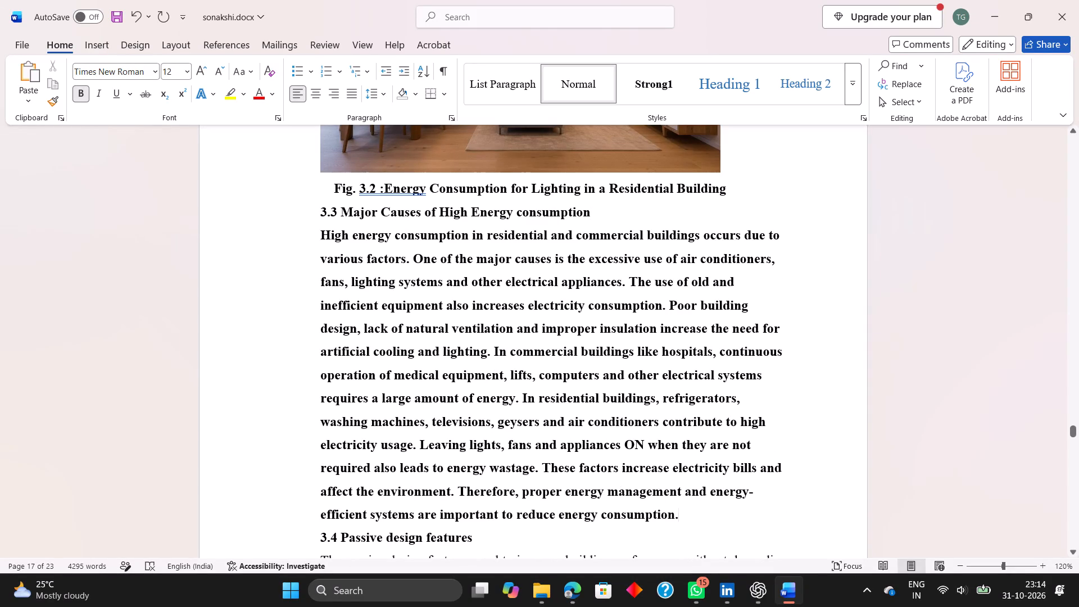
# Remove the bold formatting from the paragraph under heading 3.3, leaving the heading itself bold.
pyautogui.moveTo(319, 232); pyautogui.dragTo(557, 527)
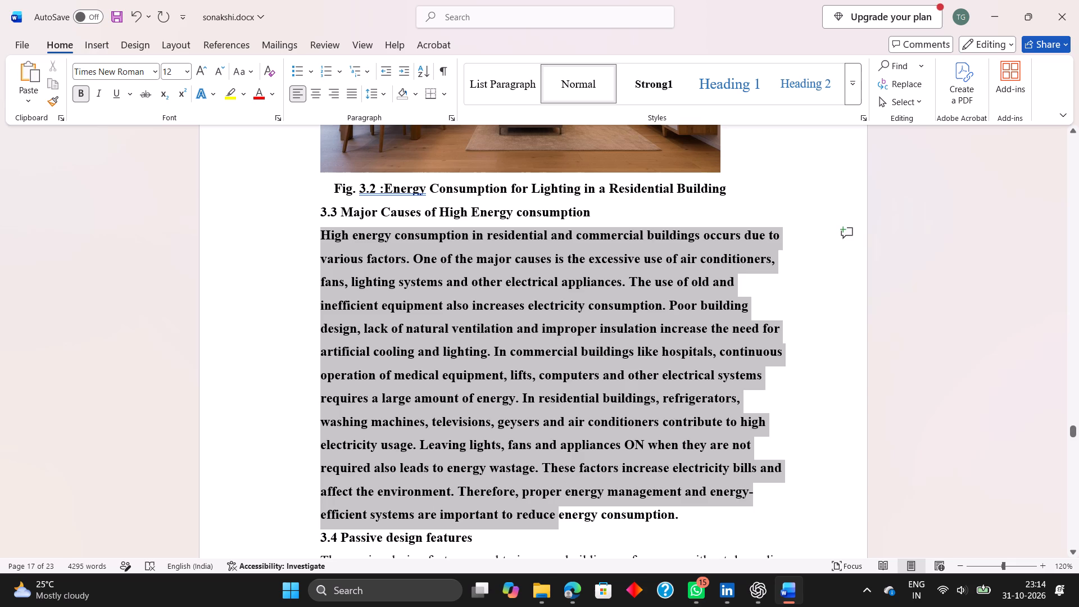
pyautogui.moveTo(557, 527); pyautogui.dragTo(660, 509)
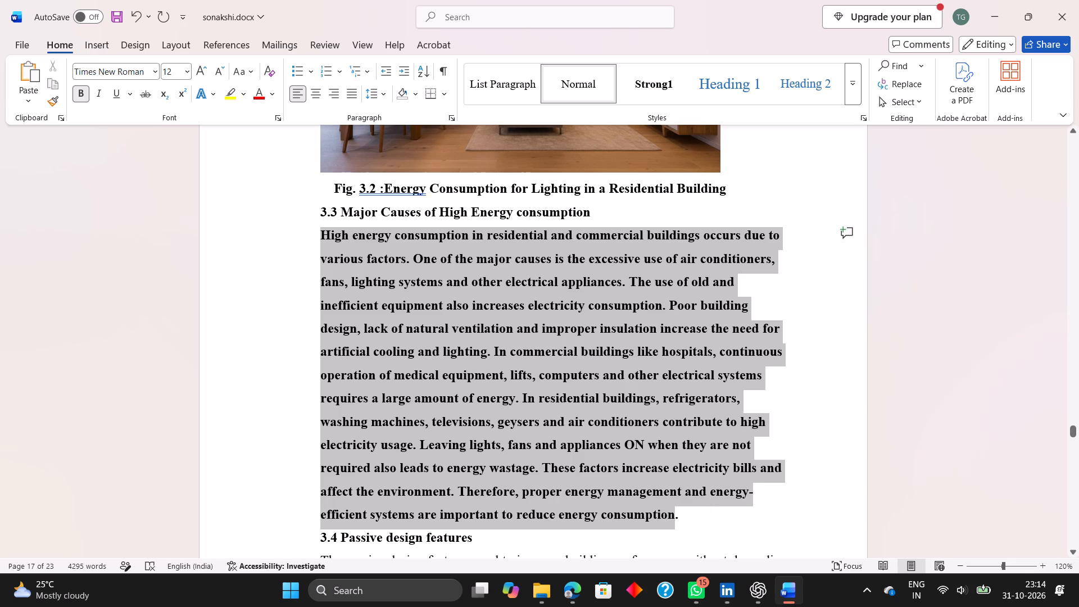
pyautogui.moveTo(660, 509); pyautogui.dragTo(661, 509)
pyautogui.click(675, 486)
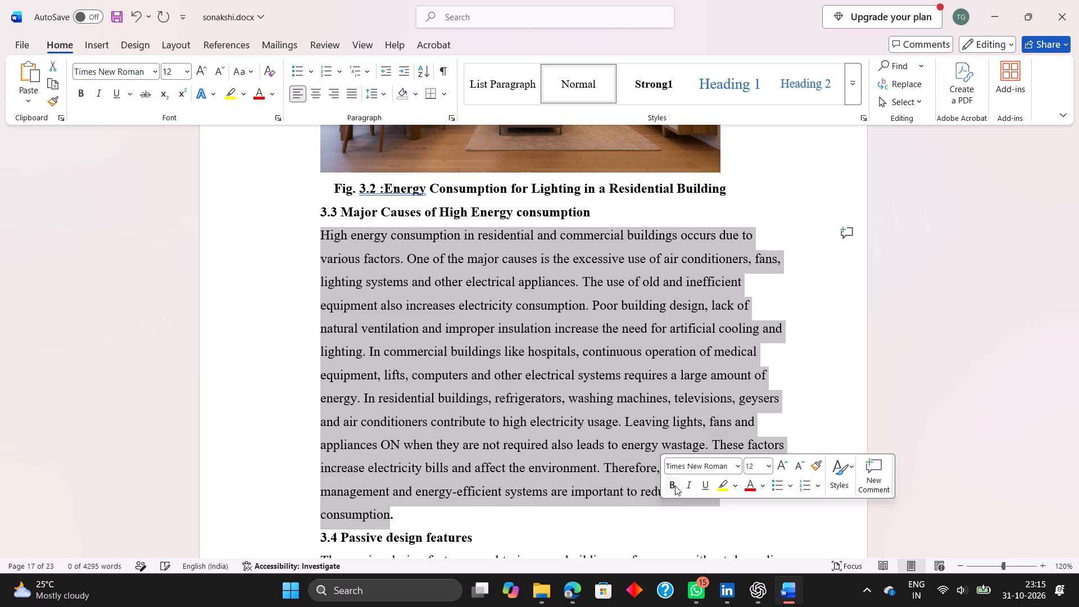
pyautogui.click(819, 342)
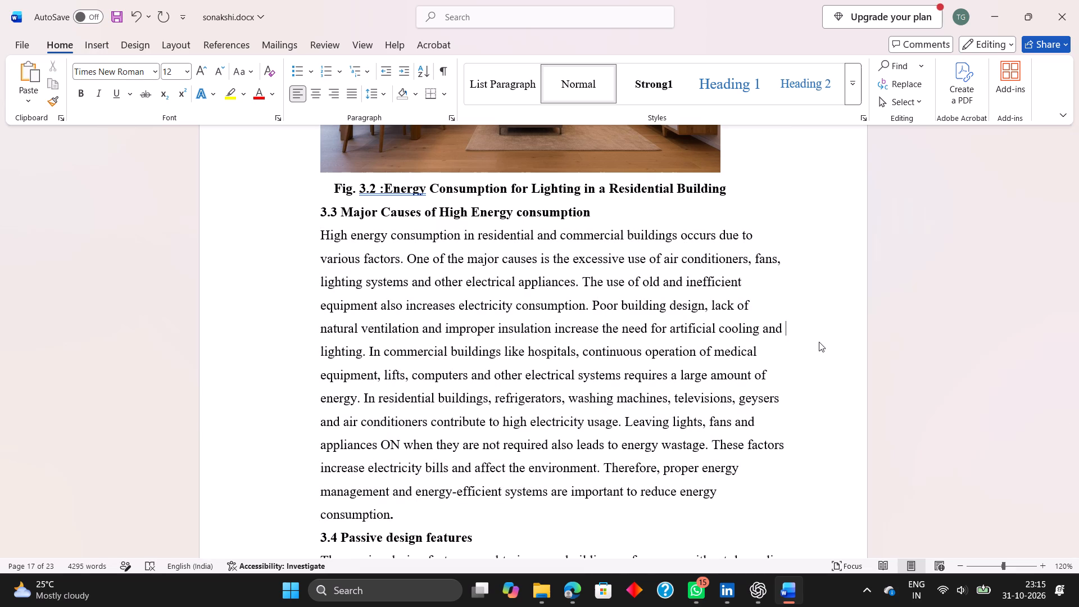
# Place the text cursor at the end of the paragraph under heading 3.3, just before heading 3.4.
pyautogui.scroll(-2, 819, 342)
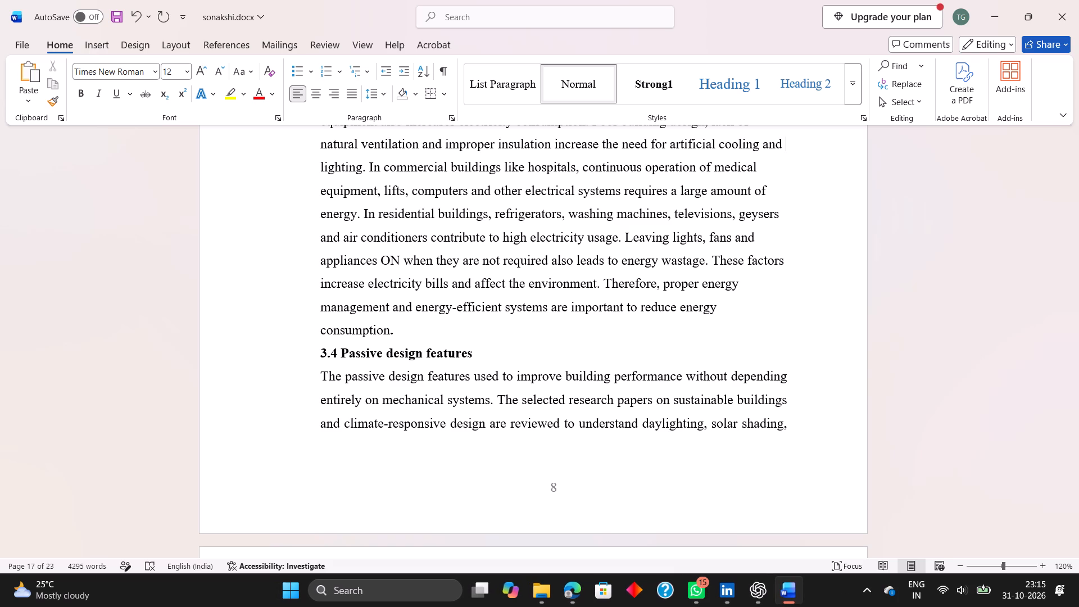
pyautogui.click(819, 342)
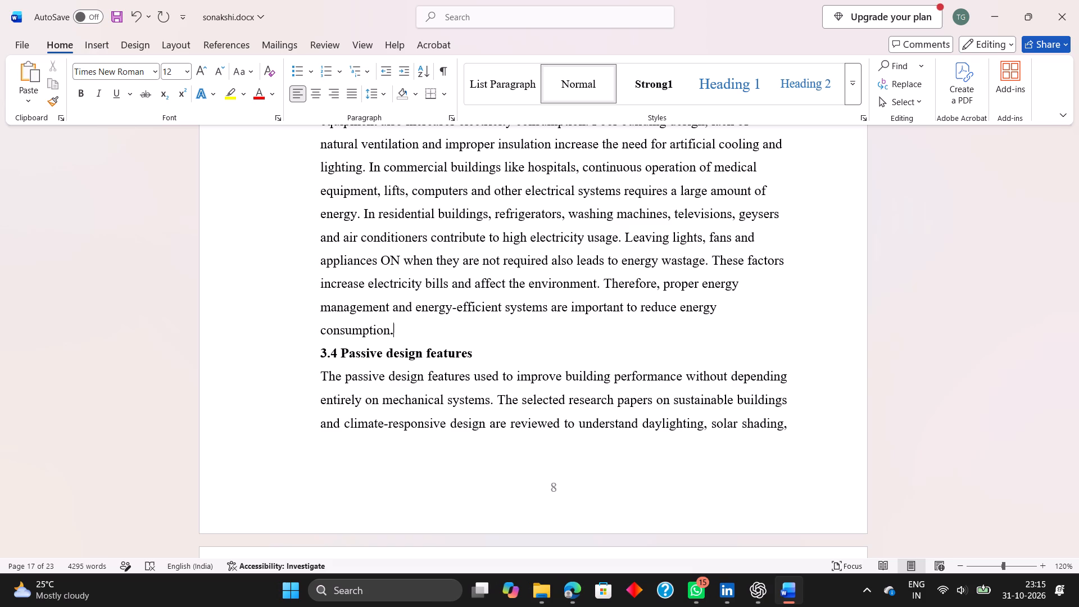
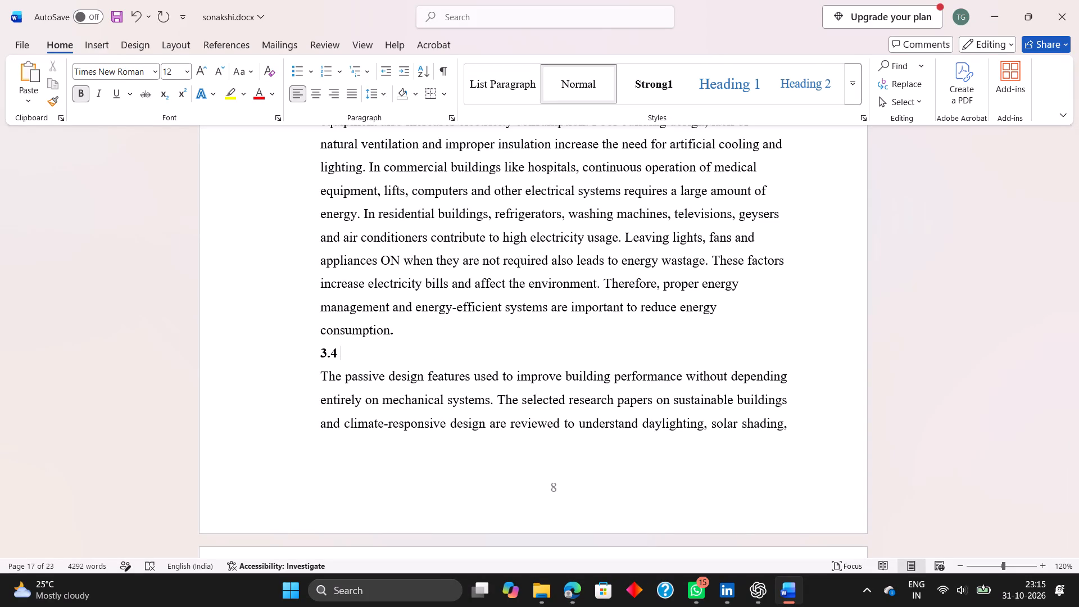
# Enter "Environment" as the title of heading 3.4.
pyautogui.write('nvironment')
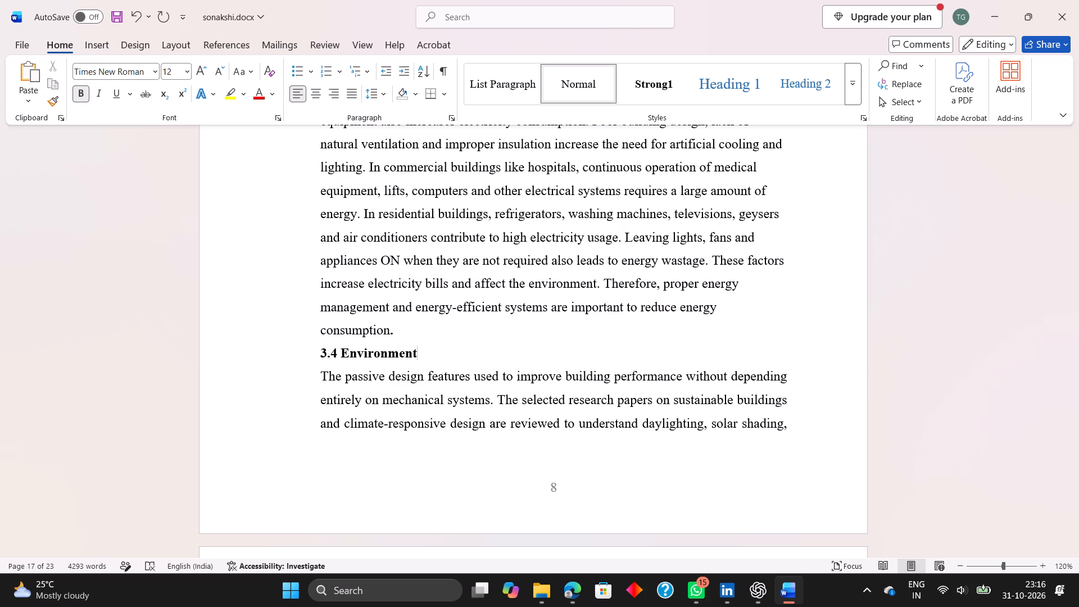
# Complete the section 3.4 heading so it reads "3.4 Environmental impact".
pyautogui.write('al')
pyautogui.press('space')
pyautogui.press('i')
pyautogui.press('BackSpace')
pyautogui.scroll(-3, 491, 351)
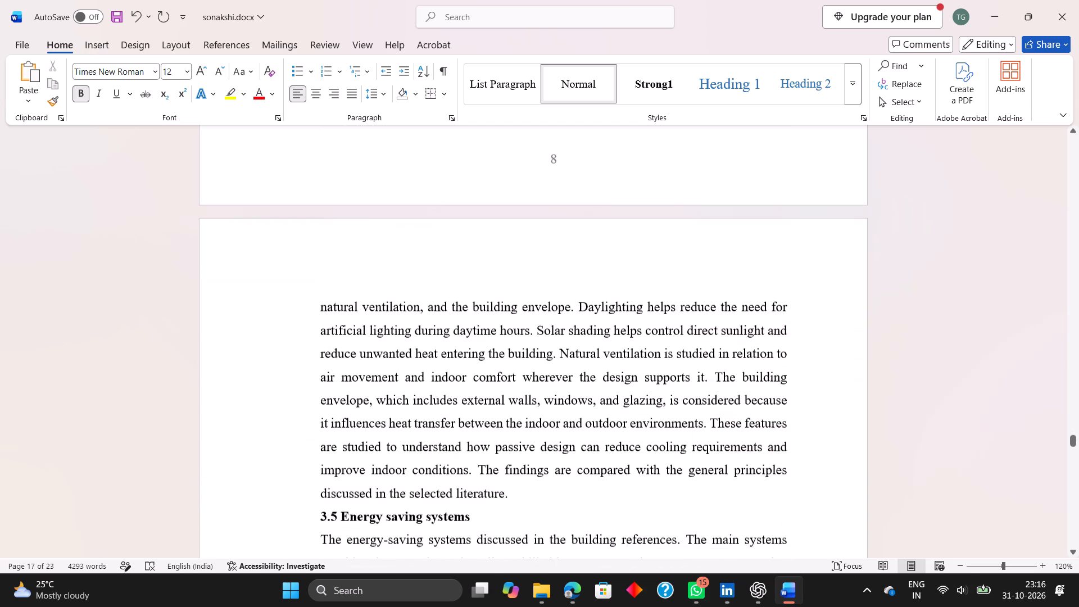
pyautogui.scroll(-2, 491, 351)
pyautogui.scroll(2, 491, 351)
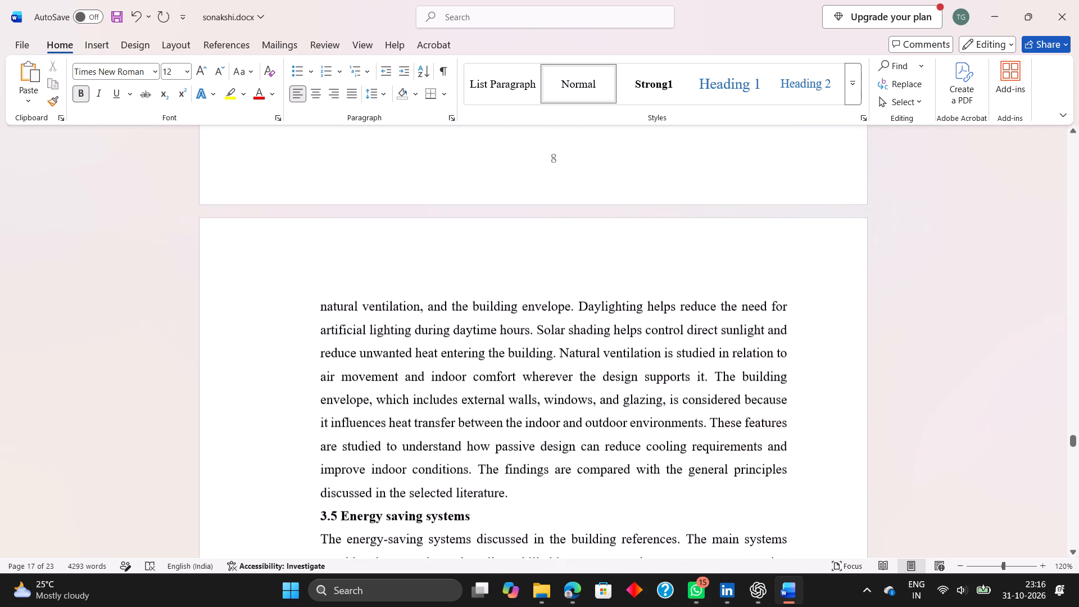
pyautogui.scroll(2, 491, 351)
pyautogui.write('imo')
pyautogui.press('BackSpace')
pyautogui.write('pact')
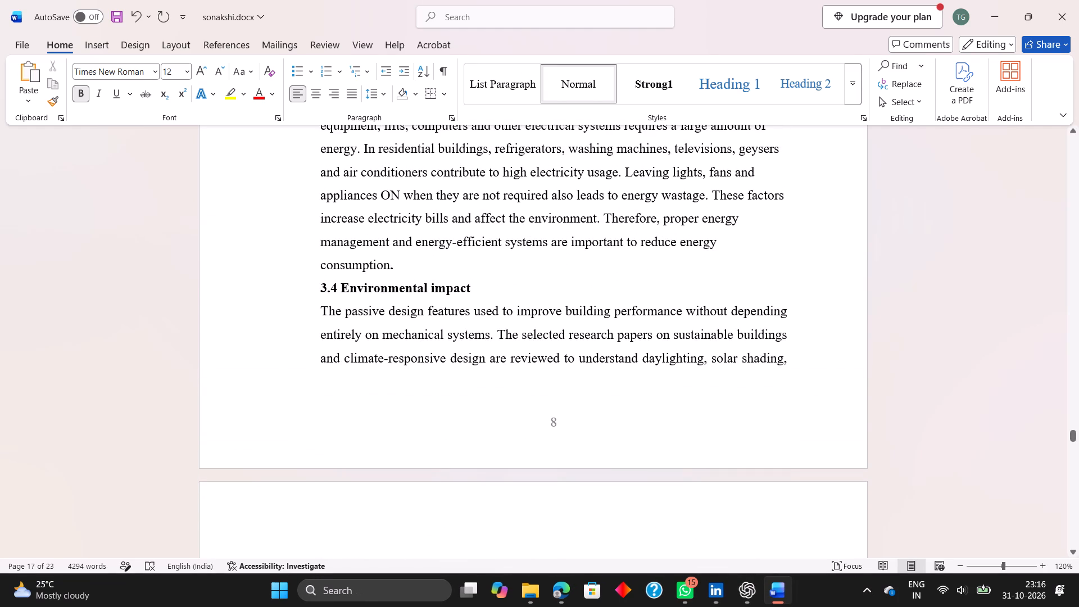
# Delete the whole passive design features paragraph between heading 3.4 and heading 3.5, keeping both headings.
pyautogui.click(319, 311)
pyautogui.moveTo(319, 311); pyautogui.dragTo(772, 412)
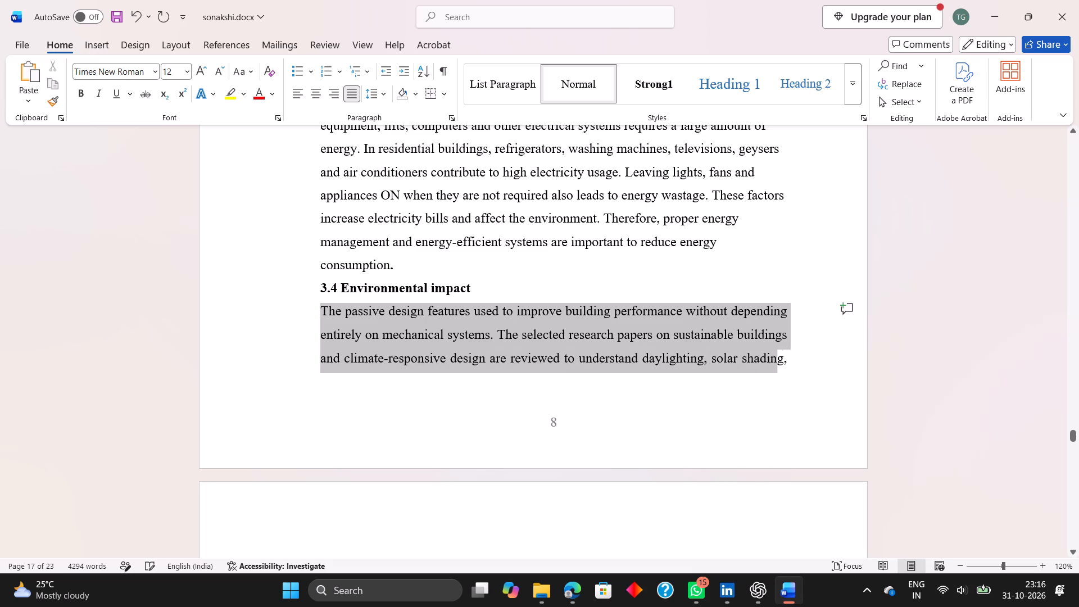
pyautogui.moveTo(772, 412); pyautogui.dragTo(772, 540)
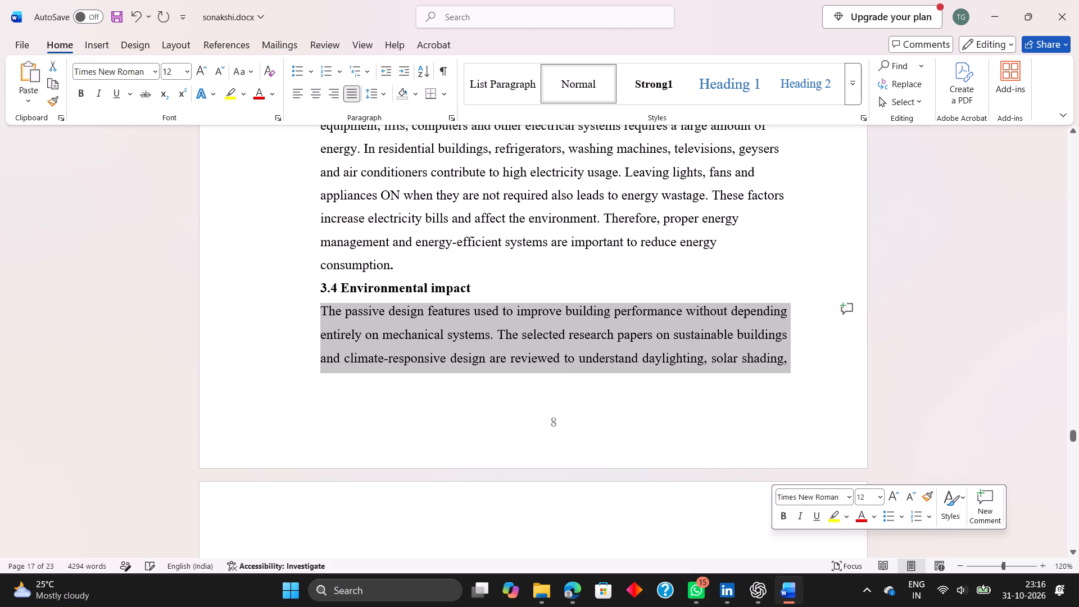
pyautogui.press('Delete')
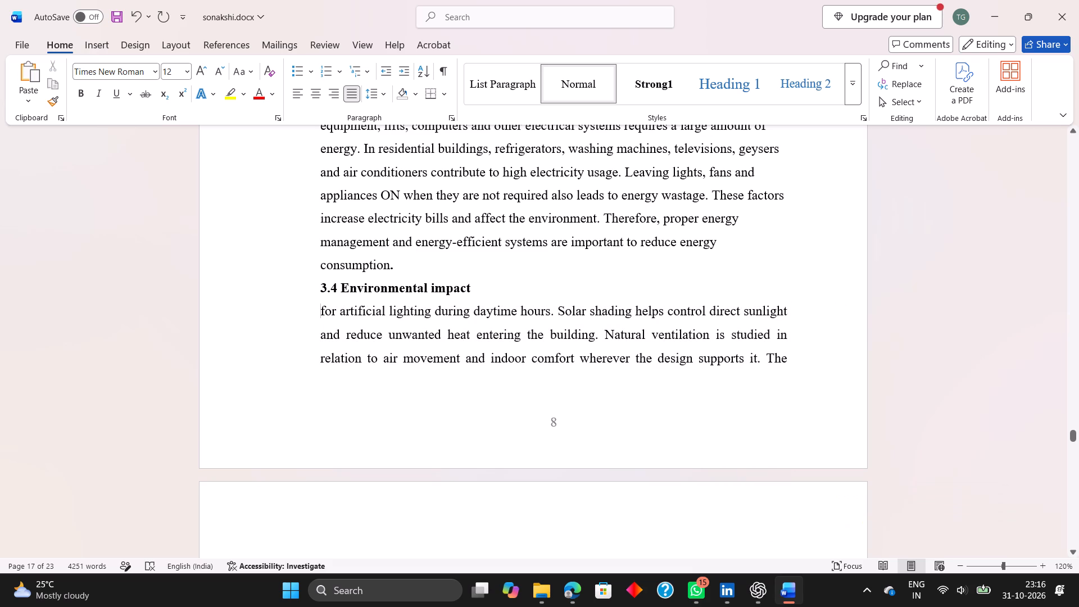
pyautogui.moveTo(318, 310); pyautogui.dragTo(796, 369)
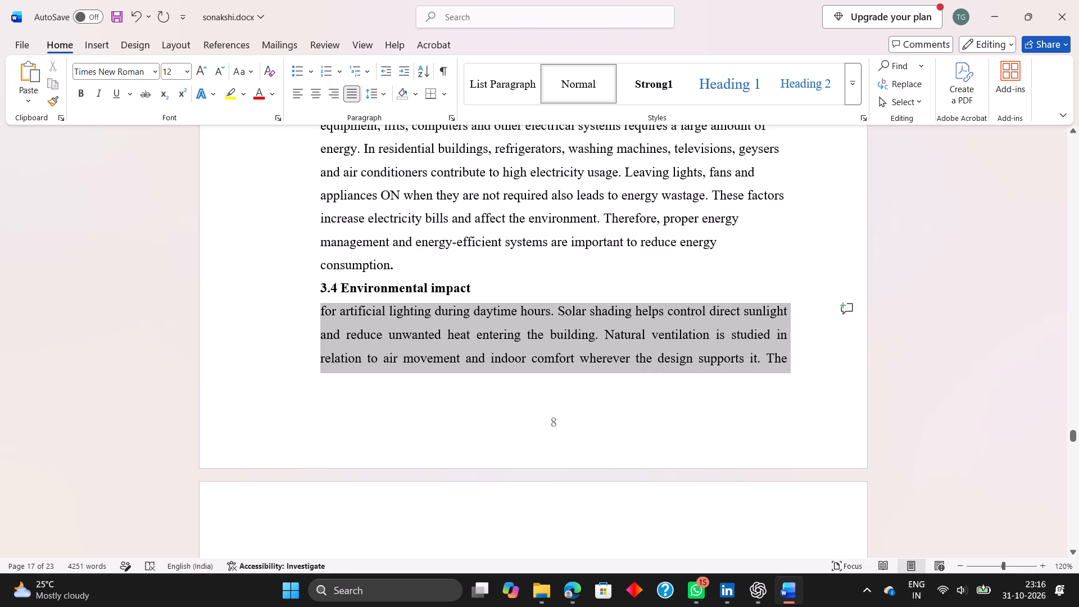
pyautogui.moveTo(796, 369); pyautogui.dragTo(797, 362)
pyautogui.press('Delete')
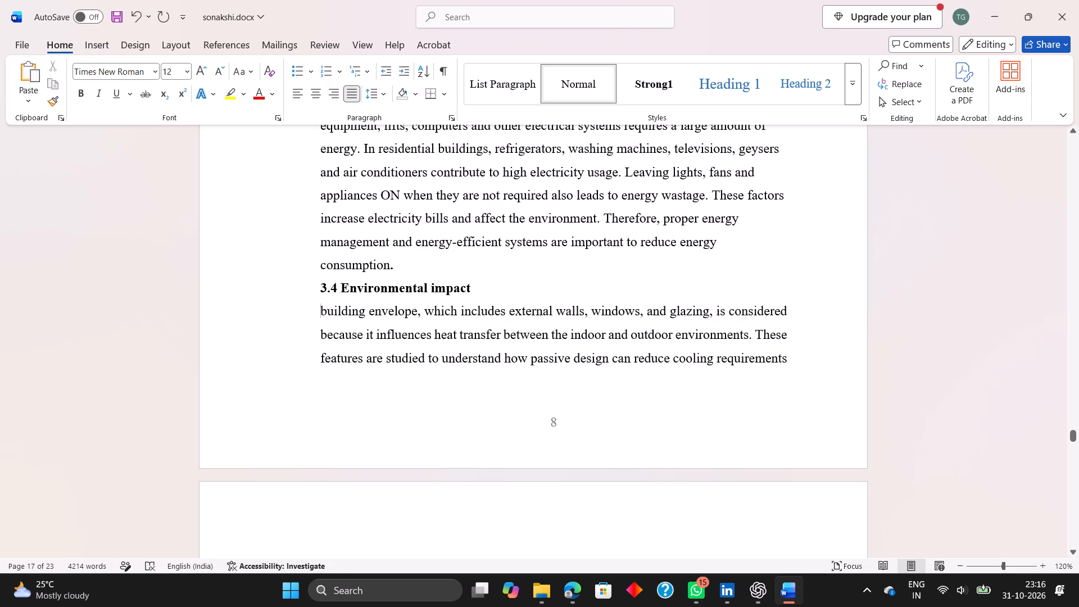
pyautogui.moveTo(323, 311); pyautogui.dragTo(504, 355)
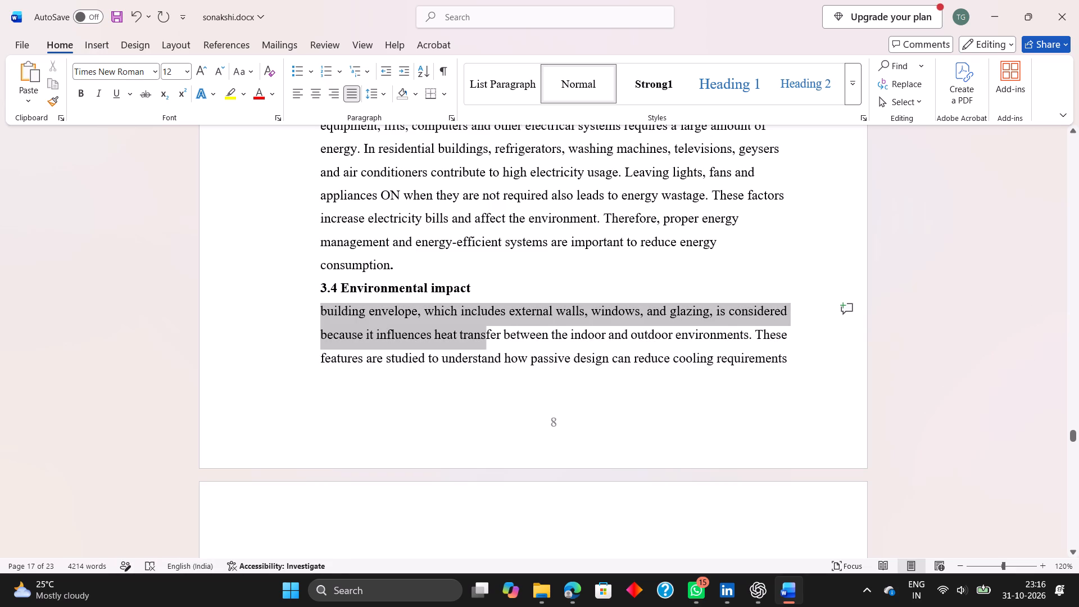
pyautogui.moveTo(504, 355); pyautogui.dragTo(763, 379)
pyautogui.press('Delete')
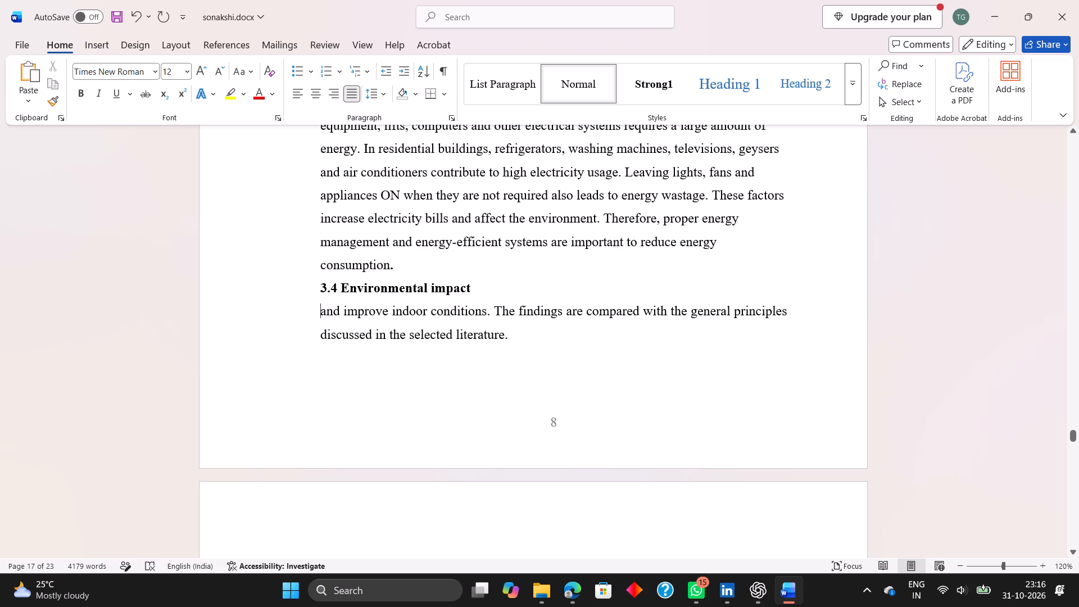
pyautogui.moveTo(319, 310); pyautogui.dragTo(738, 286)
pyautogui.moveTo(738, 286); pyautogui.dragTo(766, 343)
pyautogui.press('Delete')
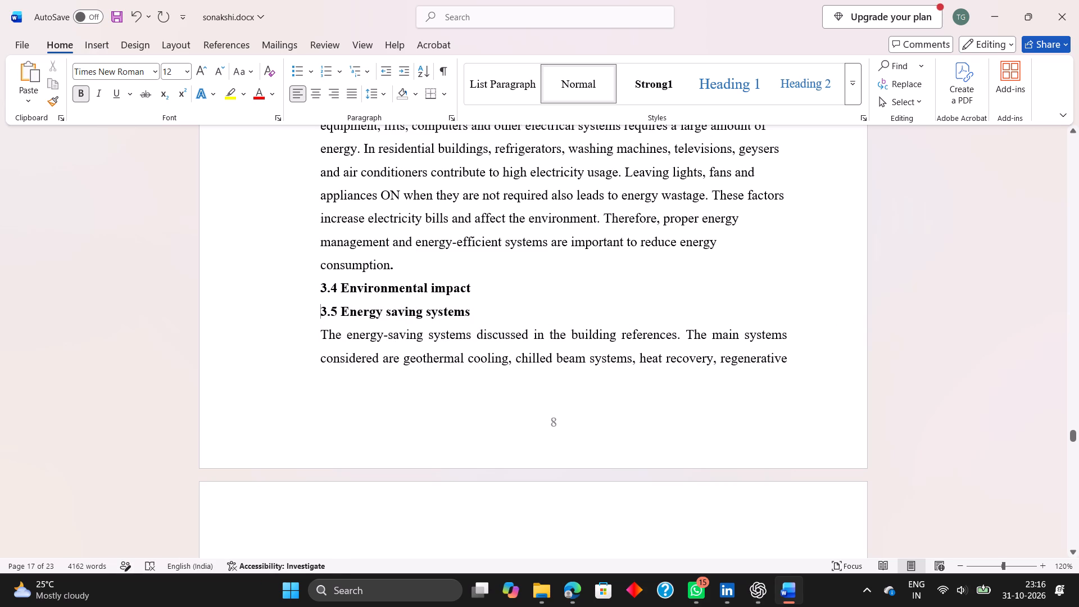
# Add an empty line between the headings 3.4 Environmental impact and 3.5 Energy saving systems.
pyautogui.click(486, 289)
pyautogui.press('Return')
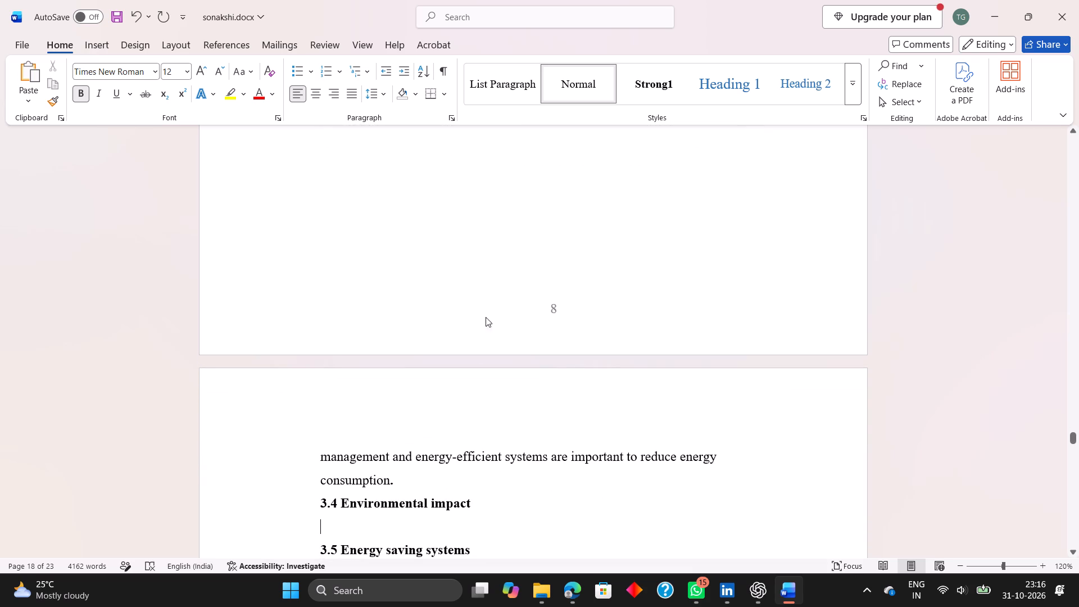
pyautogui.scroll(1, 489, 436)
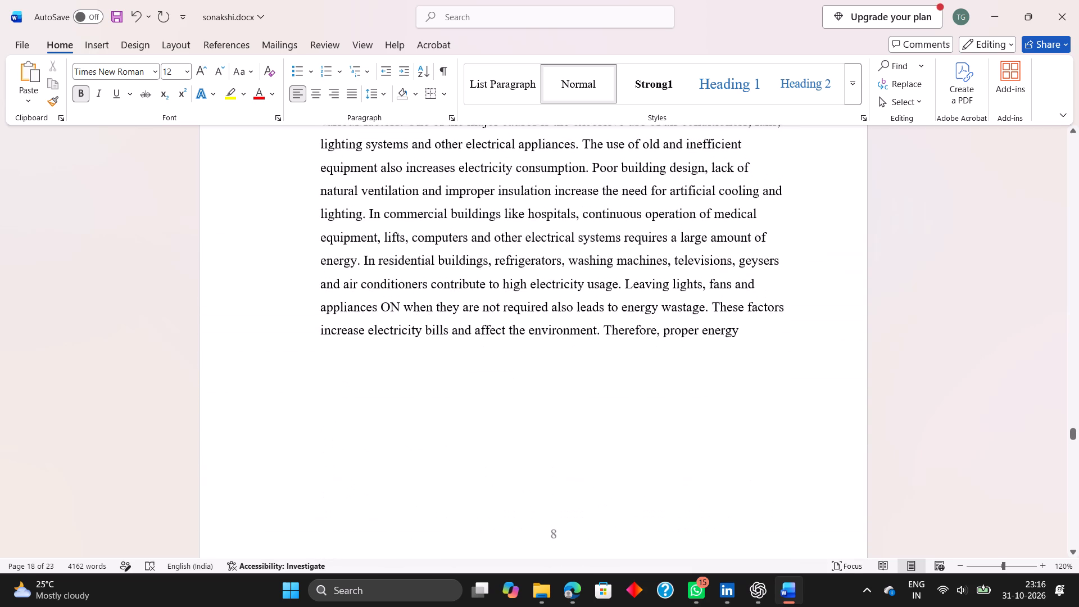
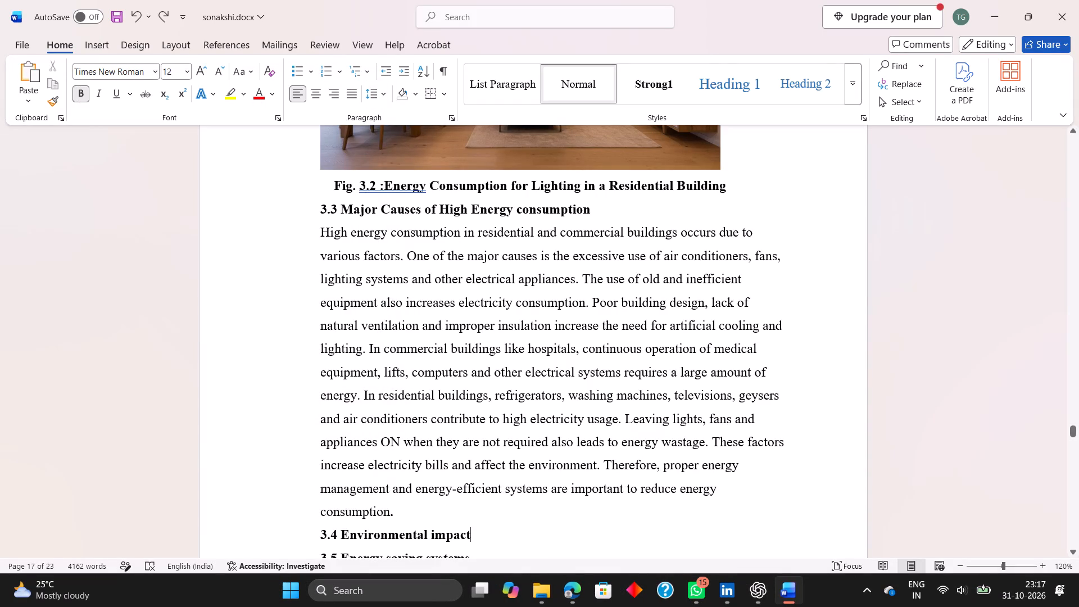
# Paste the copied environmental impact text after heading 3.4 and move it onto its own line below the heading.
pyautogui.hotkey('ctrl', 'v')
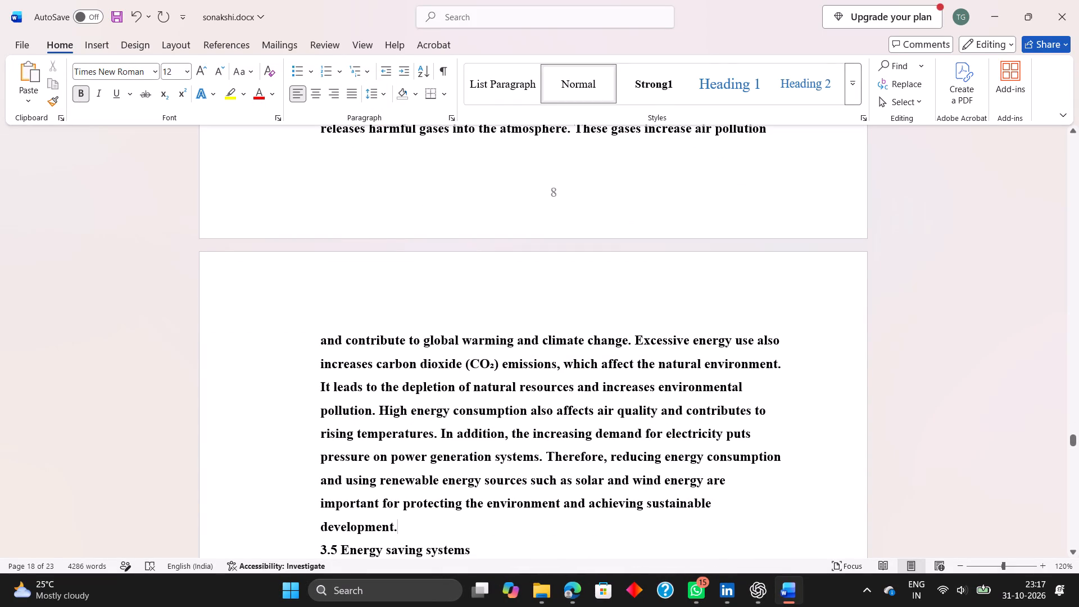
pyautogui.scroll(3, 416, 283)
pyautogui.scroll(-1, 416, 283)
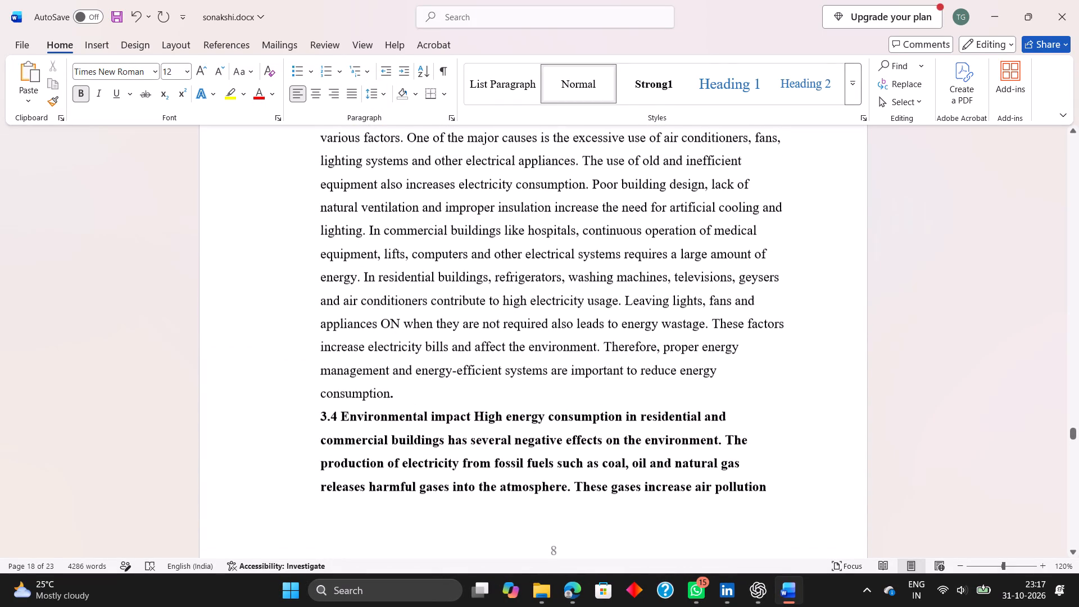
pyautogui.scroll(-1, 416, 283)
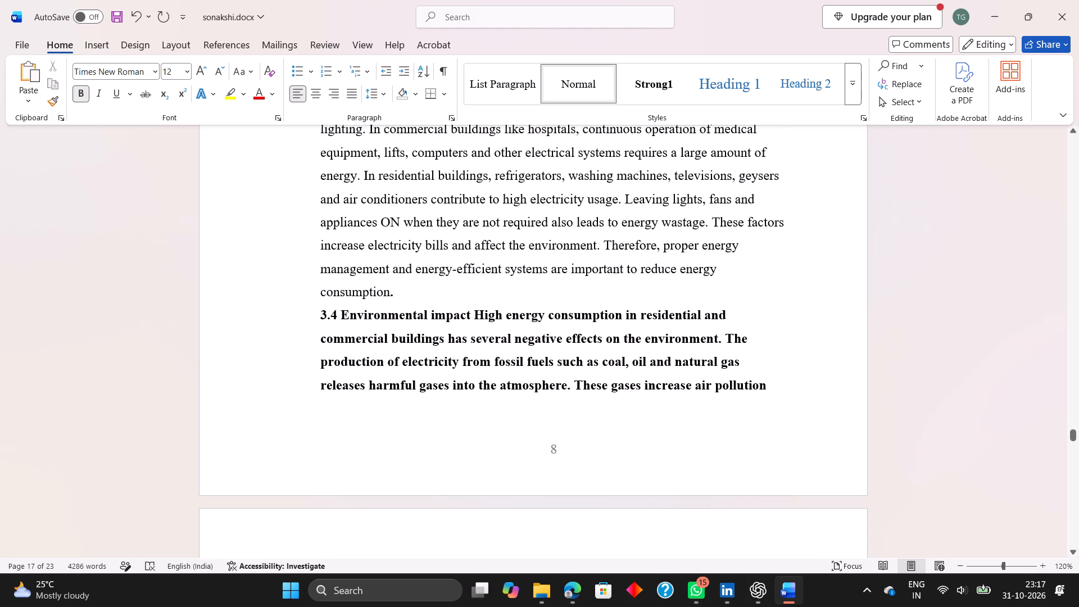
pyautogui.click(472, 312)
pyautogui.press('Return')
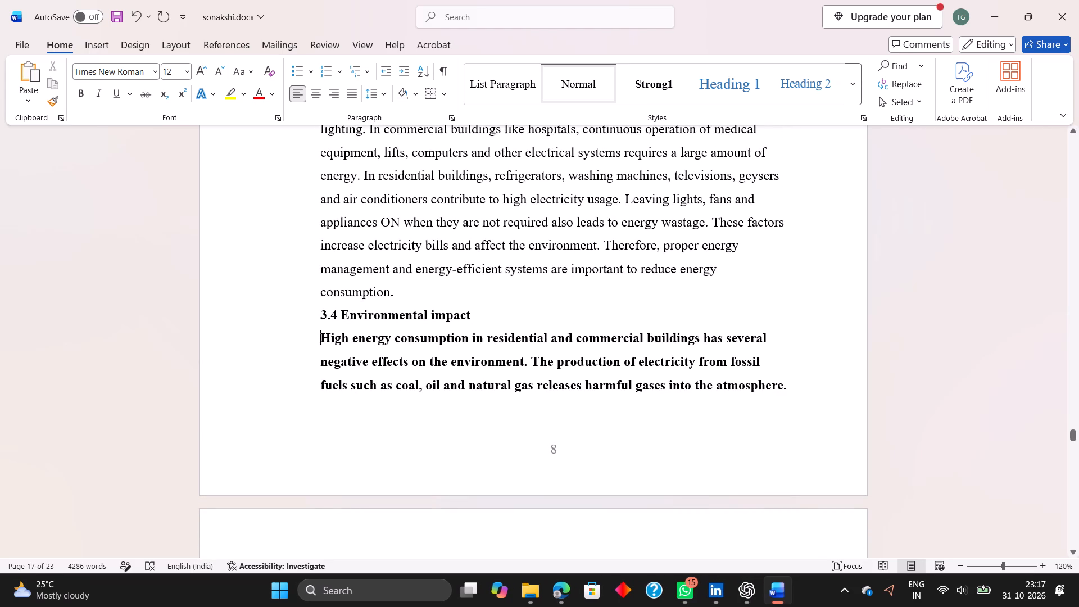
pyautogui.moveTo(470, 313); pyautogui.dragTo(596, 330)
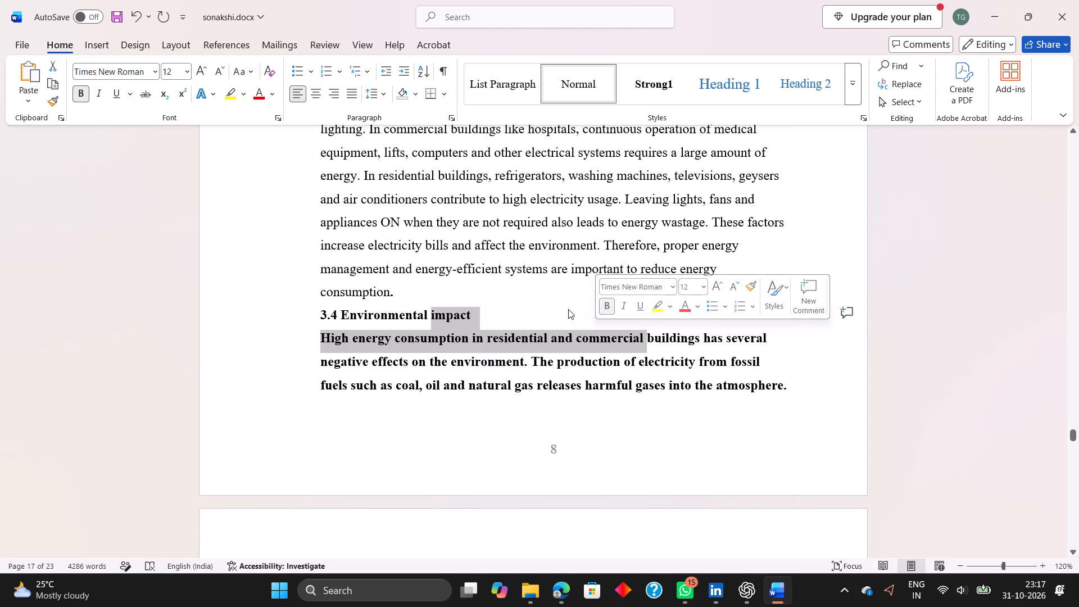
pyautogui.click(568, 309)
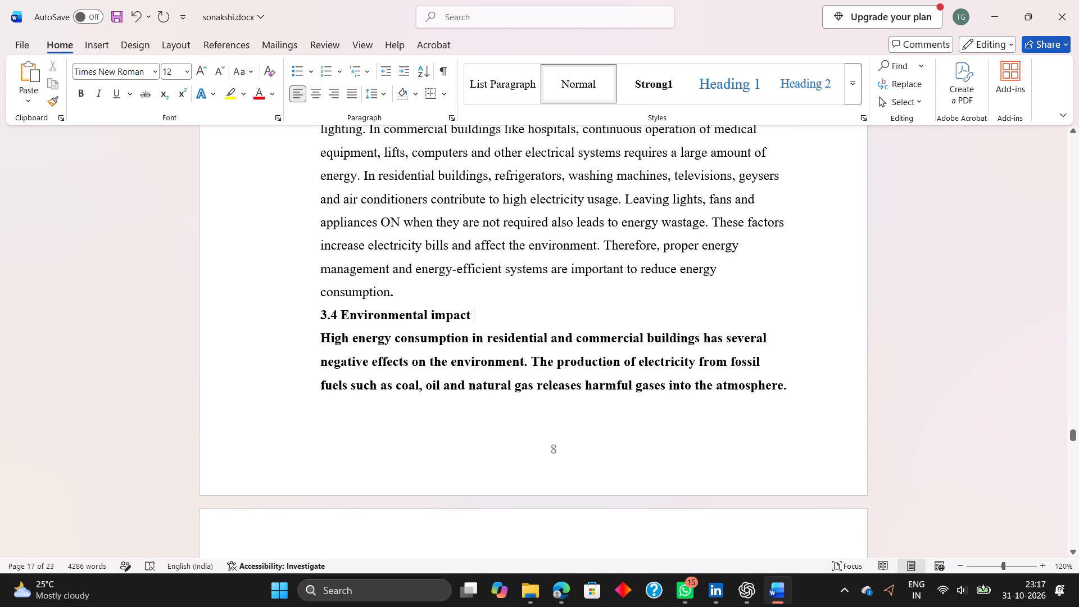
# Remove bold from the opening lines of the section 3.4 paragraph, from "High energy consumption" through "These" at the page end.
pyautogui.click(318, 338)
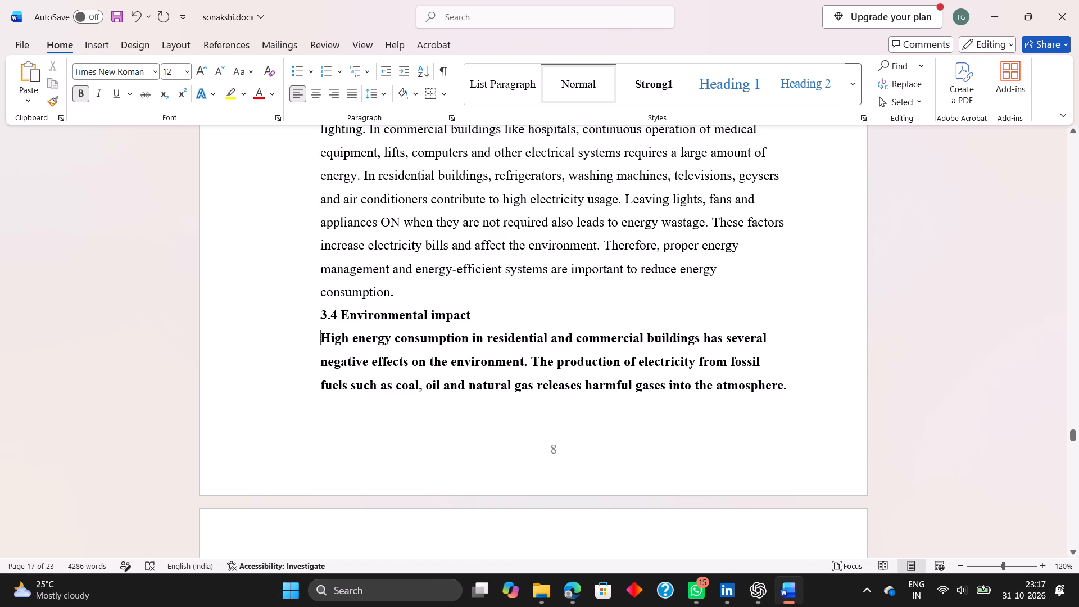
pyautogui.moveTo(320, 338); pyautogui.dragTo(614, 416)
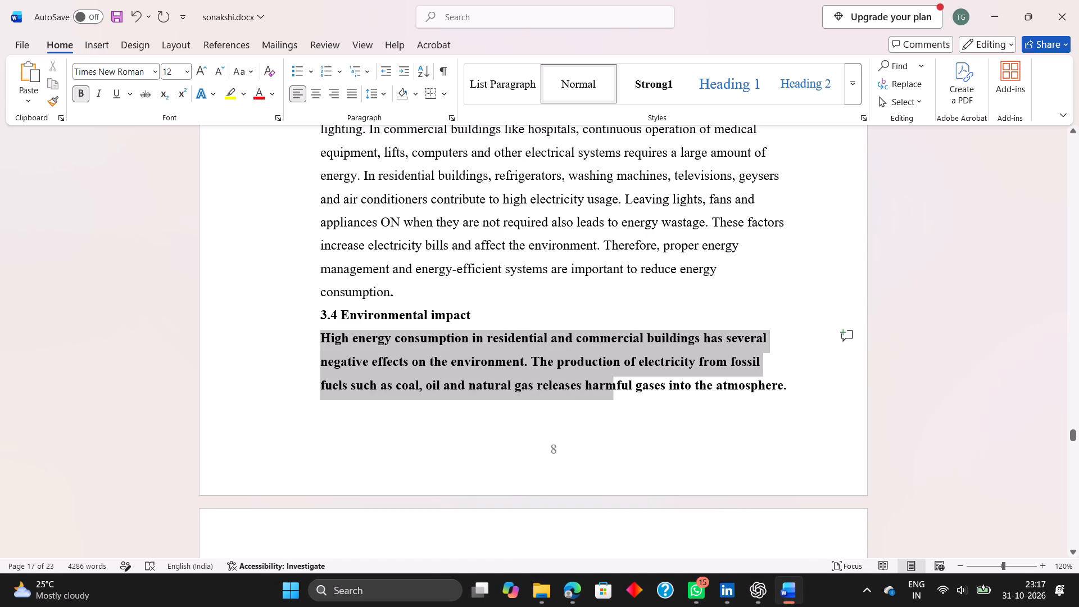
pyautogui.moveTo(614, 416); pyautogui.dragTo(815, 436)
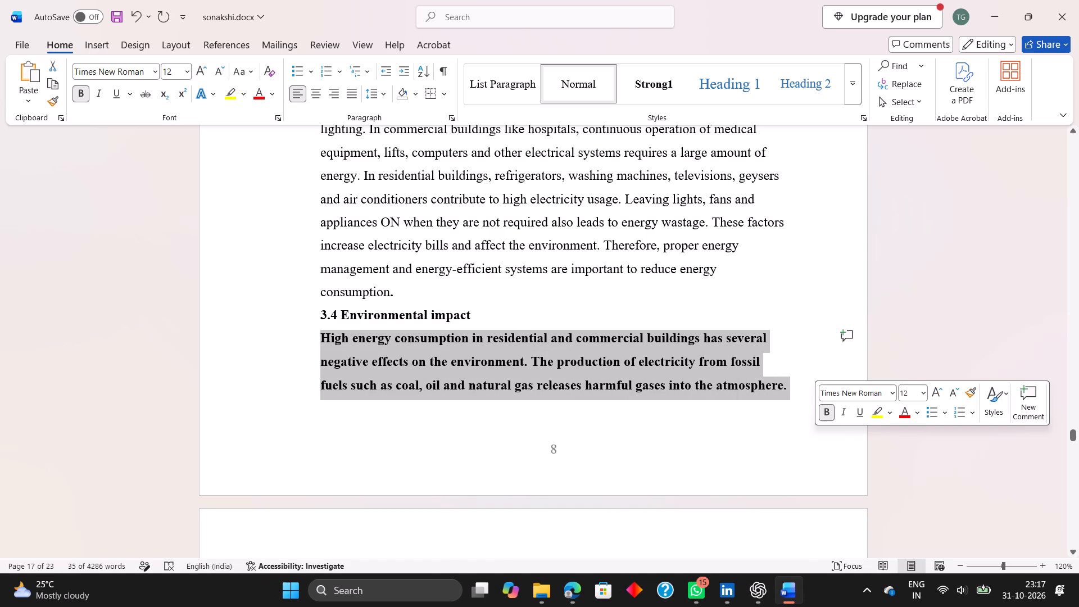
pyautogui.click(828, 416)
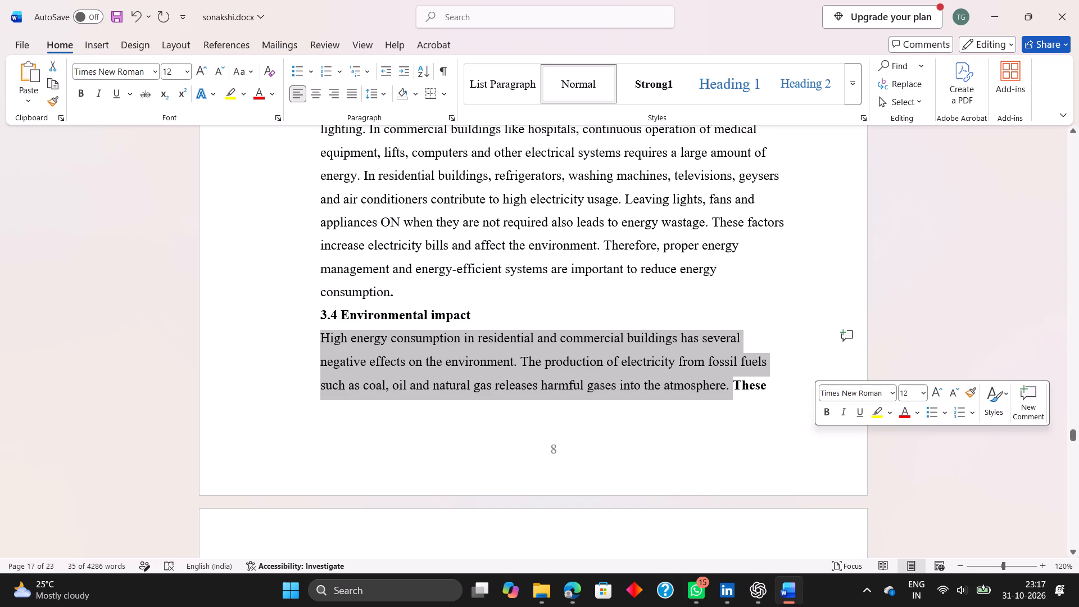
pyautogui.moveTo(772, 390); pyautogui.dragTo(746, 395)
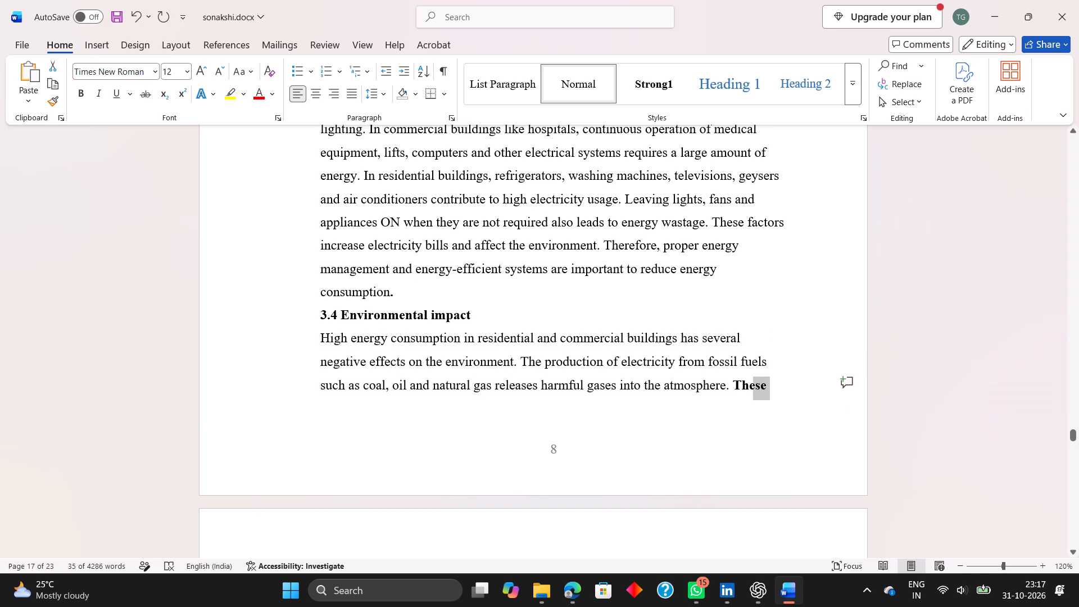
pyautogui.moveTo(746, 395); pyautogui.dragTo(722, 396)
pyautogui.click(727, 371)
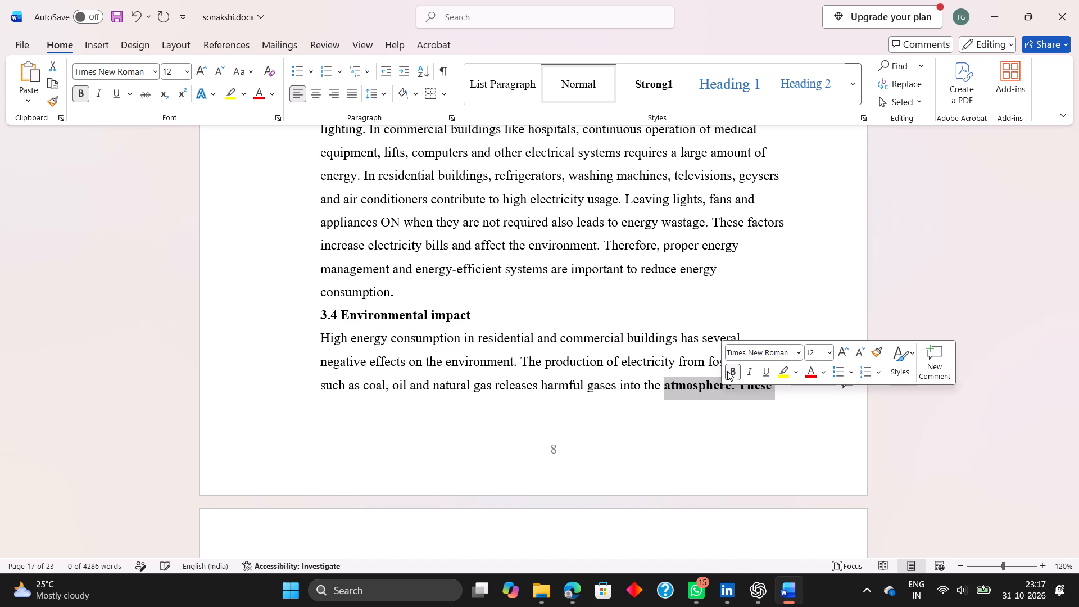
pyautogui.click(728, 368)
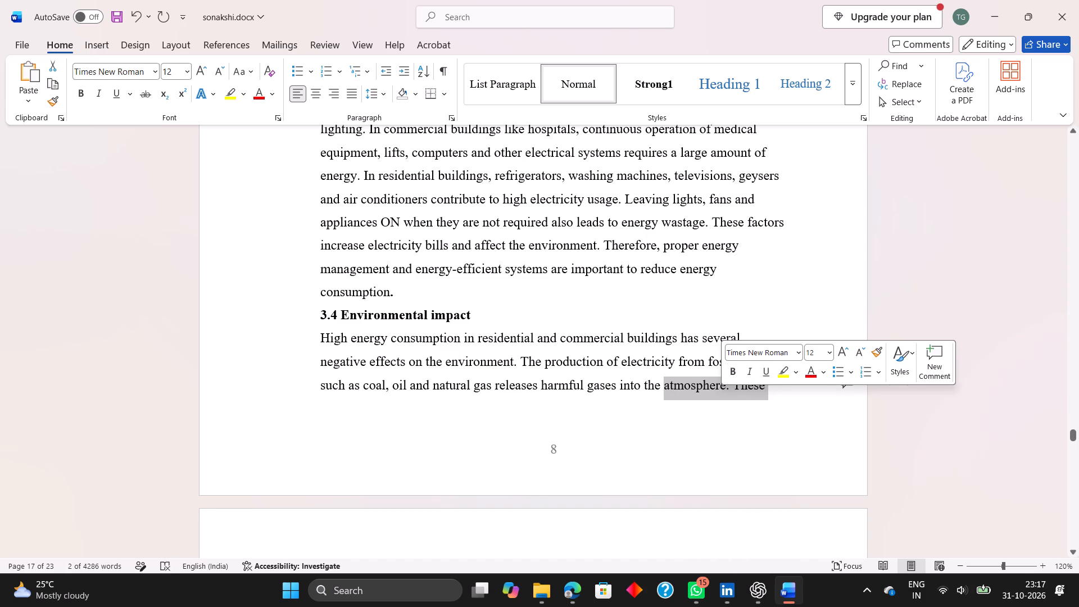
pyautogui.click(715, 427)
# Remove bold from the rest of the section 3.4 paragraph, from "gases increase air pollution" through "sustainable development.", keeping heading 3.5 bold.
pyautogui.scroll(-3, 715, 427)
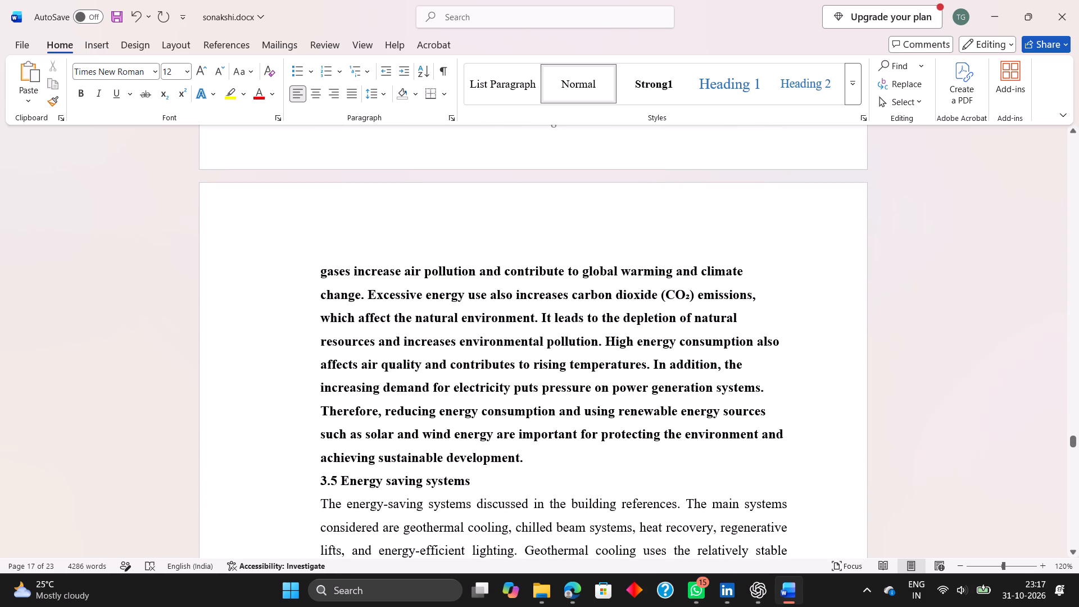
pyautogui.moveTo(317, 271); pyautogui.dragTo(551, 328)
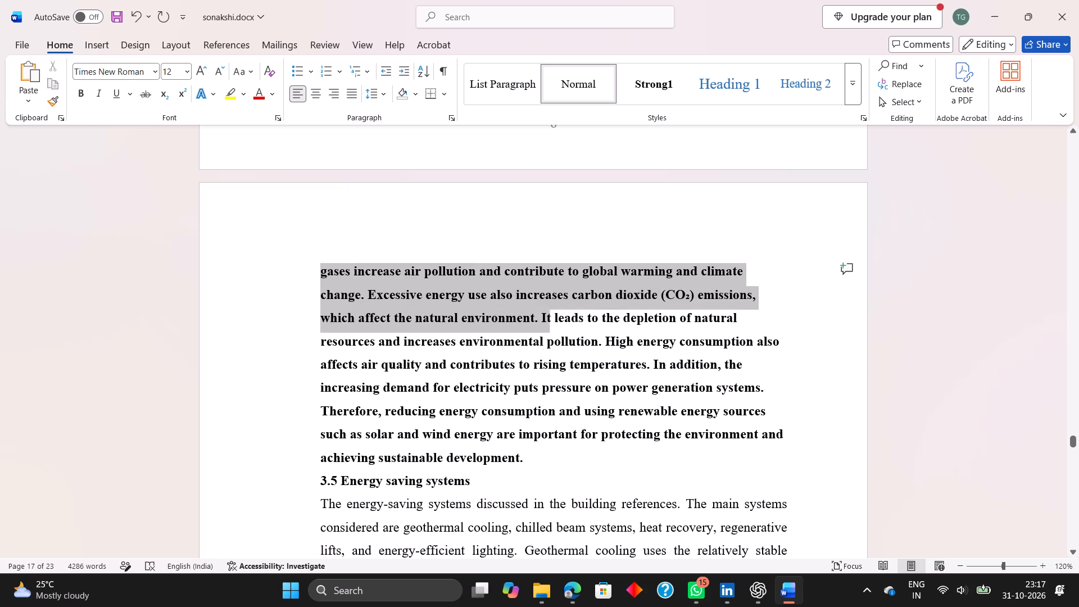
pyautogui.moveTo(551, 328); pyautogui.dragTo(717, 436)
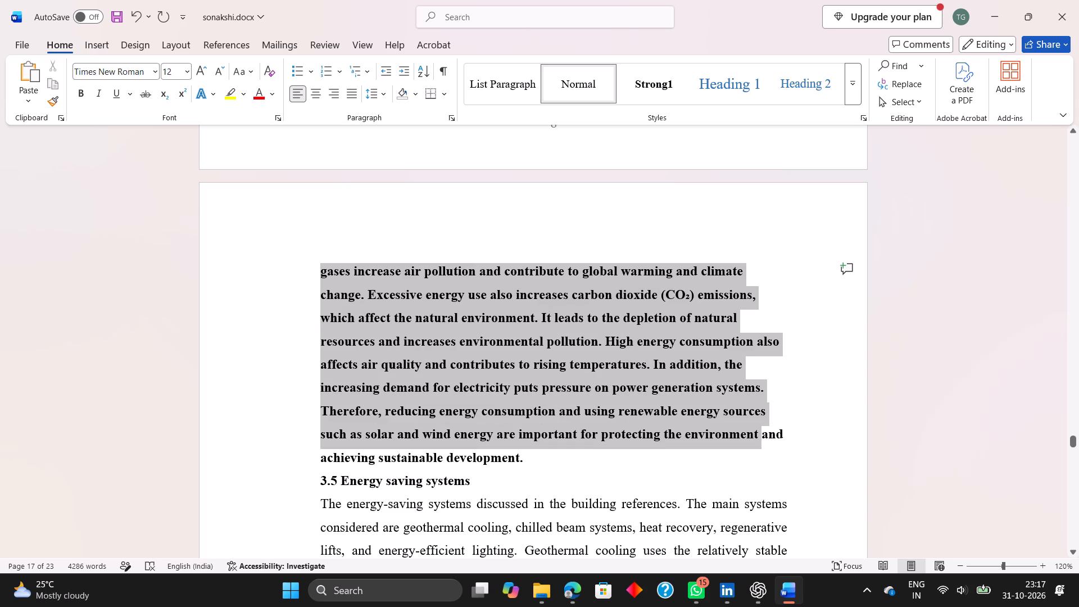
pyautogui.moveTo(717, 436); pyautogui.dragTo(756, 444)
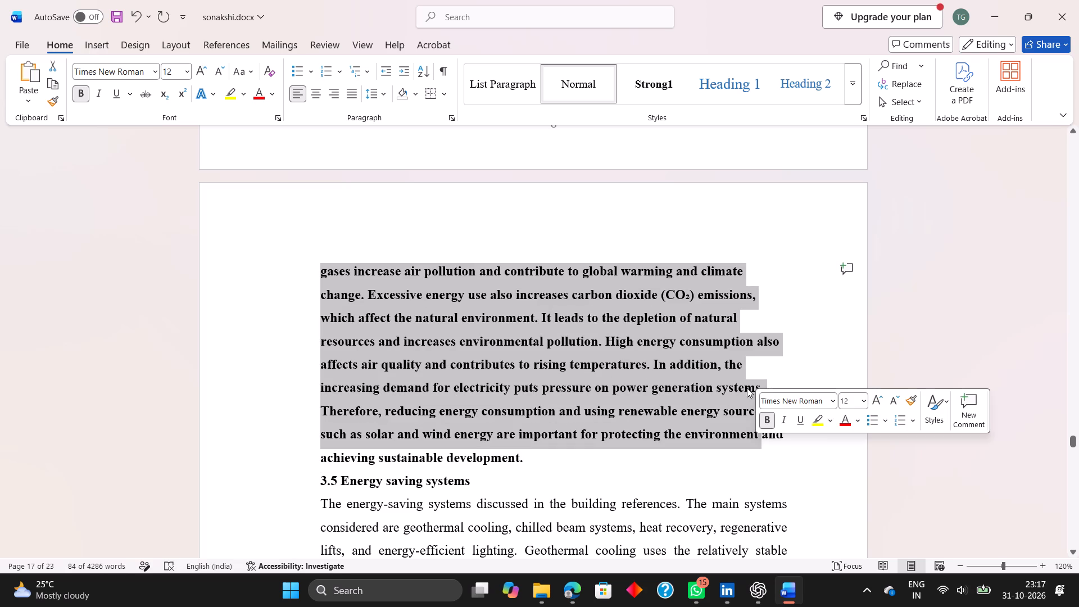
pyautogui.click(763, 422)
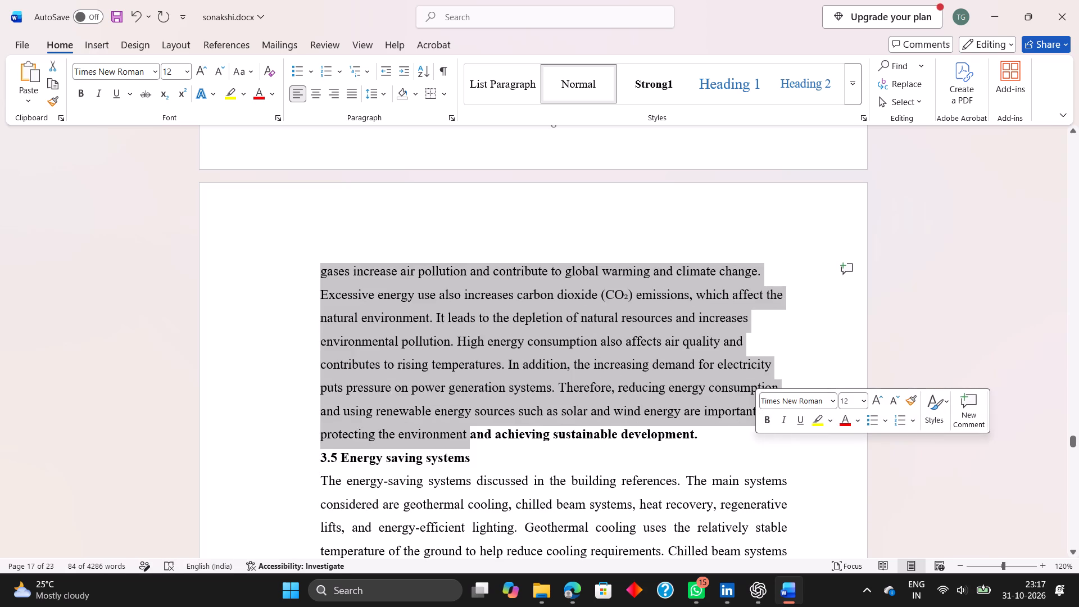
pyautogui.click(704, 438)
pyautogui.moveTo(704, 438); pyautogui.dragTo(491, 440)
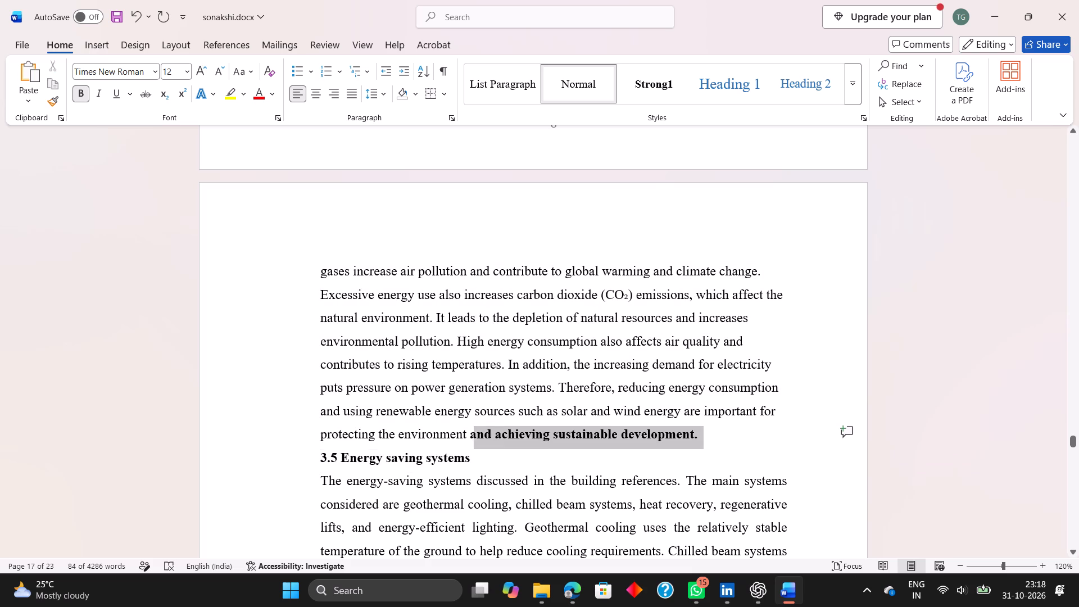
pyautogui.moveTo(491, 440); pyautogui.dragTo(482, 437)
pyautogui.click(489, 417)
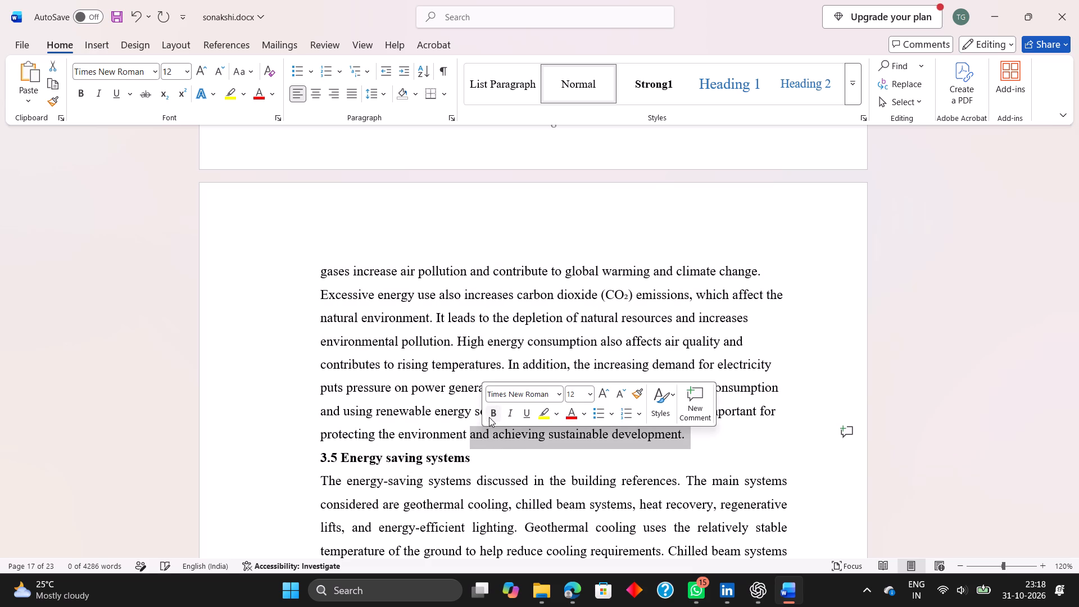
pyautogui.click(719, 434)
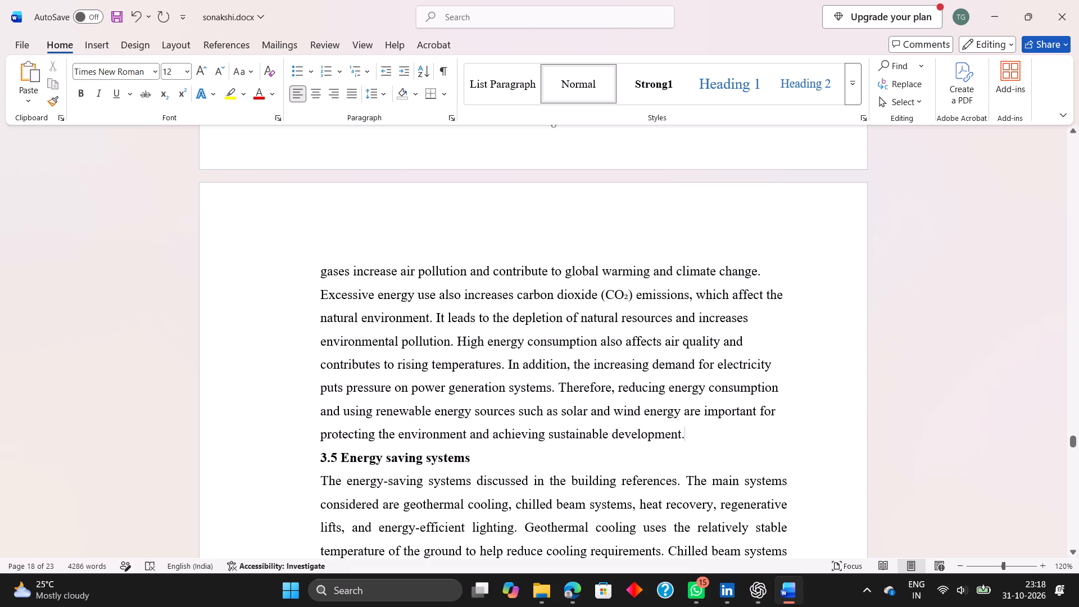
pyautogui.scroll(1, 661, 359)
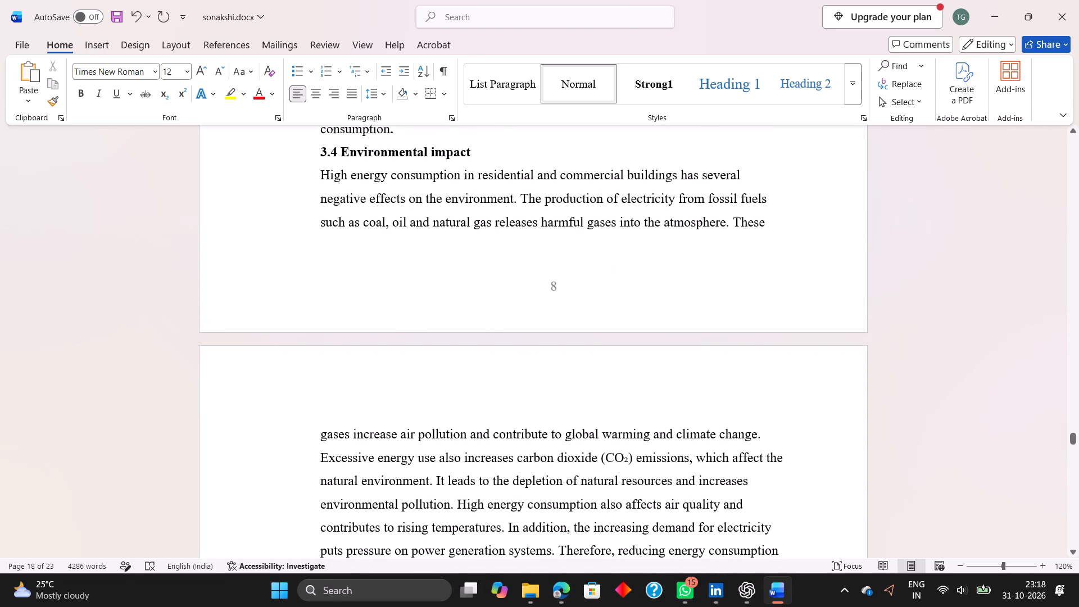
pyautogui.scroll(1, 661, 359)
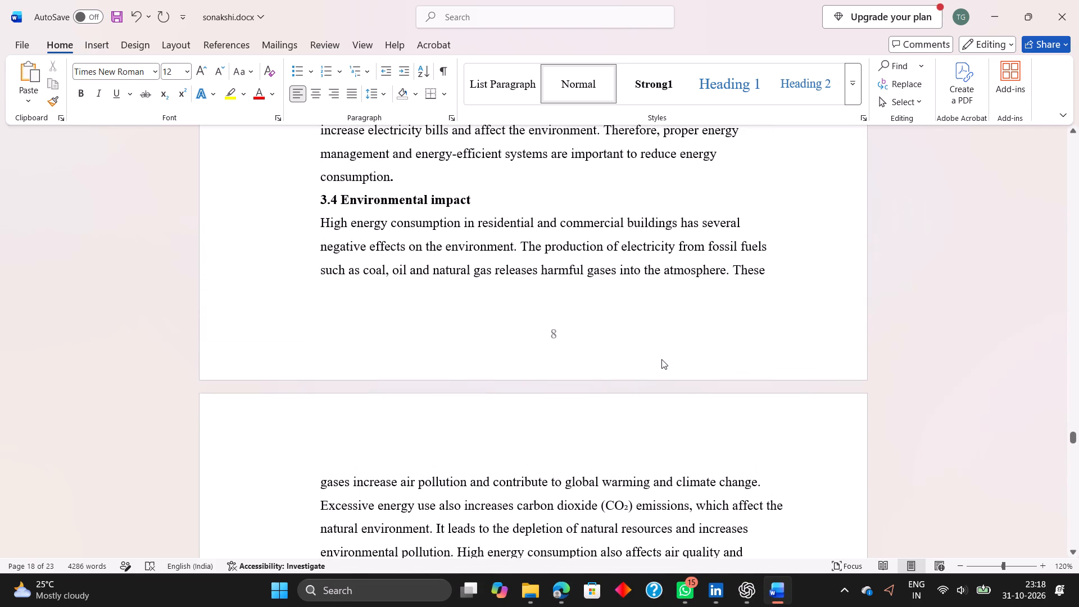
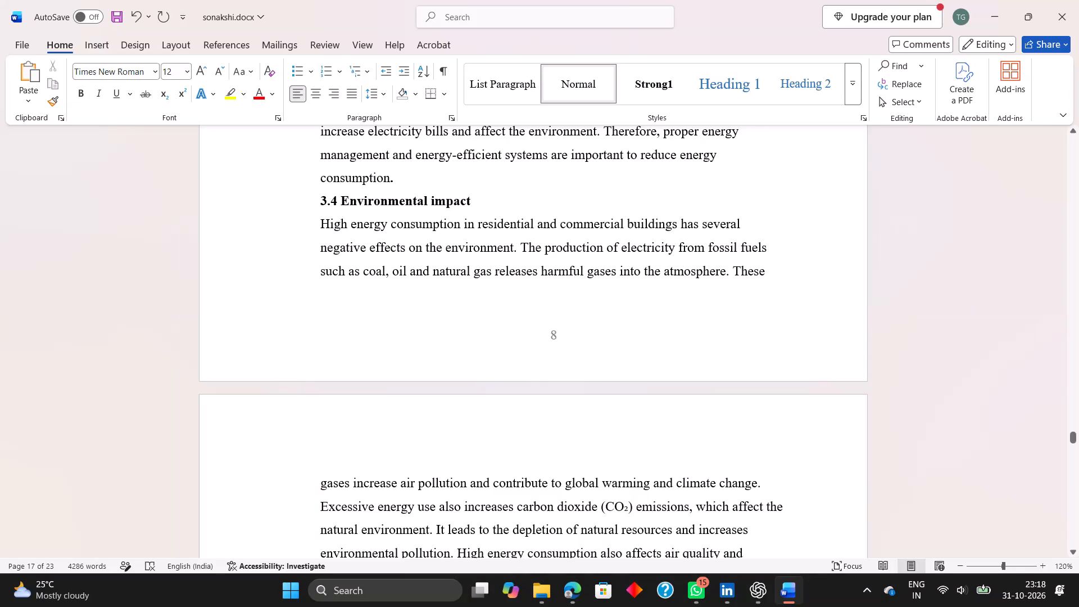
# Replace the section 3.5 heading text "Energy saving systems" with "Need of sustainable solution", keeping the number 3.5.
pyautogui.scroll(-3, 623, 440)
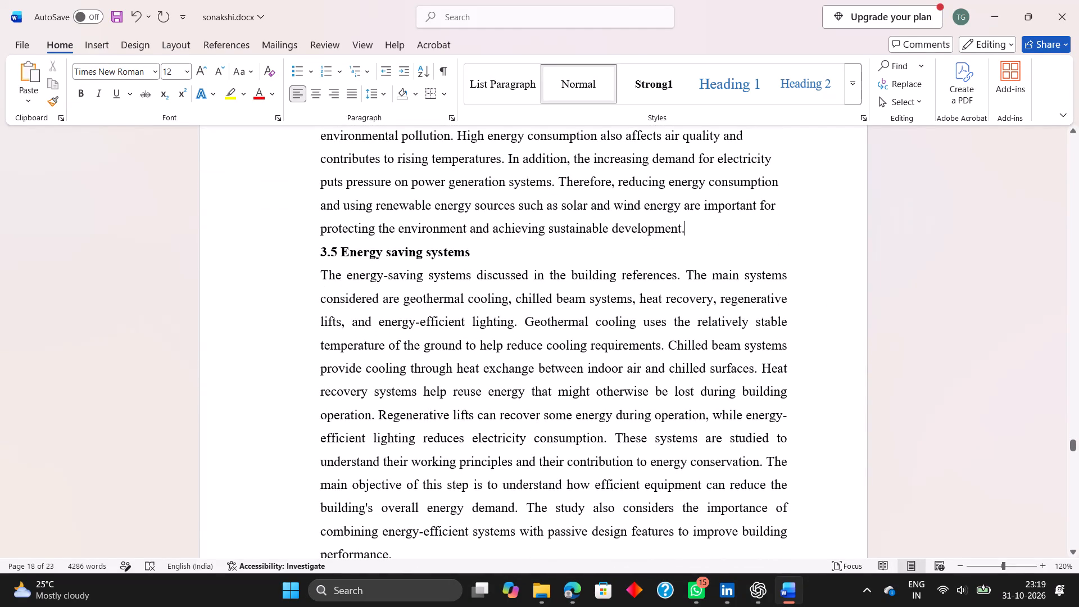
pyautogui.click(472, 253)
pyautogui.press('BackSpace')
pyautogui.press('BackSpace')
pyautogui.press('BackSpace')
pyautogui.press('BackSpace')
pyautogui.press('BackSpace')
pyautogui.press('BackSpace')
pyautogui.press('BackSpace')
pyautogui.press('BackSpace')
pyautogui.press('BackSpace')
pyautogui.press('BackSpace')
pyautogui.press('BackSpace')
pyautogui.press('BackSpace')
pyautogui.press('BackSpace')
pyautogui.press('BackSpace')
pyautogui.press('BackSpace')
pyautogui.press('BackSpace')
pyautogui.press('BackSpace')
pyautogui.press('BackSpace')
pyautogui.press('BackSpace')
pyautogui.press('BackSpace')
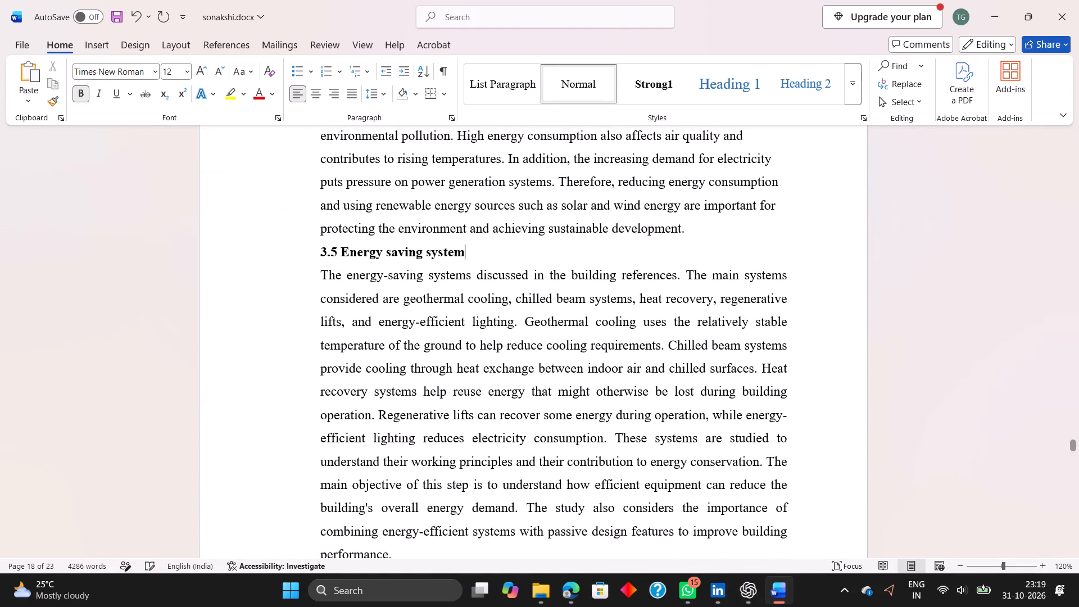
pyautogui.press('BackSpace')
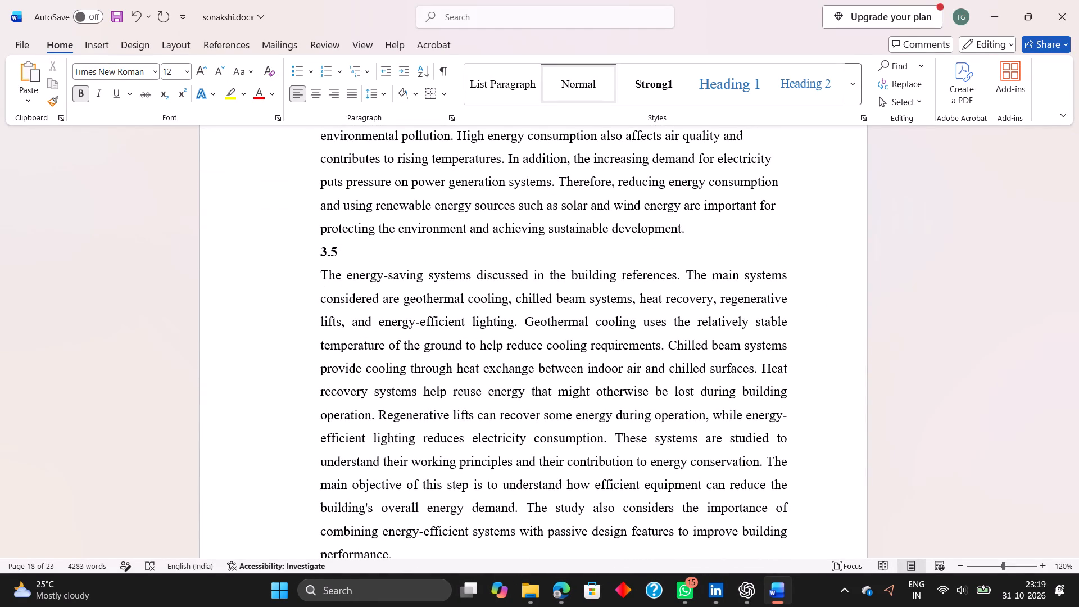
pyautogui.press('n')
pyautogui.press('BackSpace')
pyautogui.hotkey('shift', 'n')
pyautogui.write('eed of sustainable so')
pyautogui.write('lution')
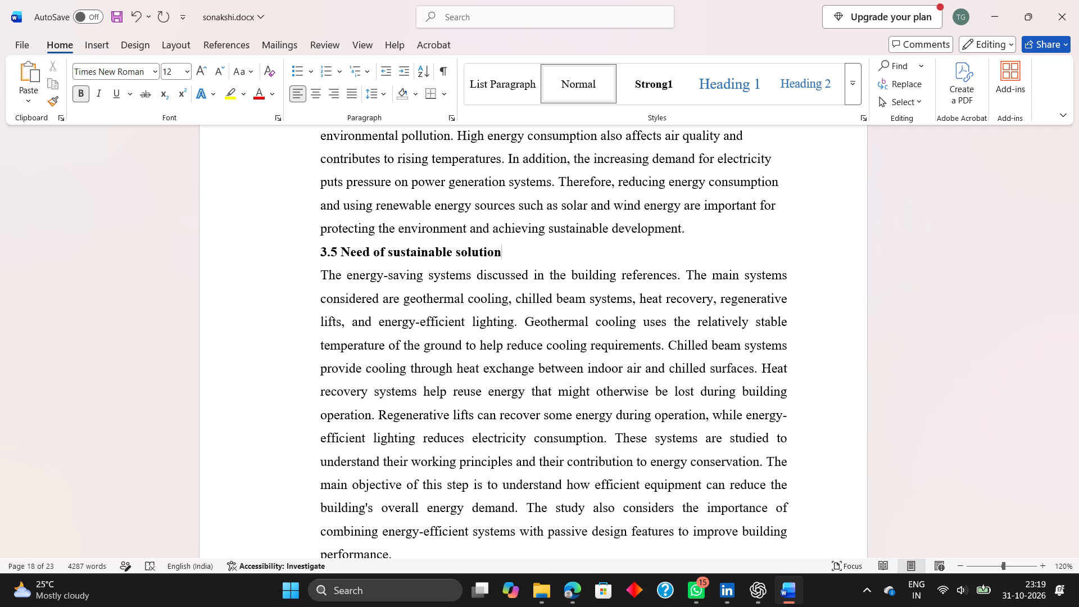
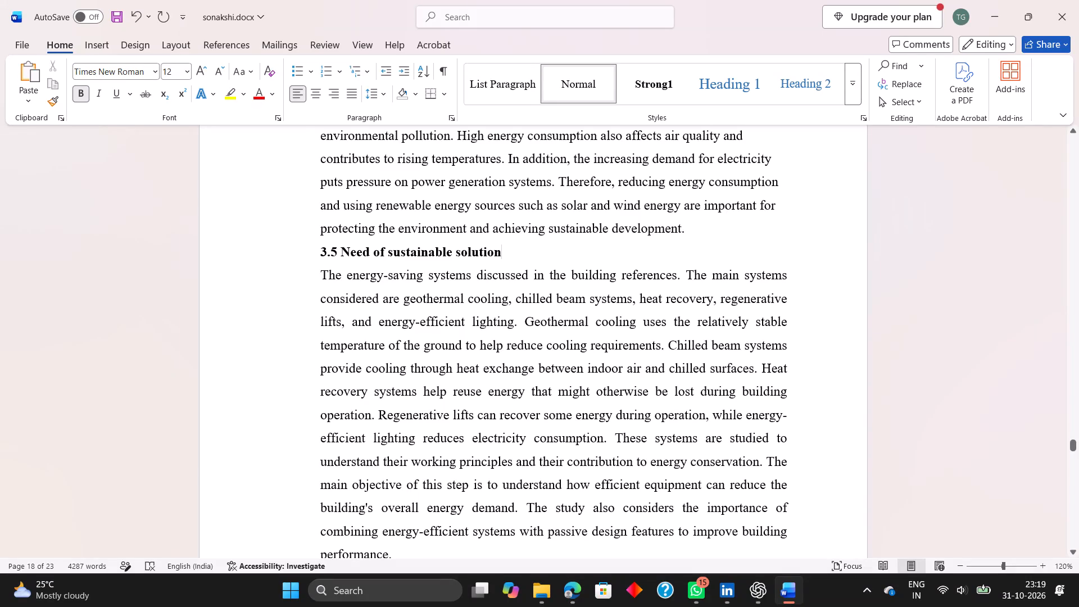
# Replace the entire energy-saving systems paragraph under heading 3.5 Need of sustainable solution with the copied paragraph beginning "Sustainable solutions are necessary".
pyautogui.click(320, 272)
pyautogui.moveTo(320, 272); pyautogui.dragTo(565, 493)
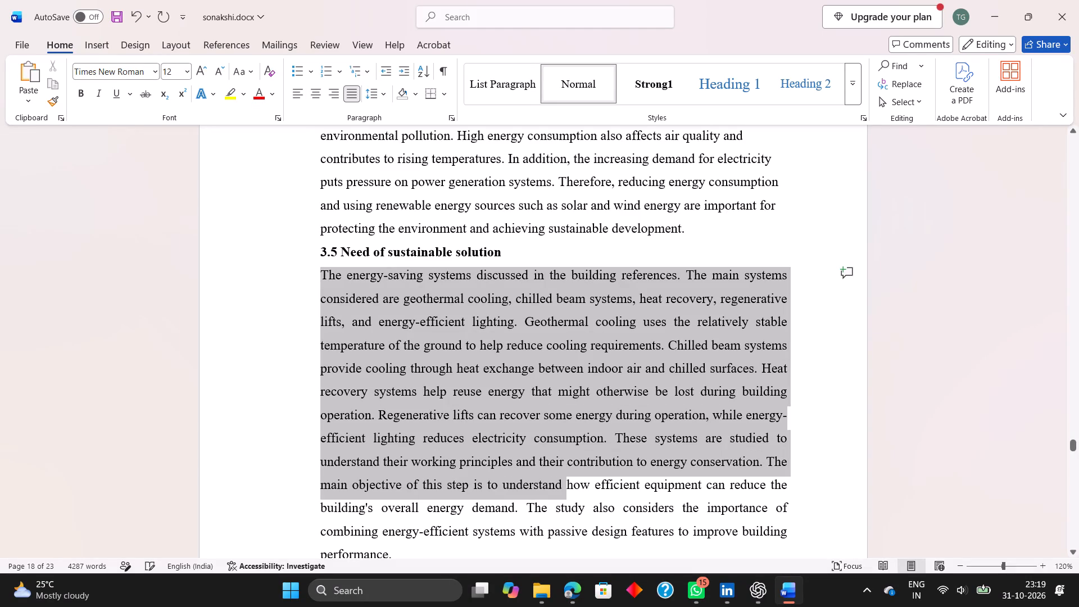
pyautogui.moveTo(565, 493); pyautogui.dragTo(600, 548)
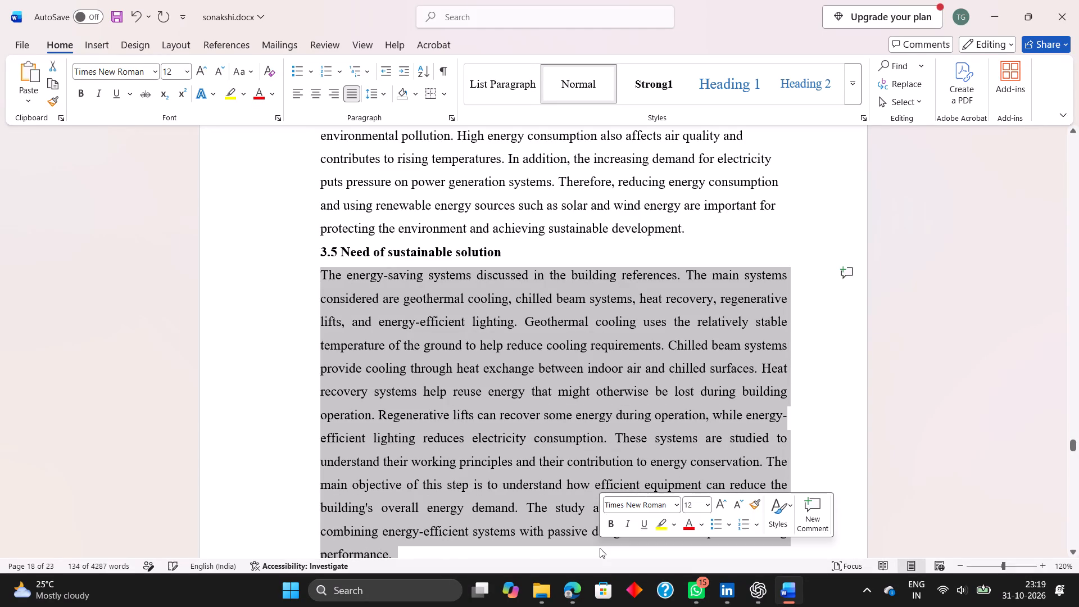
pyautogui.press('Delete')
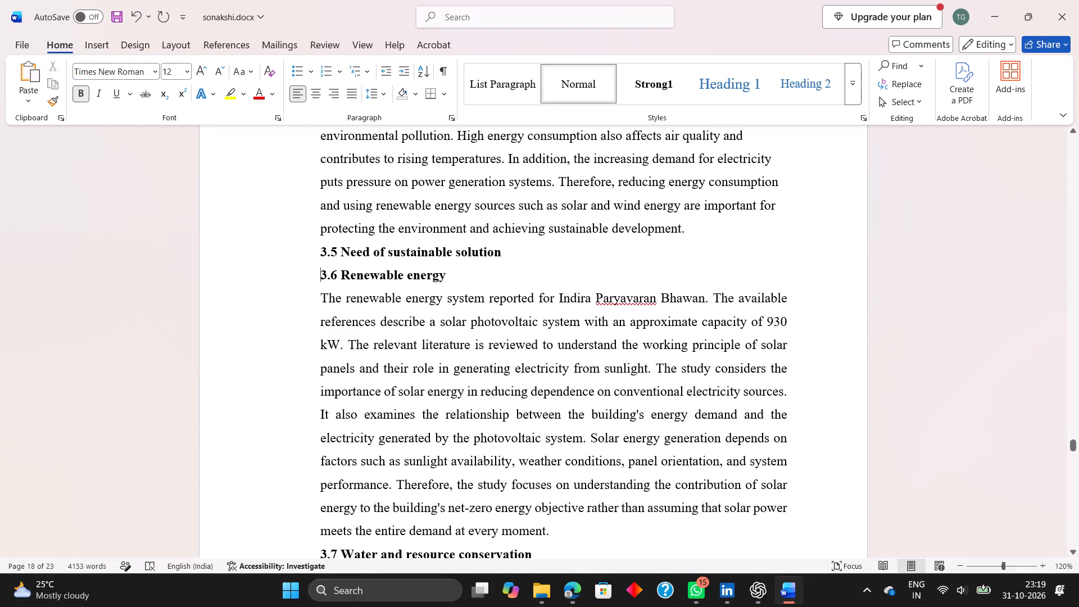
pyautogui.hotkey('ctrl', 'v')
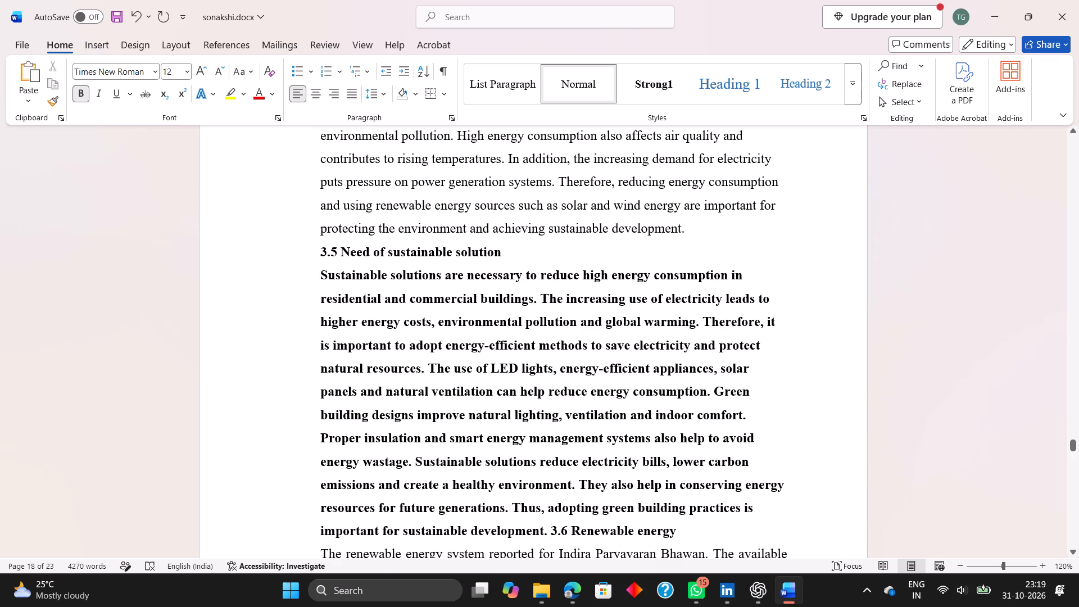
# Remove bold from the section 3.5 paragraph, from "Sustainable solutions are necessary" through "sustainable development", keeping heading 3.6 bold.
pyautogui.moveTo(320, 273); pyautogui.dragTo(661, 464)
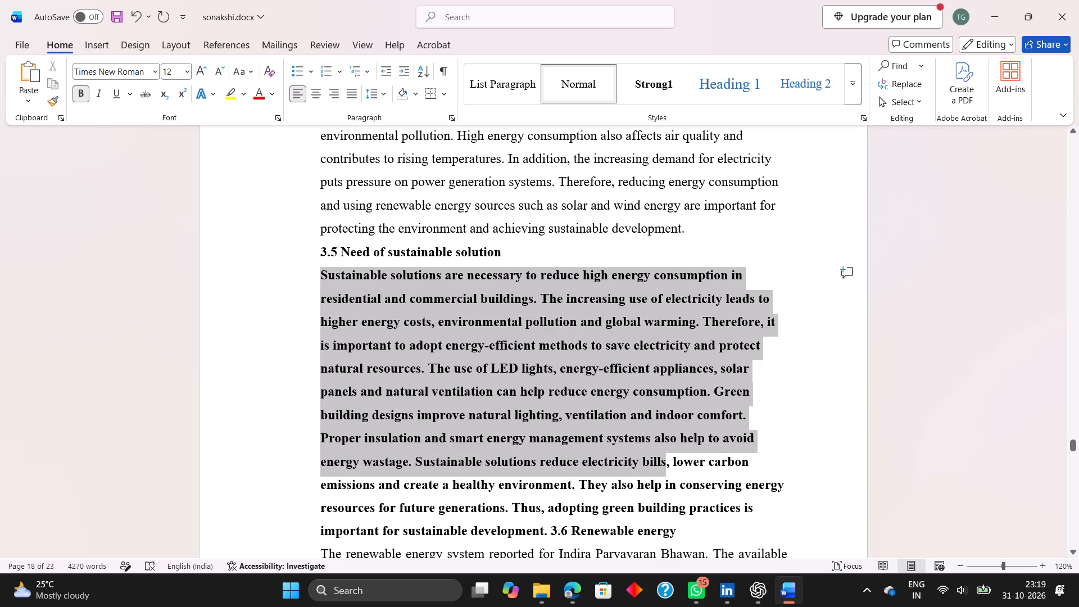
pyautogui.moveTo(661, 464); pyautogui.dragTo(675, 516)
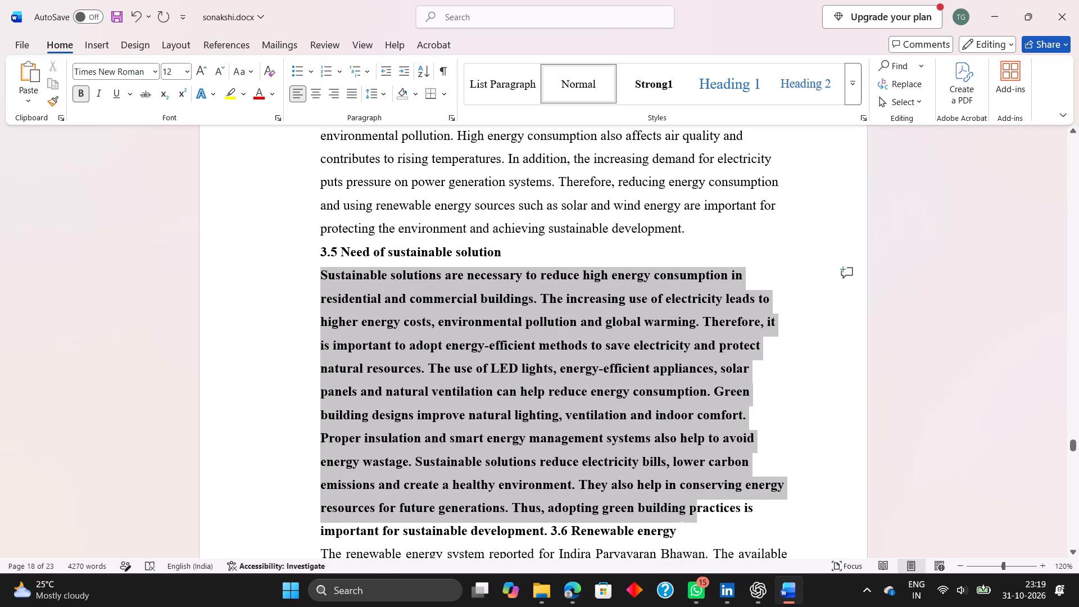
pyautogui.moveTo(675, 516); pyautogui.dragTo(487, 293)
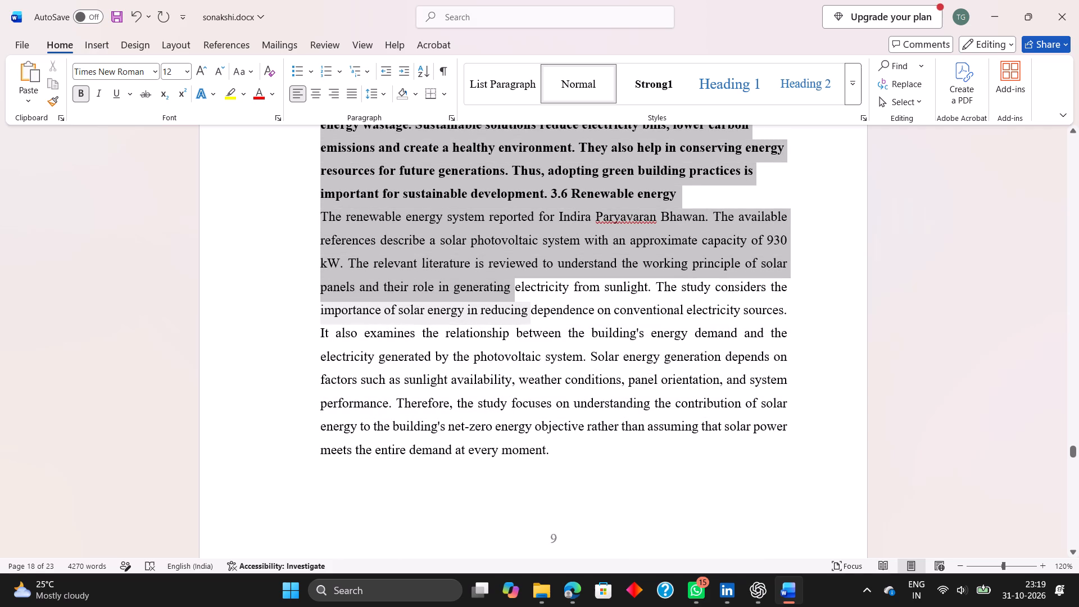
pyautogui.moveTo(487, 293); pyautogui.dragTo(531, 202)
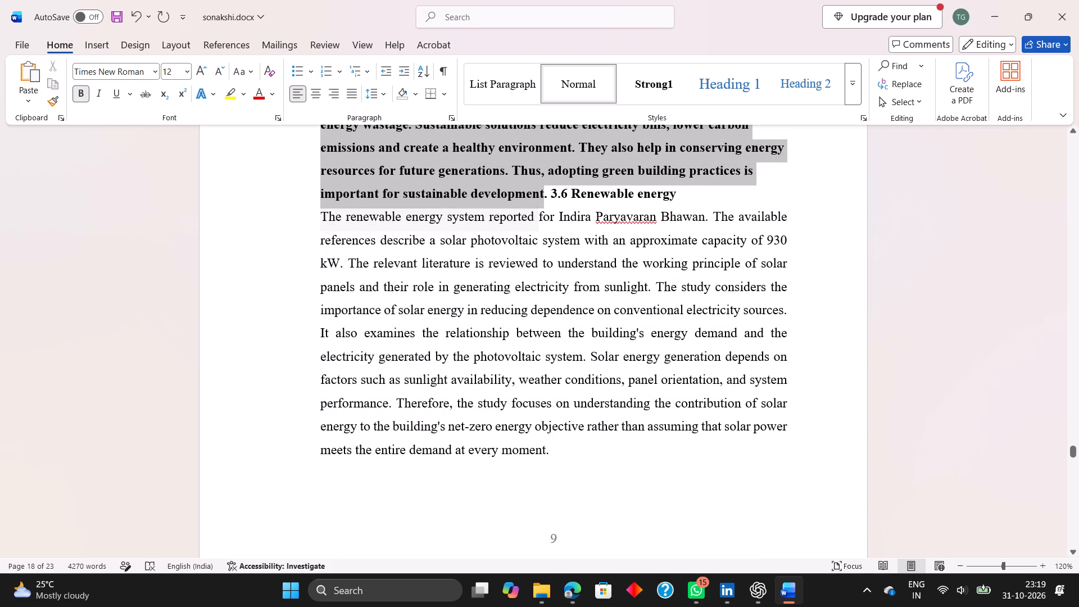
pyautogui.moveTo(531, 202); pyautogui.dragTo(532, 202)
pyautogui.click(537, 180)
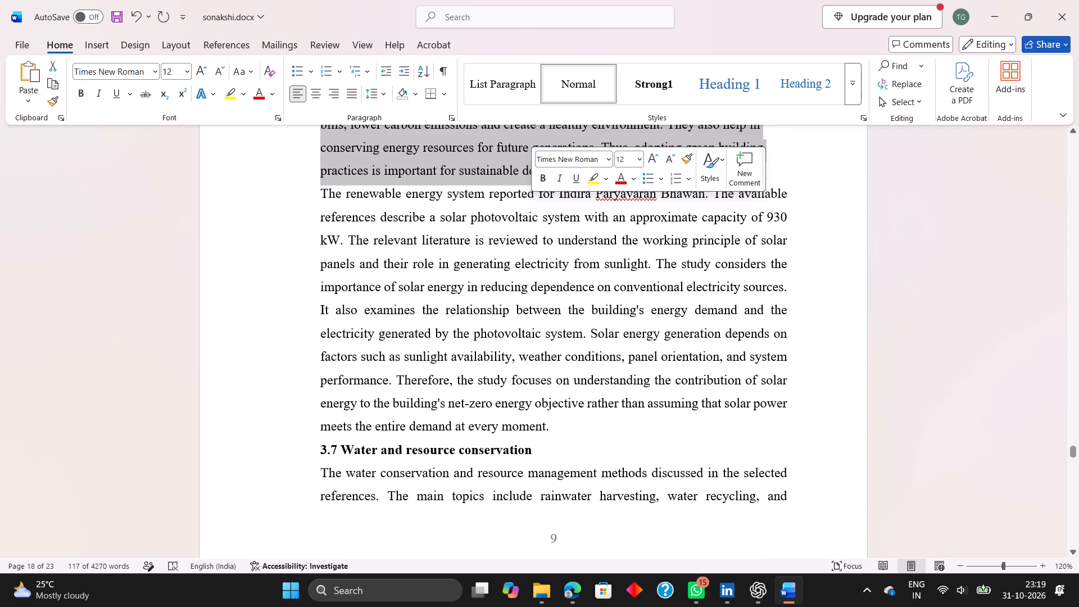
pyautogui.click(642, 439)
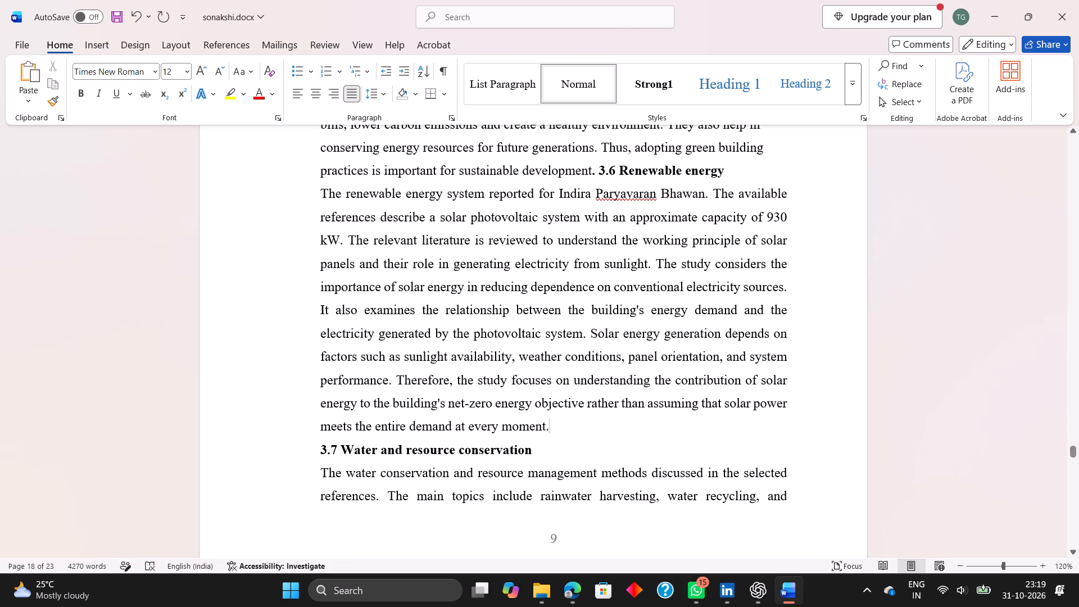
# Move the heading "3.6 Renewable energy" onto its own line below the section 3.5 paragraph.
pyautogui.click(599, 175)
pyautogui.press('Return')
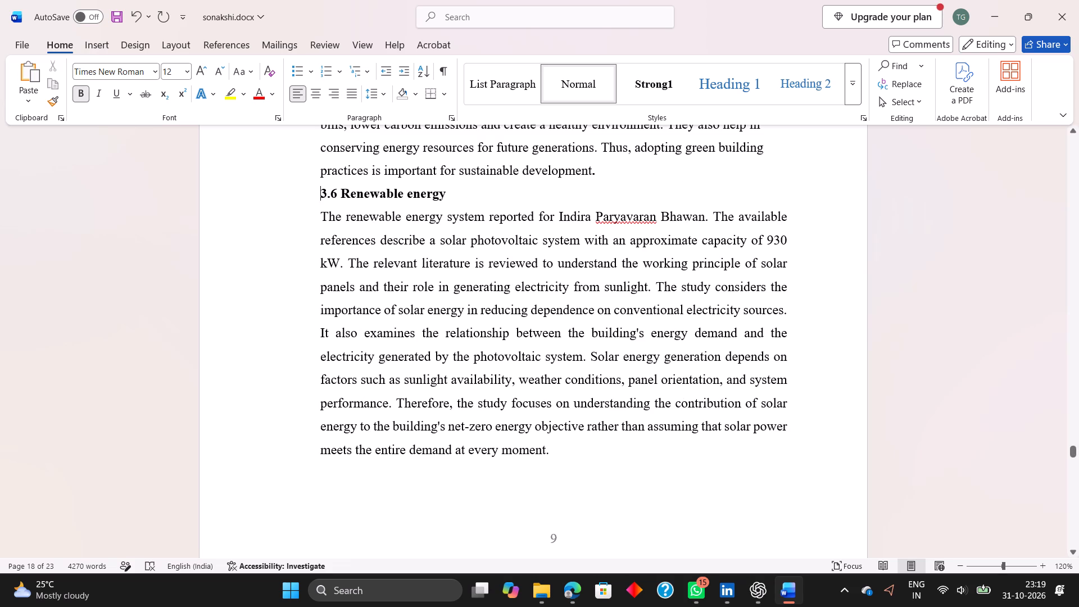
# Replace the bold period after "sustainable development" at the end of section 3.5 with a regular-weight one.
pyautogui.click(622, 162)
pyautogui.click(600, 169)
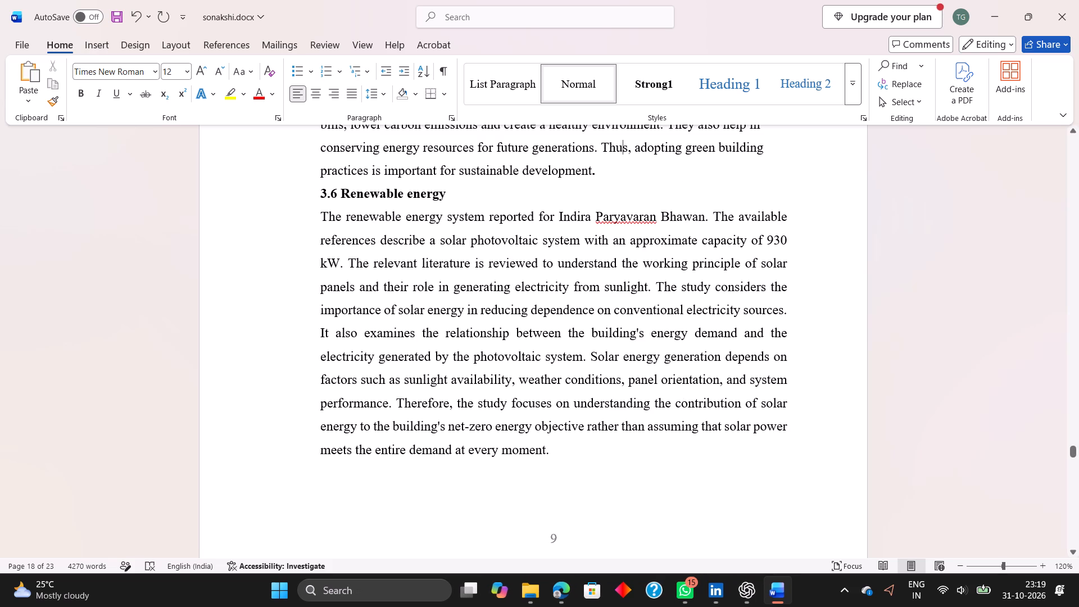
pyautogui.press('BackSpace')
pyautogui.press('BackSpace')
pyautogui.press(',')
pyautogui.press('BackSpace')
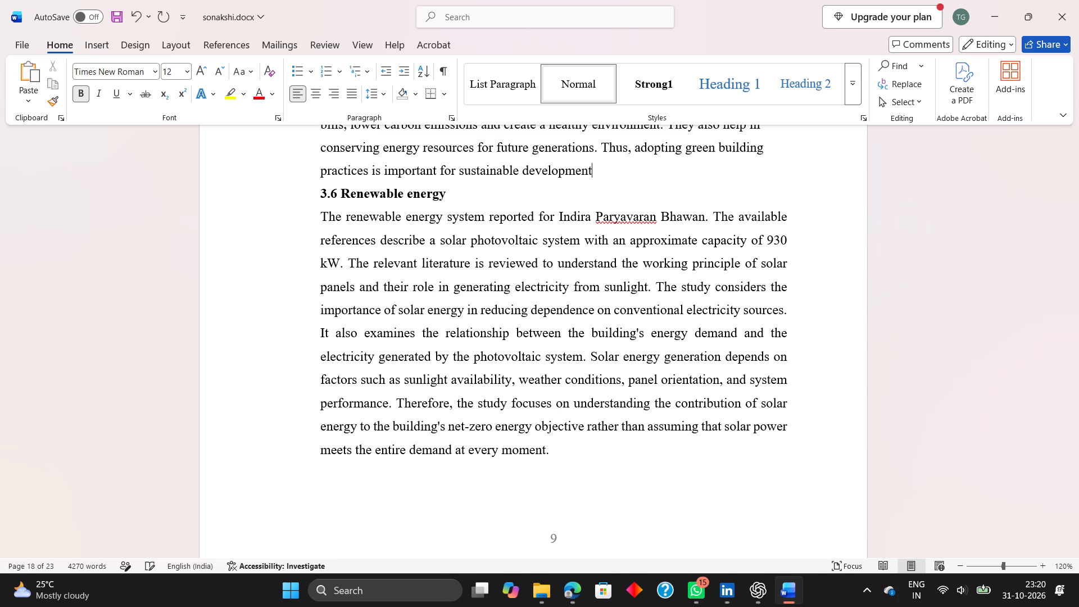
pyautogui.press('.')
pyautogui.press('BackSpace')
pyautogui.click(565, 170)
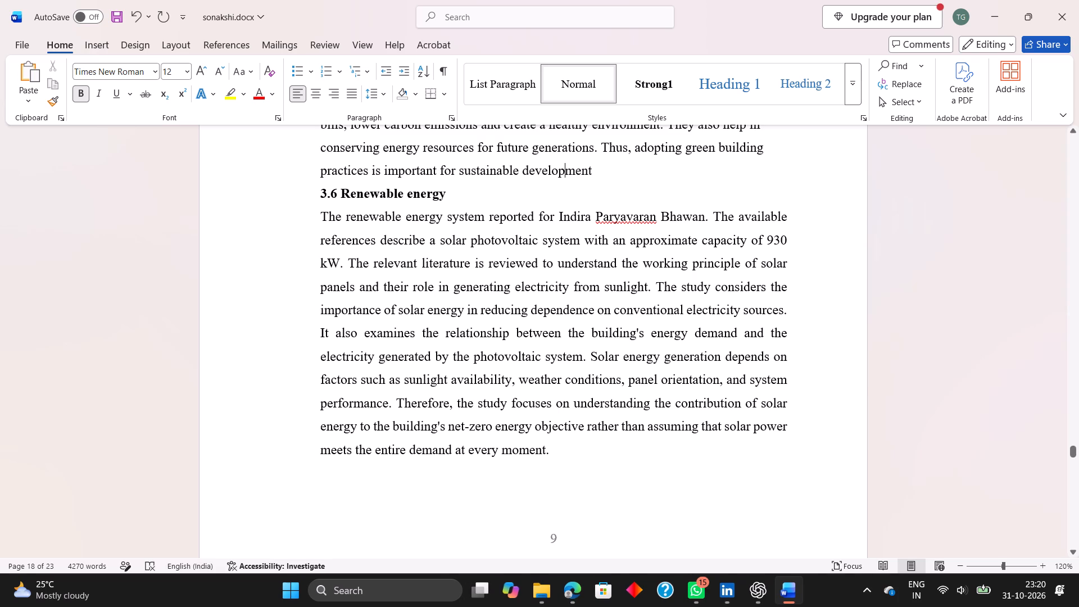
pyautogui.click(600, 167)
pyautogui.press('.')
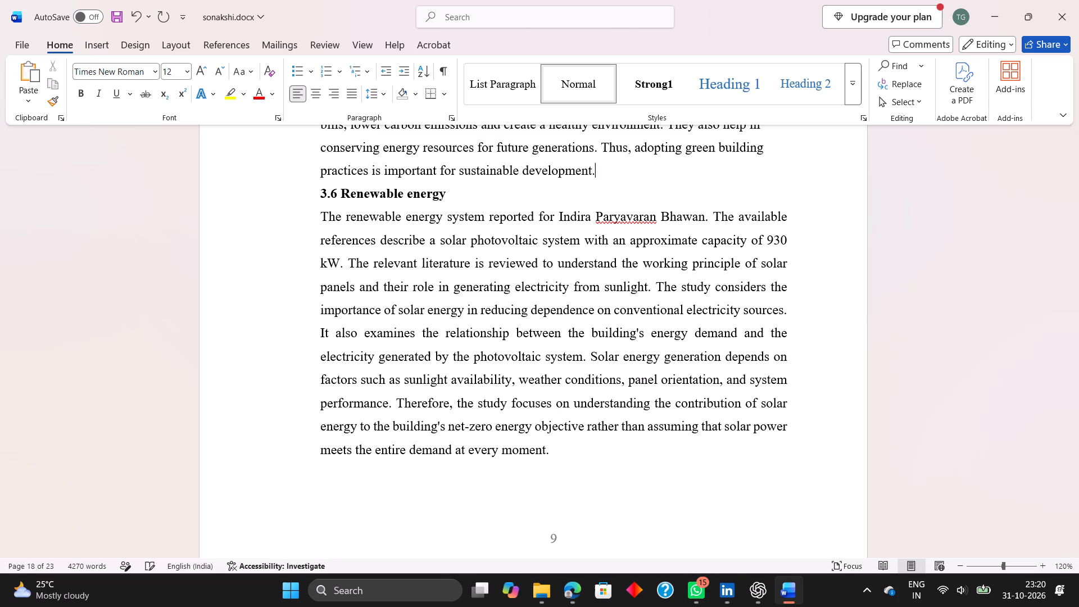
# Delete the whole section "3.6 Renewable energy", including its heading and body paragraph.
pyautogui.scroll(3, 572, 167)
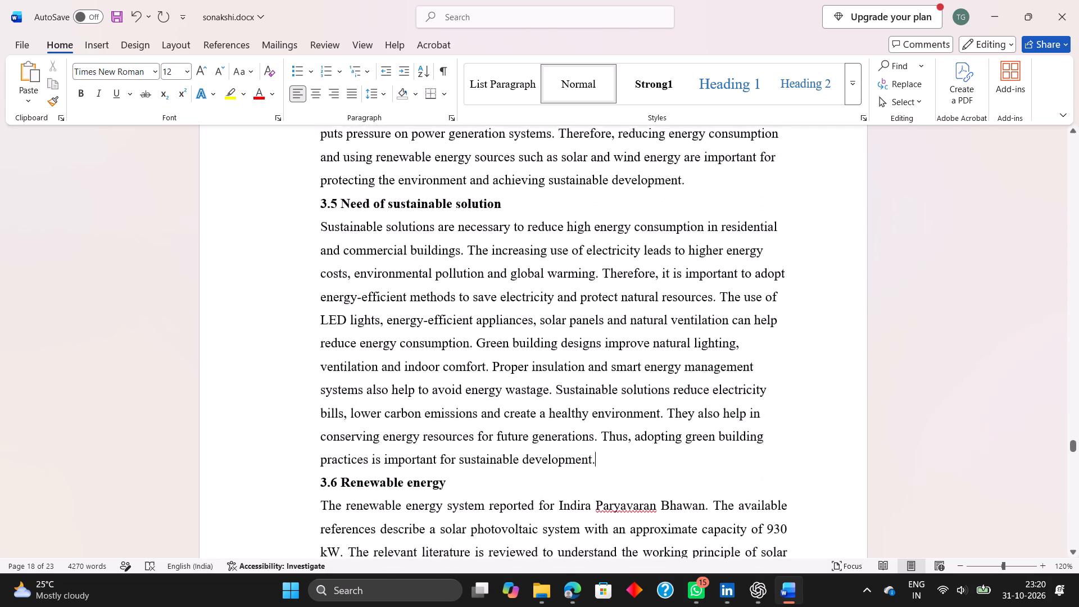
pyautogui.scroll(1, 572, 167)
pyautogui.scroll(-3, 572, 167)
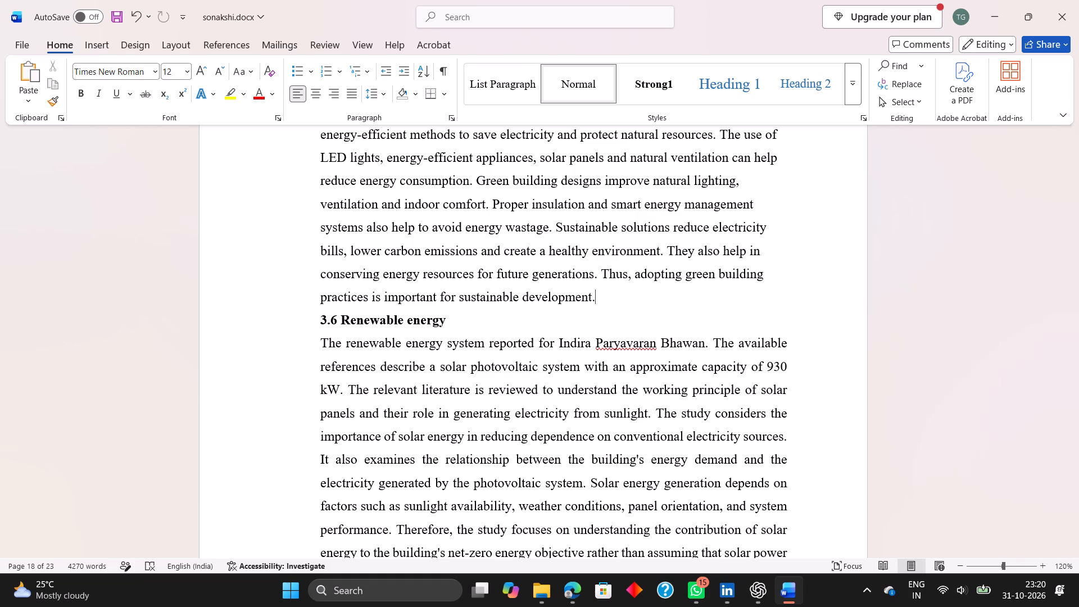
pyautogui.scroll(-1, 572, 167)
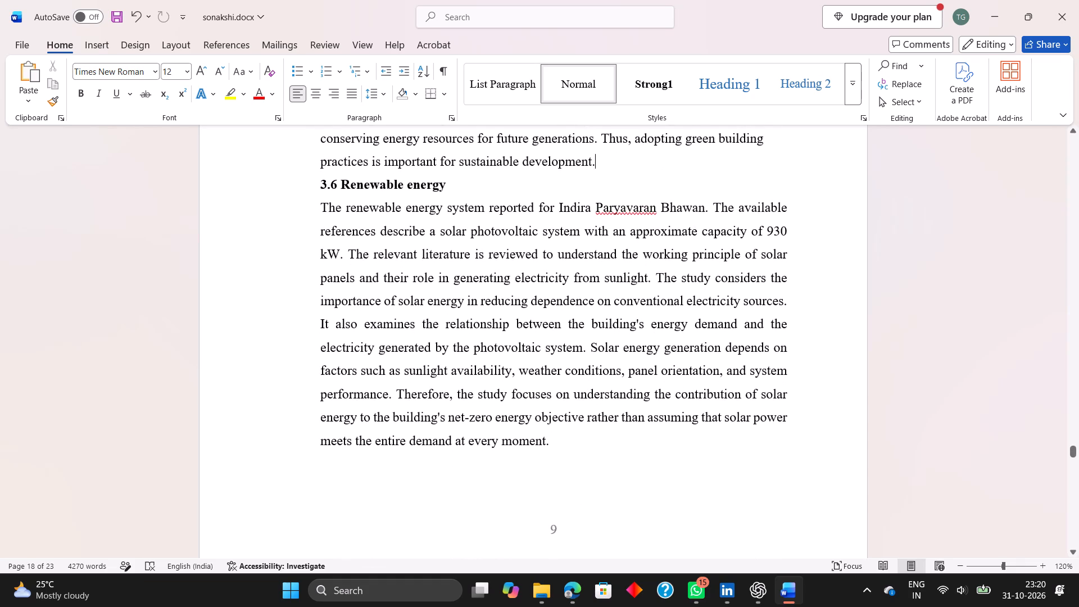
pyautogui.scroll(-1, 572, 167)
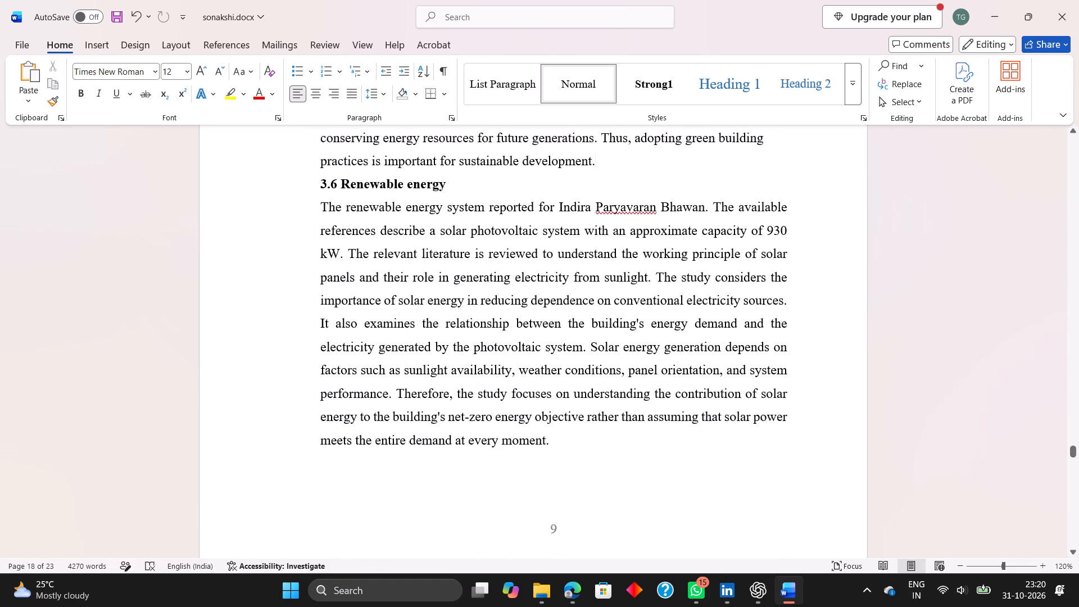
pyautogui.moveTo(320, 181); pyautogui.dragTo(584, 255)
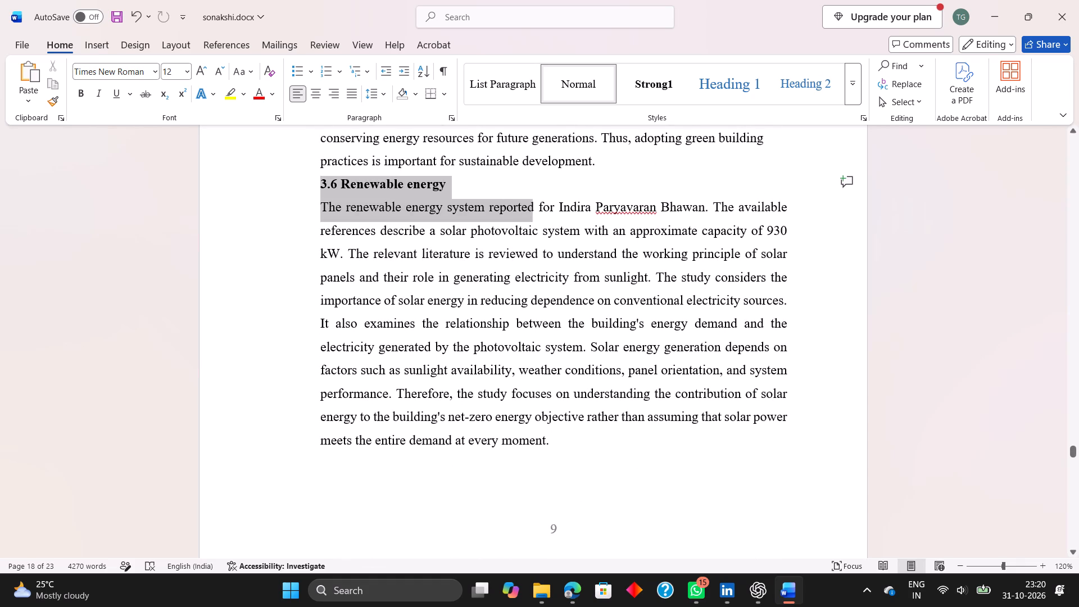
pyautogui.moveTo(584, 255); pyautogui.dragTo(722, 441)
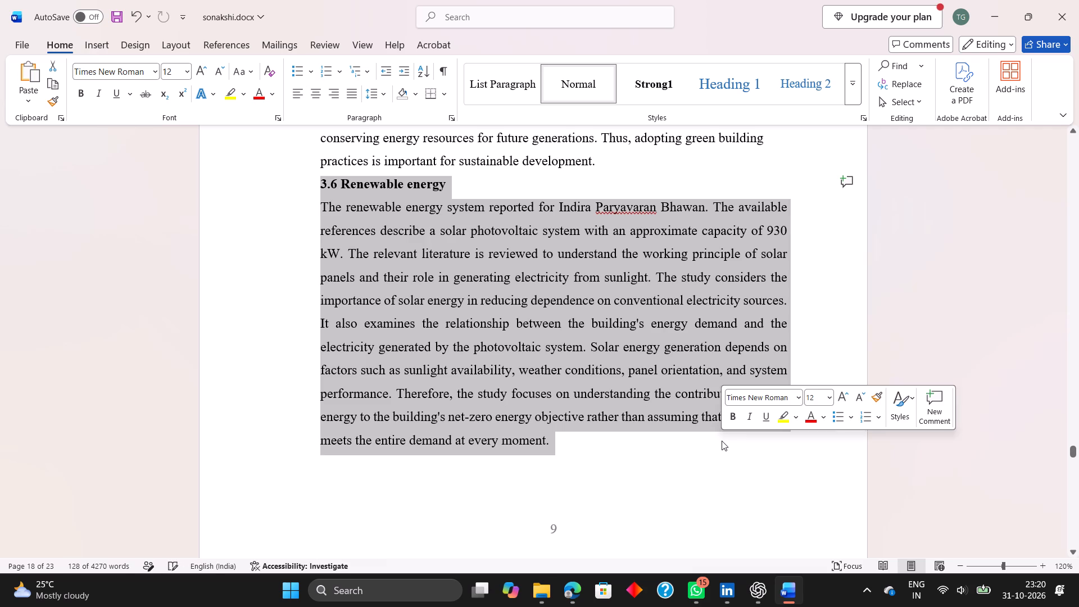
pyautogui.press('Delete')
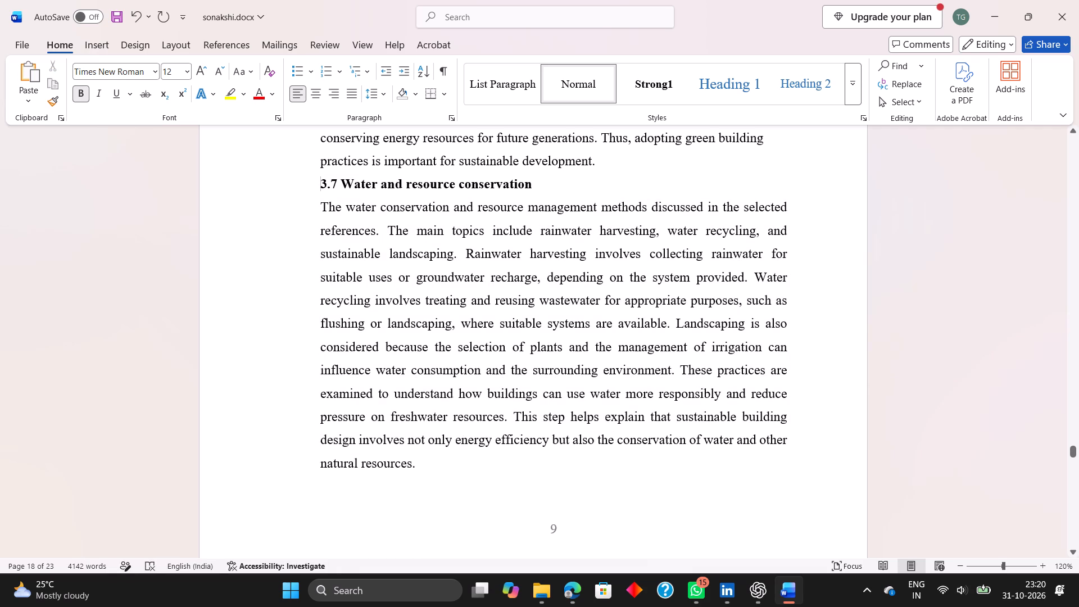
# Delete the whole section "3.7 Water and resource conservation", including its heading and body paragraph.
pyautogui.moveTo(317, 184); pyautogui.dragTo(675, 398)
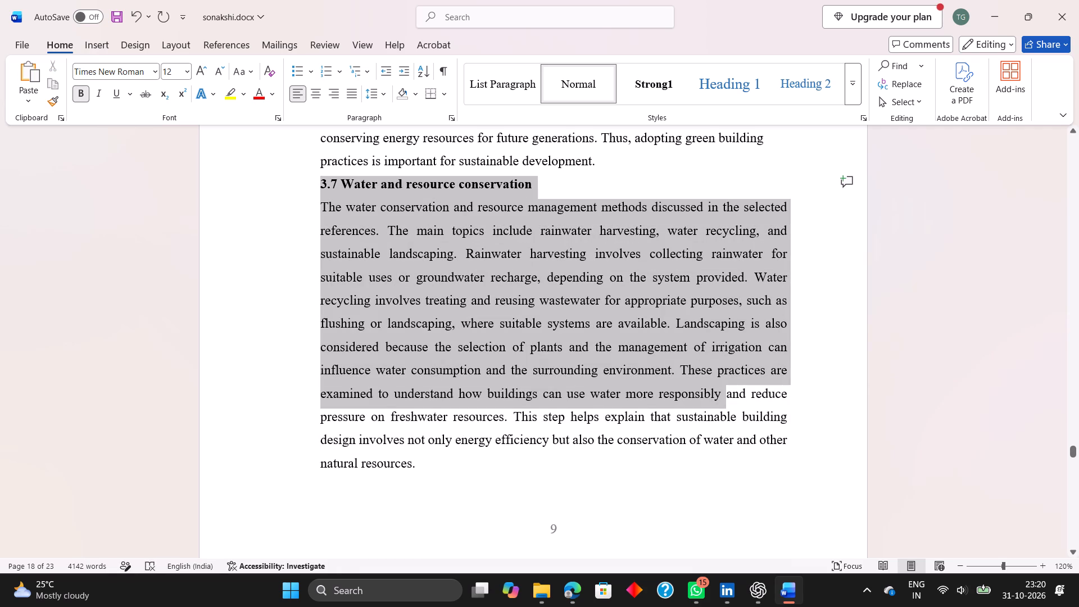
pyautogui.moveTo(675, 398); pyautogui.dragTo(872, 468)
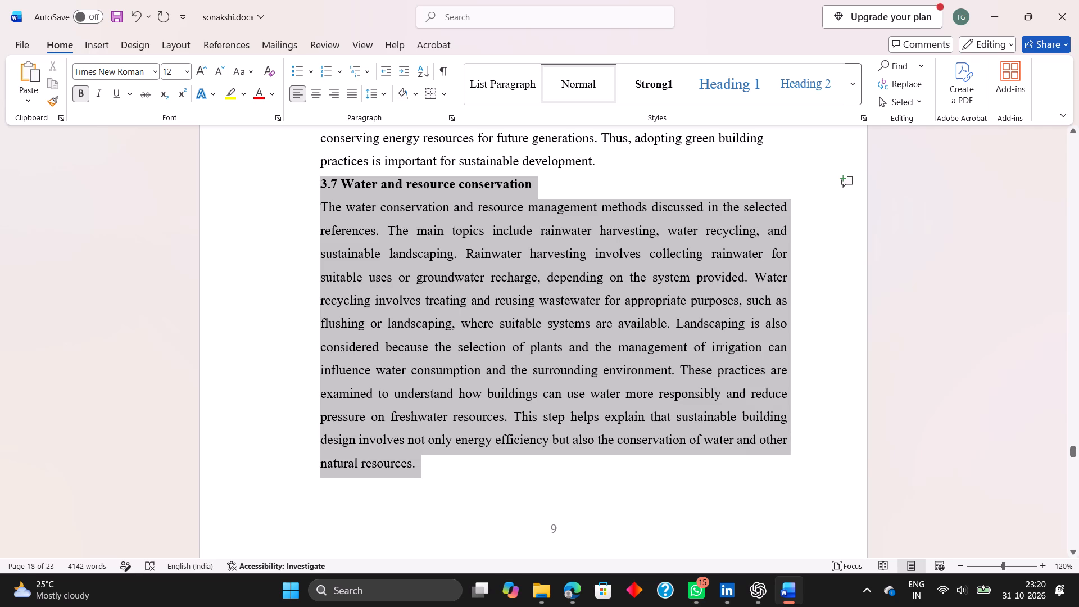
pyautogui.moveTo(872, 468); pyautogui.dragTo(882, 464)
pyautogui.press('Delete')
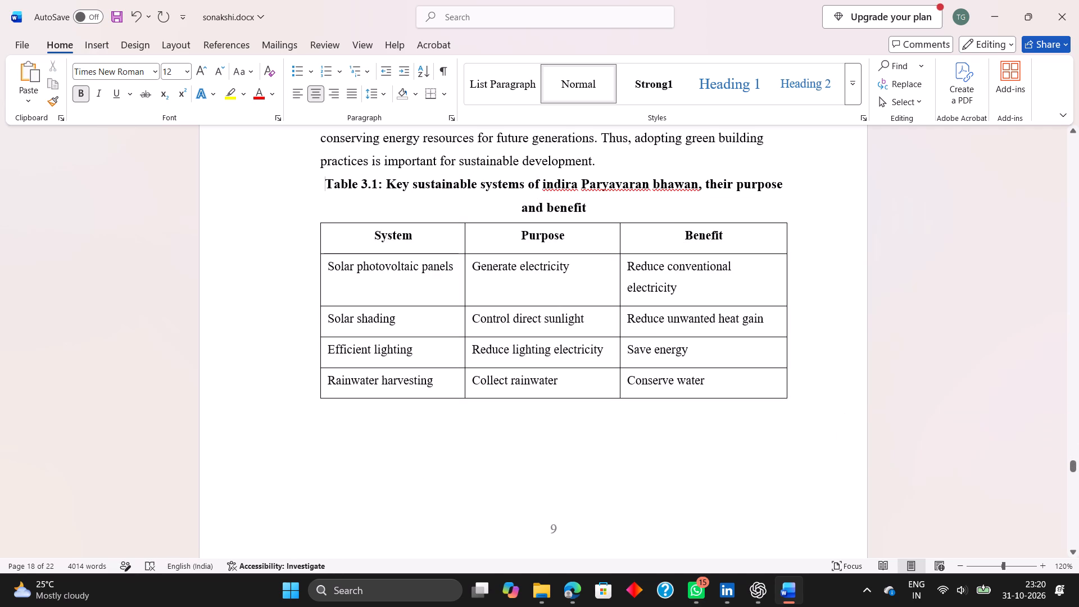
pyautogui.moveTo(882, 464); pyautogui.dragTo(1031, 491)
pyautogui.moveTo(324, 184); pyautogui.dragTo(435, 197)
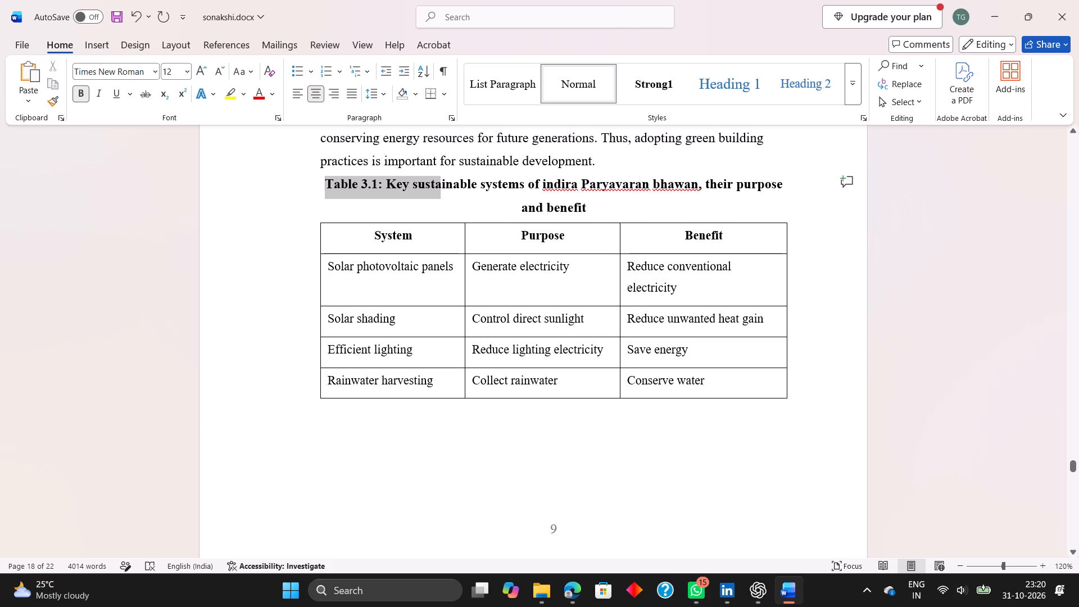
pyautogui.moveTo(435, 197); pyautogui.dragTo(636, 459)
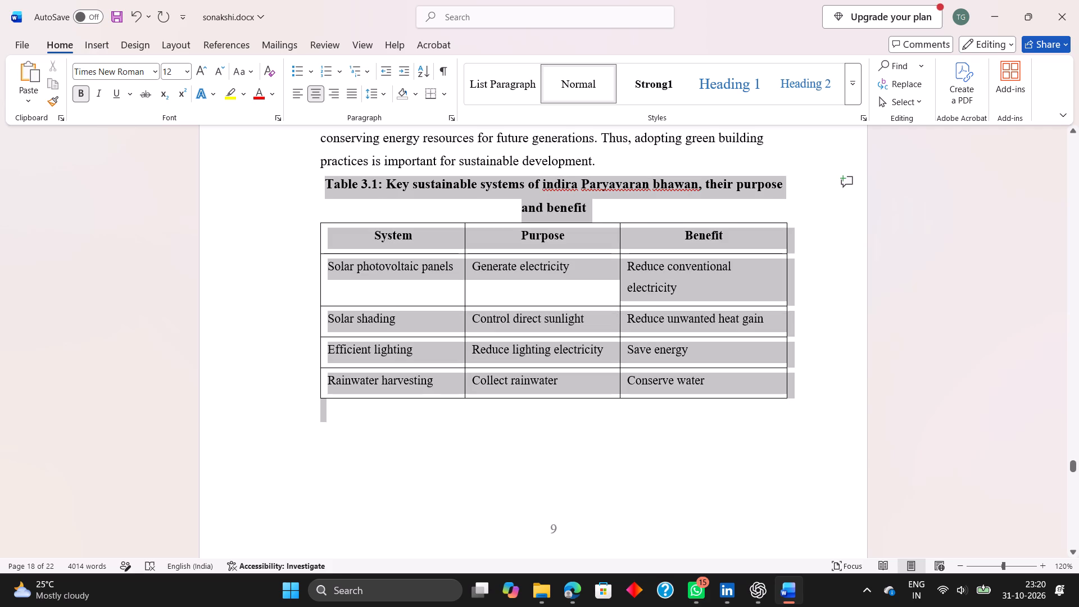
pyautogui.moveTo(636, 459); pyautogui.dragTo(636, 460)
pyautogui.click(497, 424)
# Examine the table of contents entries for chapters 3 to 5 to check the planned section structure.
pyautogui.scroll(2, 497, 424)
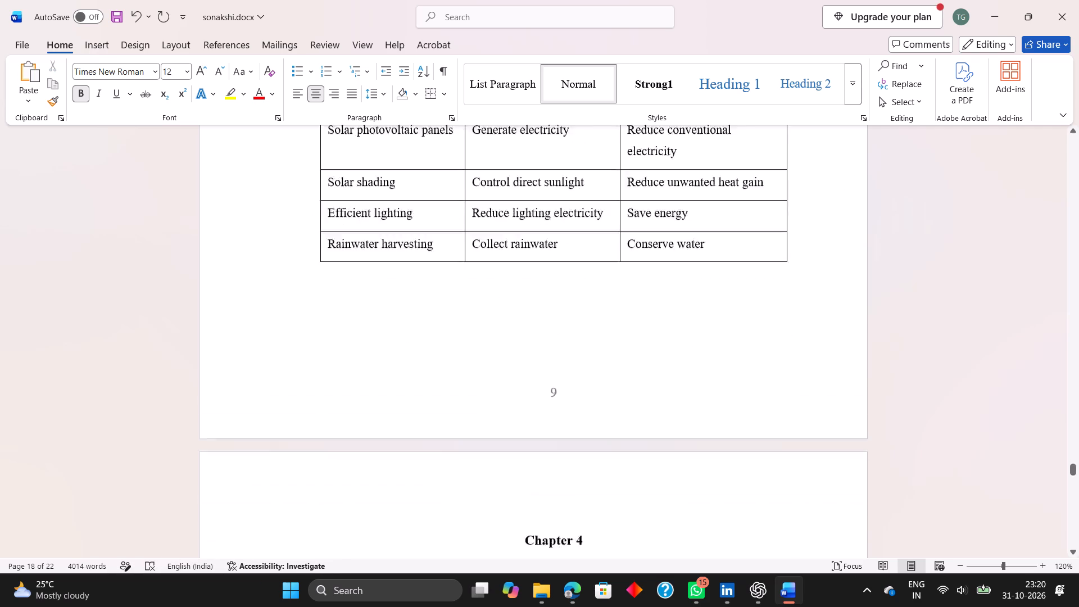
pyautogui.scroll(6, 497, 424)
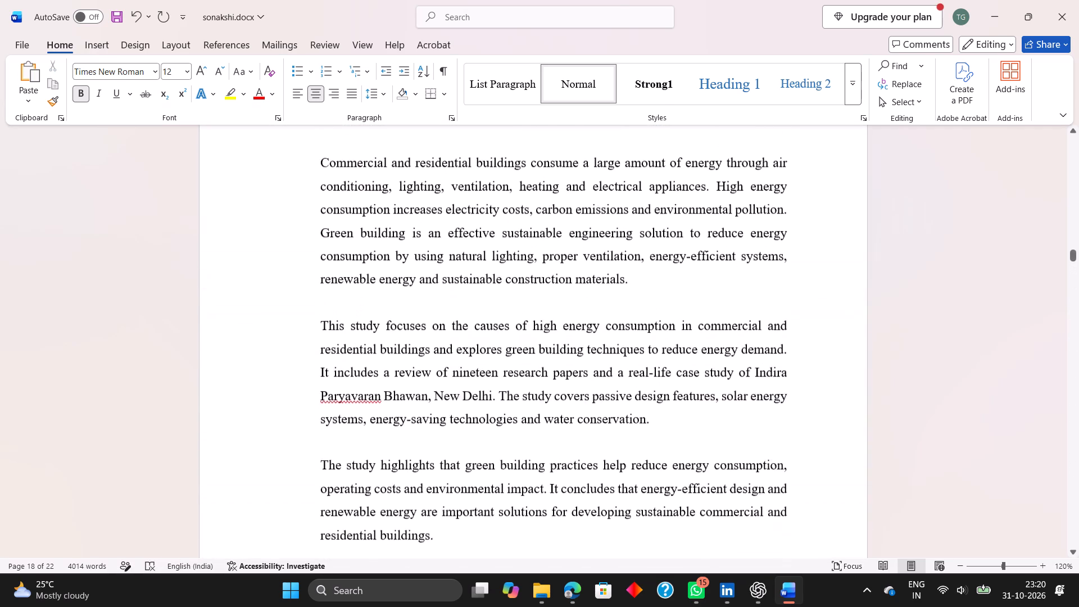
pyautogui.scroll(9, 497, 424)
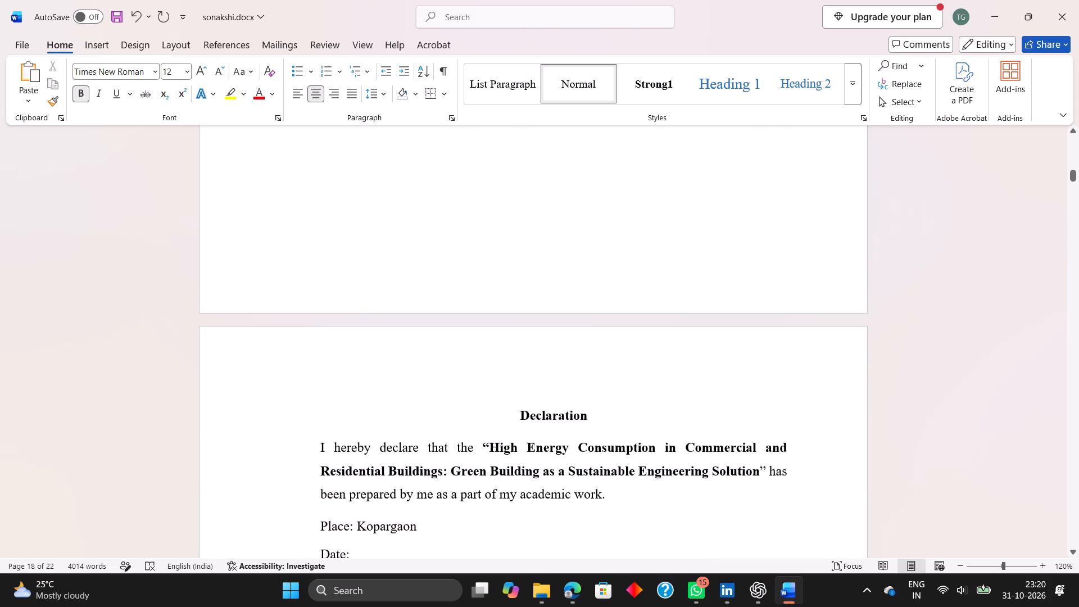
pyautogui.scroll(-7, 497, 424)
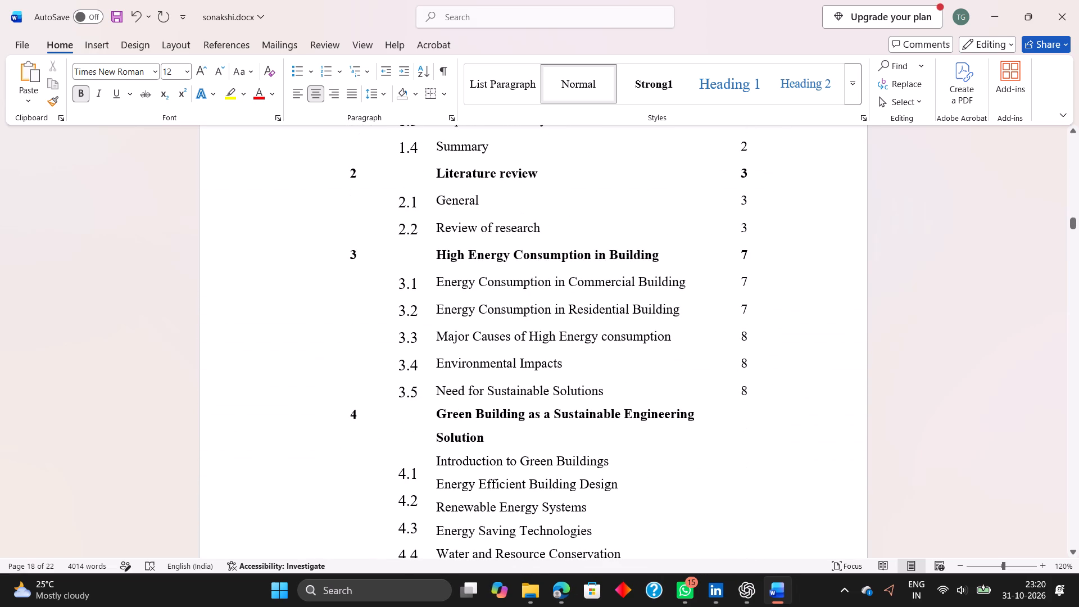
pyautogui.scroll(-2, 497, 424)
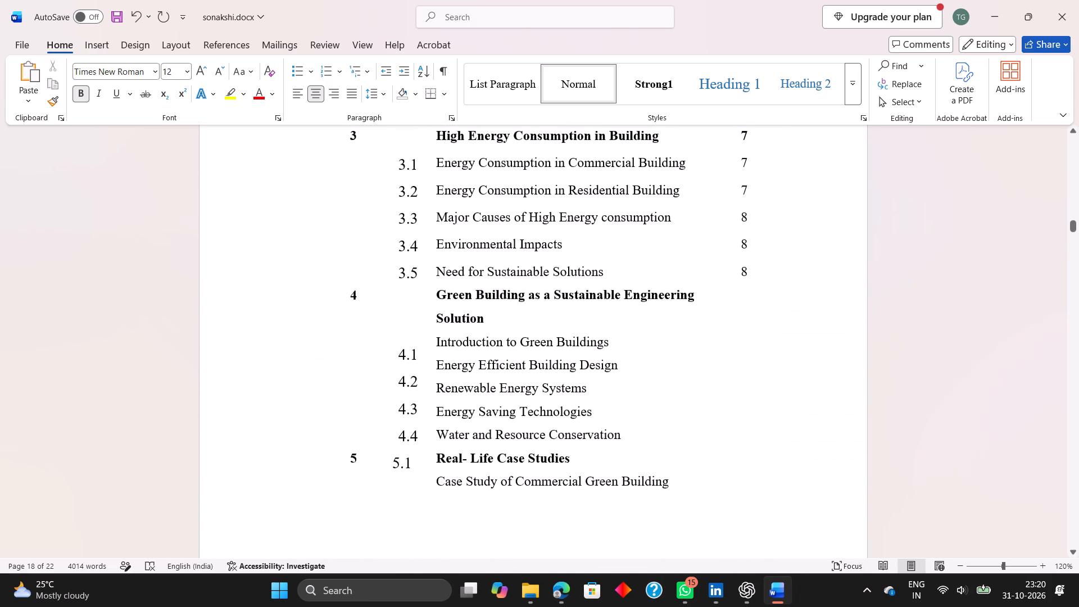
pyautogui.scroll(-2, 497, 424)
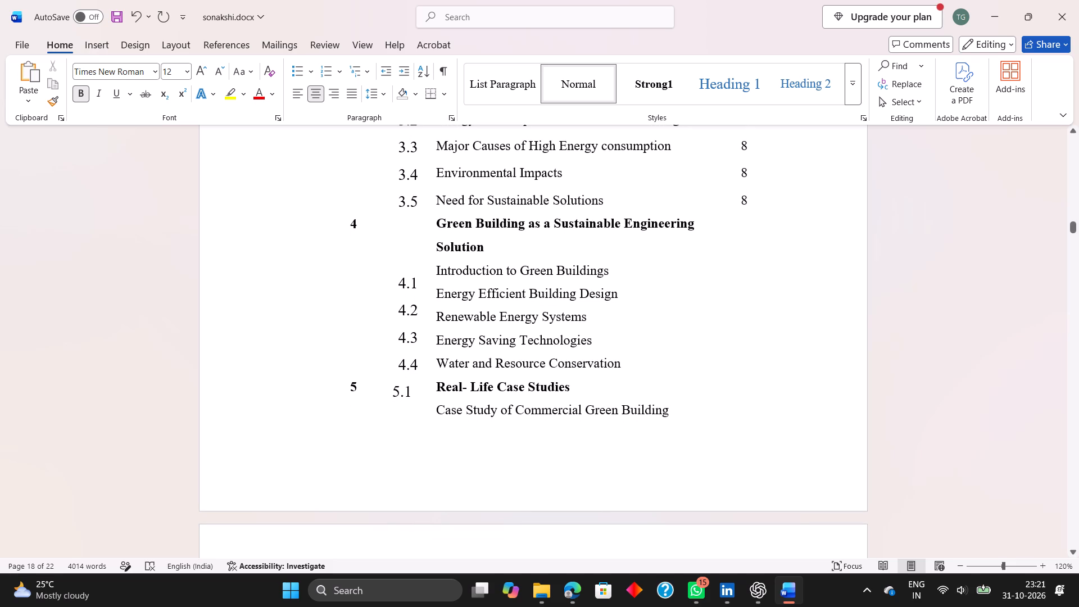
pyautogui.scroll(1, 497, 424)
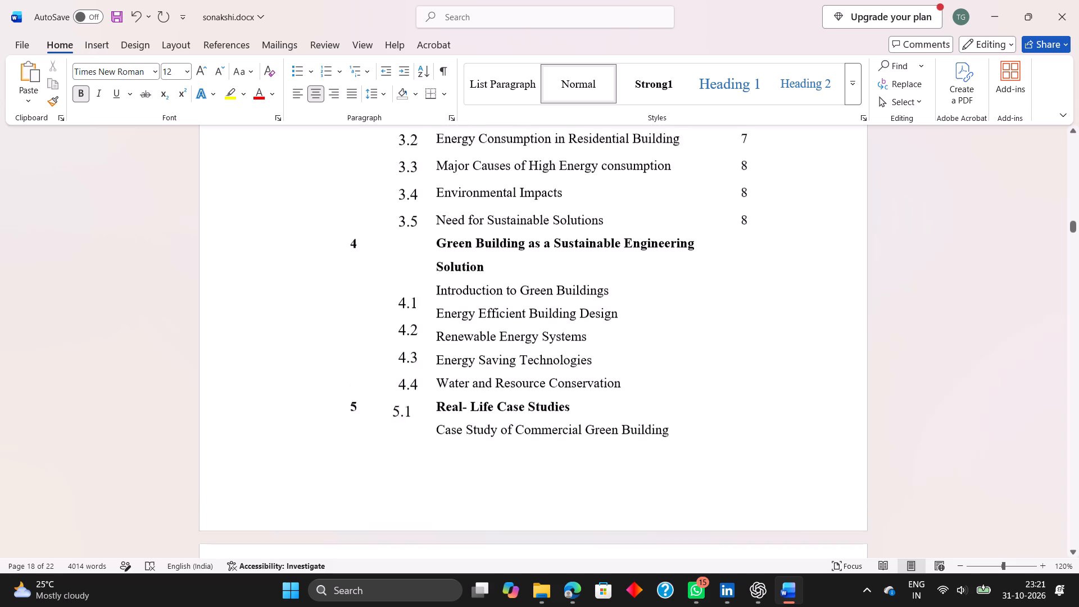
pyautogui.scroll(3, 497, 424)
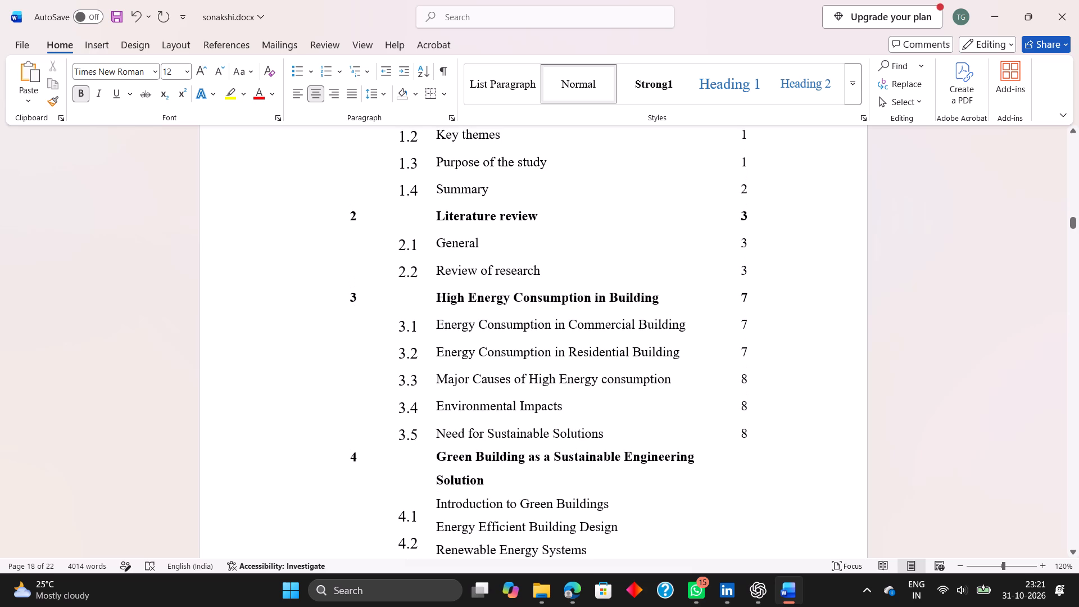
# Justify the text in the table of contents, from the "Chapter No." header row through the chapter 5 entries.
pyautogui.scroll(-1, 497, 424)
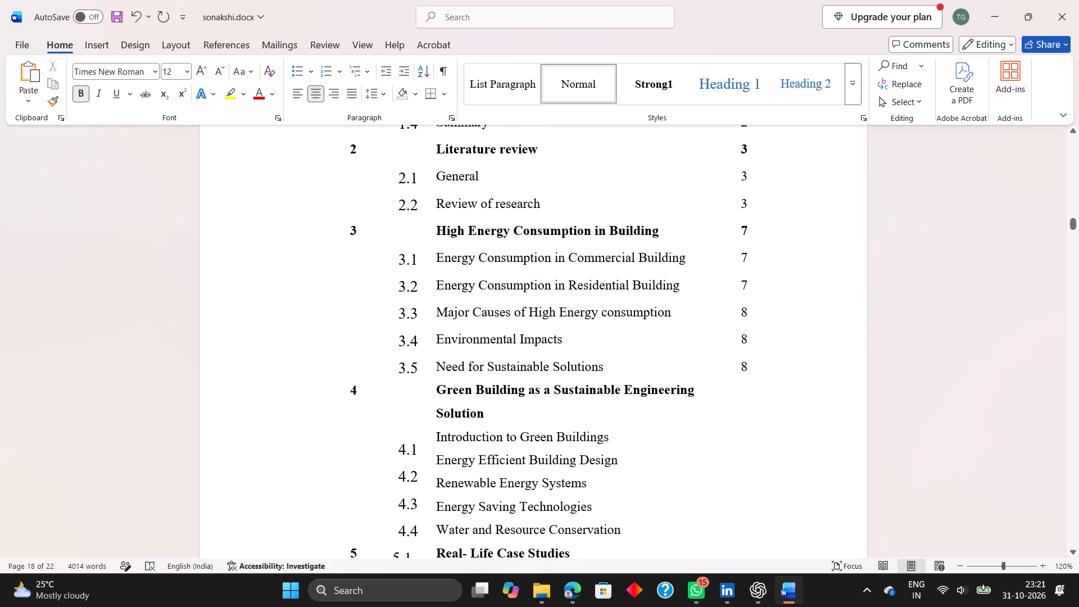
pyautogui.scroll(3, 432, 360)
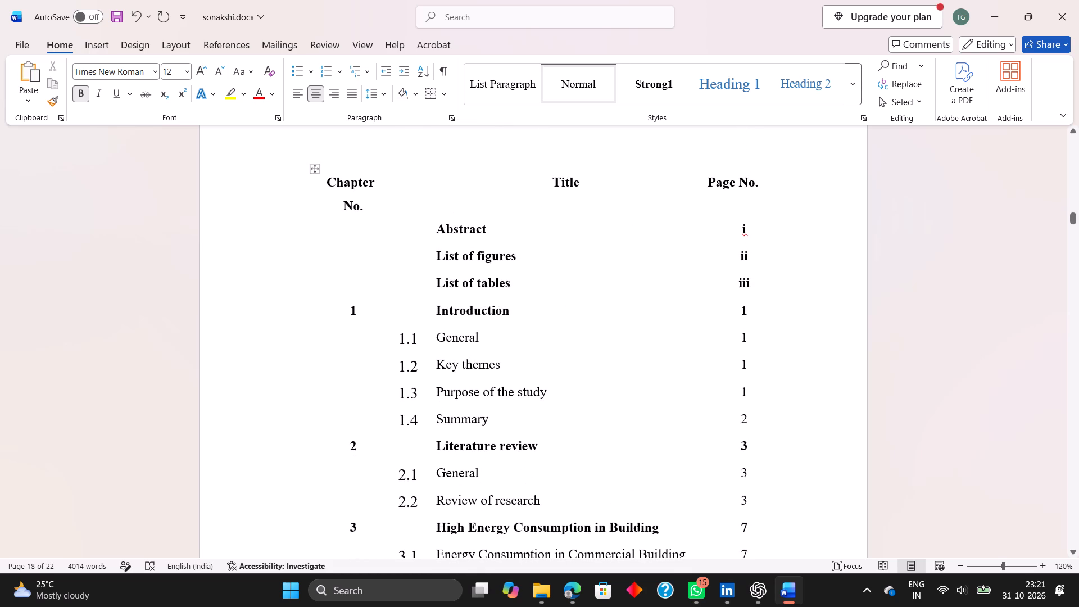
pyautogui.moveTo(327, 180); pyautogui.dragTo(547, 404)
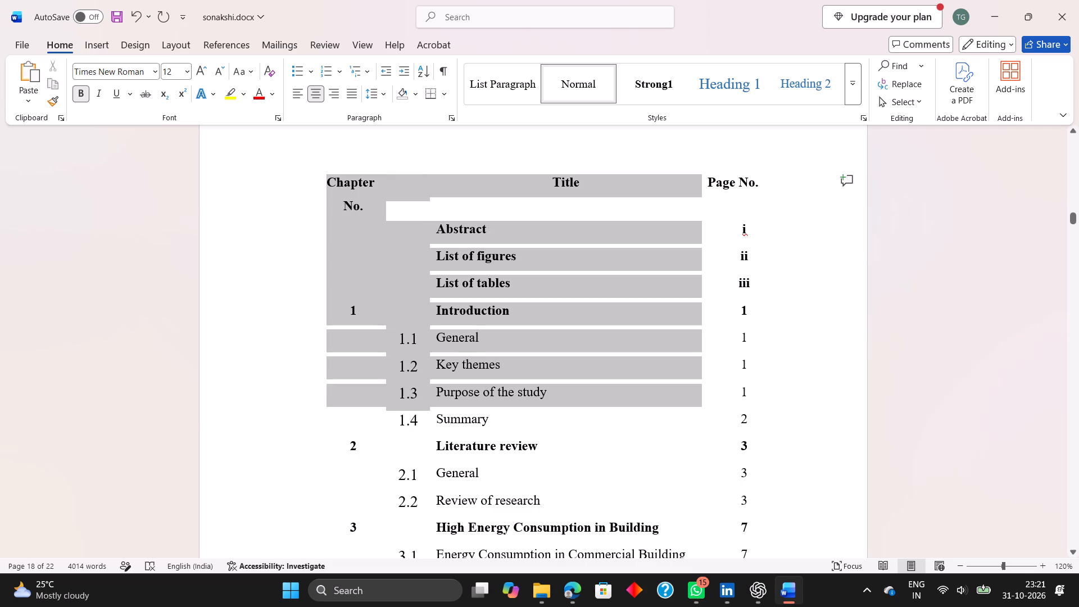
pyautogui.moveTo(547, 404); pyautogui.dragTo(713, 536)
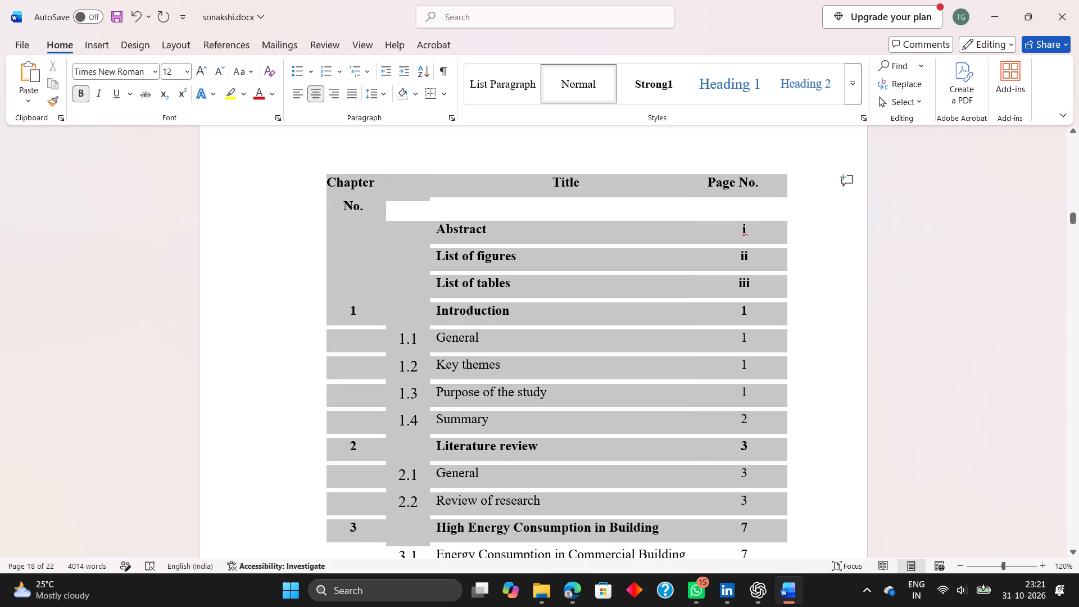
pyautogui.moveTo(713, 536); pyautogui.dragTo(863, 577)
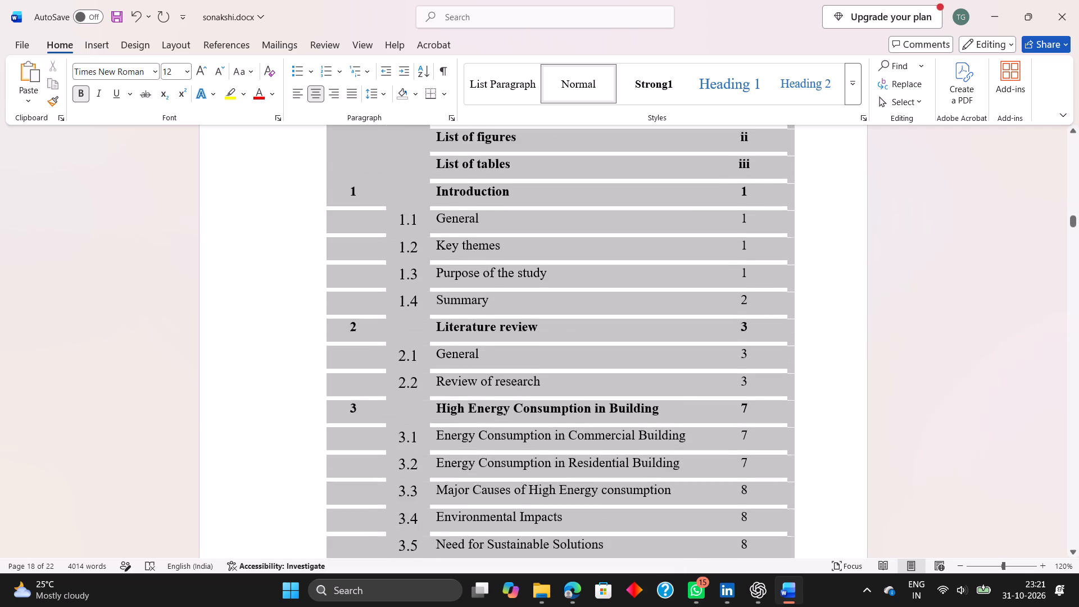
pyautogui.moveTo(863, 577); pyautogui.dragTo(797, 468)
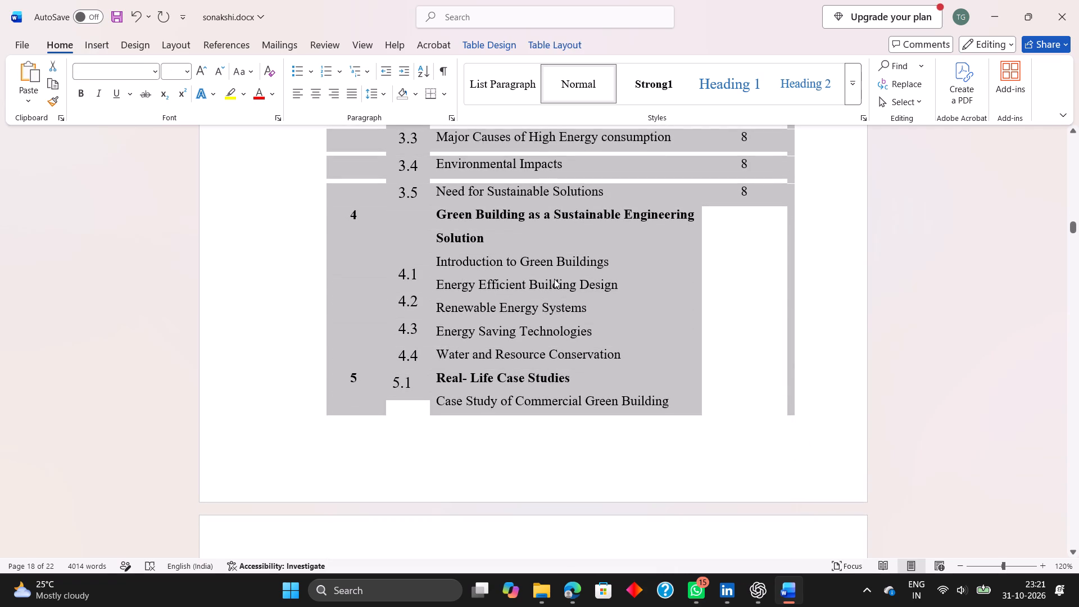
pyautogui.click(350, 90)
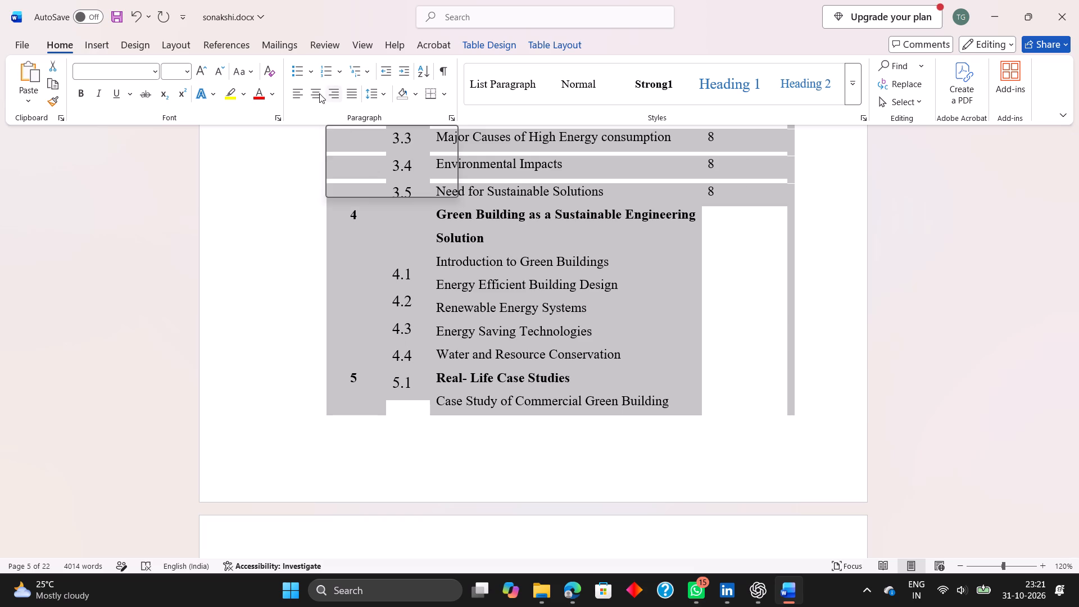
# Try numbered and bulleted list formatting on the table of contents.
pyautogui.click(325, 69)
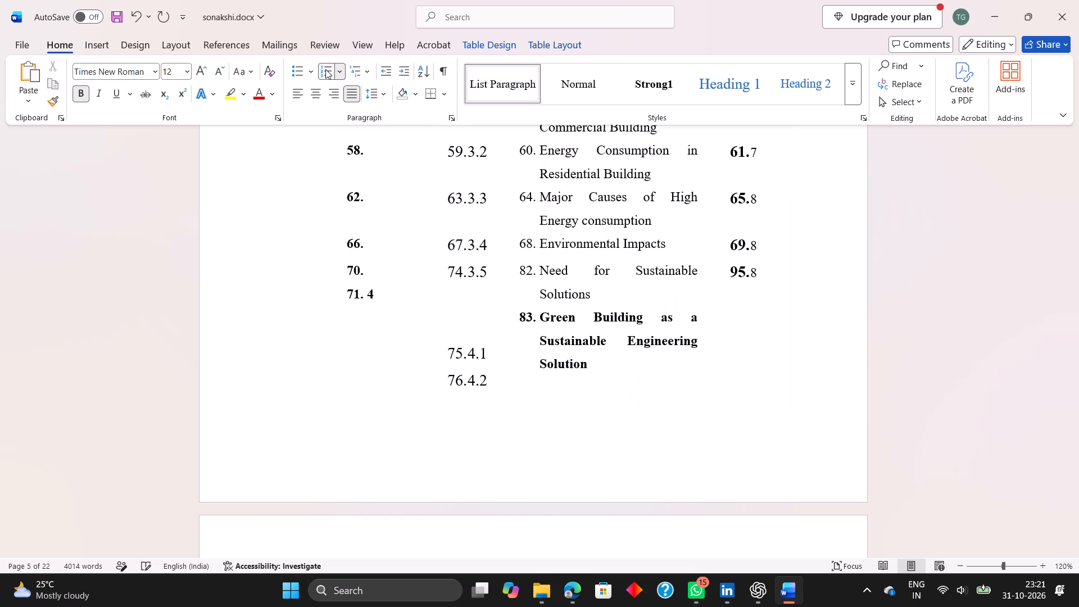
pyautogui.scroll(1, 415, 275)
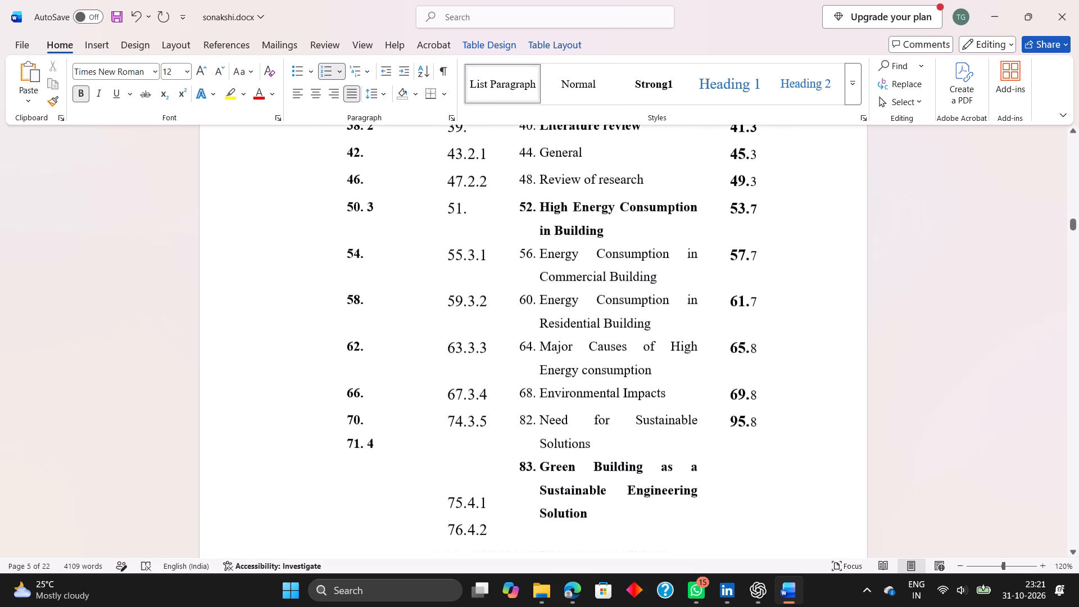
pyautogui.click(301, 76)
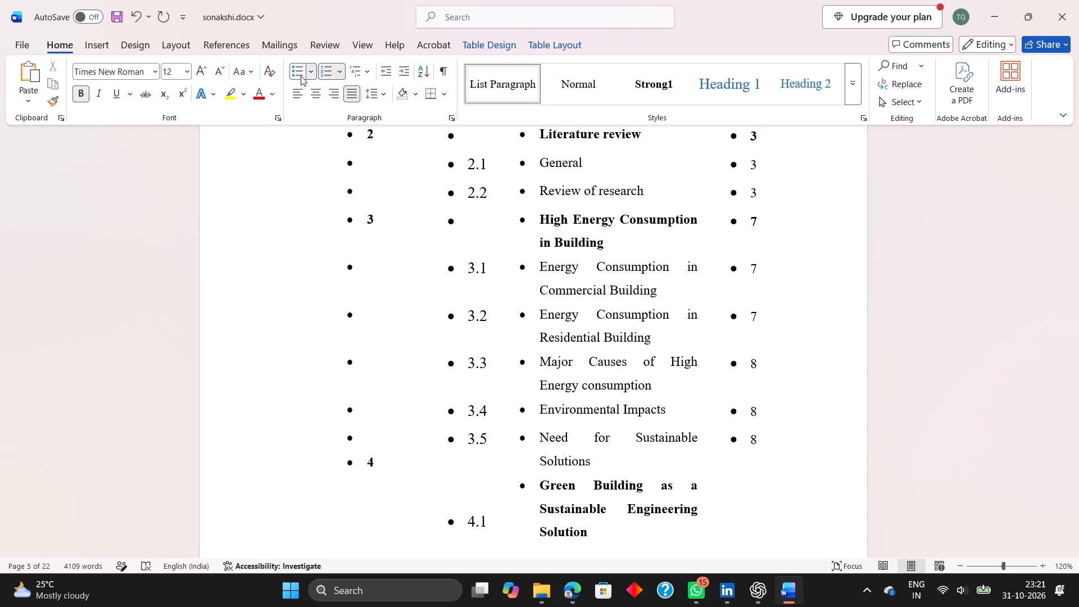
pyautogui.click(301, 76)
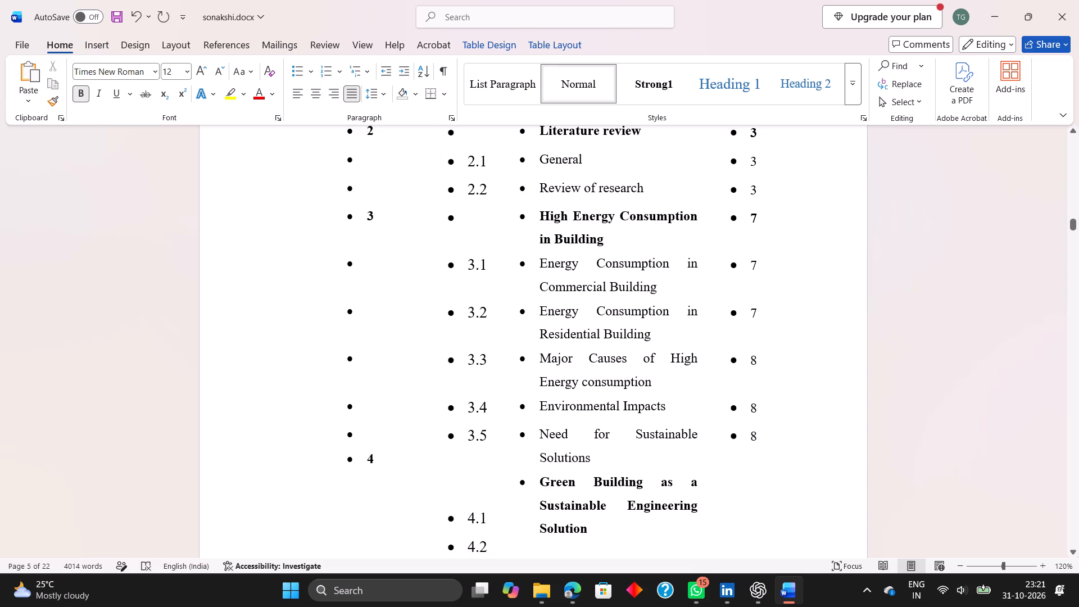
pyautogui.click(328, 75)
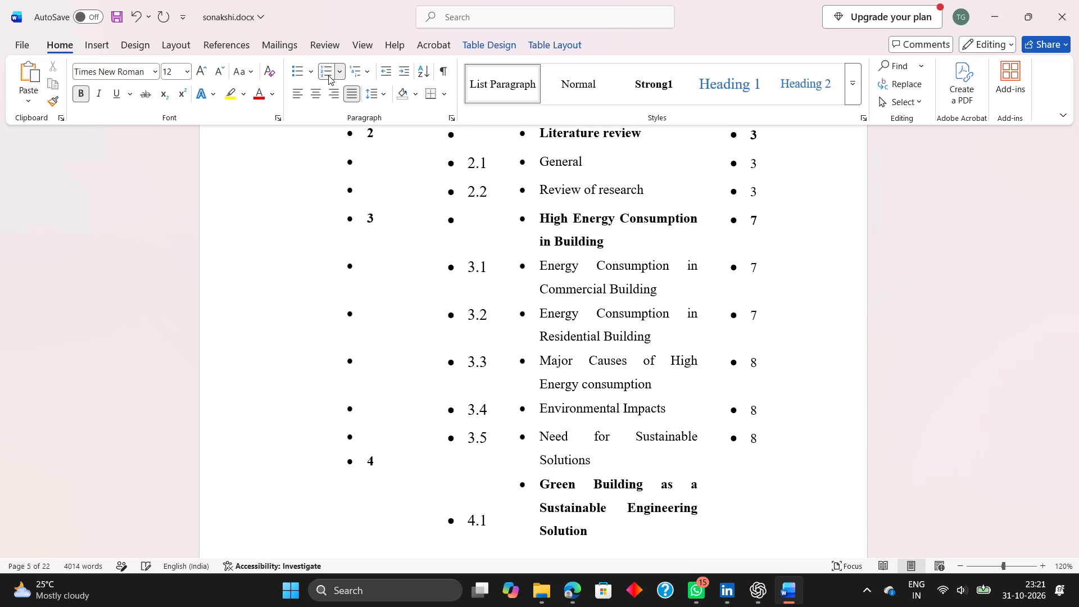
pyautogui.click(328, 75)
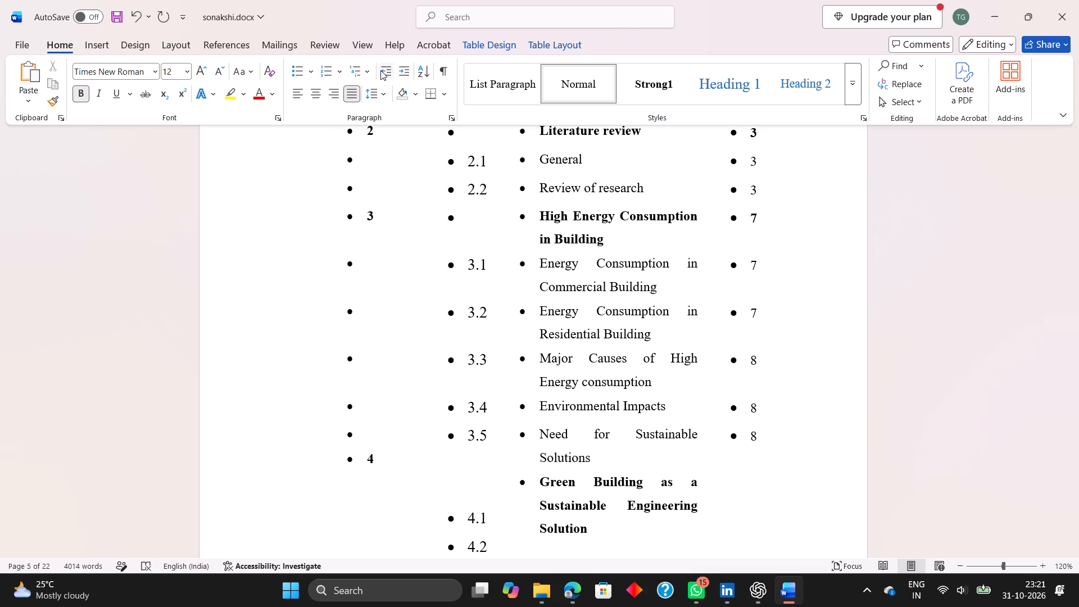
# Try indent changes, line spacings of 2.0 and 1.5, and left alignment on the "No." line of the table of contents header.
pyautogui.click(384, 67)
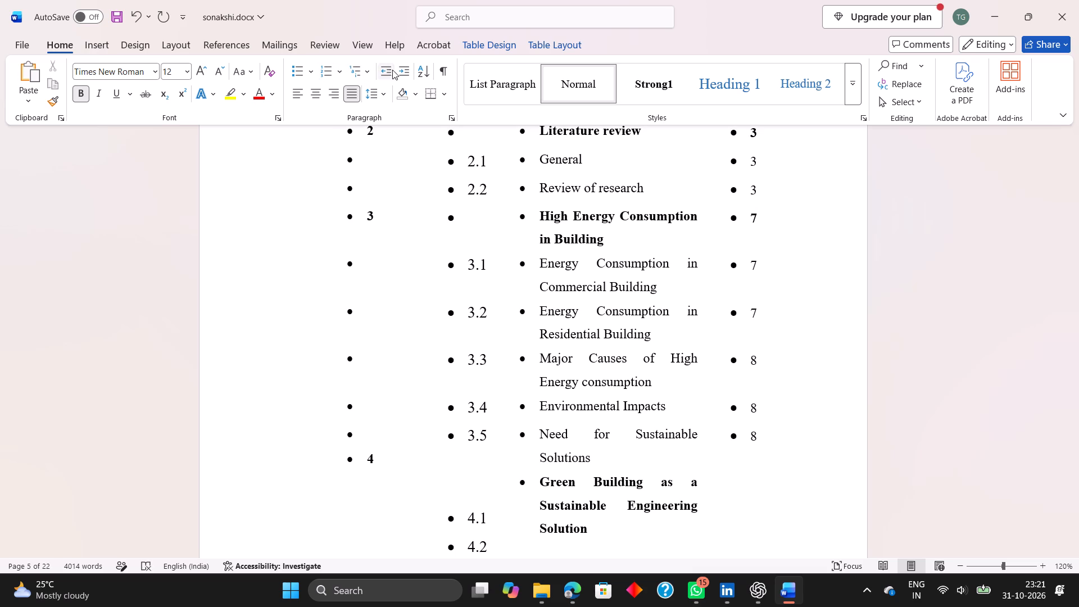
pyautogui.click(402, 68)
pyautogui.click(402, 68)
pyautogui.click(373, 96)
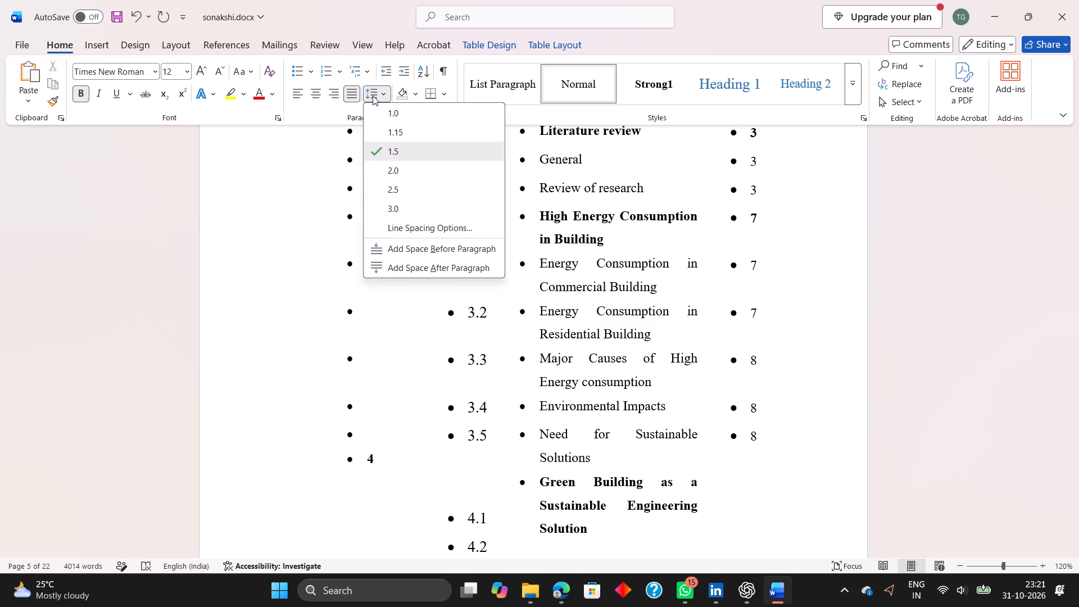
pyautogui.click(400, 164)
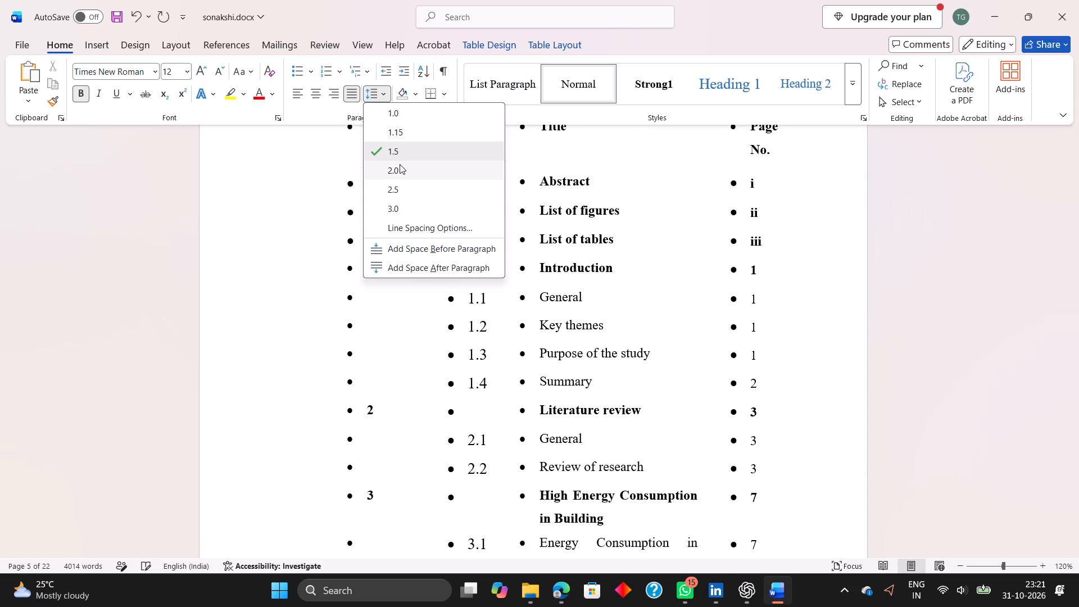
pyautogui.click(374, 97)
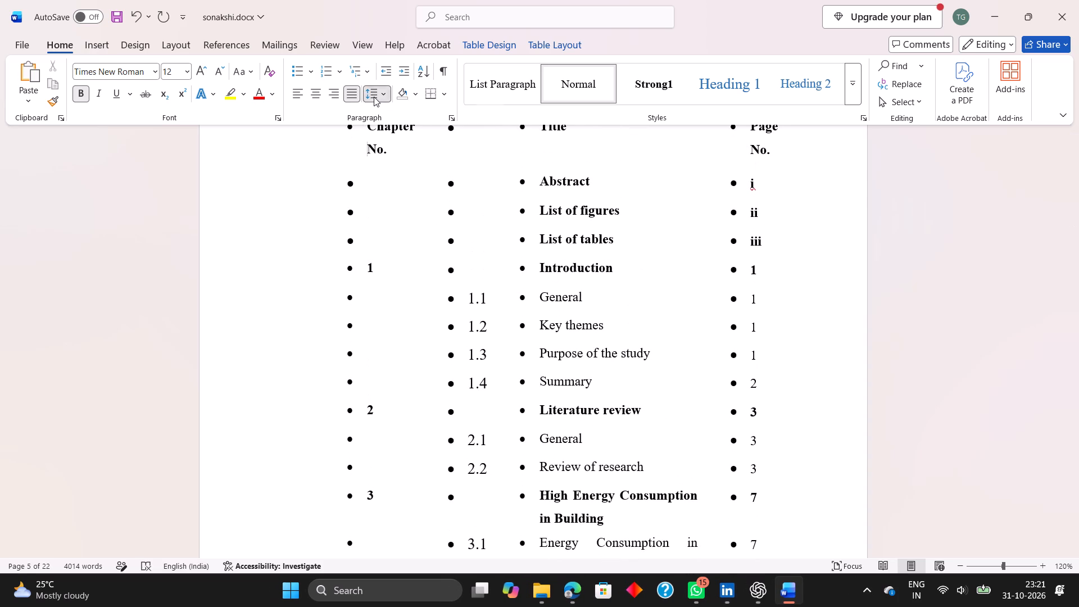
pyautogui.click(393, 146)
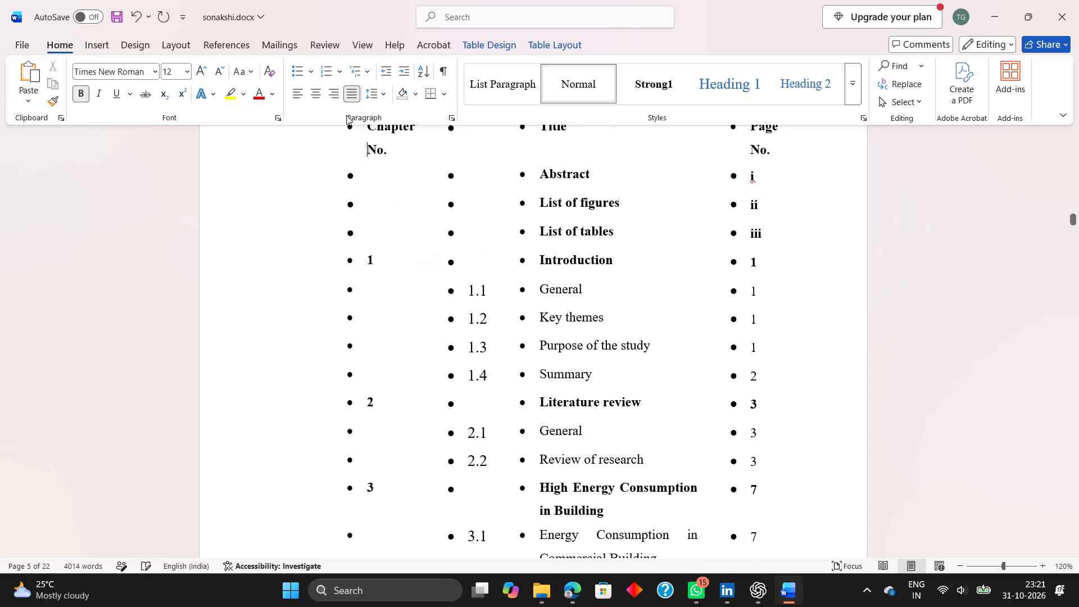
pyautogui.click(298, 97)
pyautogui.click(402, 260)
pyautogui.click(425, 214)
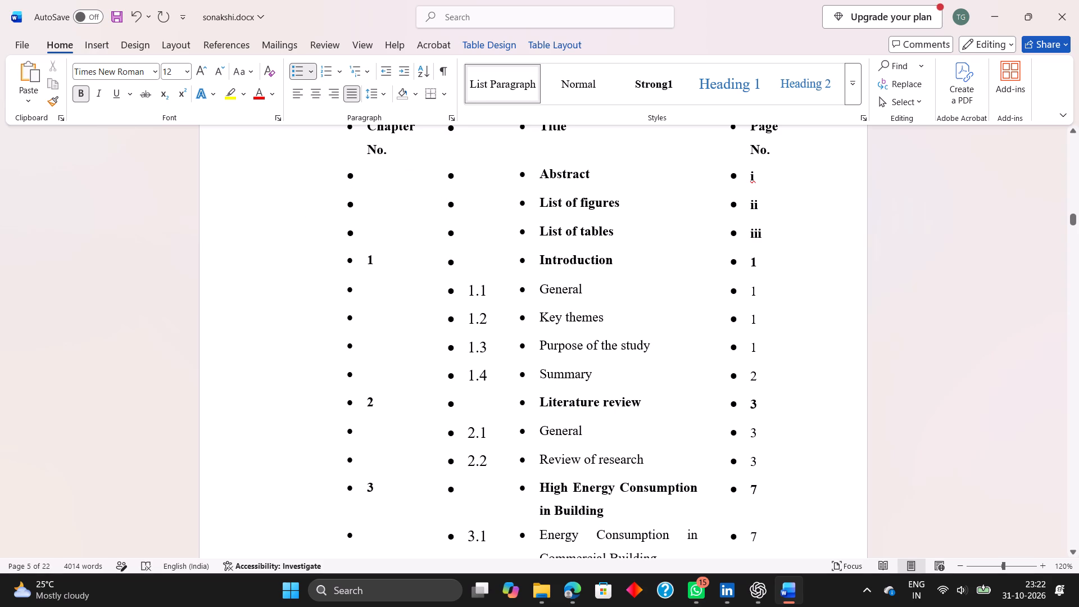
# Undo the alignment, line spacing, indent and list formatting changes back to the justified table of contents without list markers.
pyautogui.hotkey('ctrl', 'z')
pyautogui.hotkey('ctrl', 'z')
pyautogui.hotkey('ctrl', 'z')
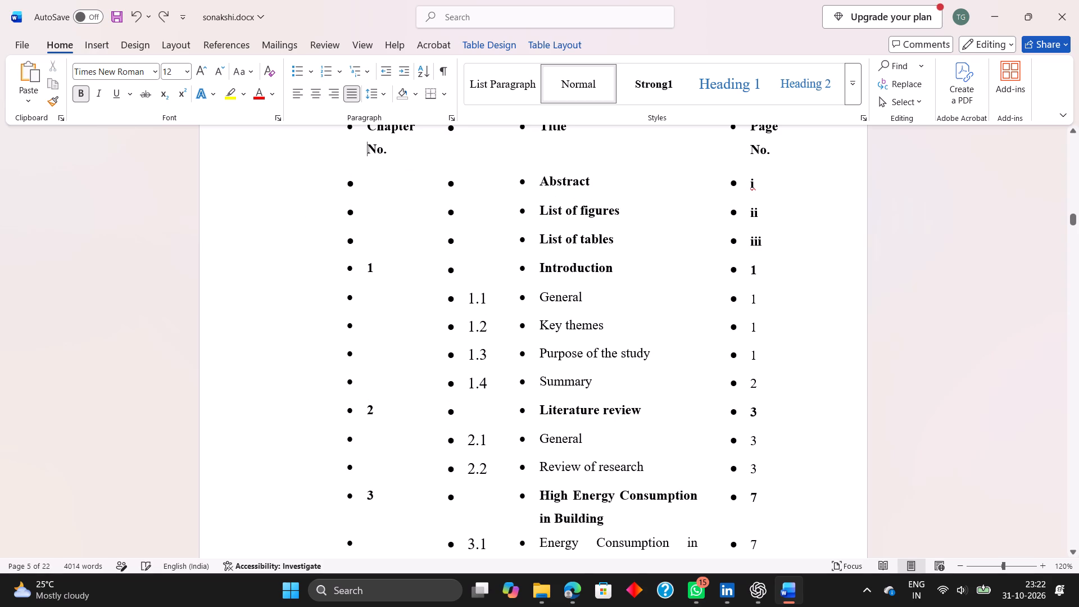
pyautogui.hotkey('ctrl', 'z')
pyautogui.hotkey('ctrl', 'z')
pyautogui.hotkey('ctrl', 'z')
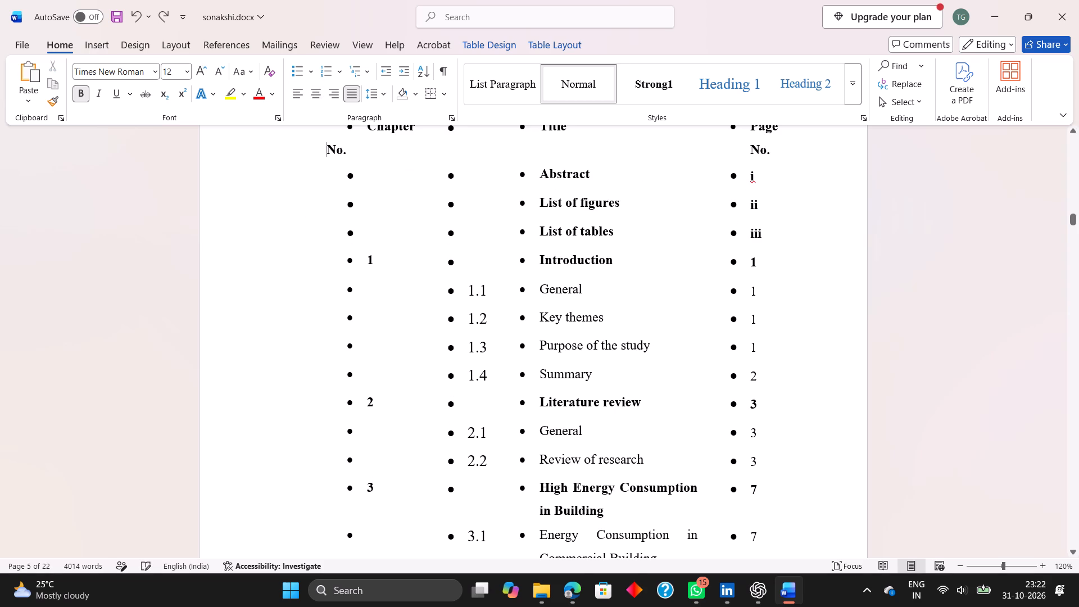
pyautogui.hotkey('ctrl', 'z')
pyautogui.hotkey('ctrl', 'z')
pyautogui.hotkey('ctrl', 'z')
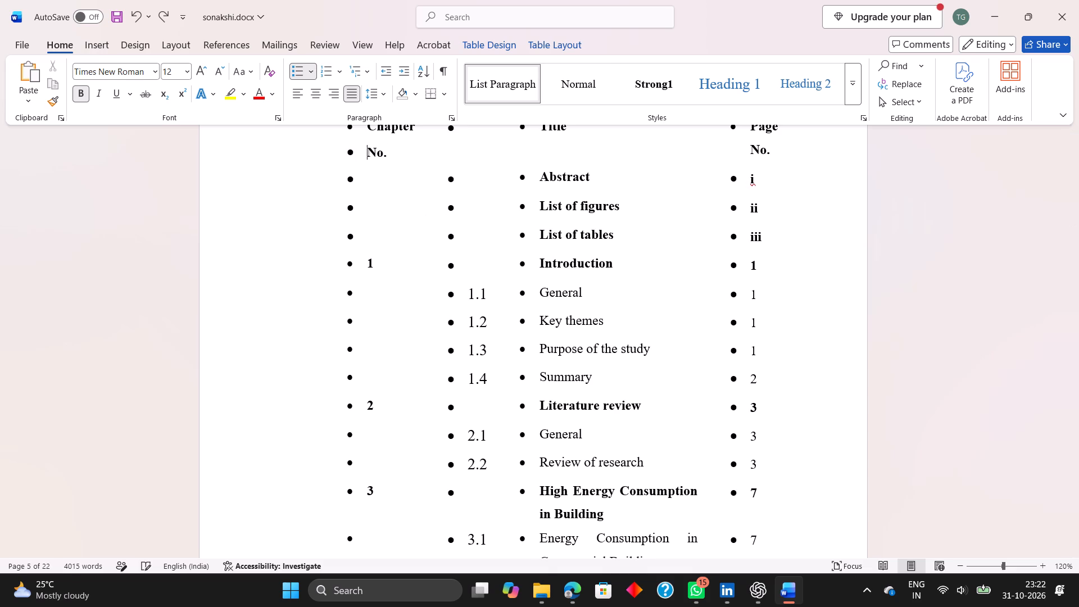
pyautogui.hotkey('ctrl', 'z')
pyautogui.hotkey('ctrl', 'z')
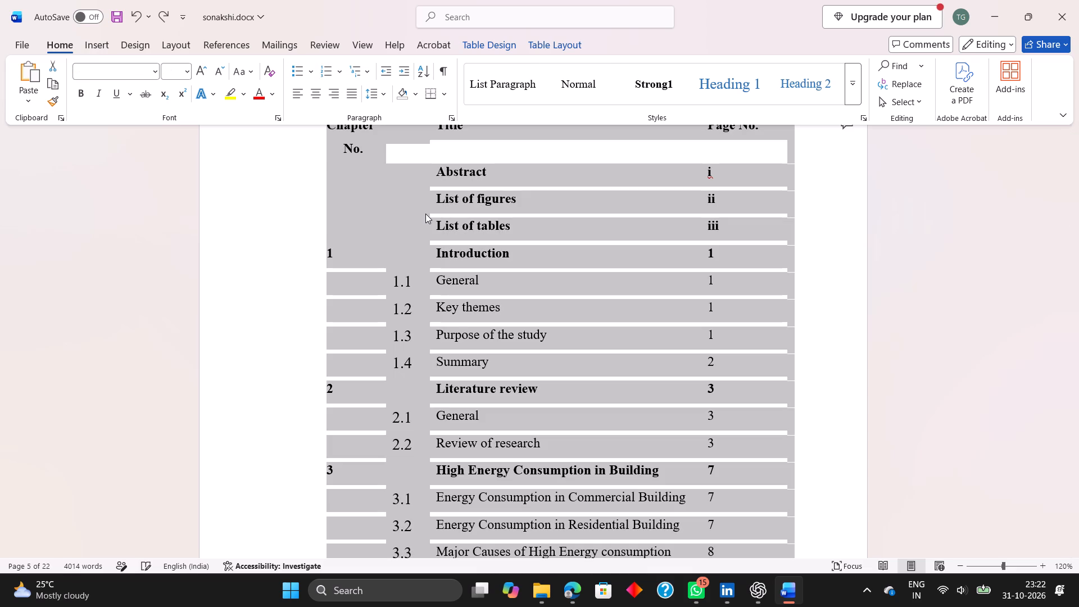
# Insert a new line after section number 5.1 in the number column of the table of contents.
pyautogui.click(314, 290)
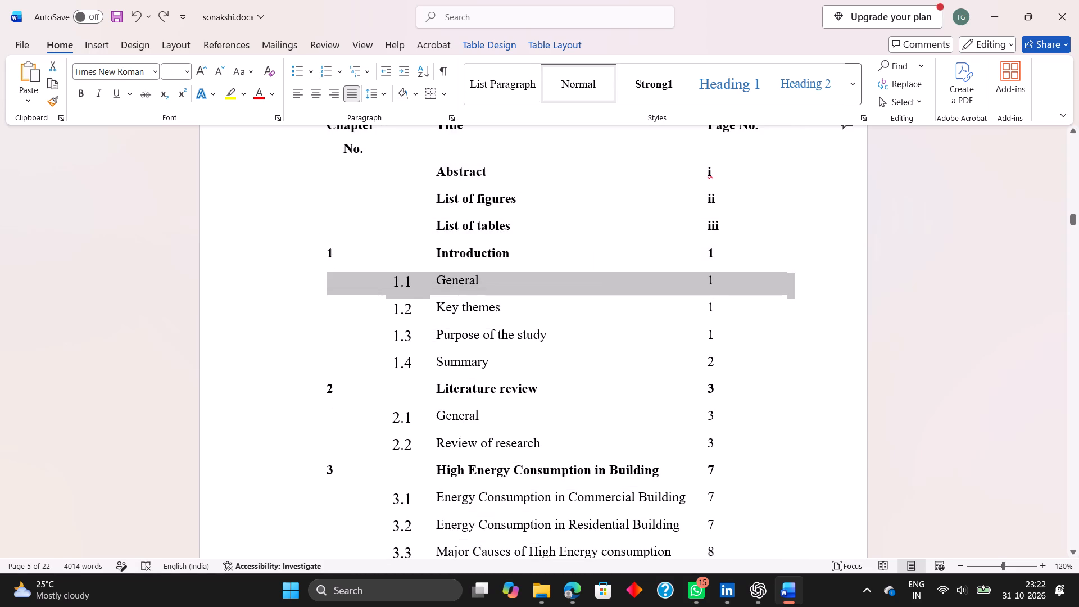
pyautogui.click(393, 372)
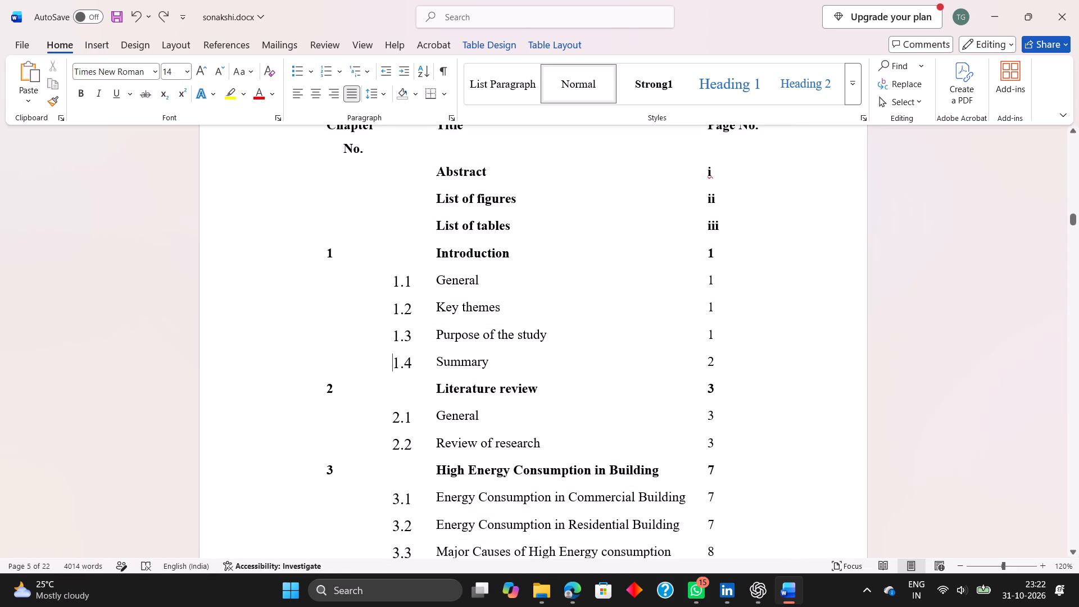
pyautogui.scroll(-1, 441, 391)
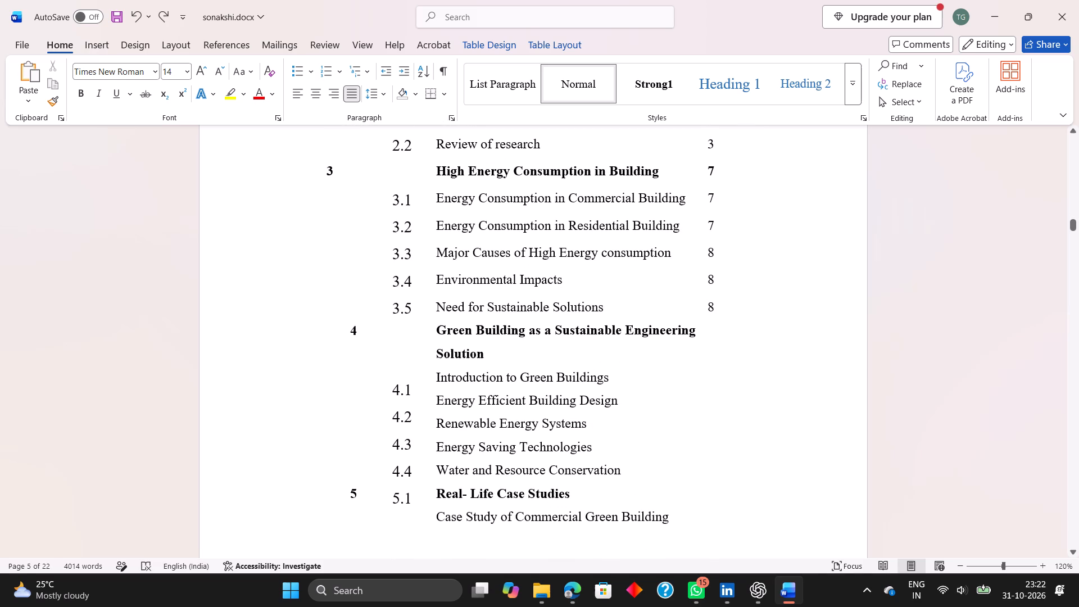
pyautogui.scroll(-1, 430, 494)
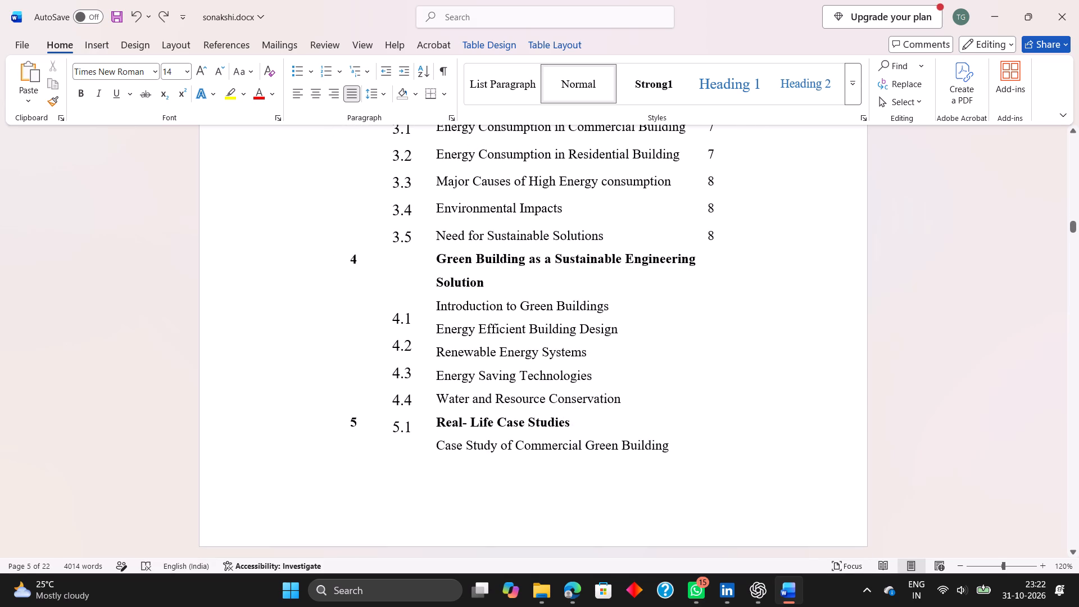
pyautogui.scroll(-2, 418, 418)
pyautogui.scroll(3, 418, 418)
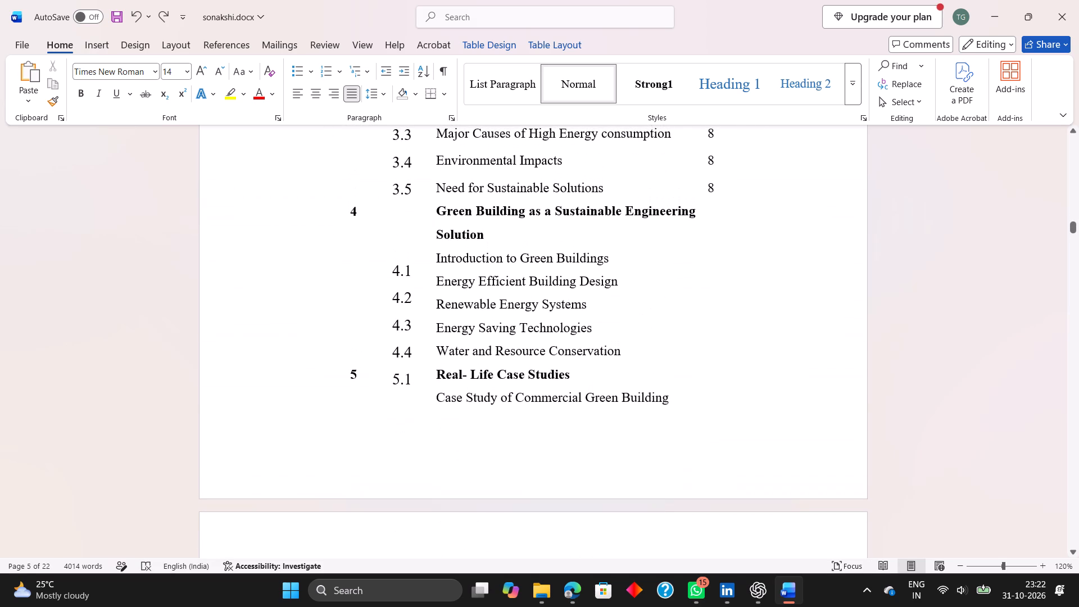
pyautogui.click(414, 383)
pyautogui.press('Return')
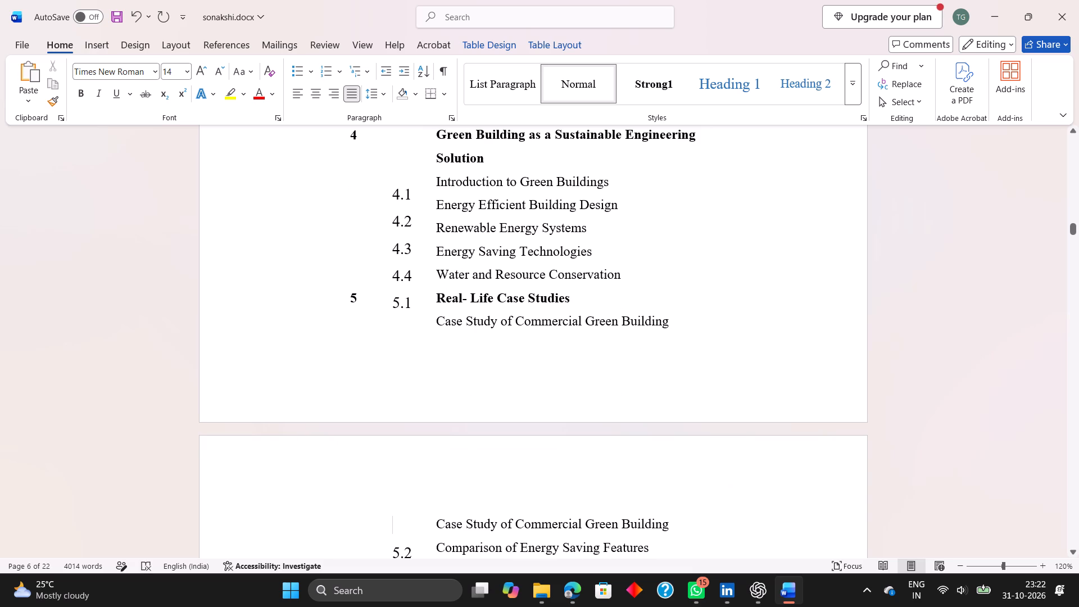
# Insert a blank line before the first "Case Study of Commercial Green Building" entry under "Real- Life Case Studies".
pyautogui.click(436, 316)
pyautogui.press('Return')
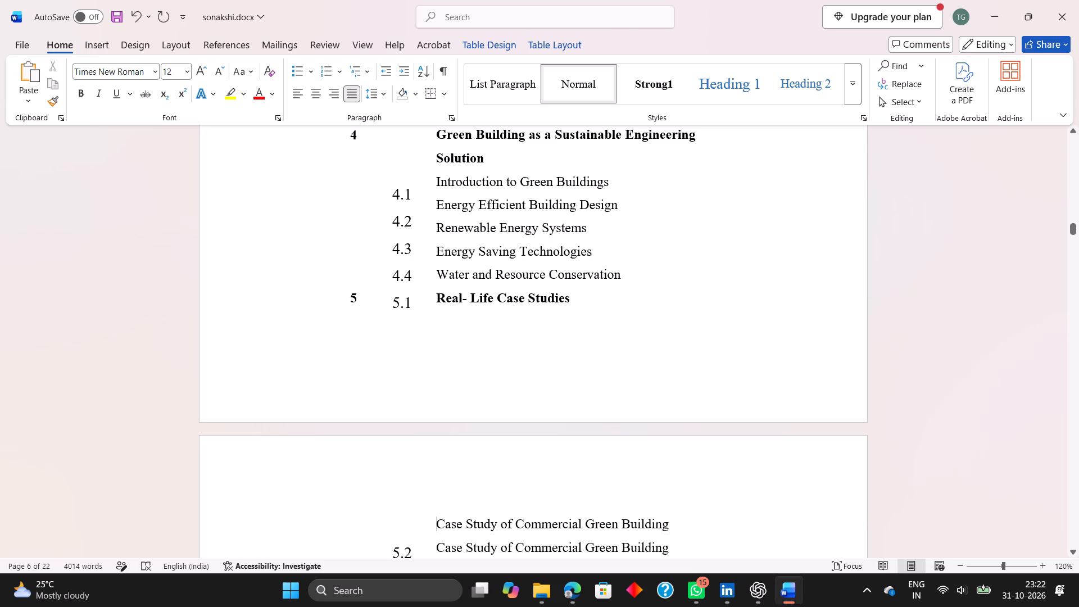
# Delete section number 5.1 from the line beside "Real- Life Case Studies" in the table of contents.
pyautogui.moveTo(394, 301); pyautogui.dragTo(416, 302)
pyautogui.moveTo(416, 302); pyautogui.dragTo(417, 302)
pyautogui.press('BackSpace')
# Add two blank lines below section number 5.3 in the number column of the table of contents.
pyautogui.scroll(-2, 417, 302)
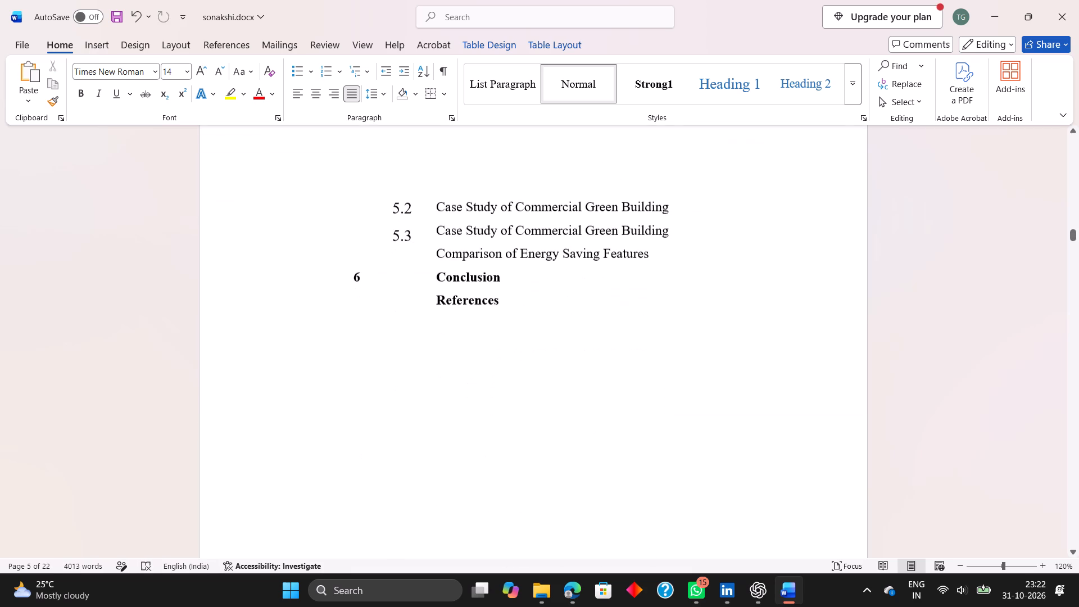
pyautogui.scroll(1, 417, 302)
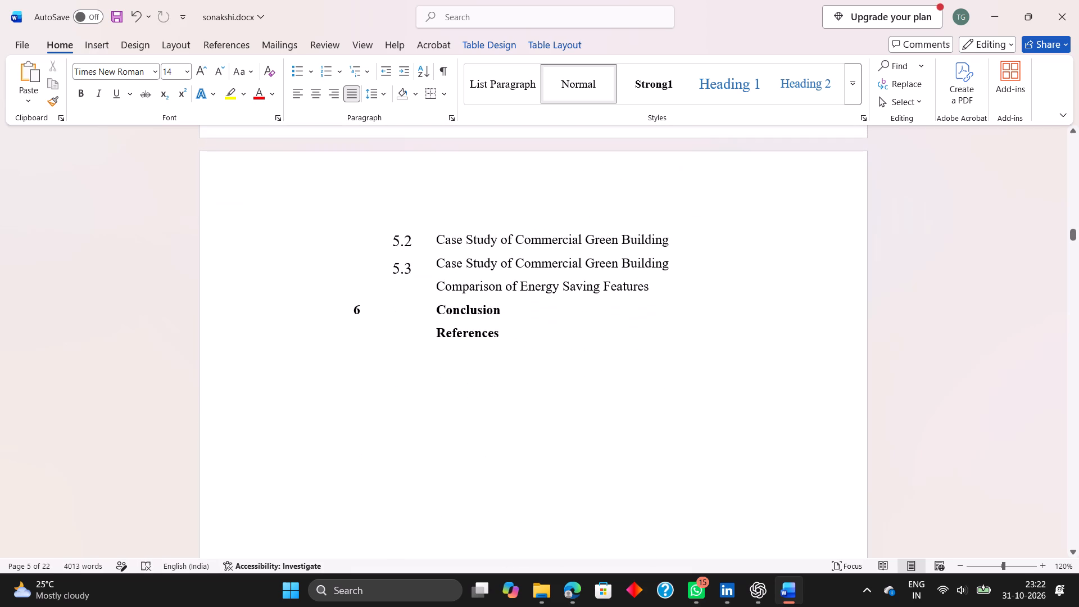
pyautogui.click(412, 266)
pyautogui.press('Return')
pyautogui.press('Return')
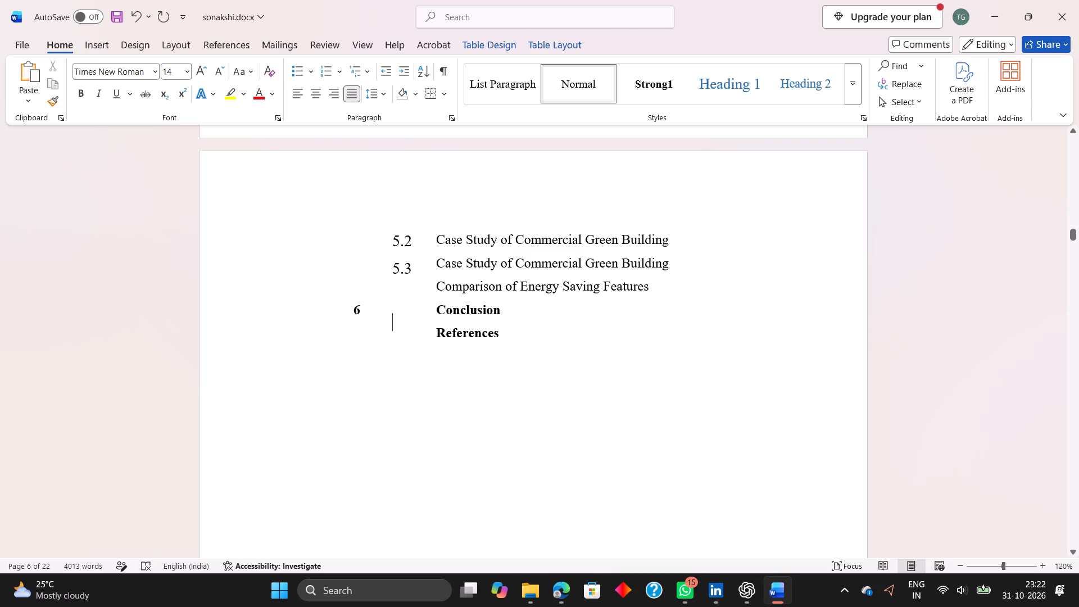
# Replace section numbers 5.2 and 5.3 with 5.1, 5.2 and 5.3 on consecutive lines beside the three chapter 5 entries.
pyautogui.scroll(3, 397, 237)
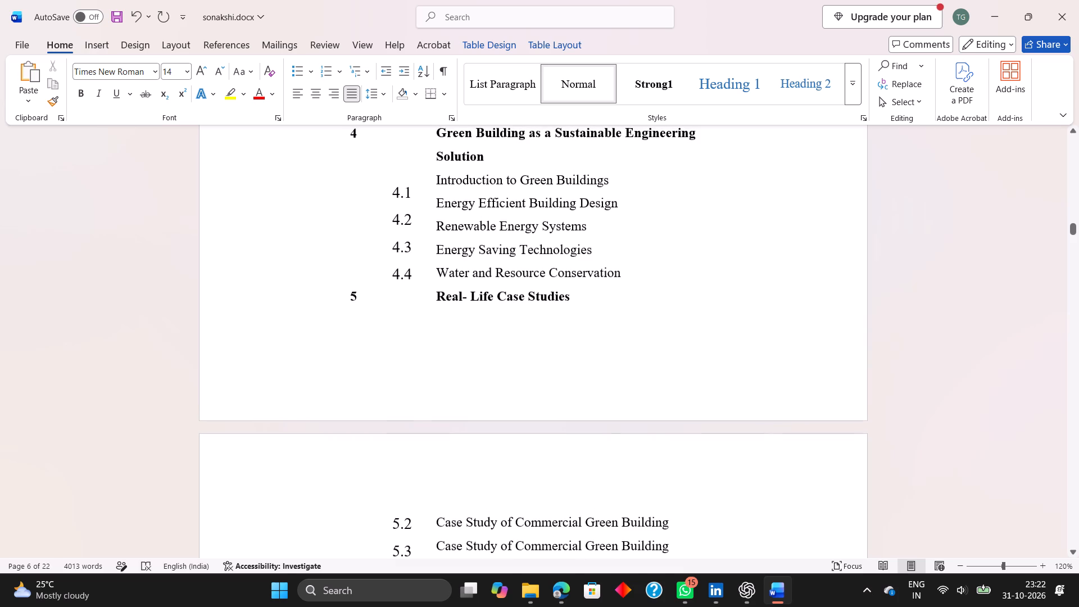
pyautogui.scroll(-1, 397, 237)
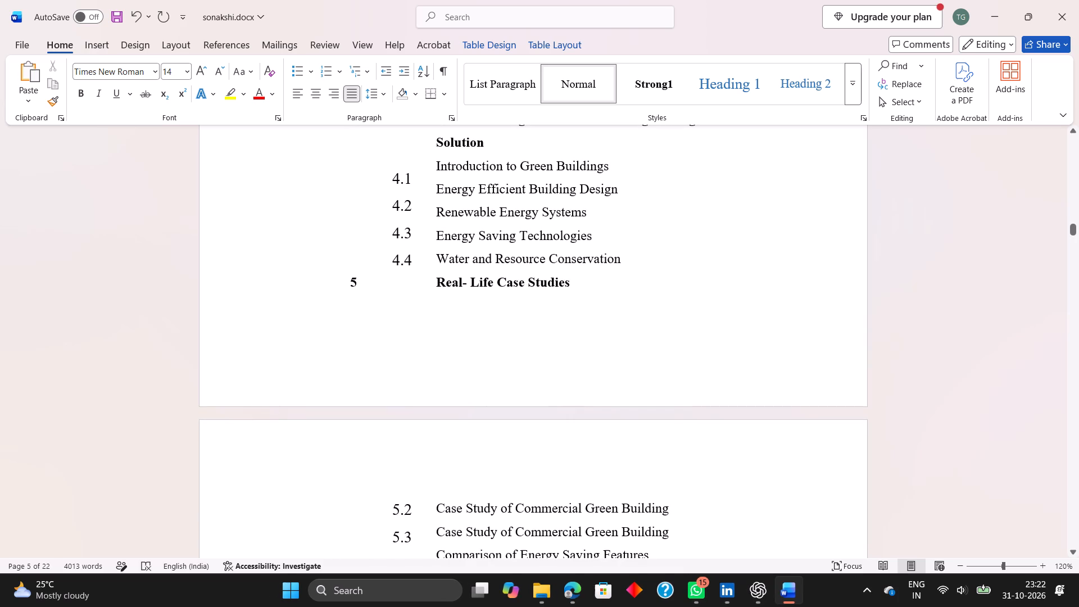
pyautogui.scroll(-1, 483, 309)
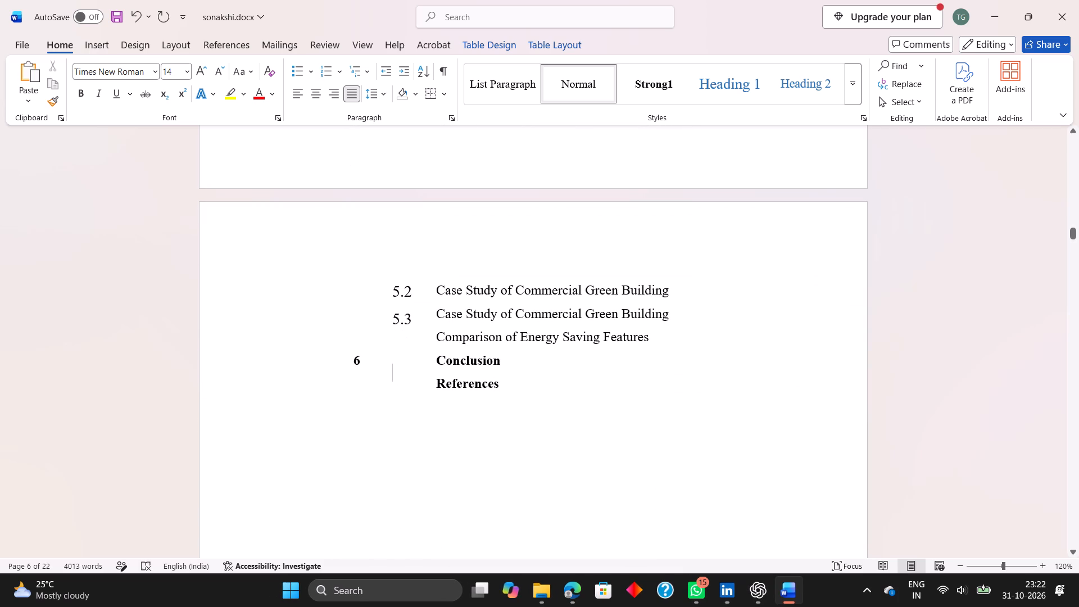
pyautogui.moveTo(393, 294); pyautogui.dragTo(412, 322)
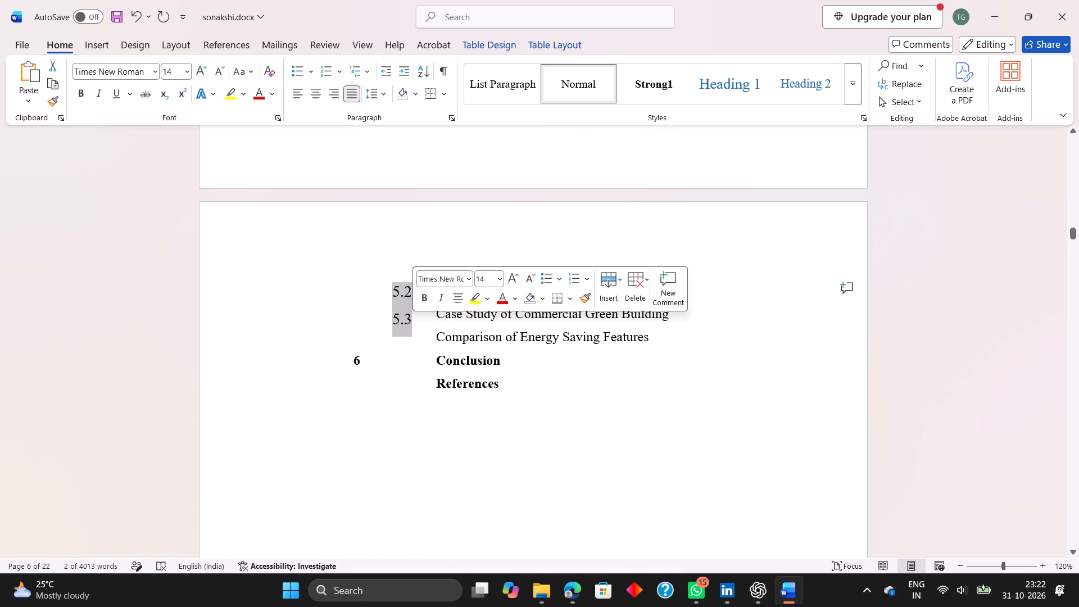
pyautogui.press('BackSpace')
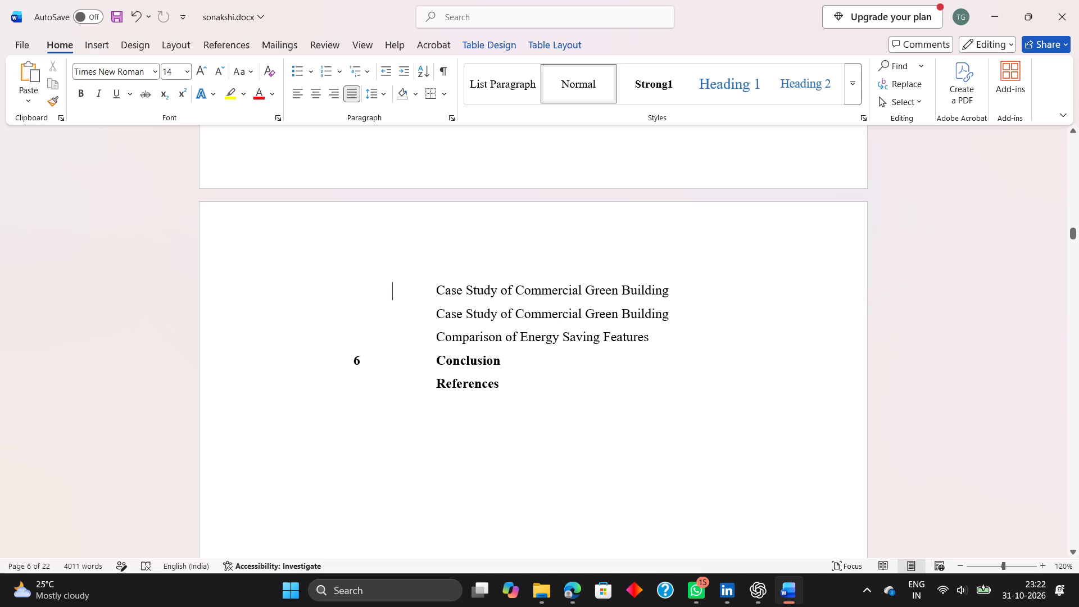
pyautogui.write('5.1')
pyautogui.press('Return')
pyautogui.write('2,2')
pyautogui.press('BackSpace')
pyautogui.press('BackSpace')
pyautogui.press('BackSpace')
pyautogui.press('BackSpace')
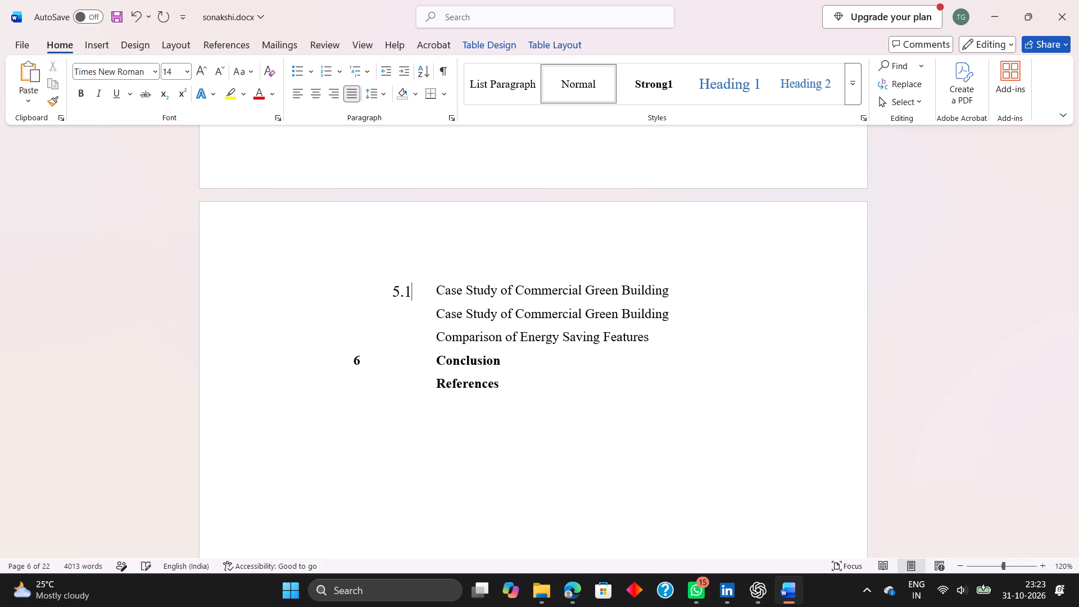
pyautogui.press('BackSpace')
pyautogui.press('1')
pyautogui.press('Return')
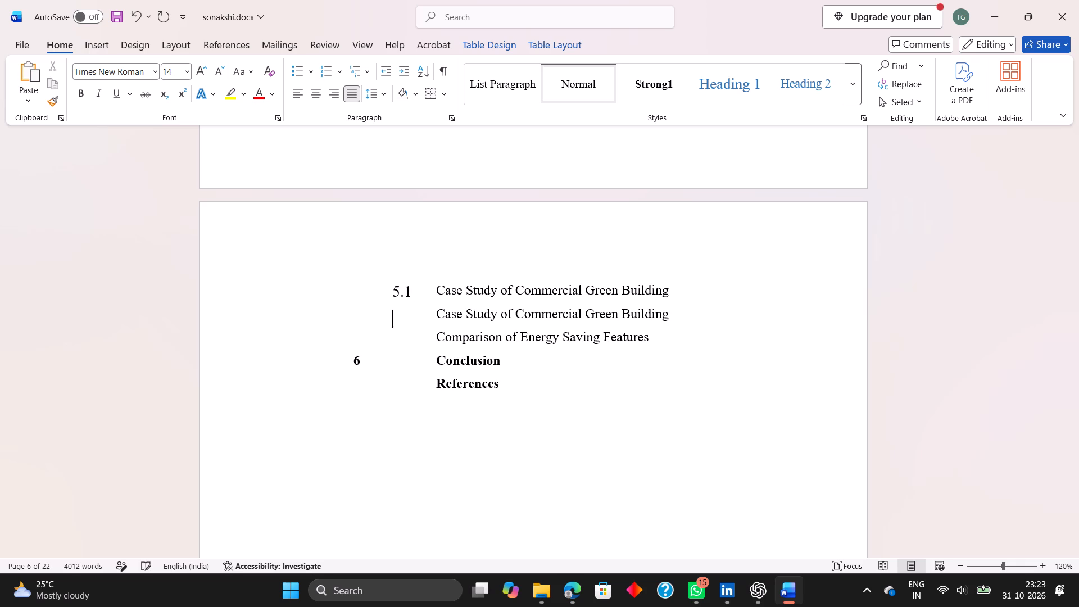
pyautogui.write('5.1')
pyautogui.press('BackSpace')
pyautogui.press('2')
pyautogui.press('Return')
pyautogui.write('5.3')
# Check how the section numbers line up with the chapter 4 and chapter 5 entries across the contents pages.
pyautogui.scroll(2, 472, 357)
pyautogui.scroll(-1, 472, 357)
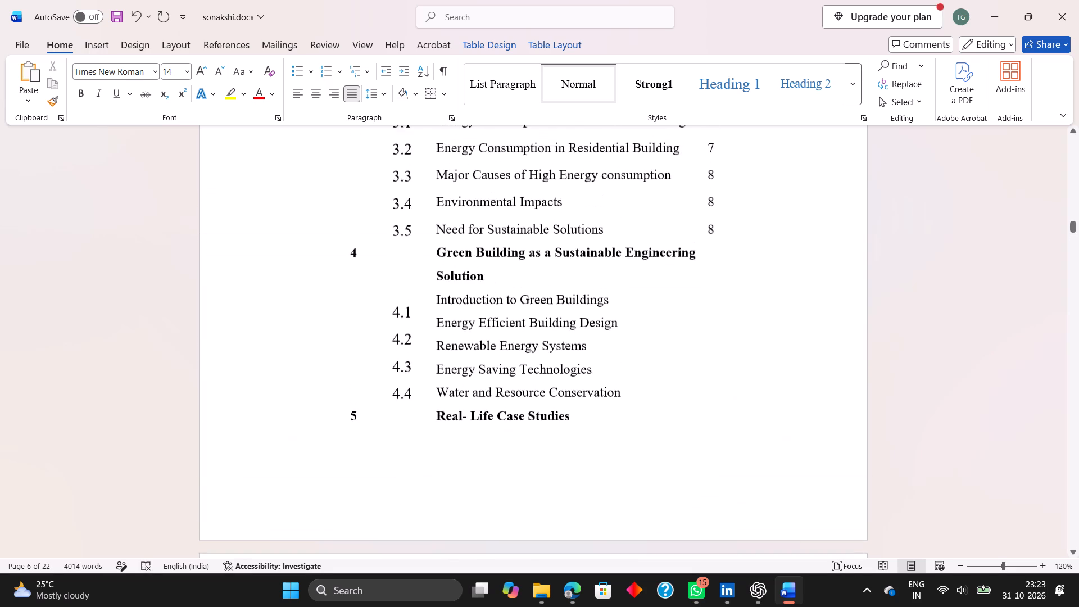
pyautogui.scroll(-2, 472, 357)
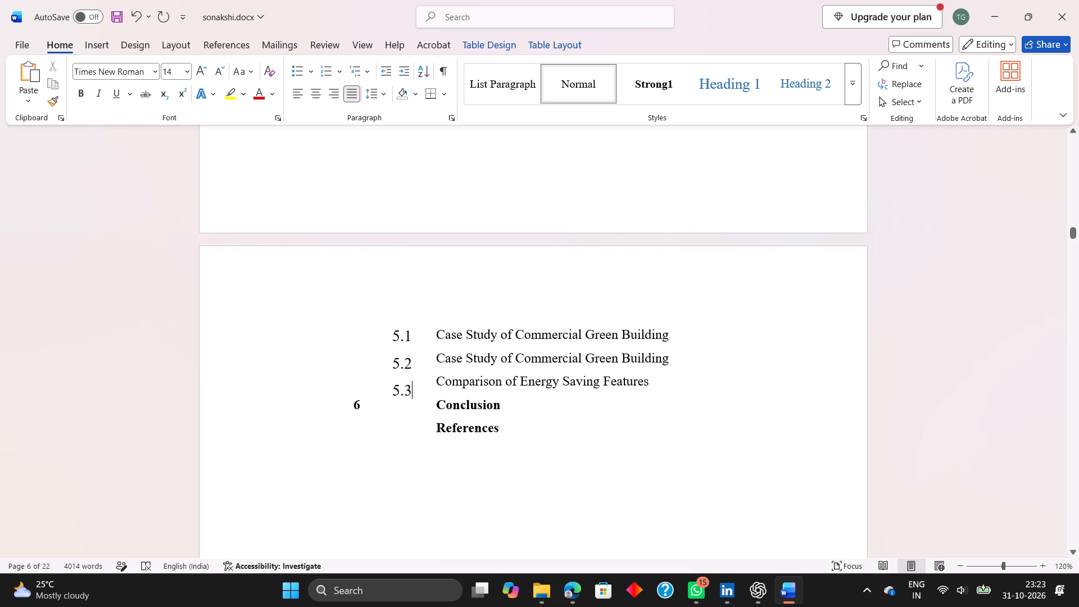
pyautogui.scroll(3, 472, 357)
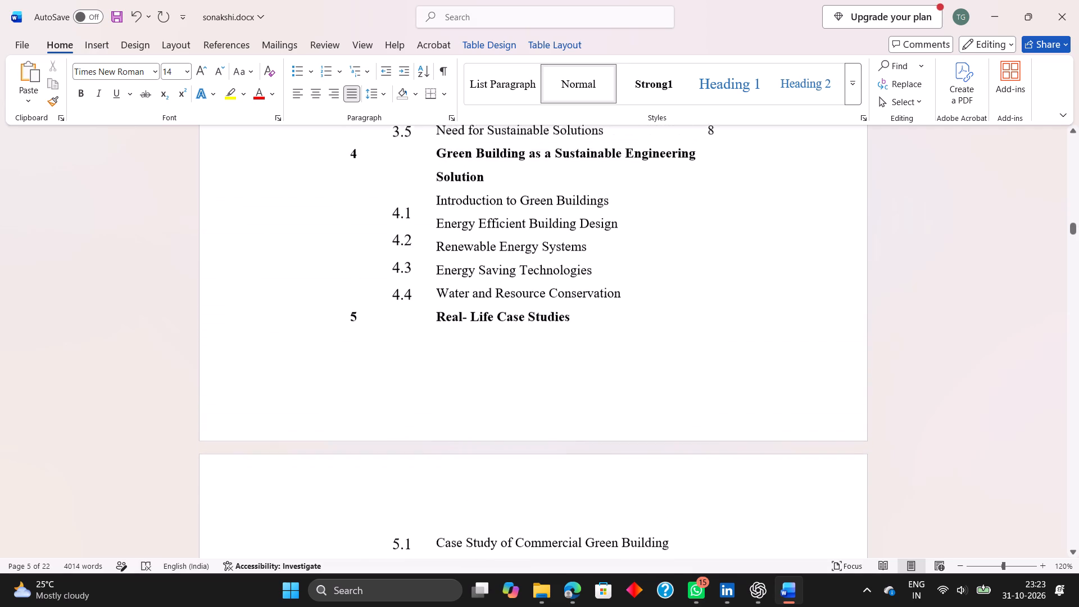
pyautogui.scroll(1, 472, 357)
pyautogui.scroll(-2, 472, 357)
# Insert a blank line above the "Conclusion" entry in the table of contents.
pyautogui.click(472, 357)
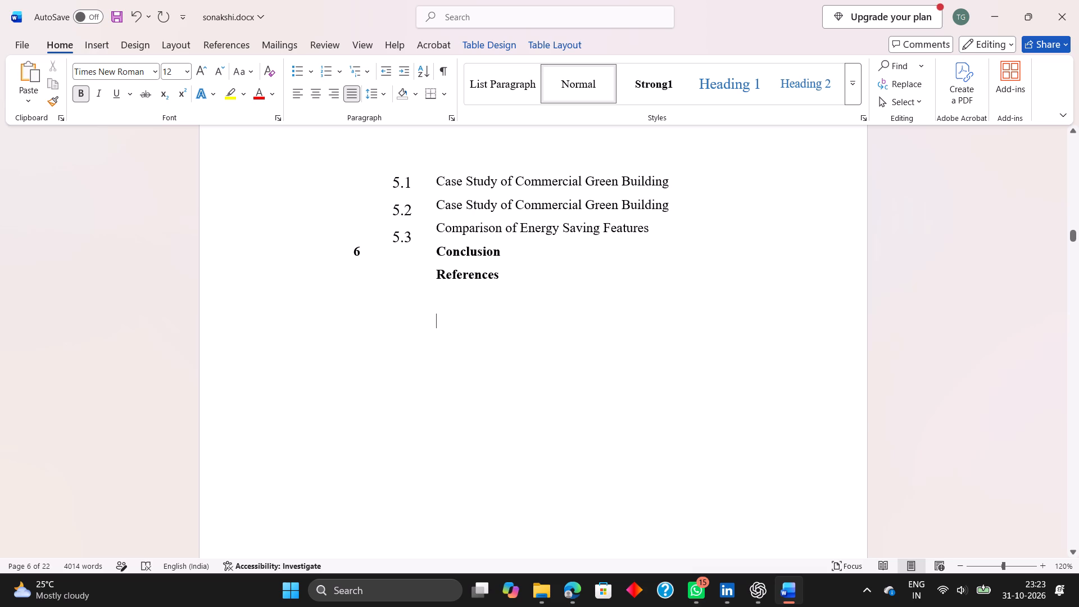
pyautogui.moveTo(438, 250); pyautogui.dragTo(502, 278)
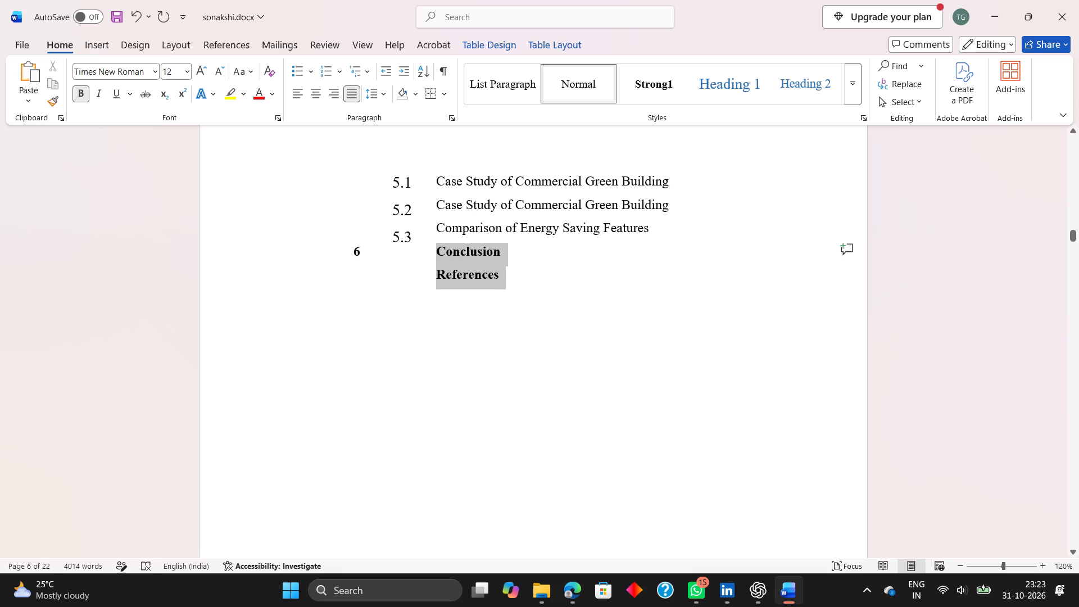
pyautogui.moveTo(502, 278); pyautogui.dragTo(502, 277)
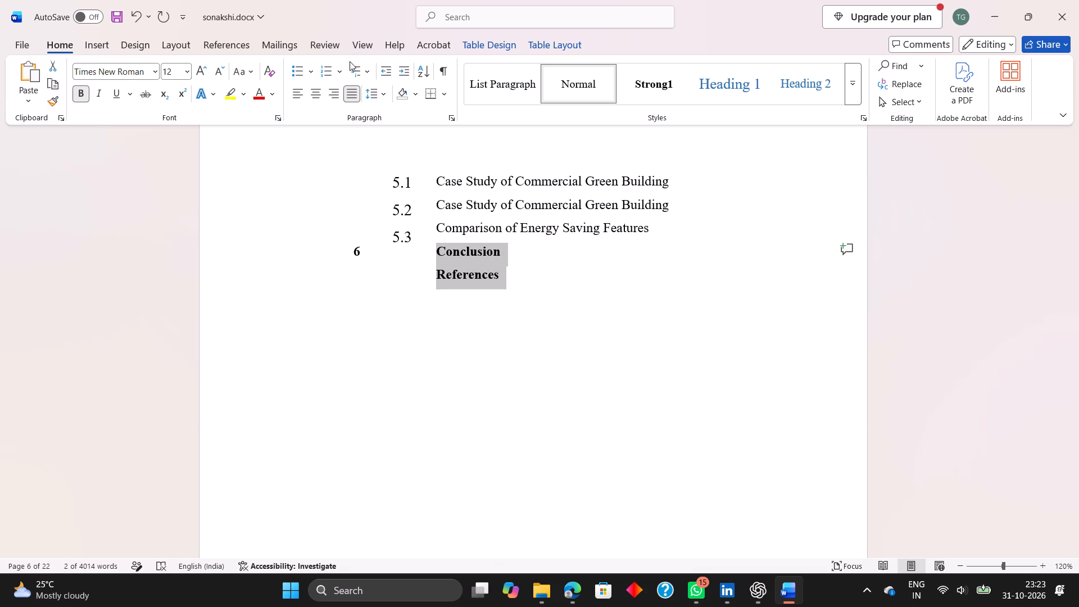
pyautogui.click(529, 253)
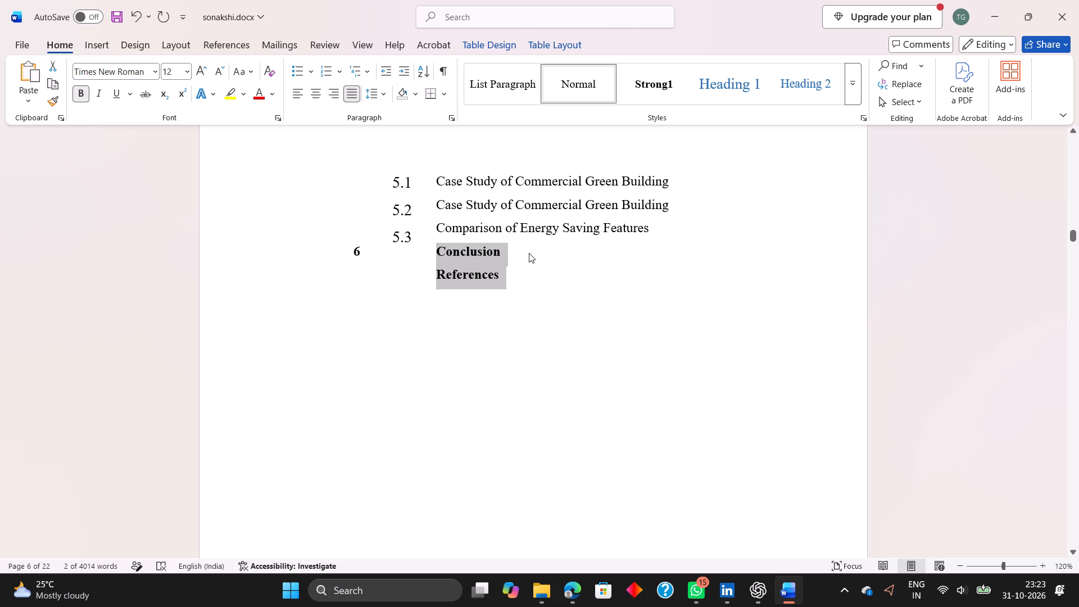
pyautogui.click(434, 251)
pyautogui.click(438, 251)
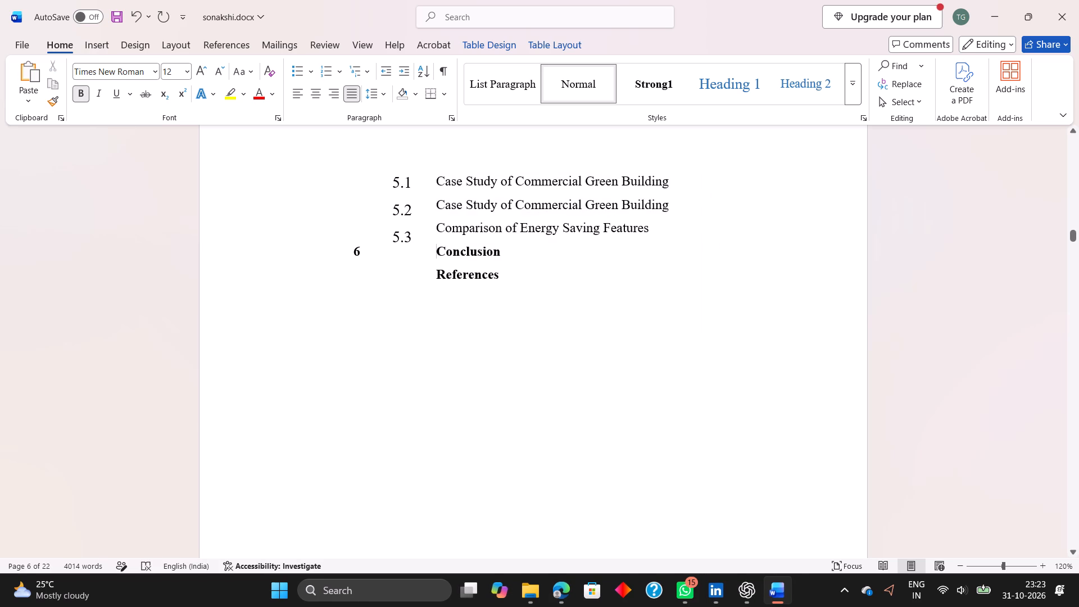
pyautogui.press('Return')
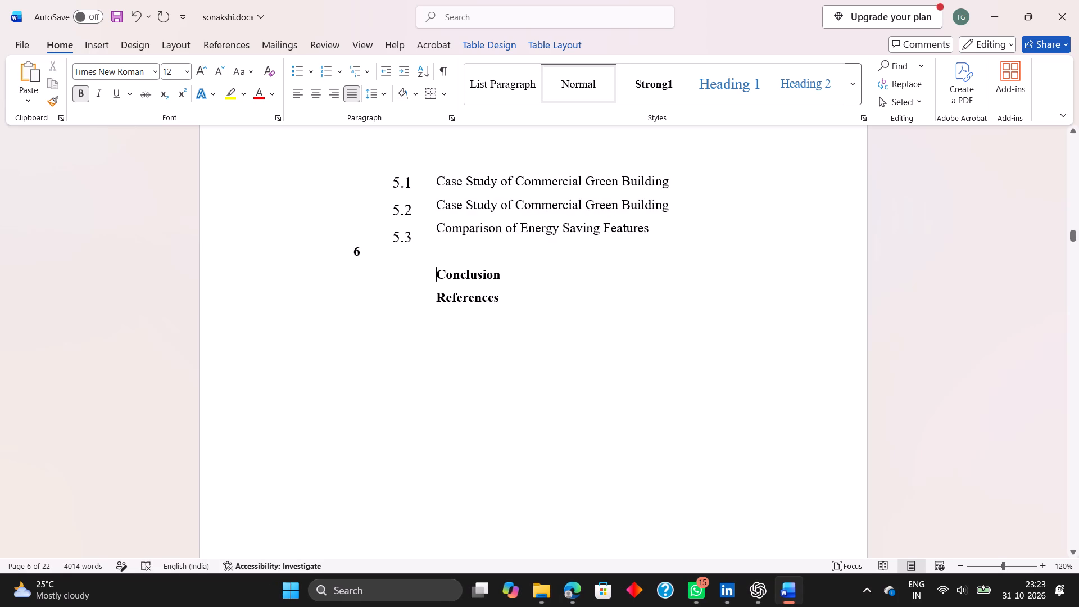
# Move chapter number 6 one line down in the chapter column so it sits beside "Conclusion".
pyautogui.click(362, 253)
pyautogui.press('BackSpace')
pyautogui.click(405, 273)
pyautogui.click(412, 277)
pyautogui.scroll(5, 397, 232)
pyautogui.scroll(-4, 397, 232)
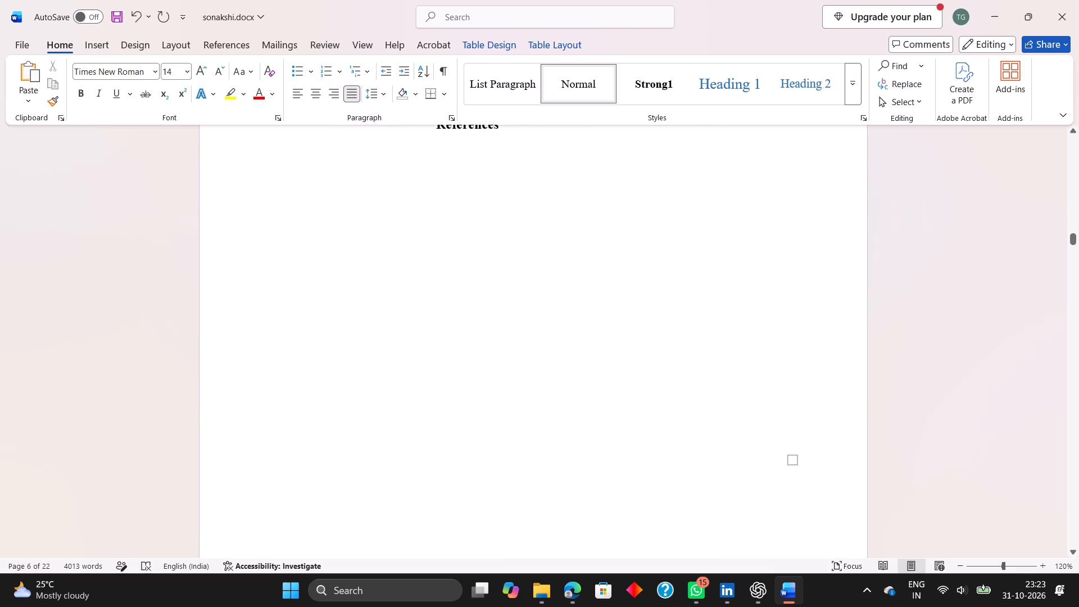
pyautogui.scroll(2, 386, 246)
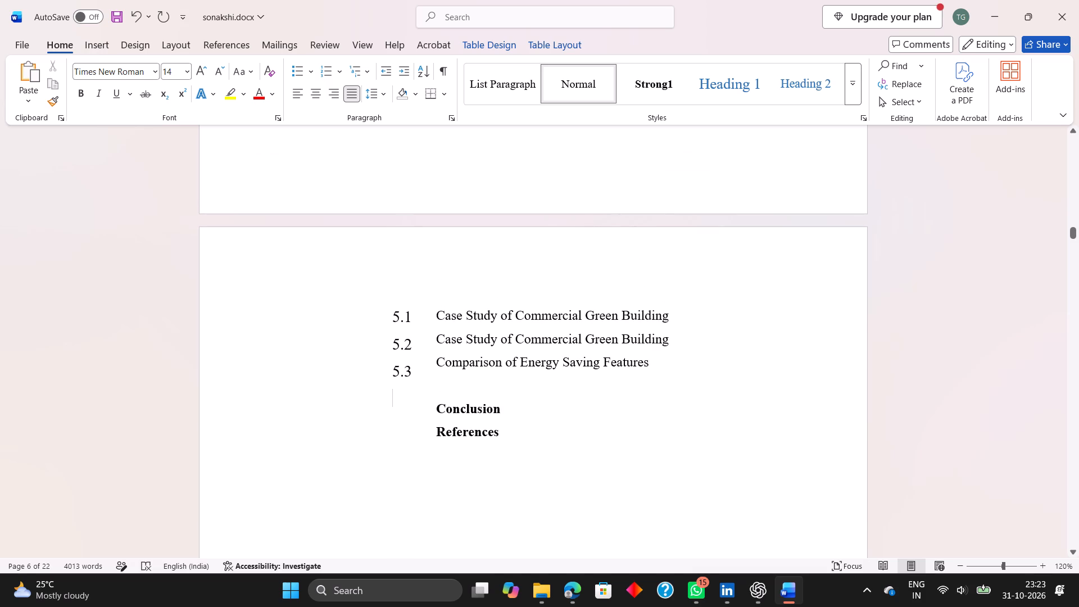
pyautogui.click(359, 412)
pyautogui.press('Return')
pyautogui.scroll(1, 362, 410)
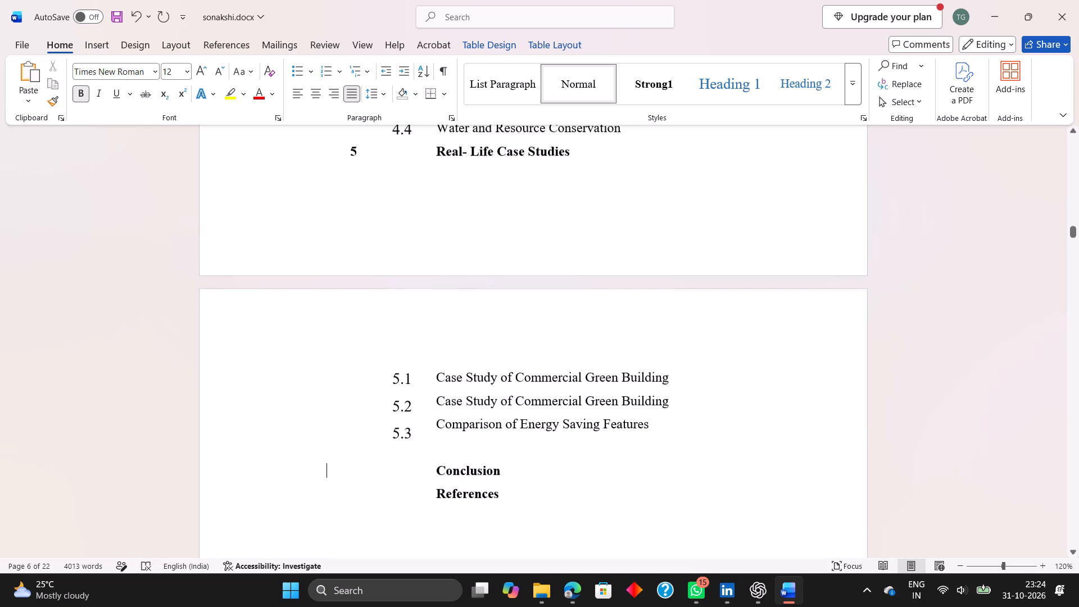
pyautogui.scroll(1, 362, 410)
pyautogui.press('6')
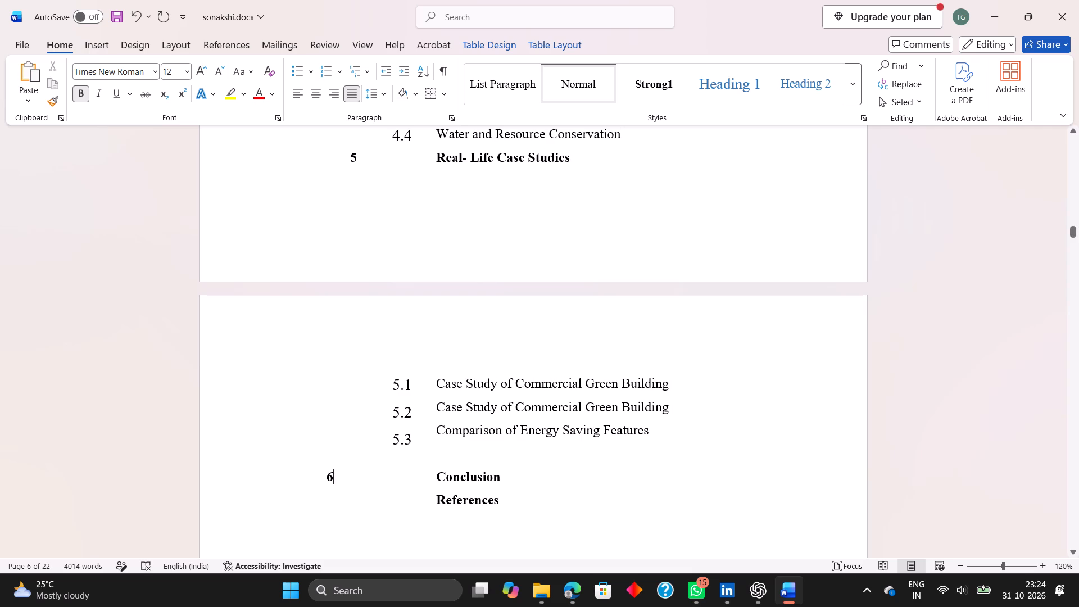
# Re-enter chapter number 6 beside "Conclusion" with spaces around it, shifting it inward to line up with chapter number 5.
pyautogui.click(321, 475)
pyautogui.click(326, 478)
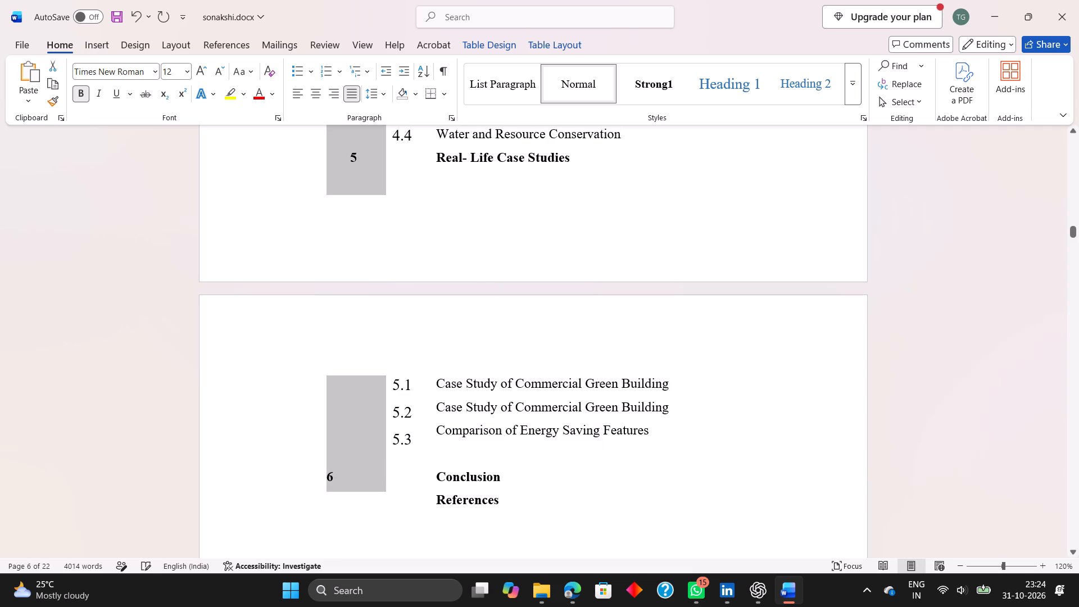
pyautogui.click(310, 473)
pyautogui.click(331, 543)
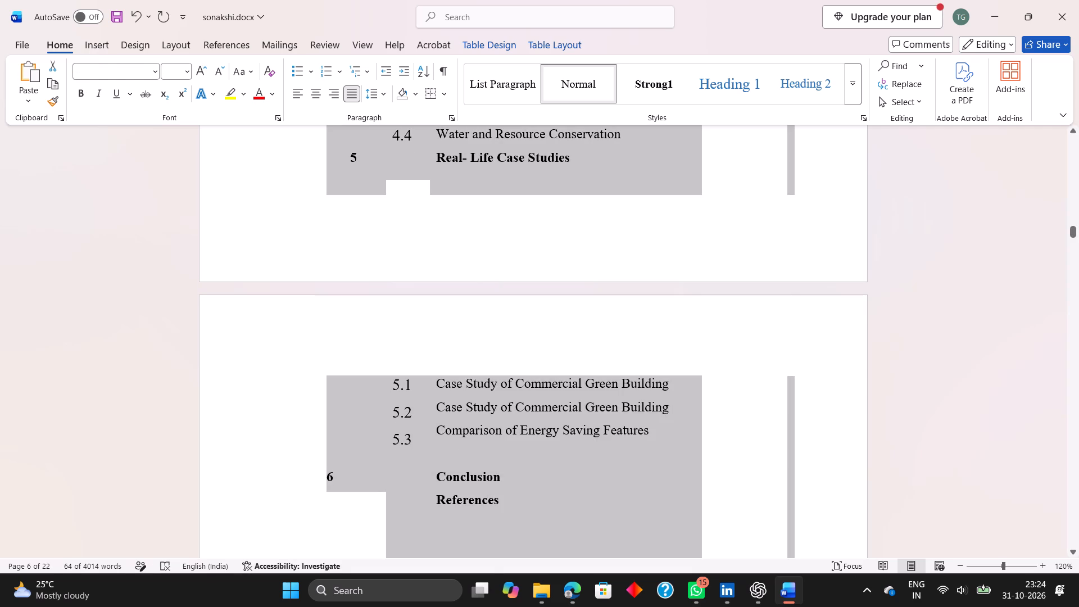
pyautogui.press('BackSpace')
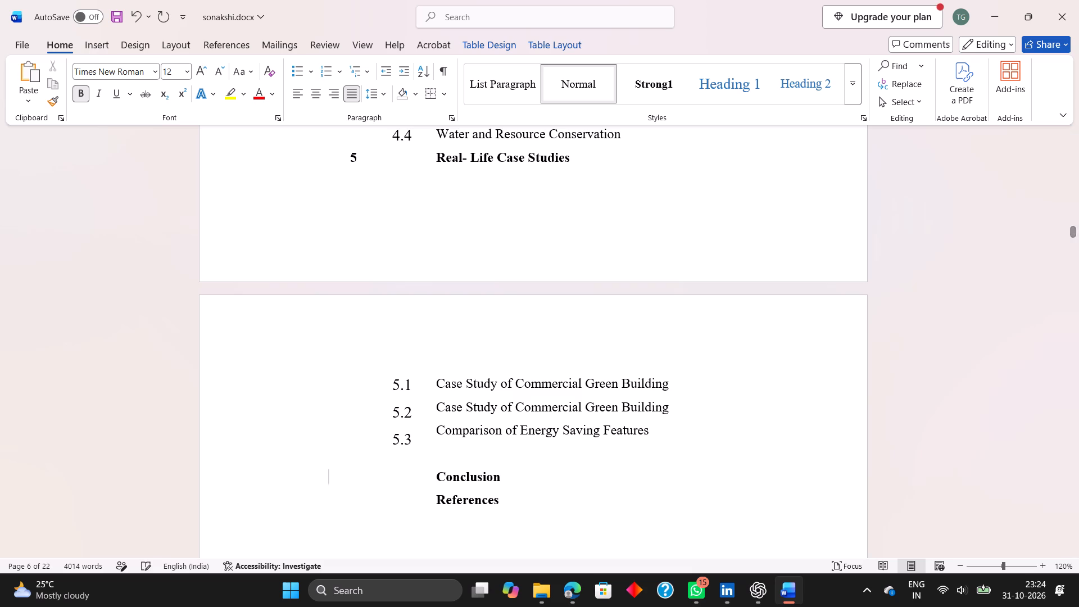
pyautogui.press('space')
pyautogui.press('space')
pyautogui.press('space')
pyautogui.press('space')
pyautogui.press('6')
pyautogui.scroll(1, 329, 482)
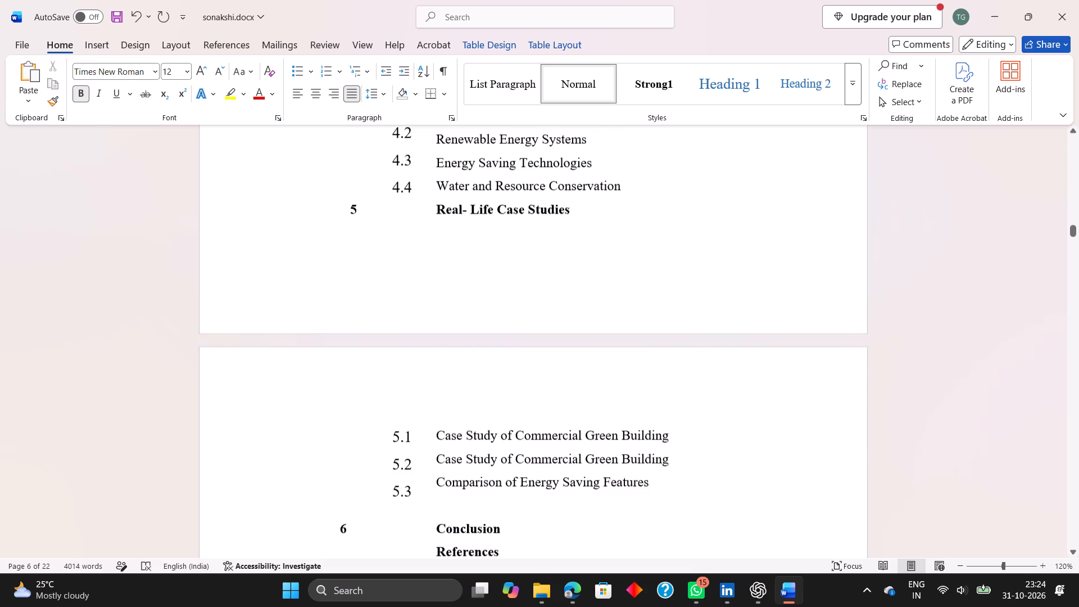
pyautogui.press('space')
pyautogui.press('space')
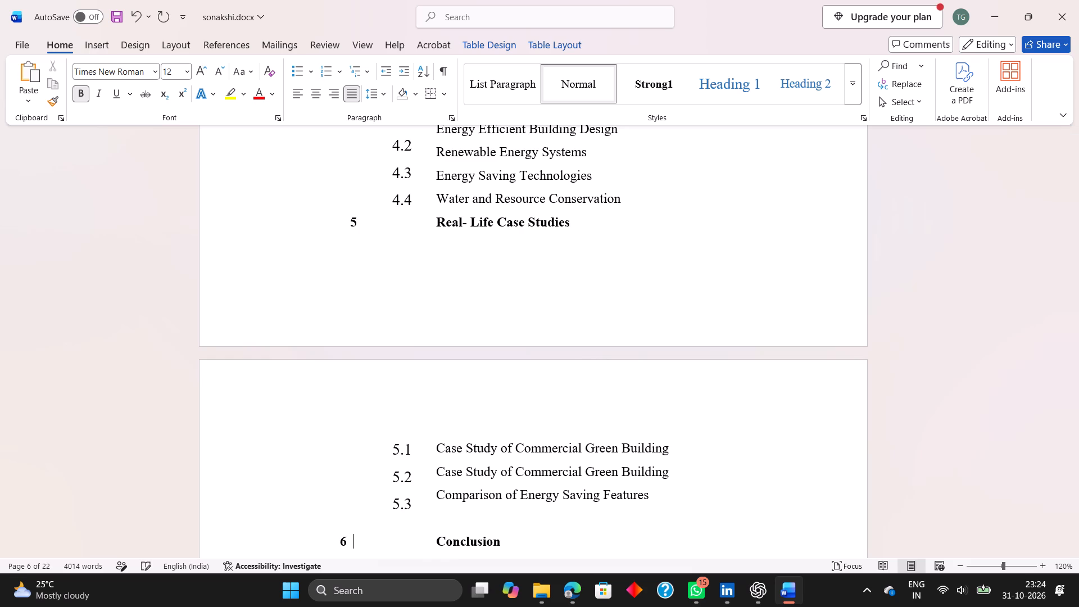
pyautogui.scroll(-1, 343, 506)
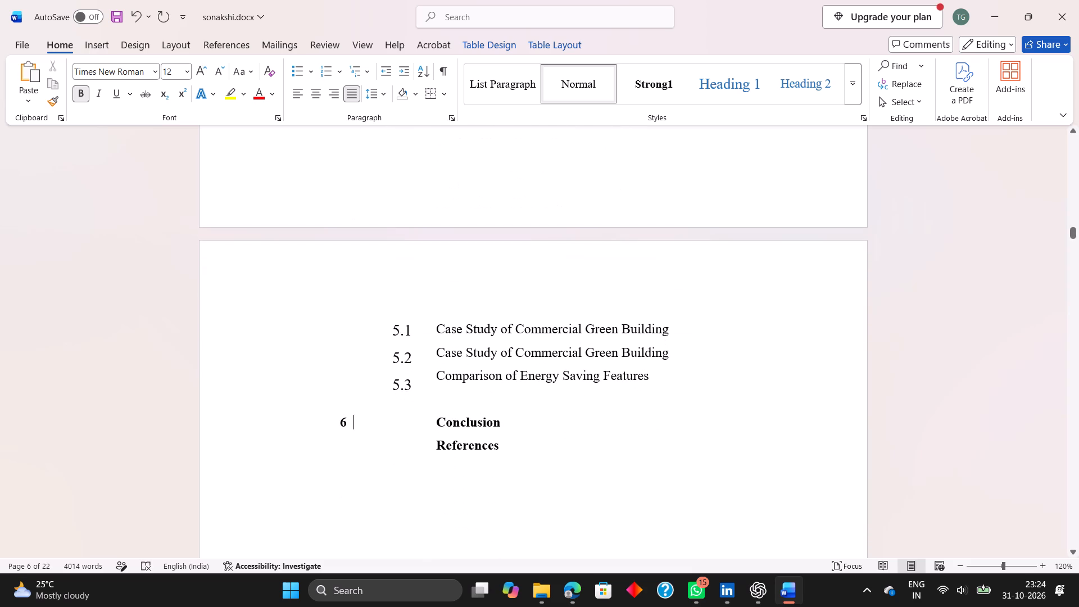
pyautogui.click(337, 422)
pyautogui.press('space')
pyautogui.press('space')
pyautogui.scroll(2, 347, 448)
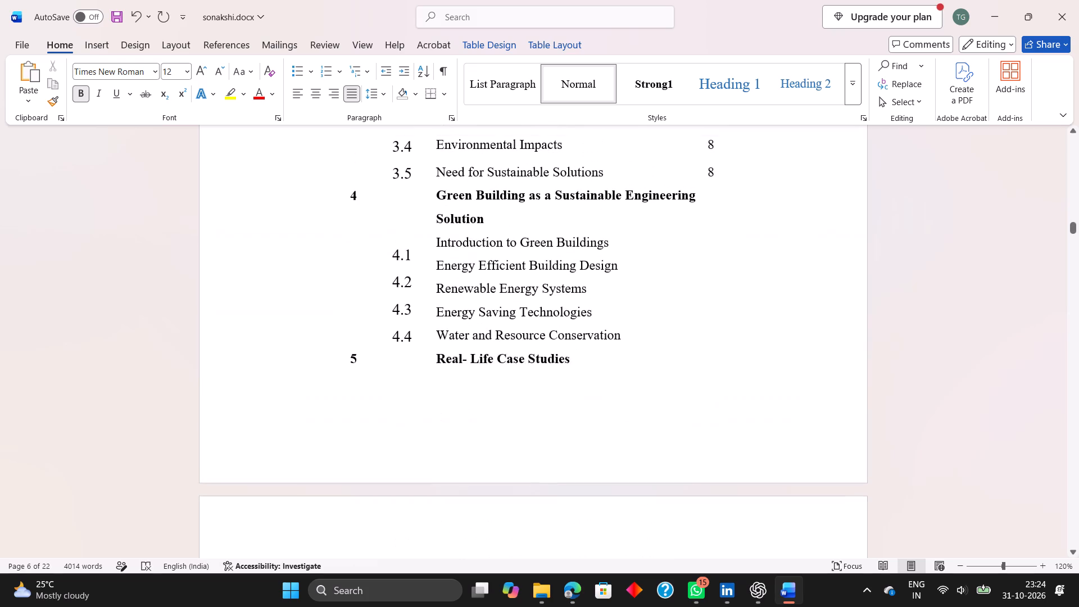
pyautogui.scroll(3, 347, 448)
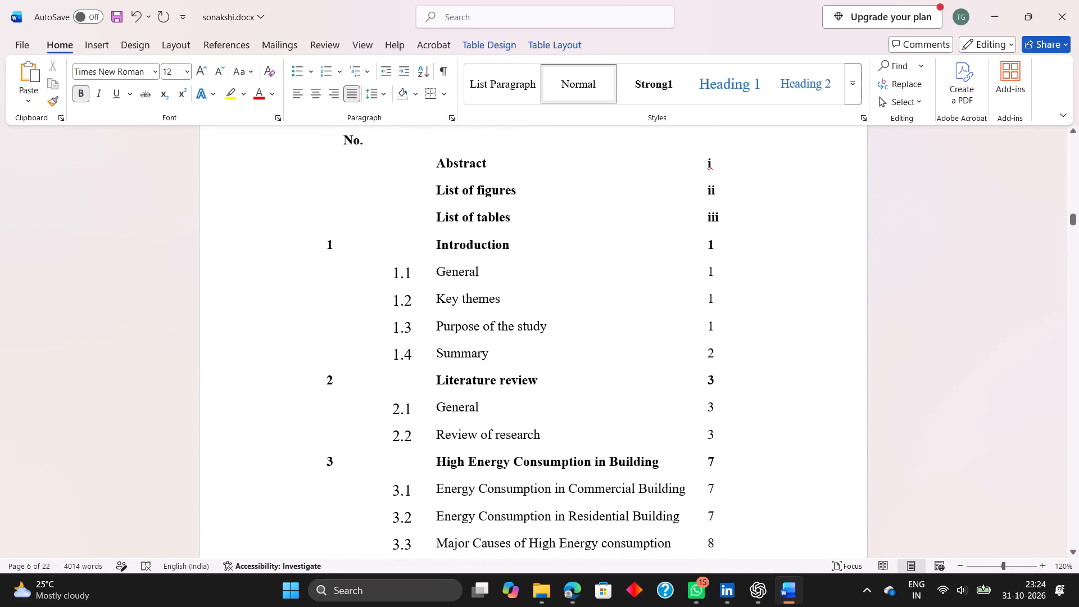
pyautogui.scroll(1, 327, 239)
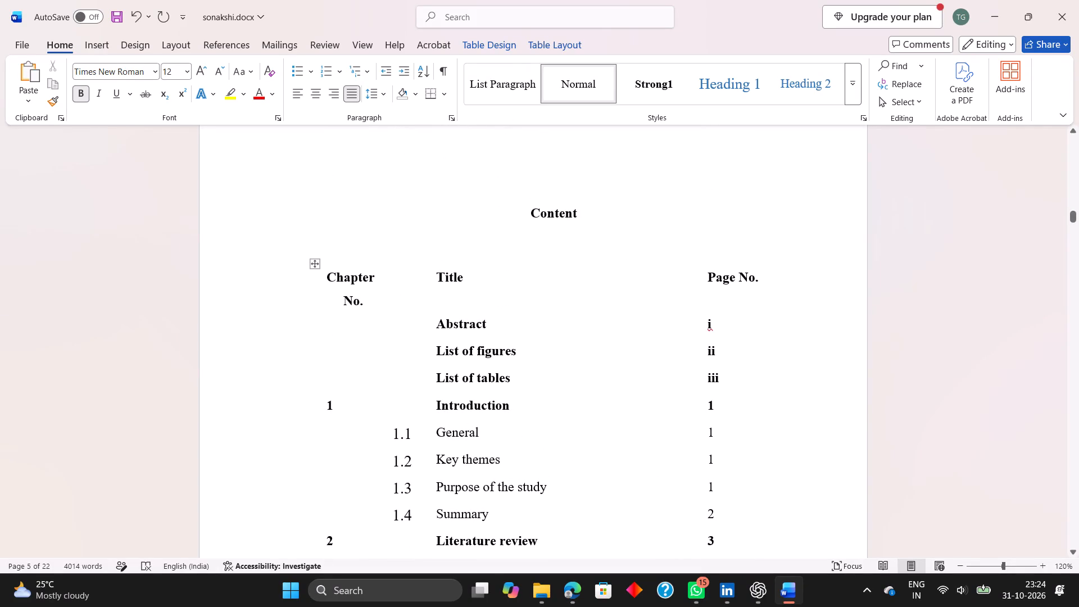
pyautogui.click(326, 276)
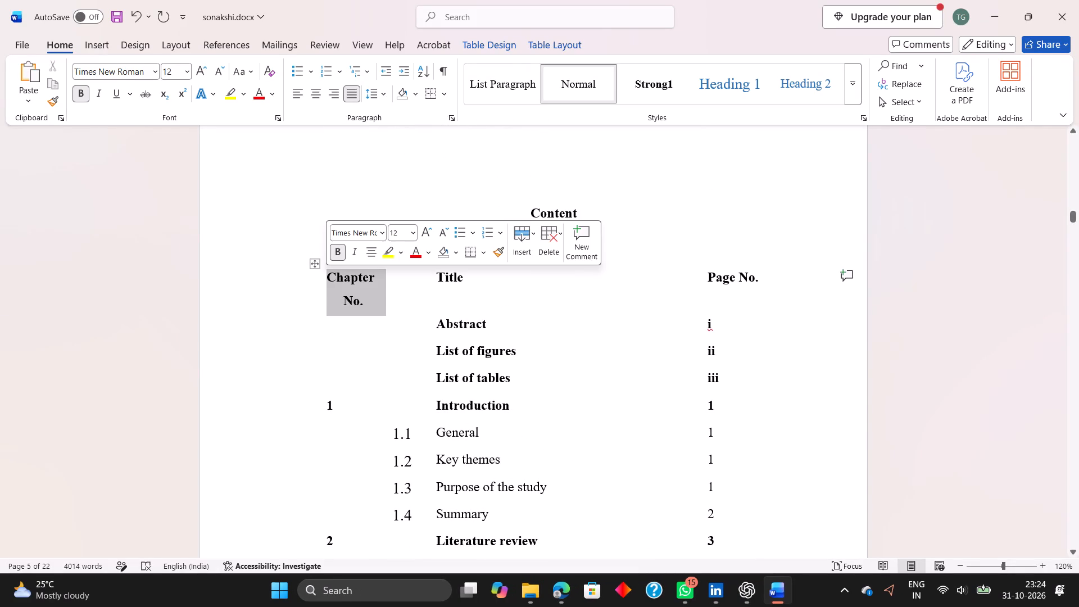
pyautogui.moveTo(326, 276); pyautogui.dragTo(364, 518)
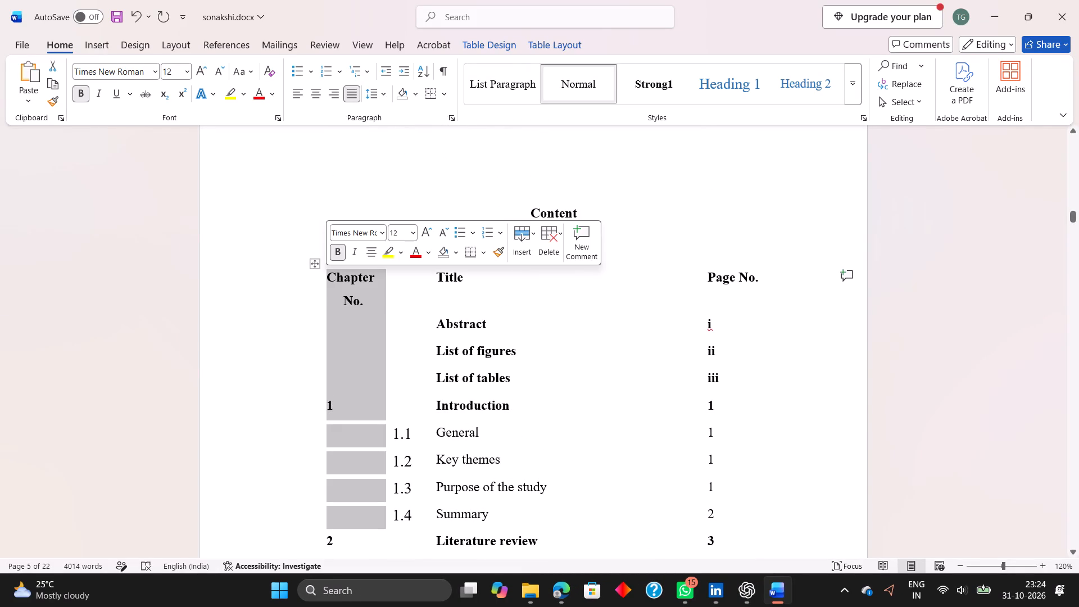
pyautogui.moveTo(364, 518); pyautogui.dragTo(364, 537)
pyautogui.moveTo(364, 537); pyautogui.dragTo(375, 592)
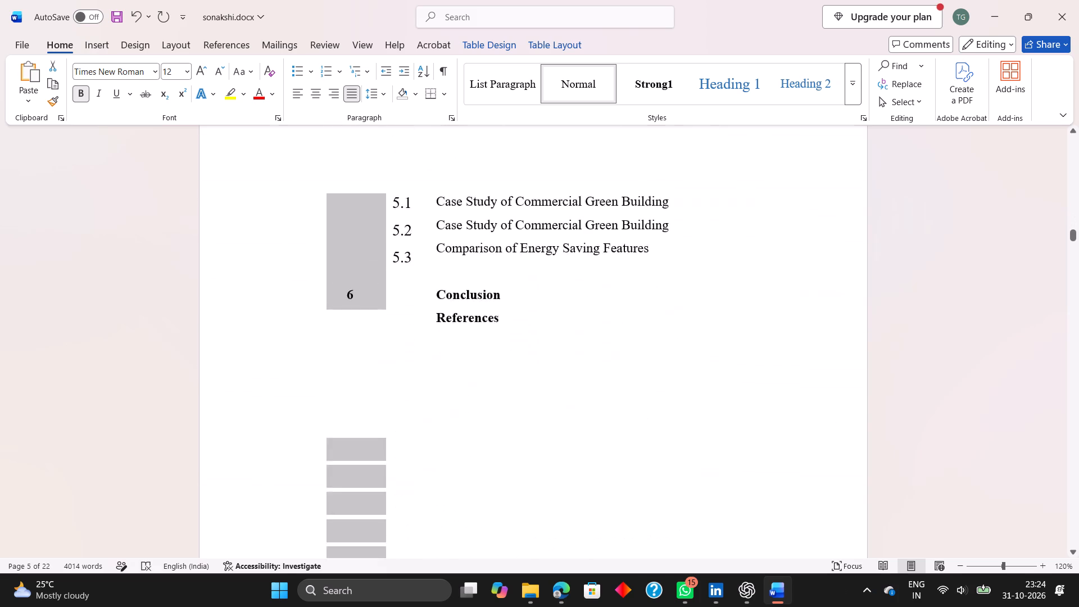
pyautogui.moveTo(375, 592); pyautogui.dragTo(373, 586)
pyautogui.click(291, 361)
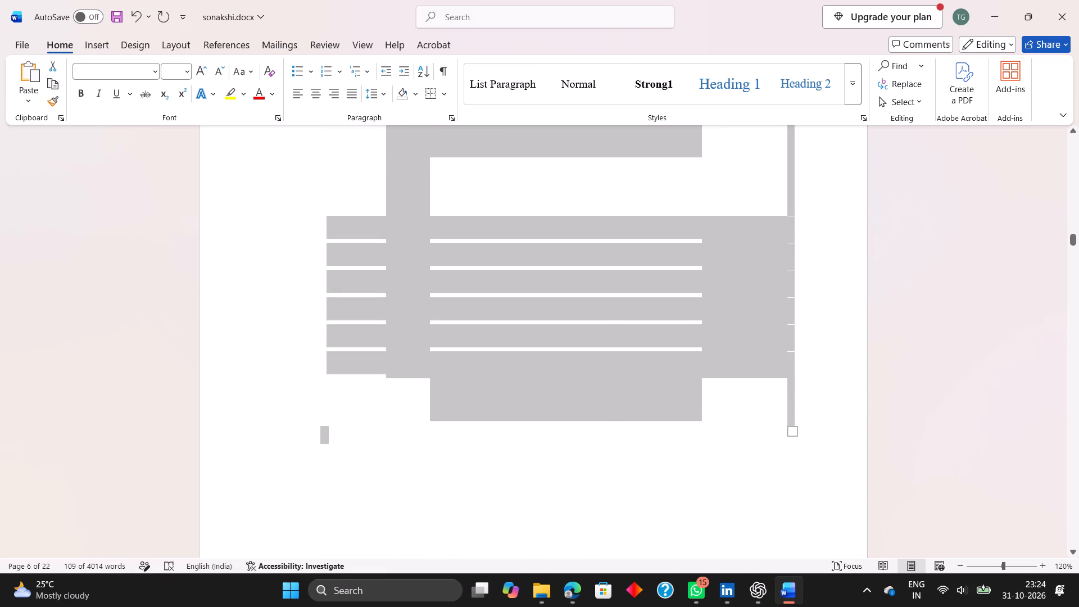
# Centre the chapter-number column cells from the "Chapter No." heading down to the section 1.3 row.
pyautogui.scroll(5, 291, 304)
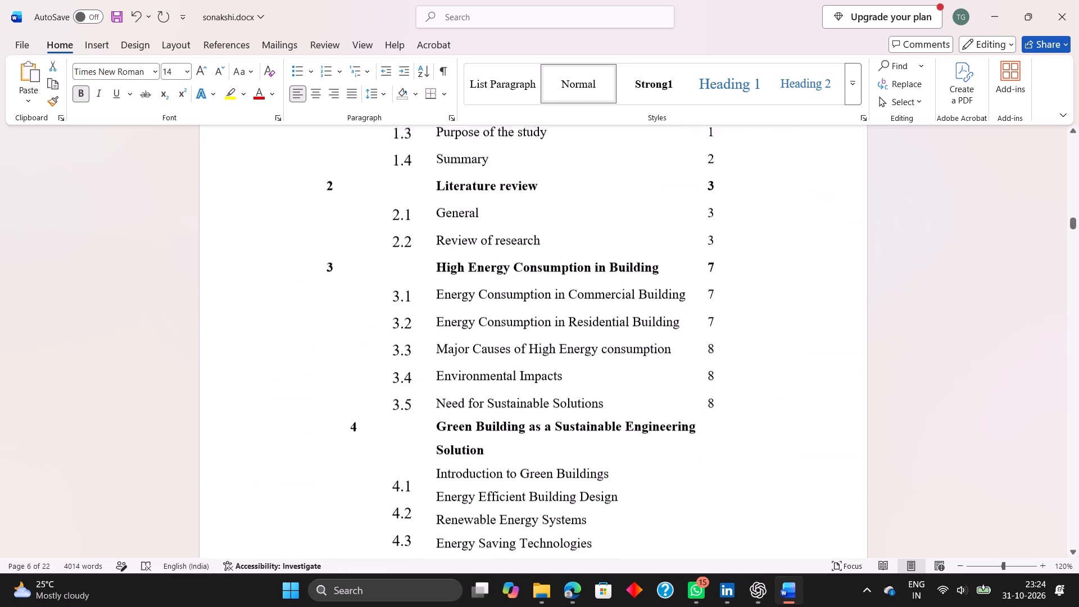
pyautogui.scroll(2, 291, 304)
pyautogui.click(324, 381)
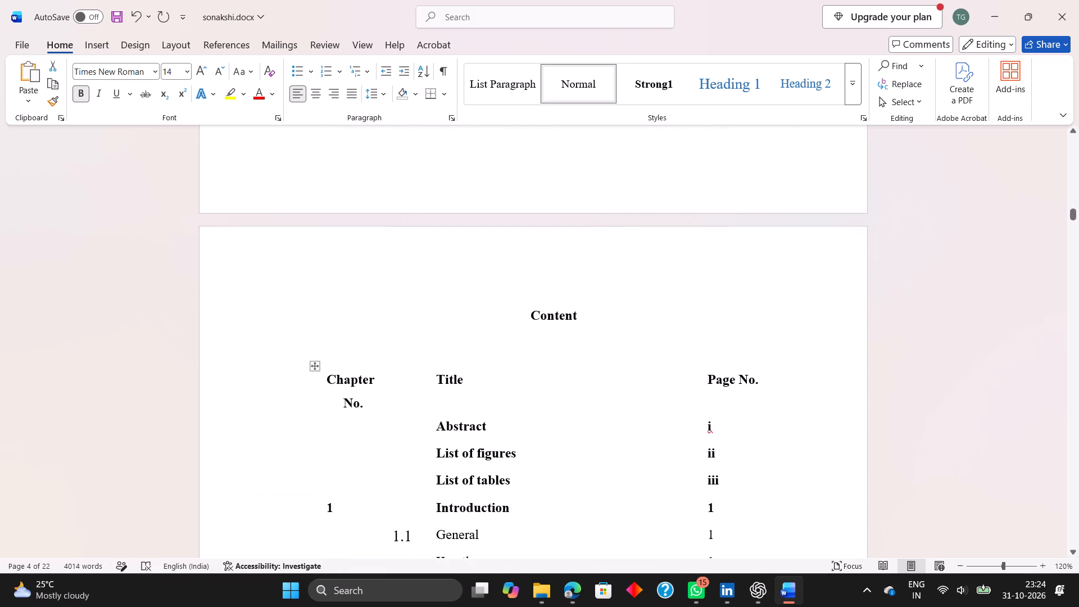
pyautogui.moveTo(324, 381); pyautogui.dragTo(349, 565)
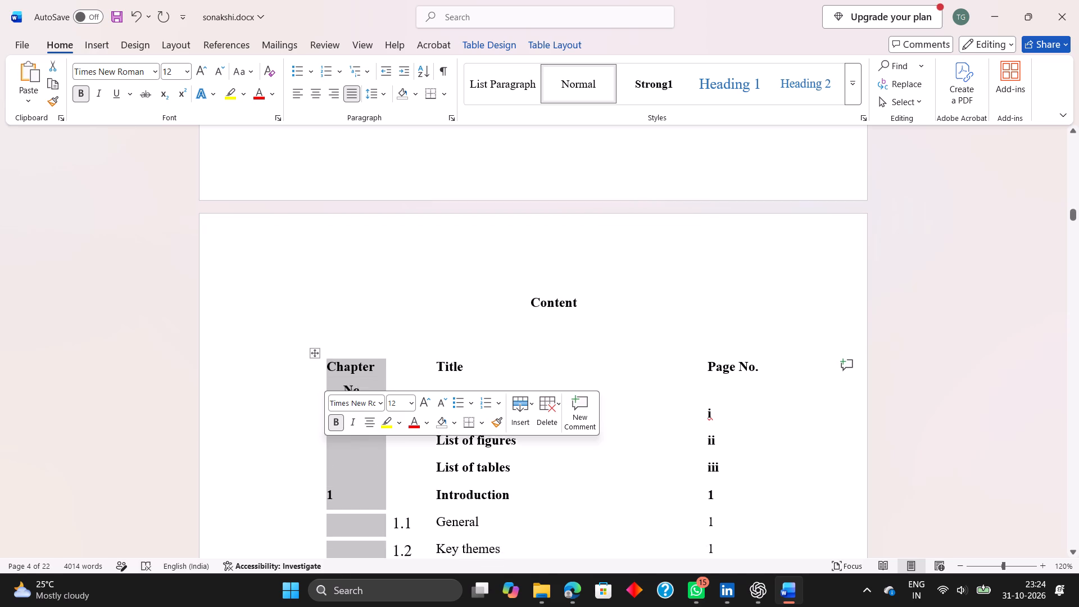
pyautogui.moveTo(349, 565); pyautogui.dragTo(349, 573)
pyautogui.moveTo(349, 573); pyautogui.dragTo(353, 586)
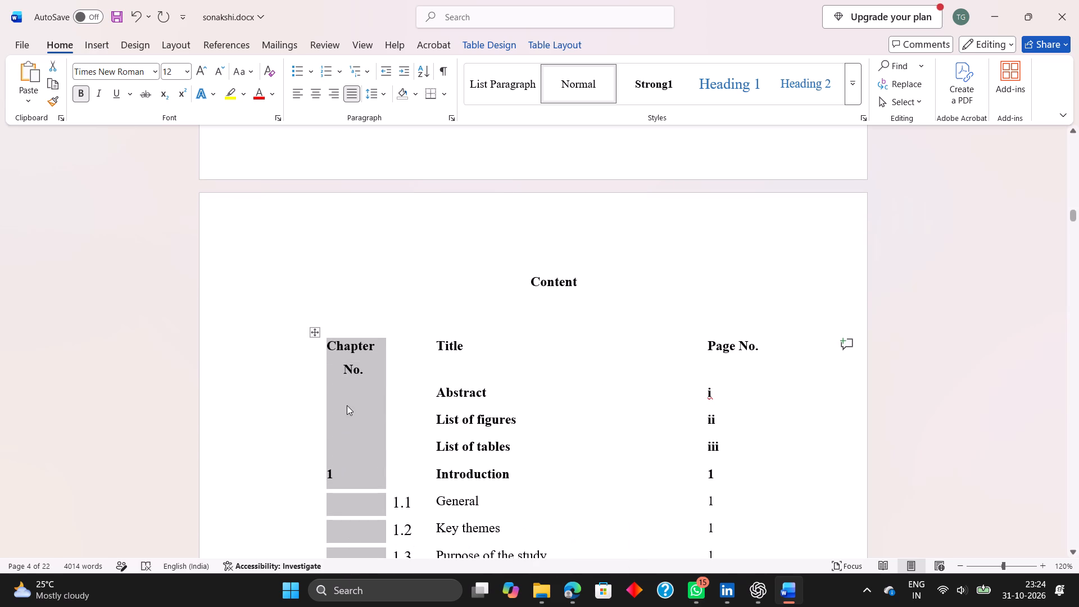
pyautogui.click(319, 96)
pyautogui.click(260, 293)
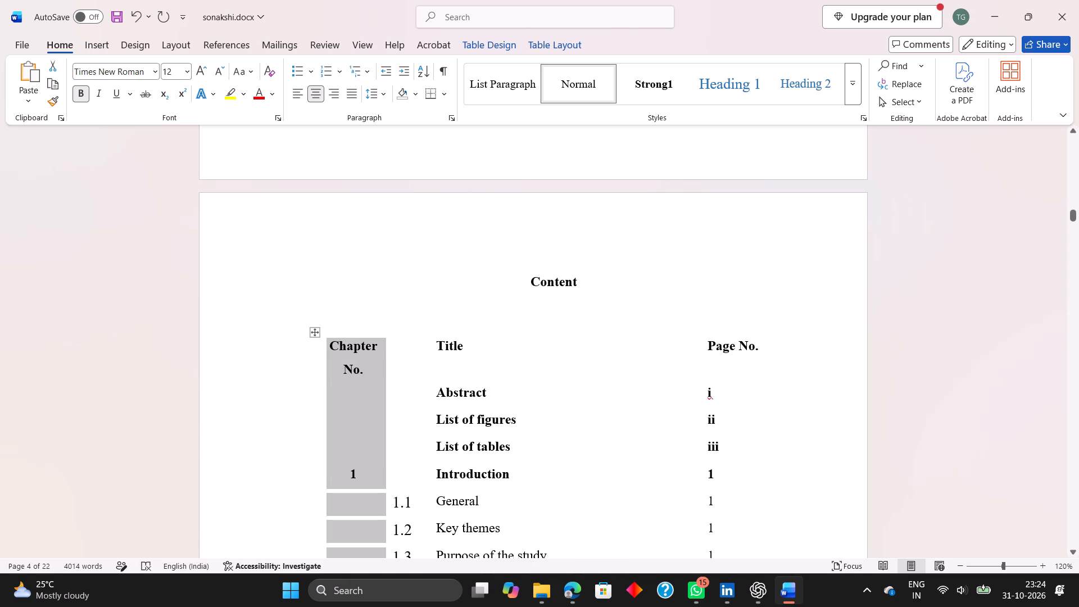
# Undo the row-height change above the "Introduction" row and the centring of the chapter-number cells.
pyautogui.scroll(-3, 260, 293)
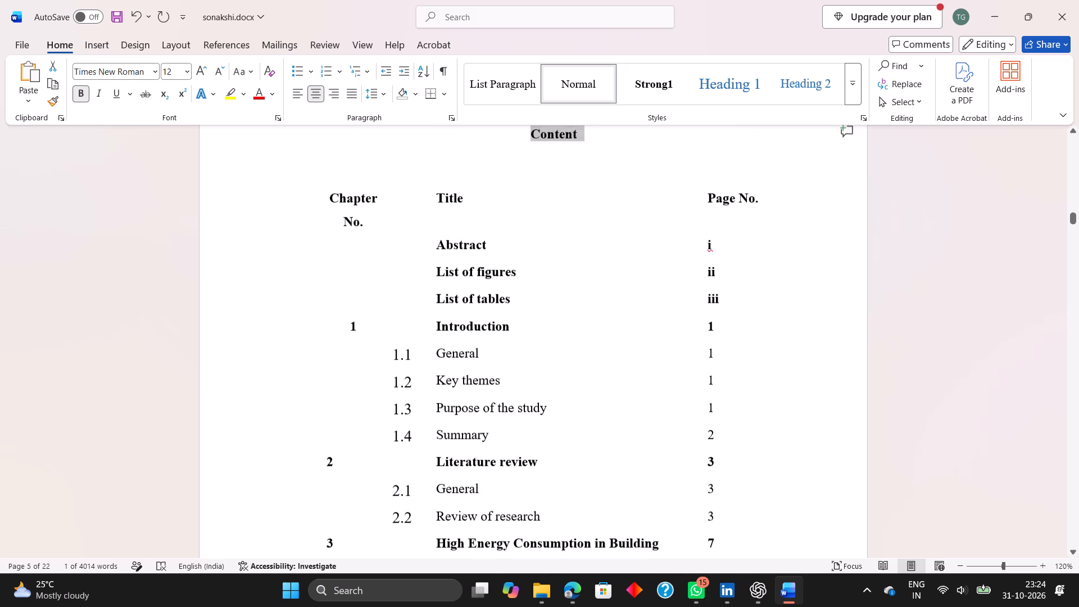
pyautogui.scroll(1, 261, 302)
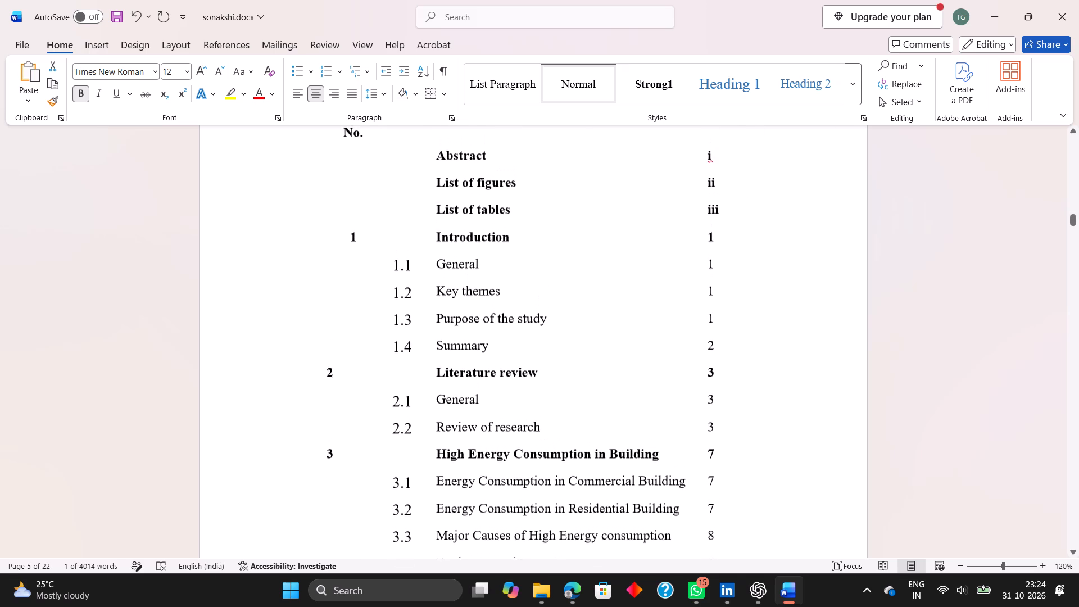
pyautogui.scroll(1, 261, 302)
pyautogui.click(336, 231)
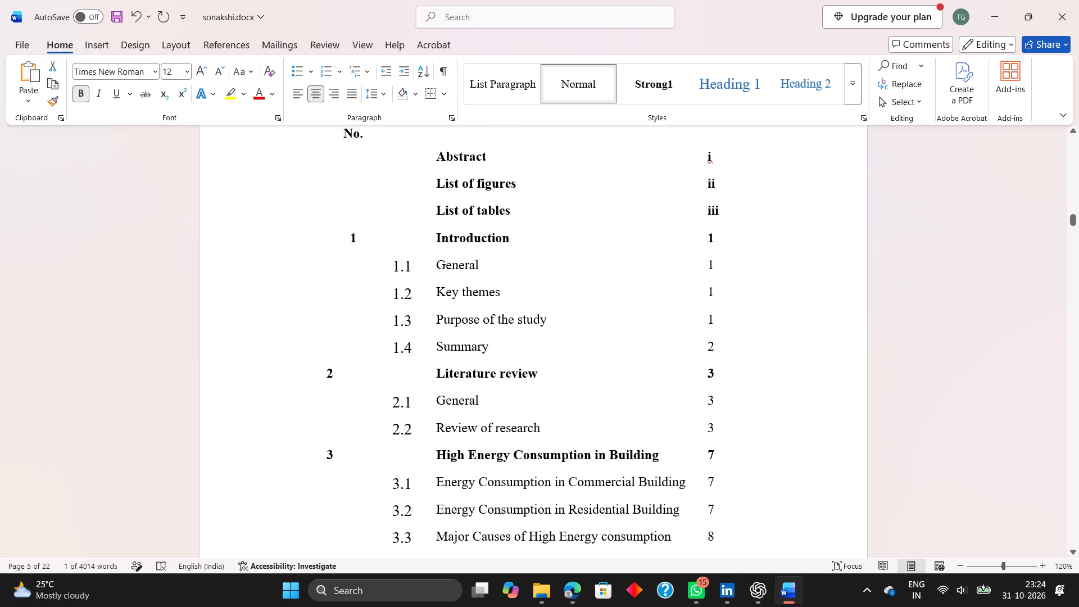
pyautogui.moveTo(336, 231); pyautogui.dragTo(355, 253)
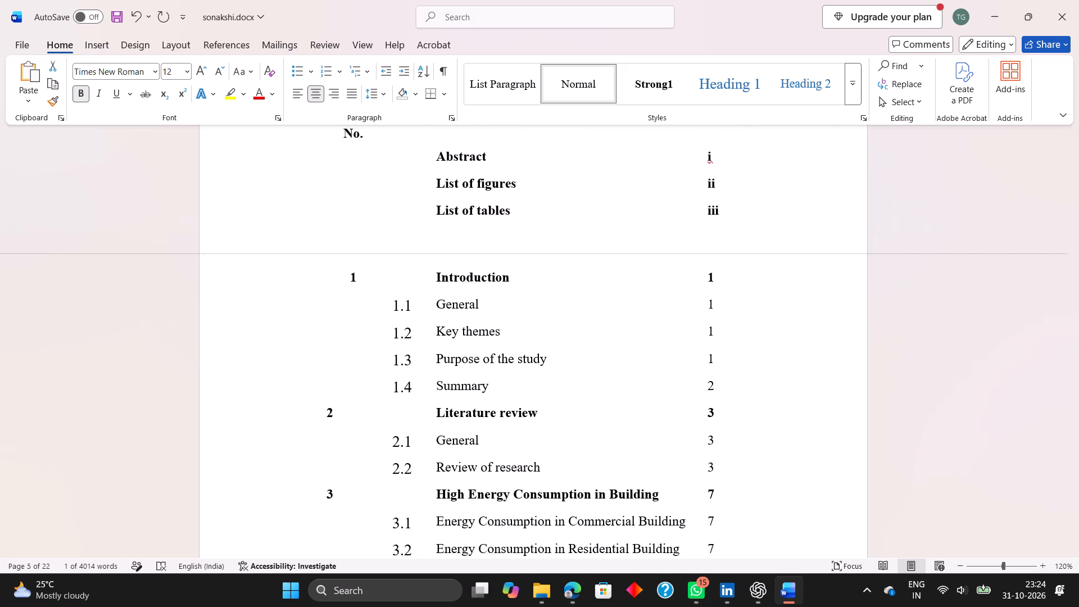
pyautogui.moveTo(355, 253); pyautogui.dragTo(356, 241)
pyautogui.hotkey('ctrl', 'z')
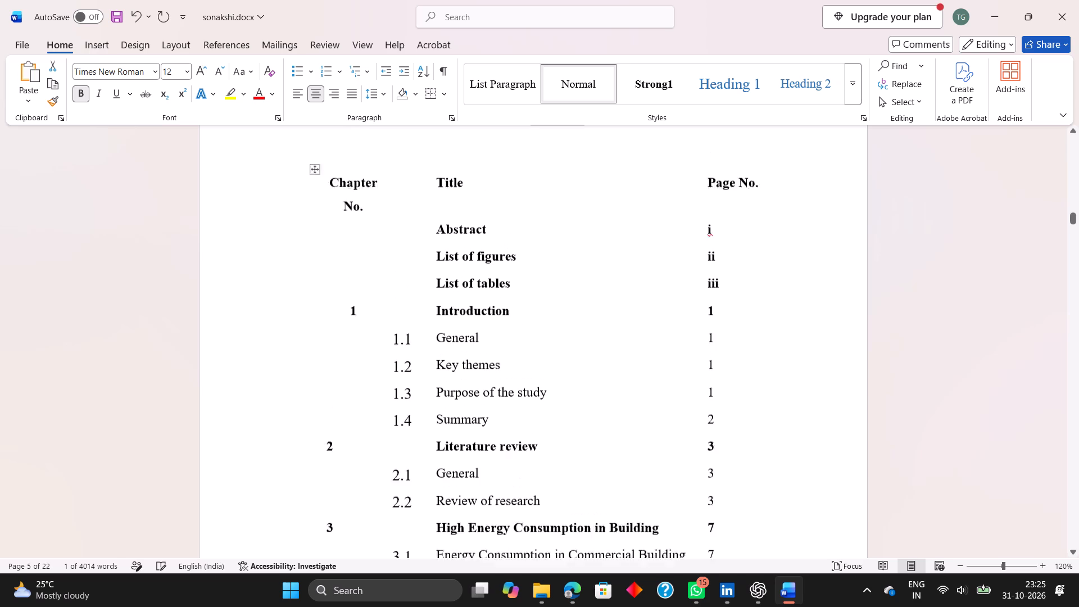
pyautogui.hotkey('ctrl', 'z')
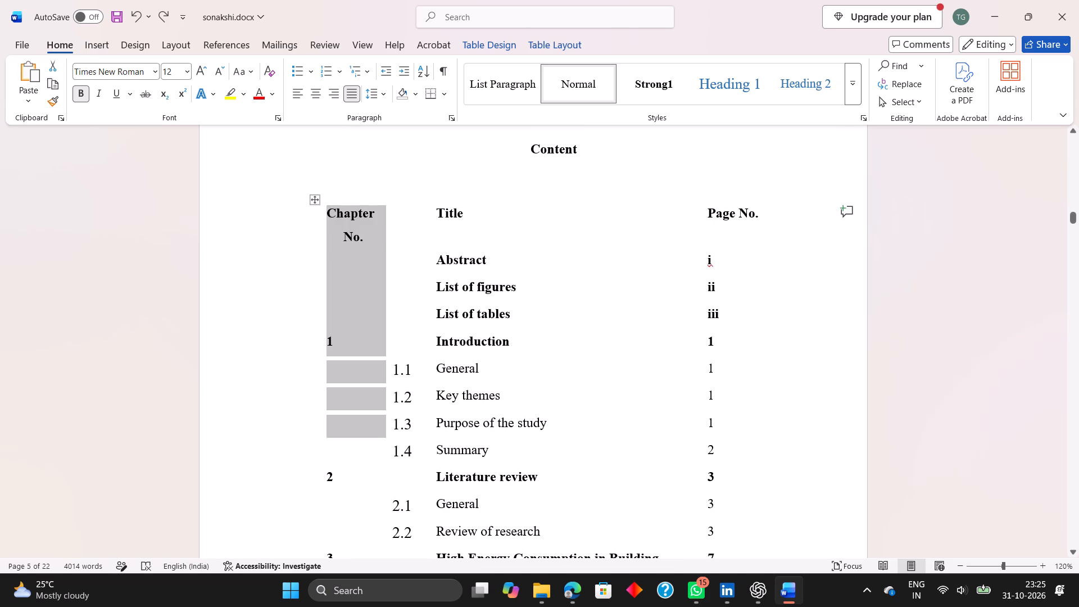
# Centre the chapter-number column of the contents table from the "Chapter No." heading down to chapter number 6.
pyautogui.click(253, 250)
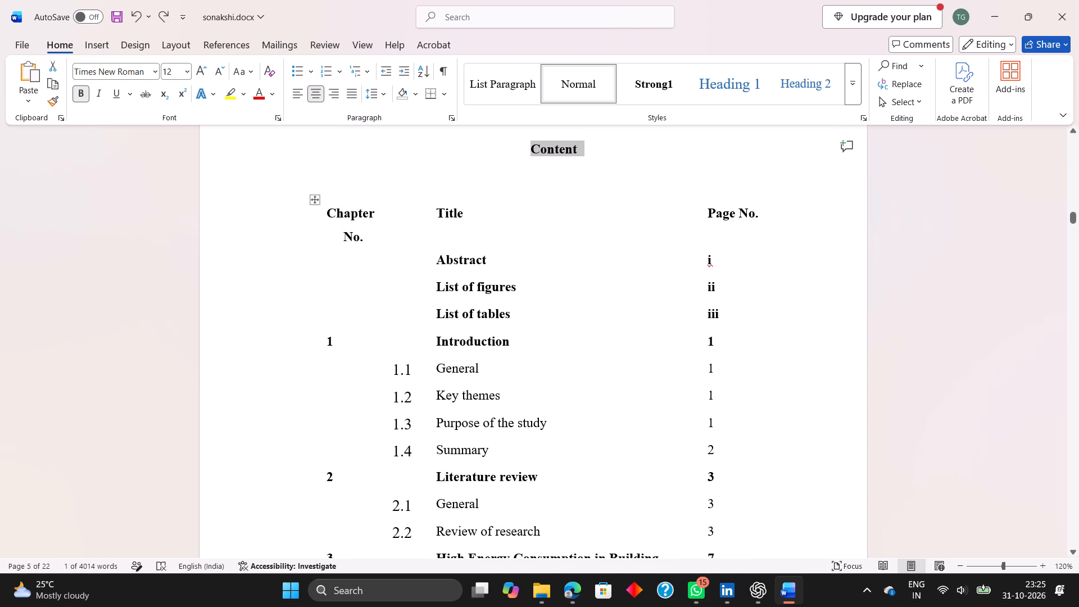
pyautogui.moveTo(323, 211); pyautogui.dragTo(384, 434)
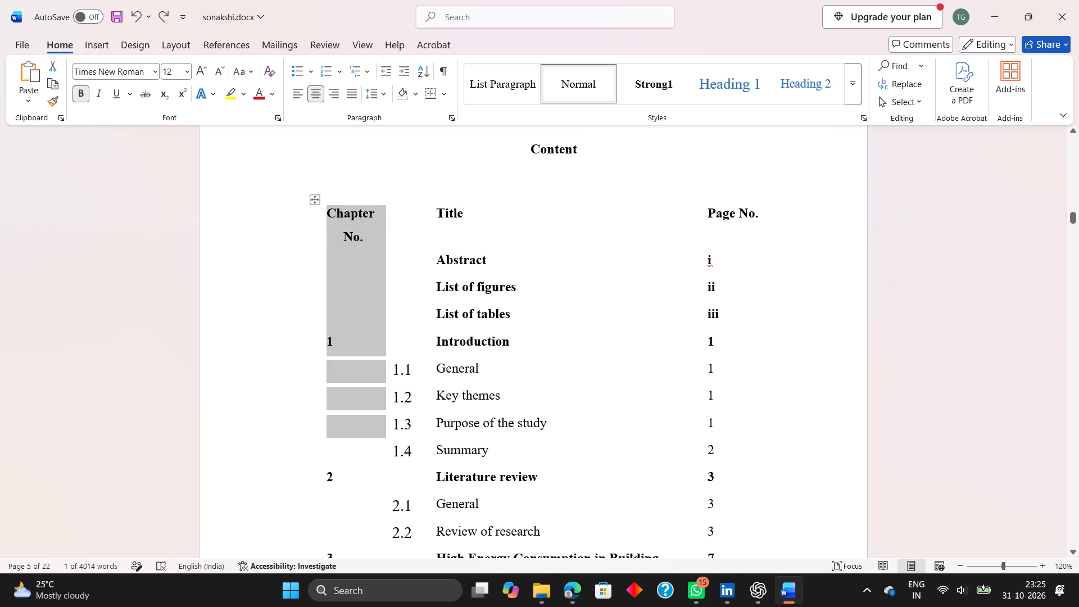
pyautogui.moveTo(384, 434); pyautogui.dragTo(368, 527)
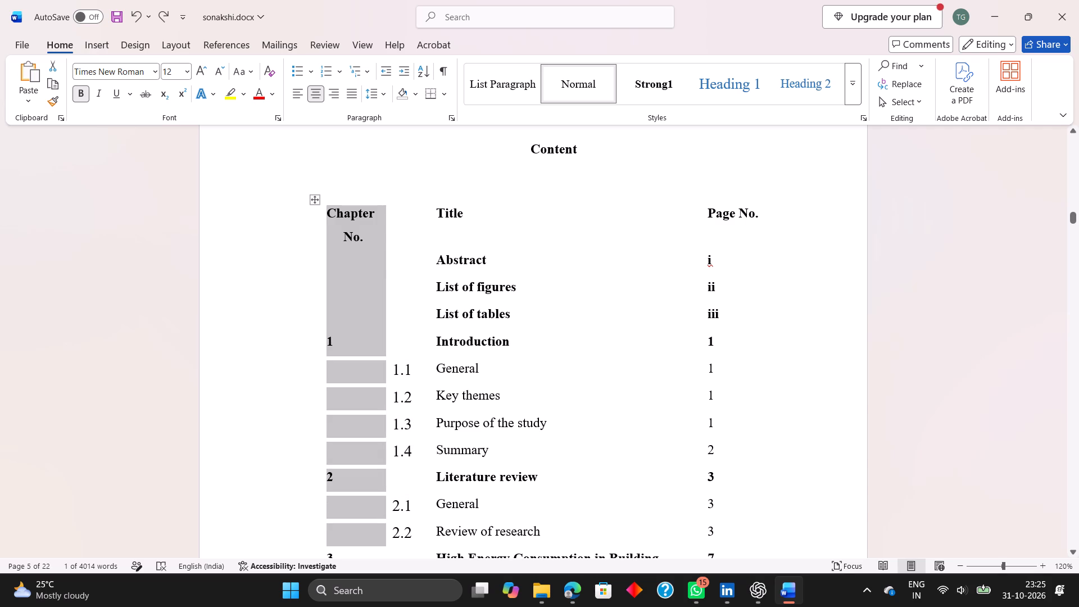
pyautogui.moveTo(368, 527); pyautogui.dragTo(329, 431)
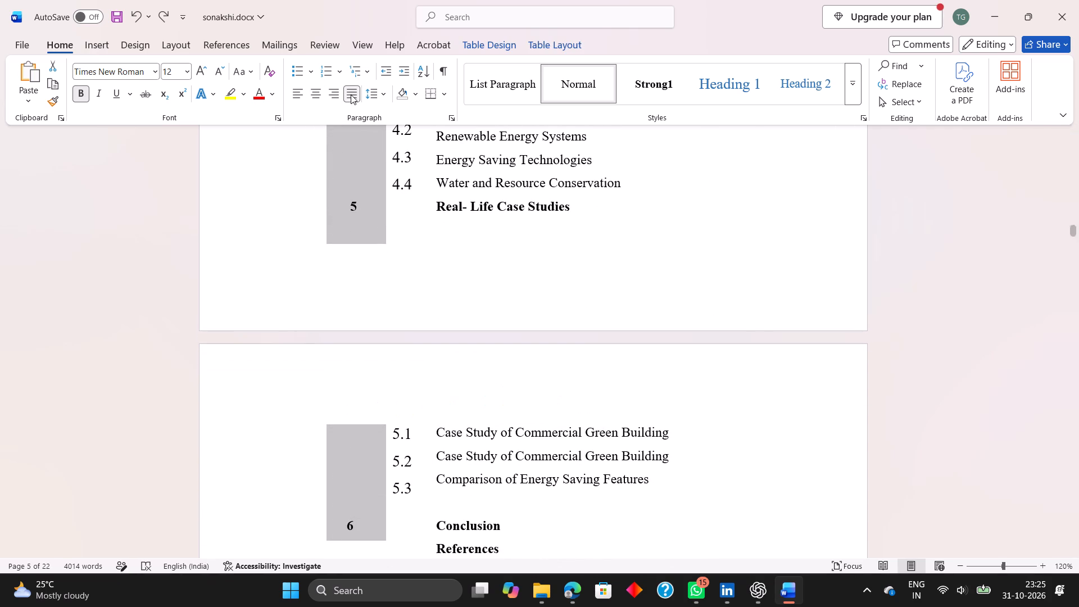
pyautogui.click(312, 96)
pyautogui.scroll(6, 235, 194)
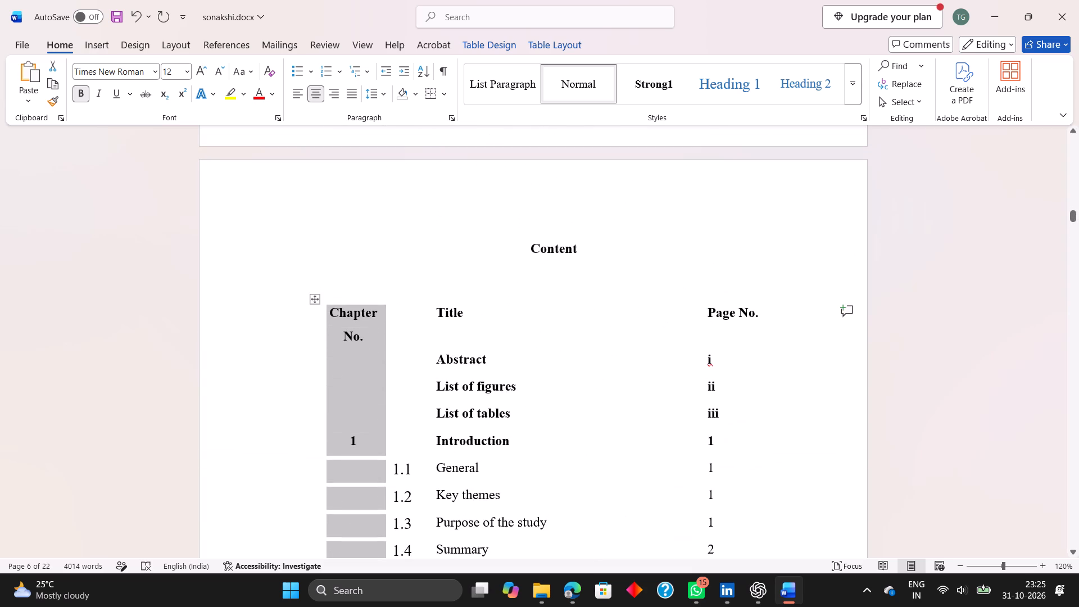
# Try centred and justified alignment on the section-number column from 1.1 down to the chapter 5 row, settling on left alignment.
pyautogui.click(252, 291)
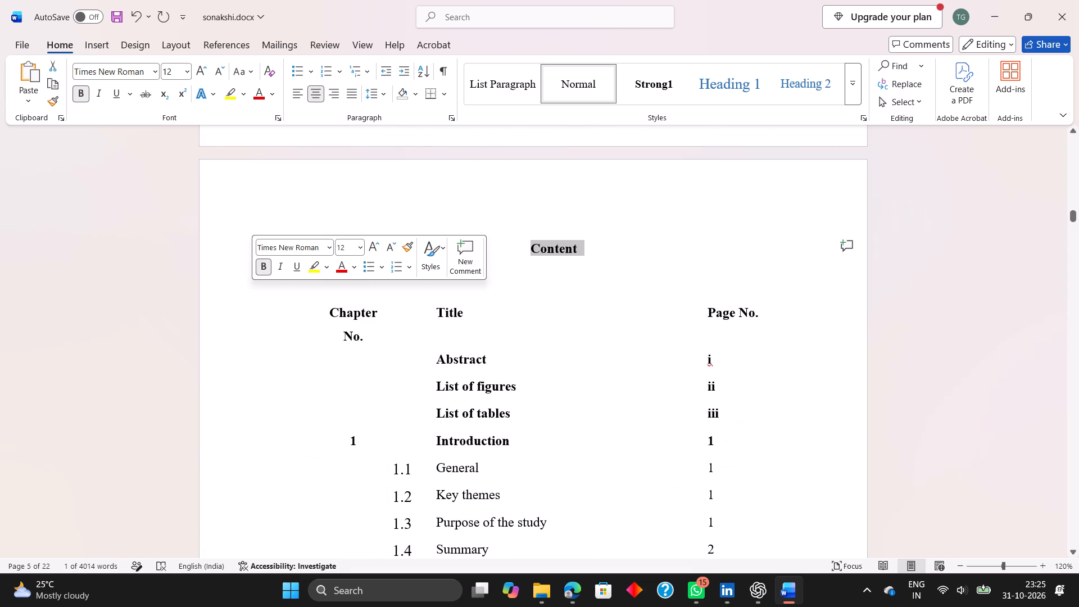
pyautogui.scroll(2, 257, 298)
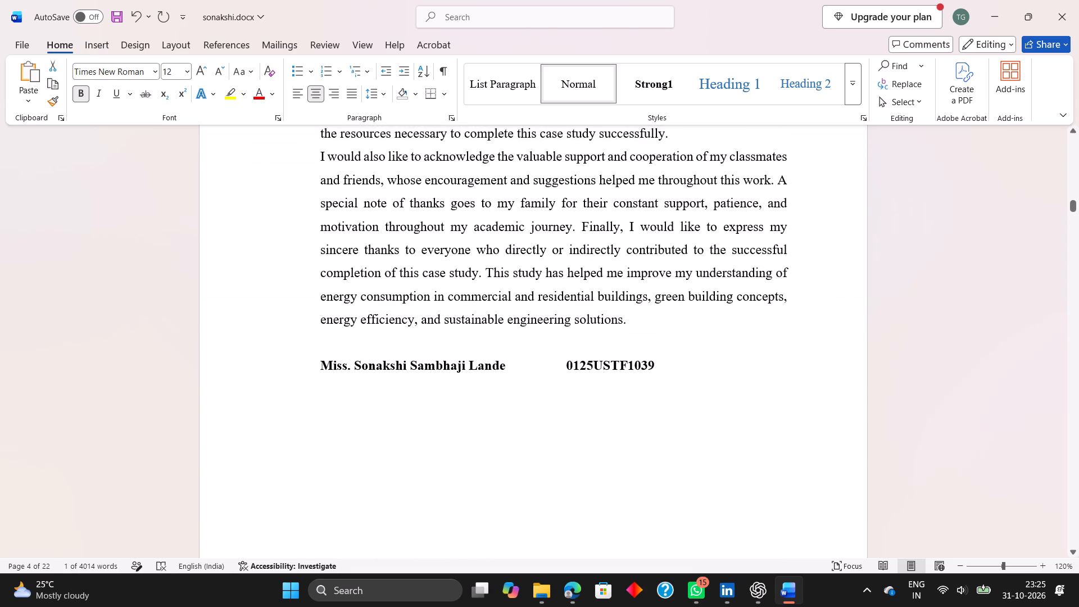
pyautogui.scroll(-6, 309, 440)
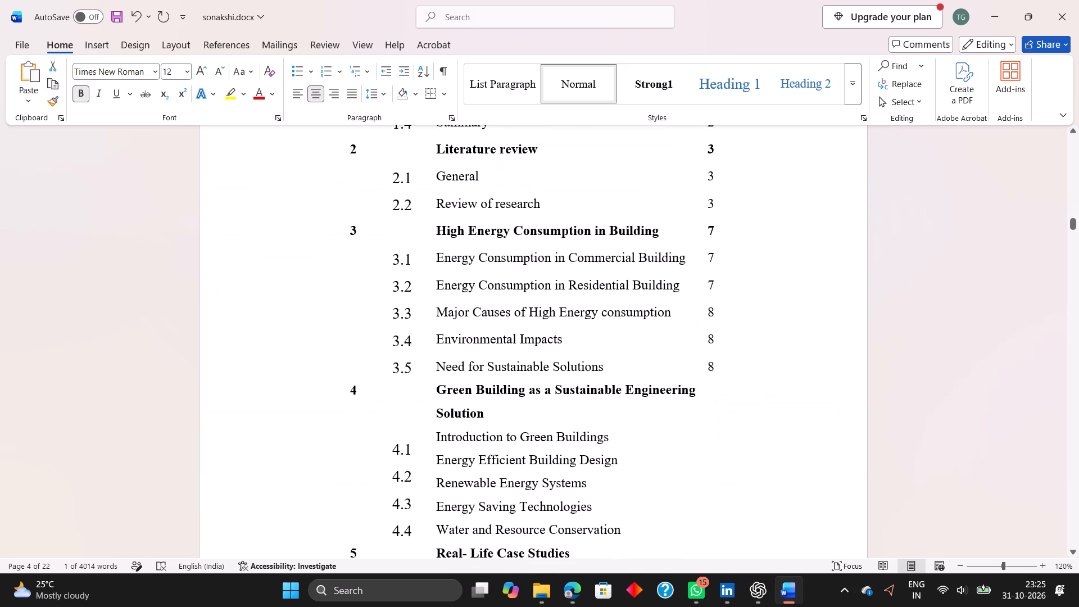
pyautogui.scroll(1, 309, 440)
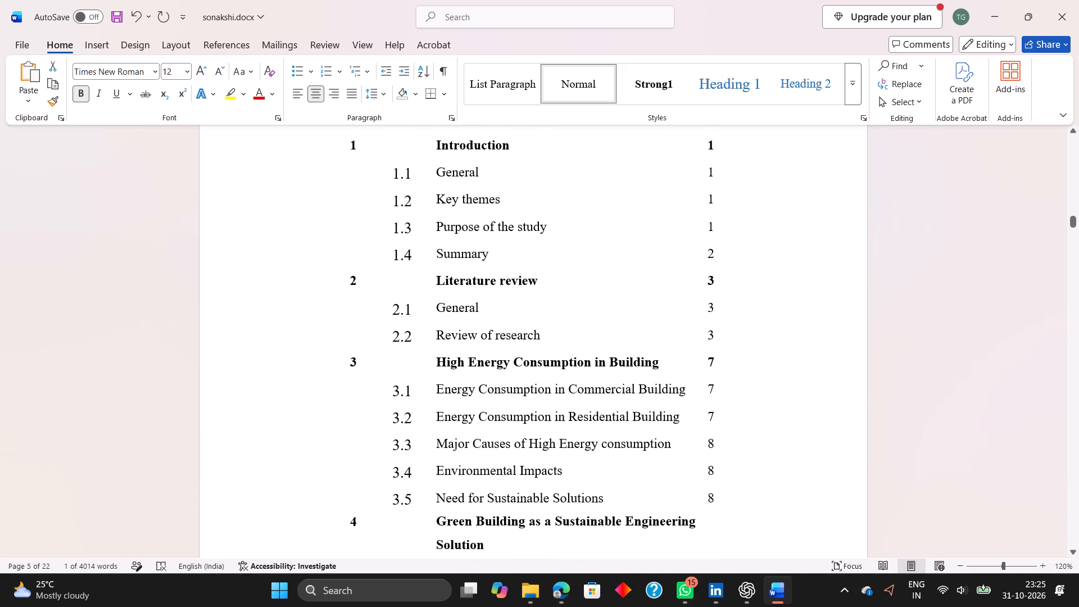
pyautogui.moveTo(392, 172); pyautogui.dragTo(424, 378)
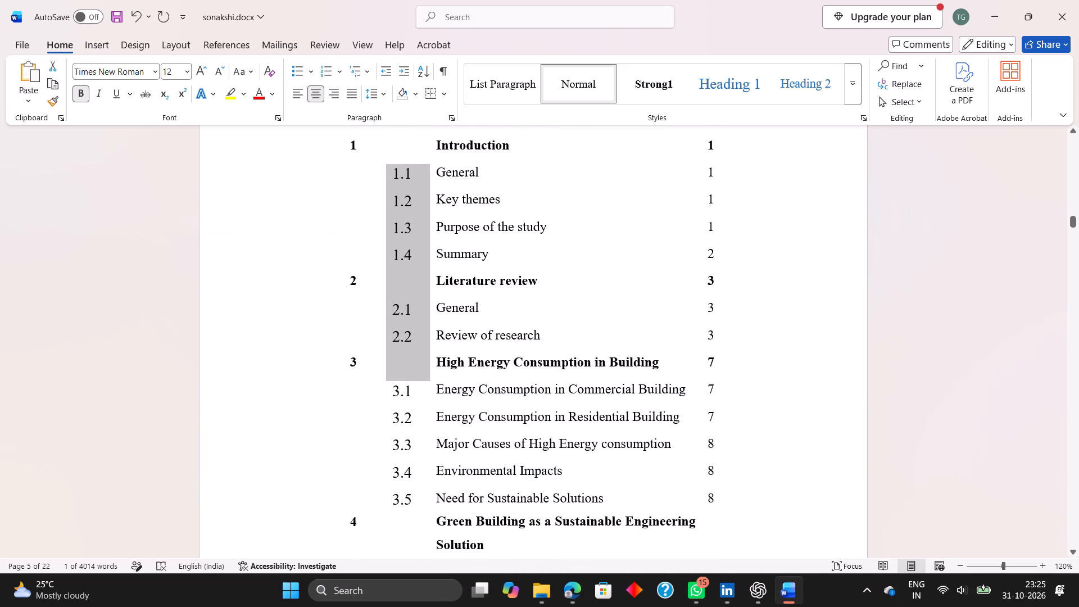
pyautogui.moveTo(424, 378); pyautogui.dragTo(423, 539)
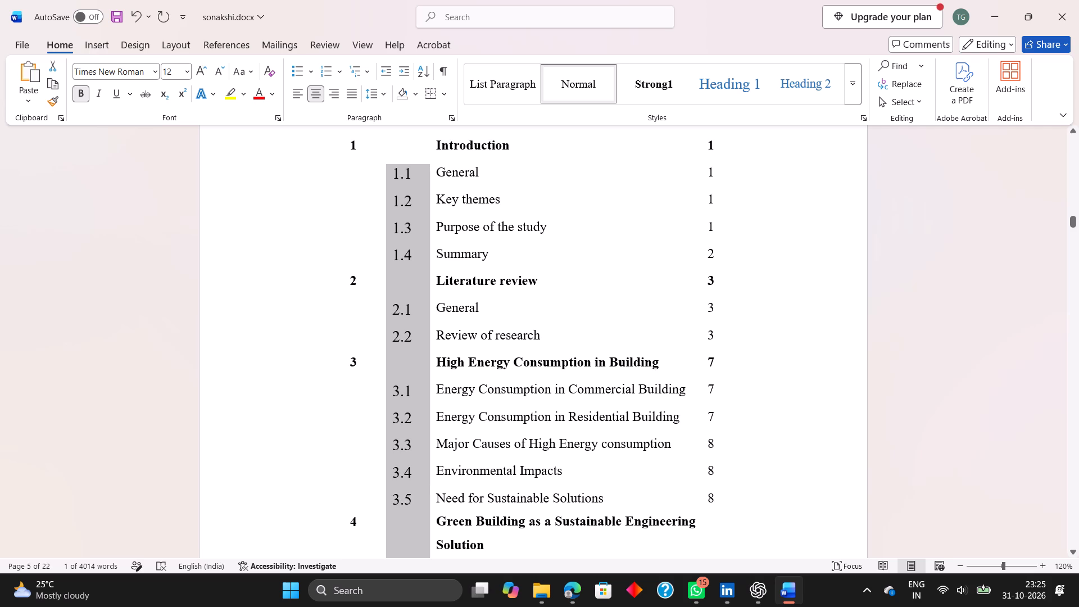
pyautogui.moveTo(423, 539); pyautogui.dragTo(426, 497)
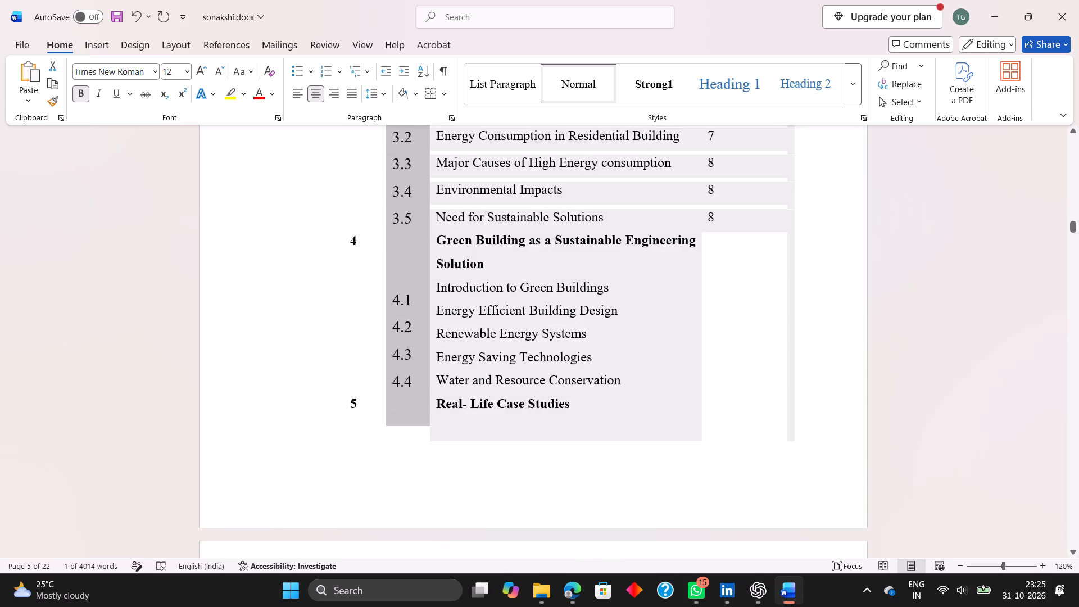
pyautogui.moveTo(426, 497); pyautogui.dragTo(428, 465)
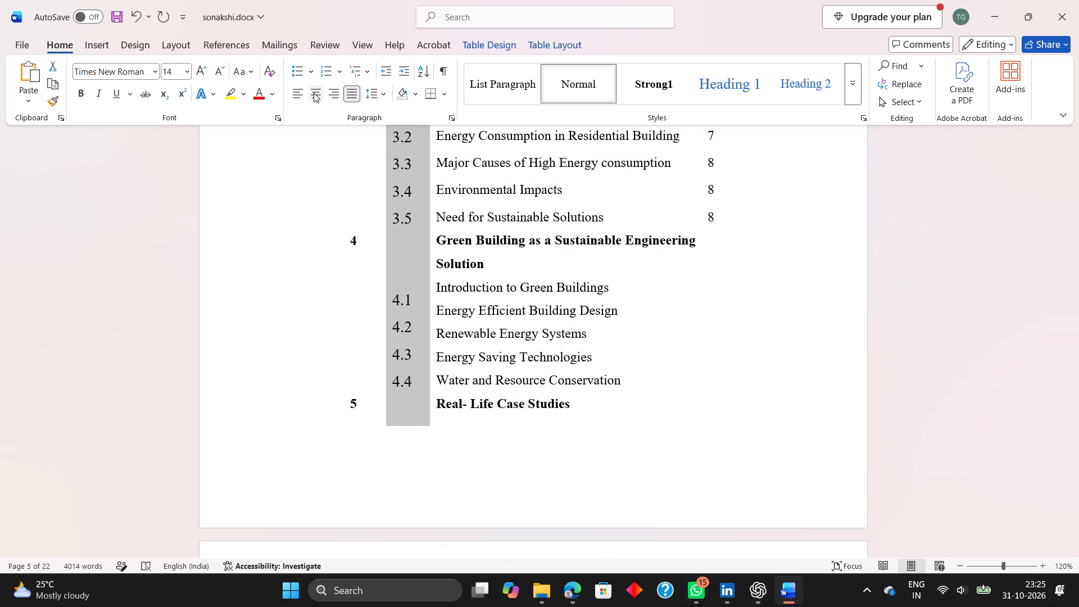
pyautogui.click(313, 92)
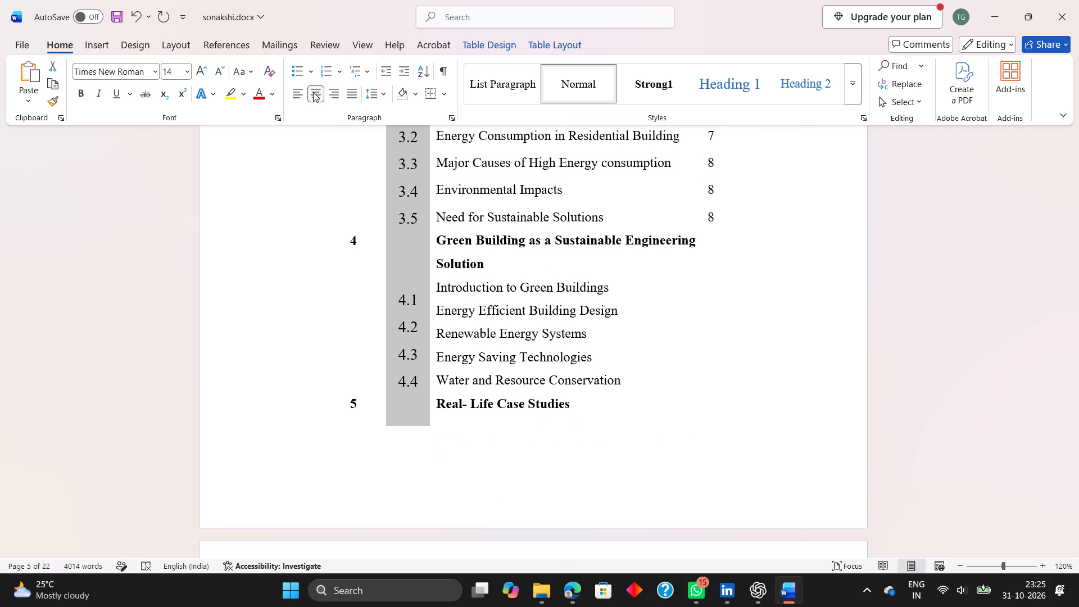
pyautogui.click(298, 94)
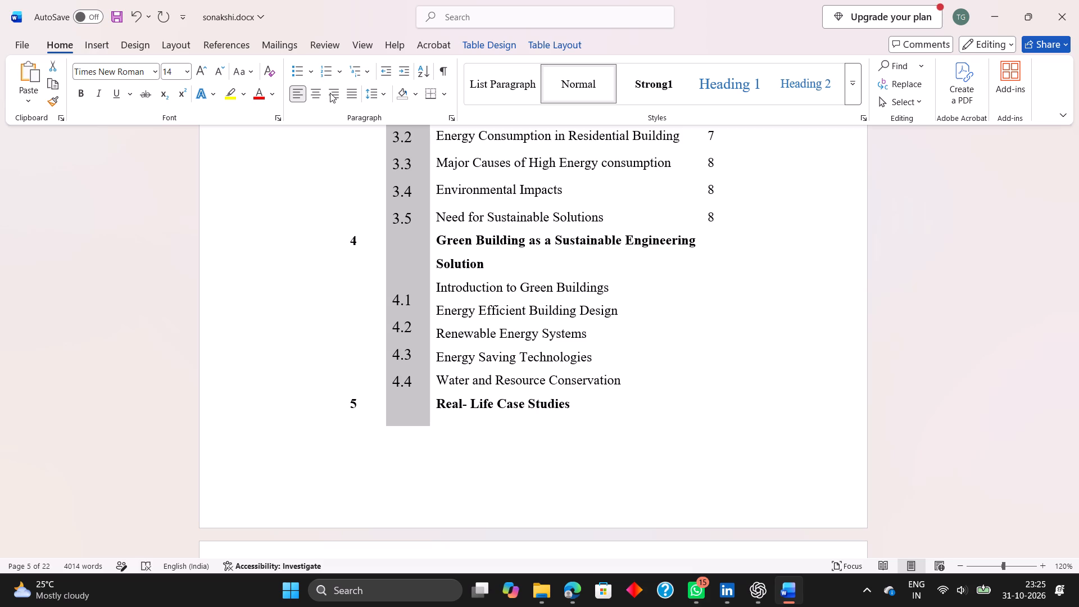
pyautogui.click(348, 93)
pyautogui.click(348, 93)
pyautogui.click(309, 90)
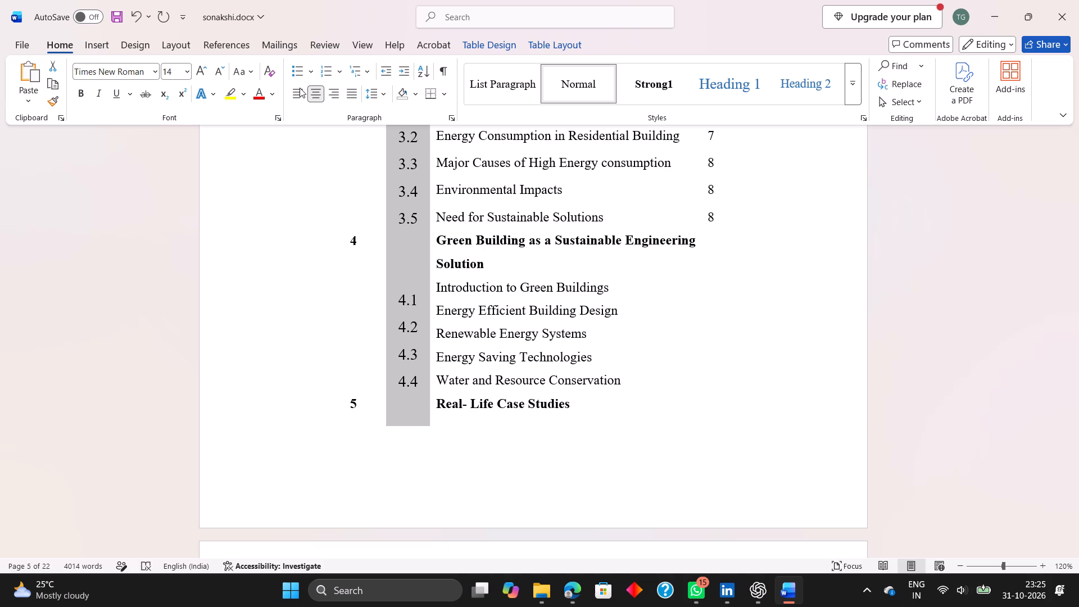
pyautogui.click(300, 88)
pyautogui.click(300, 311)
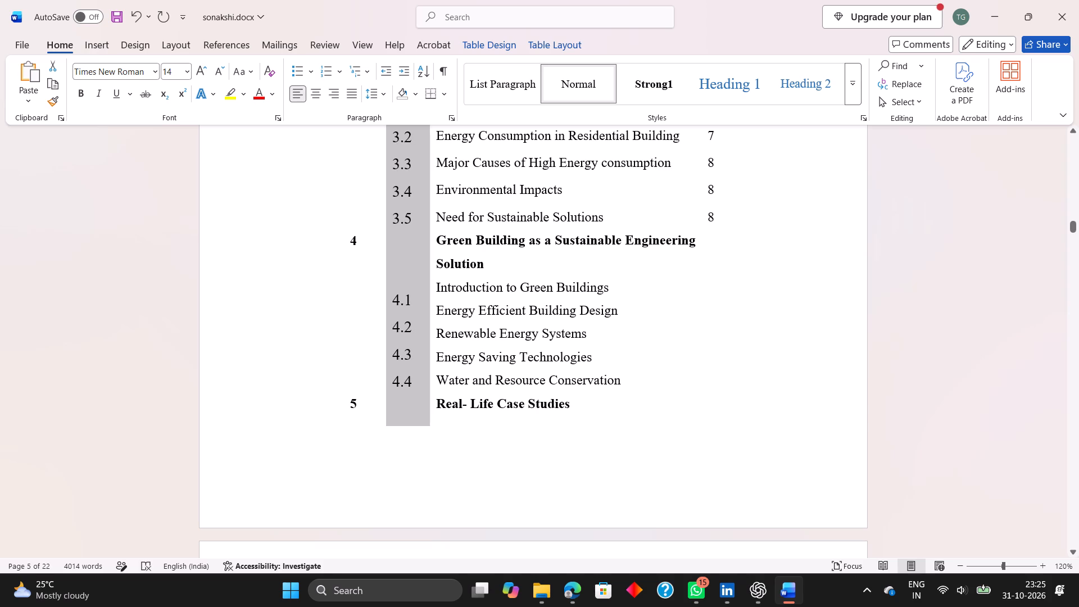
pyautogui.click(404, 438)
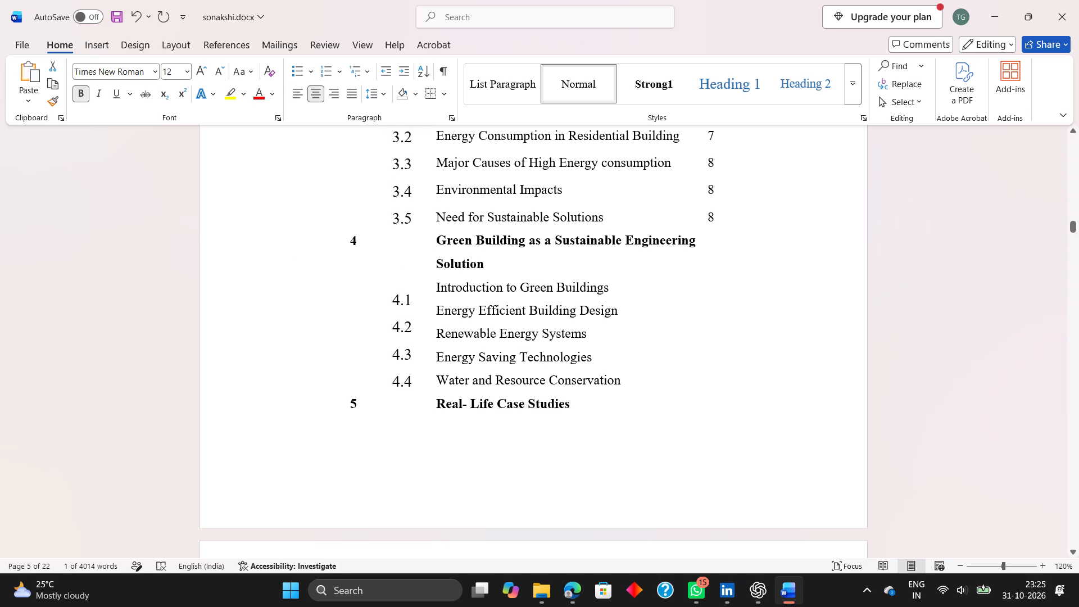
# Review the report from the end of the contents table through the abstract, lists and chapters to the references.
pyautogui.scroll(-4, 422, 372)
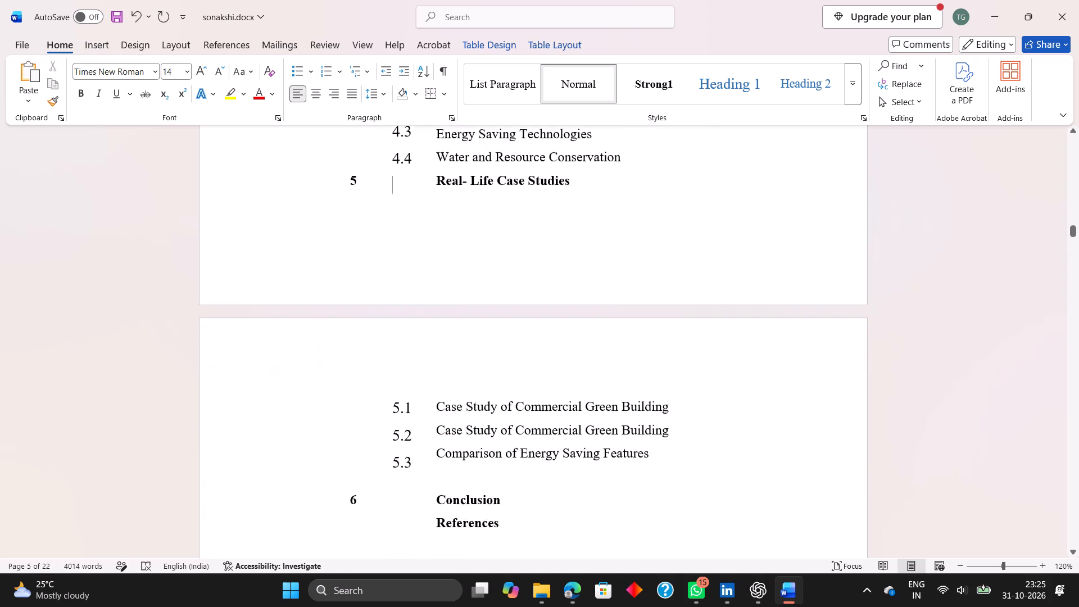
pyautogui.scroll(-6, 422, 372)
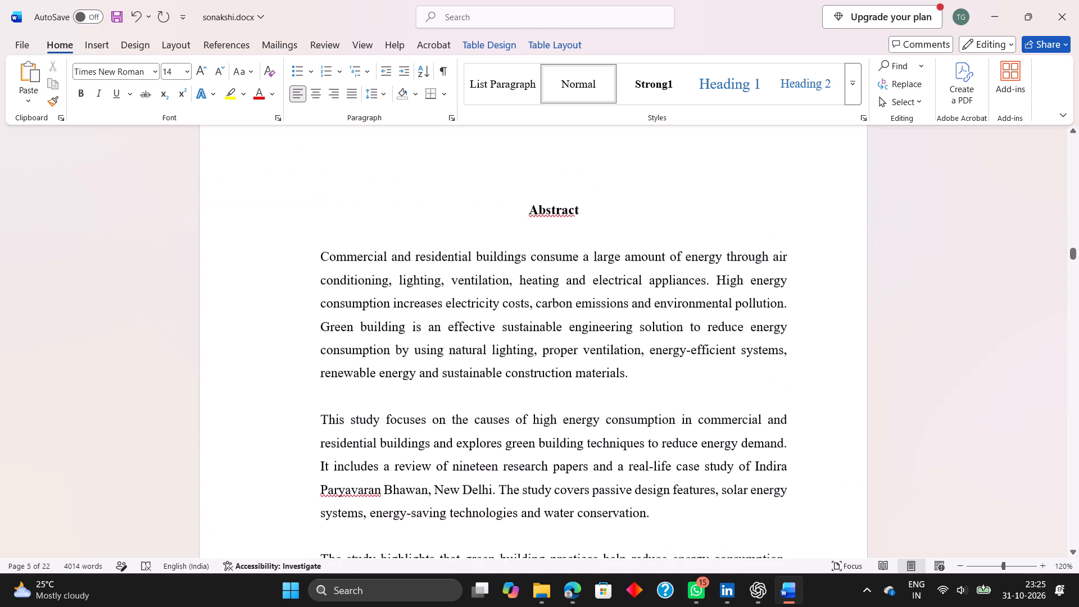
pyautogui.scroll(-1, 422, 372)
pyautogui.scroll(1, 422, 372)
pyautogui.scroll(-6, 422, 372)
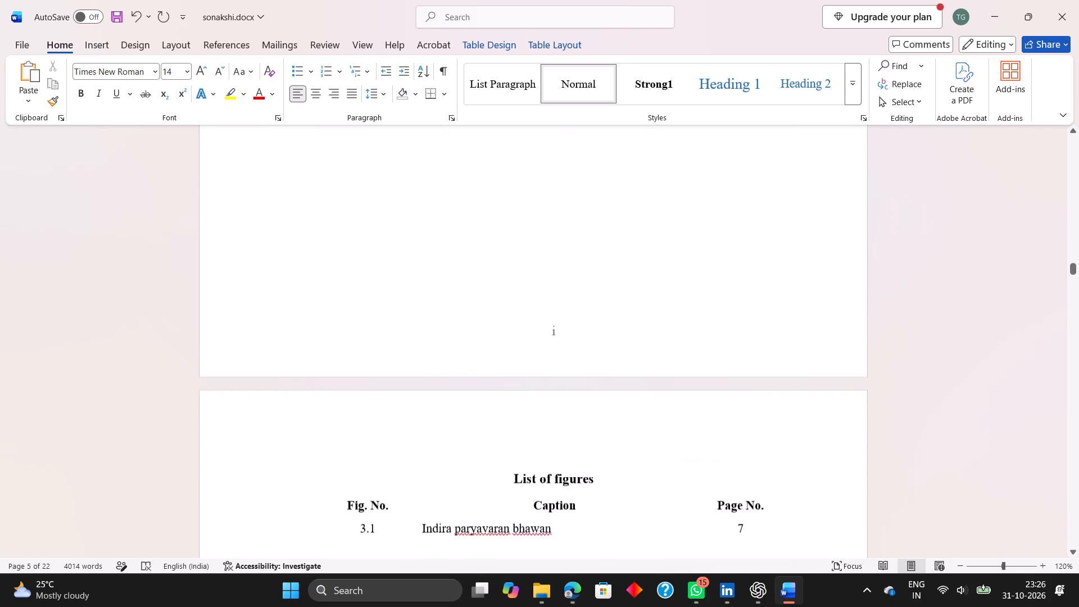
pyautogui.scroll(-7, 422, 372)
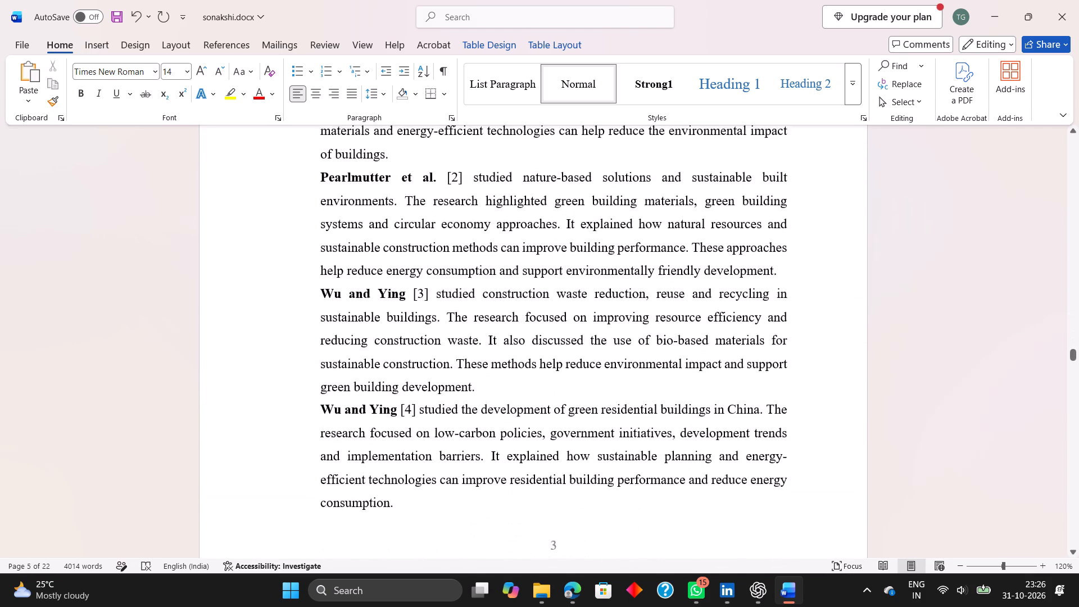
pyautogui.scroll(-5, 422, 372)
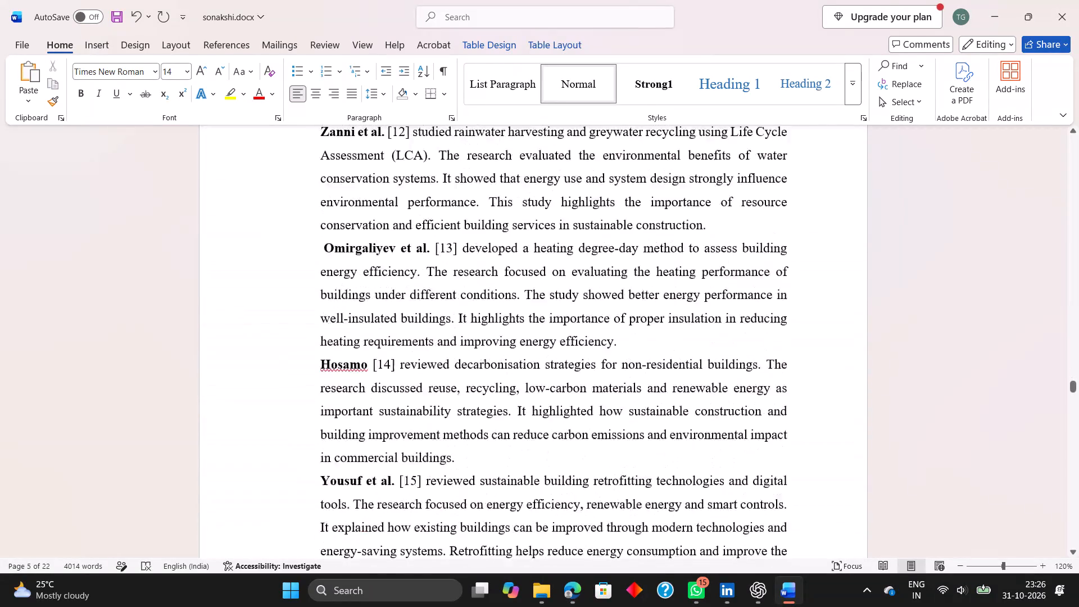
pyautogui.scroll(-7, 422, 372)
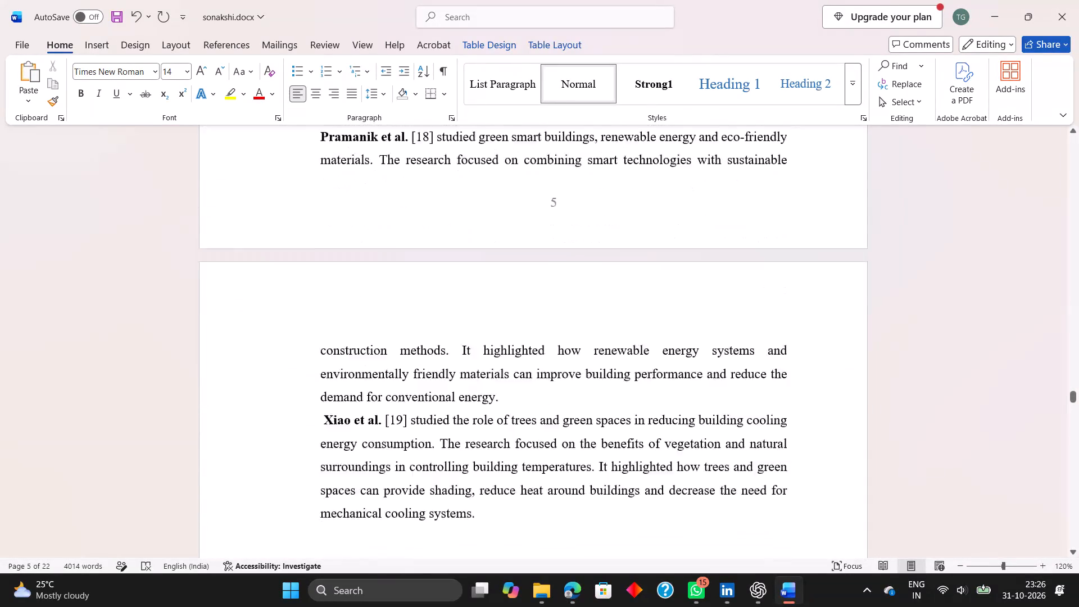
pyautogui.scroll(-6, 422, 372)
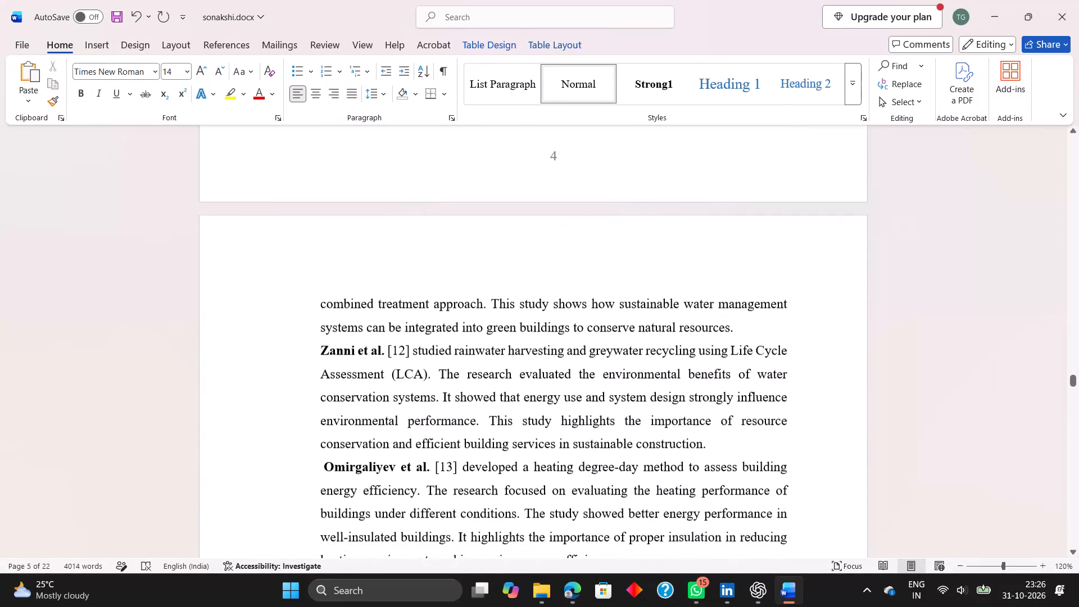
pyautogui.scroll(-5, 422, 372)
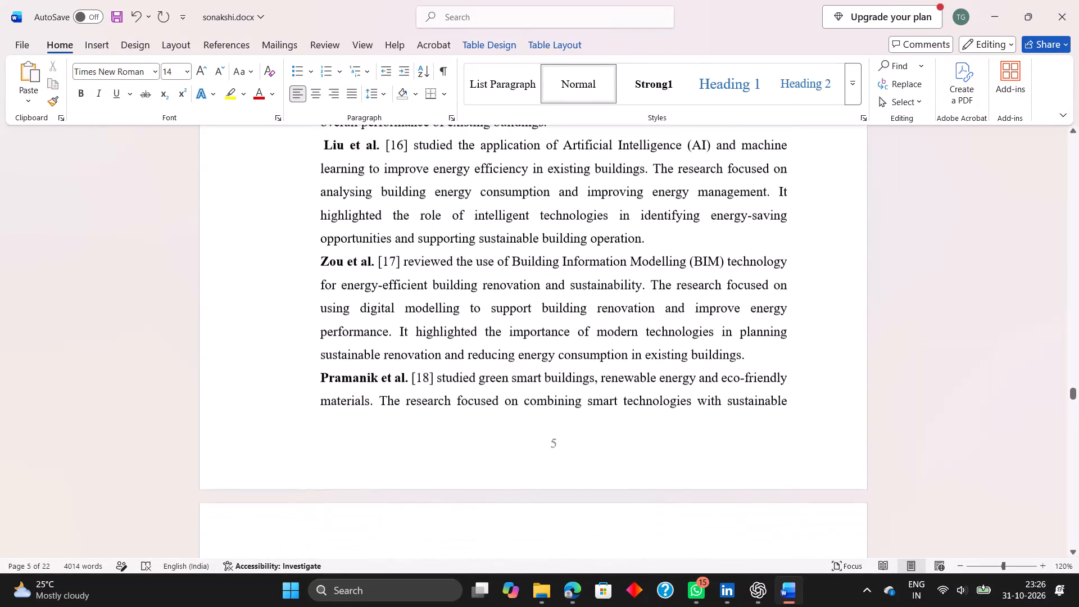
pyautogui.scroll(-5, 422, 372)
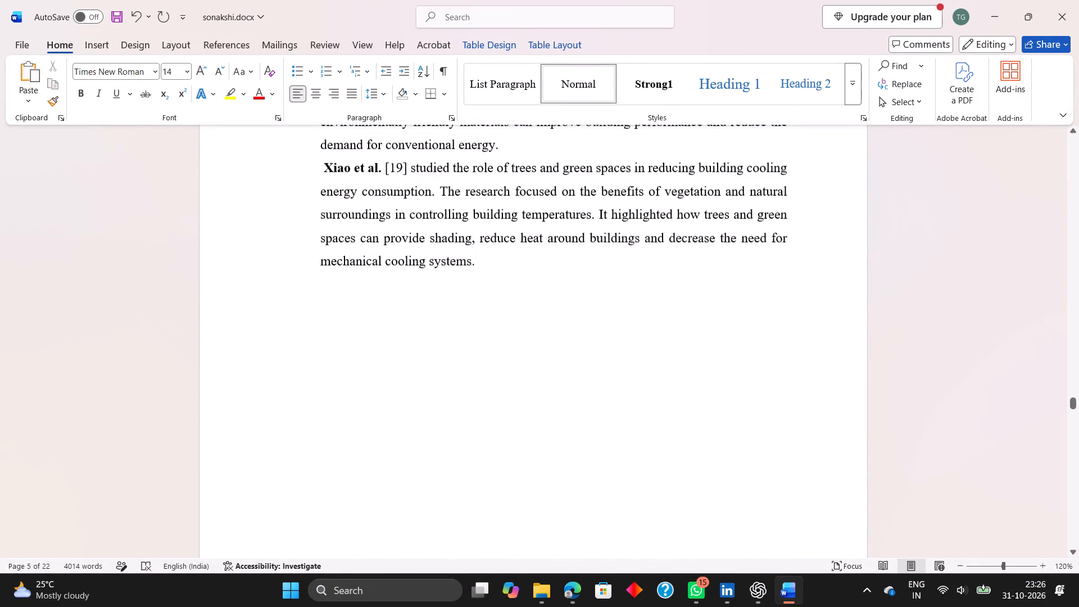
pyautogui.scroll(-1, 422, 372)
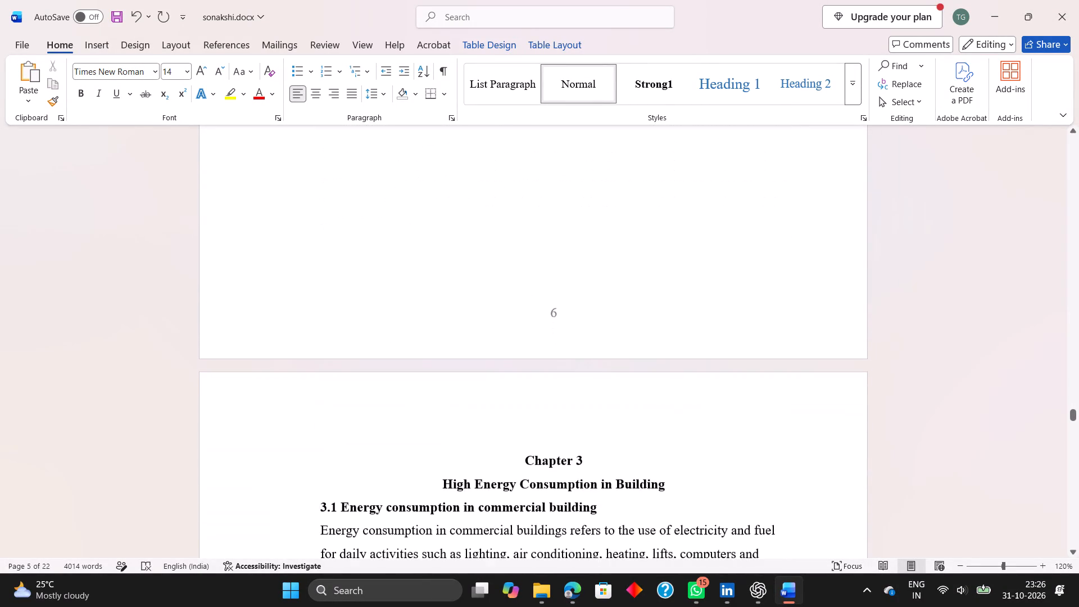
pyautogui.scroll(-2, 422, 372)
pyautogui.hscroll(3, 422, 372)
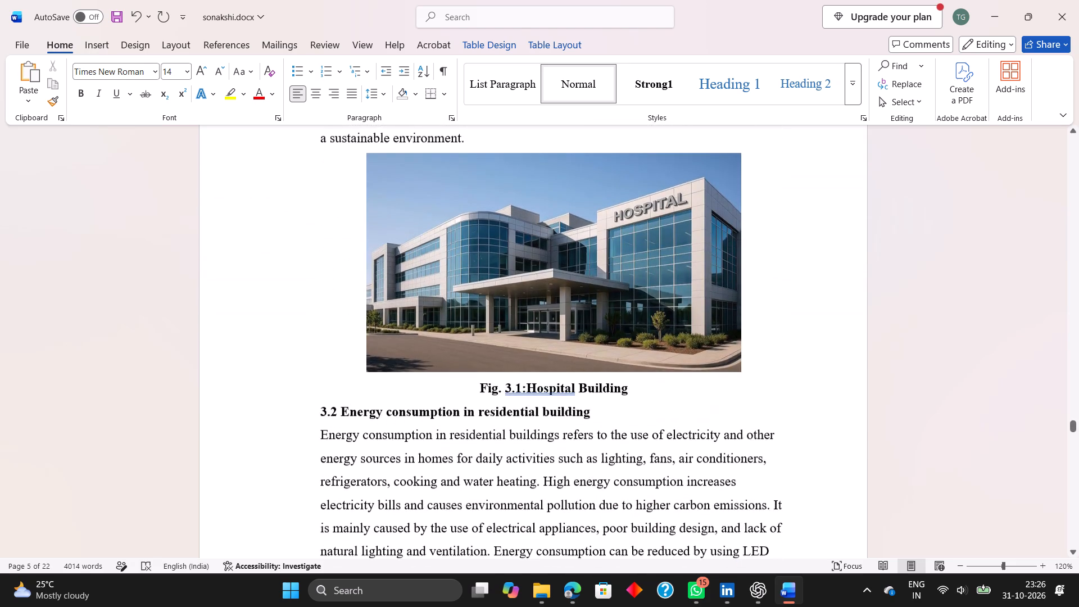
pyautogui.hscroll(7, 422, 372)
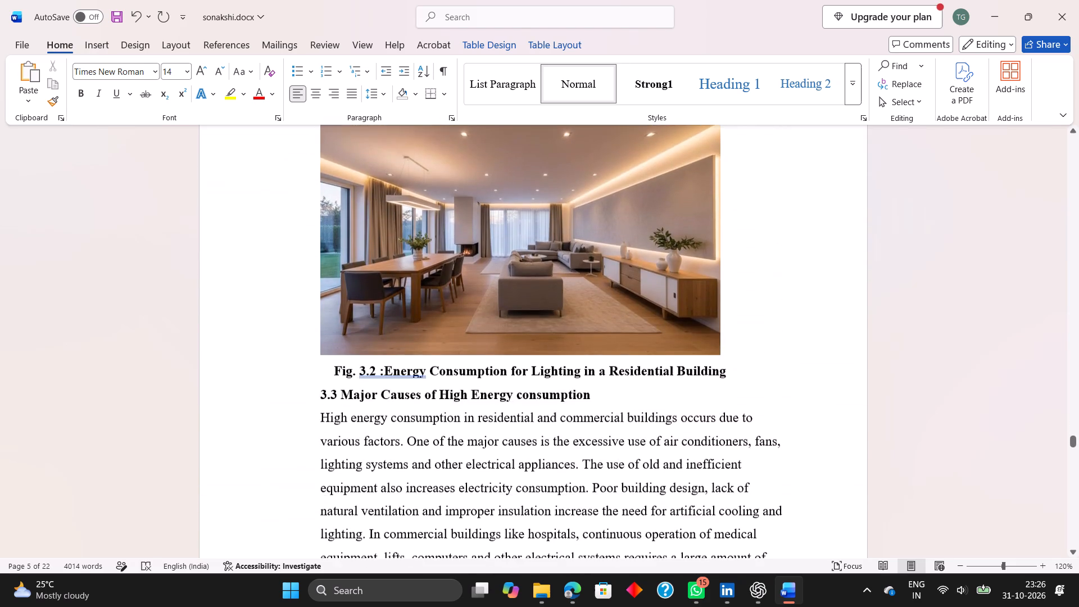
pyautogui.hscroll(4, 422, 372)
pyautogui.scroll(-1, 422, 372)
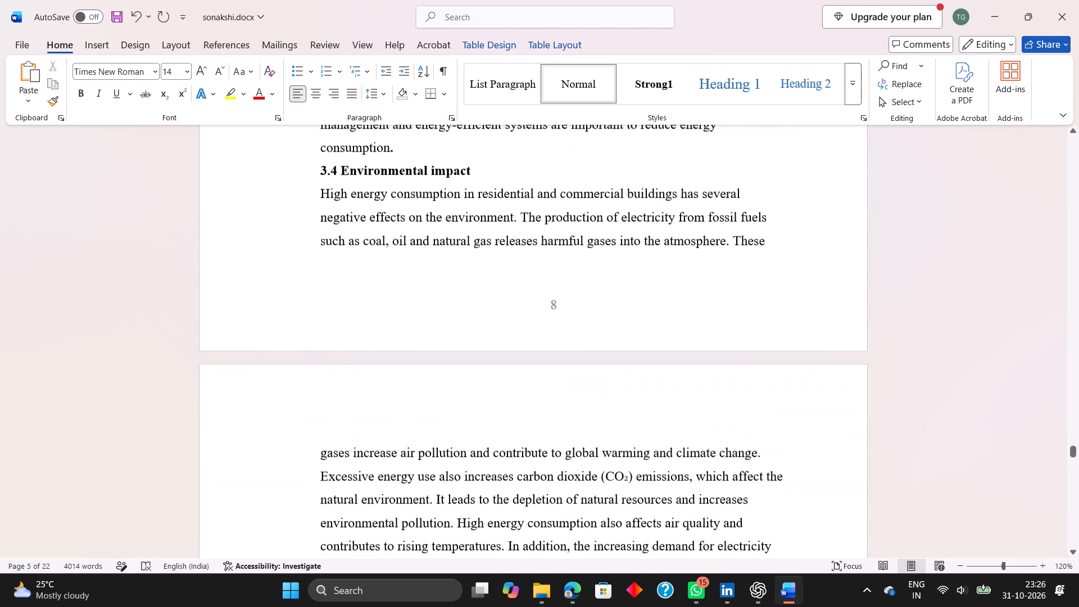
pyautogui.scroll(-2, 422, 372)
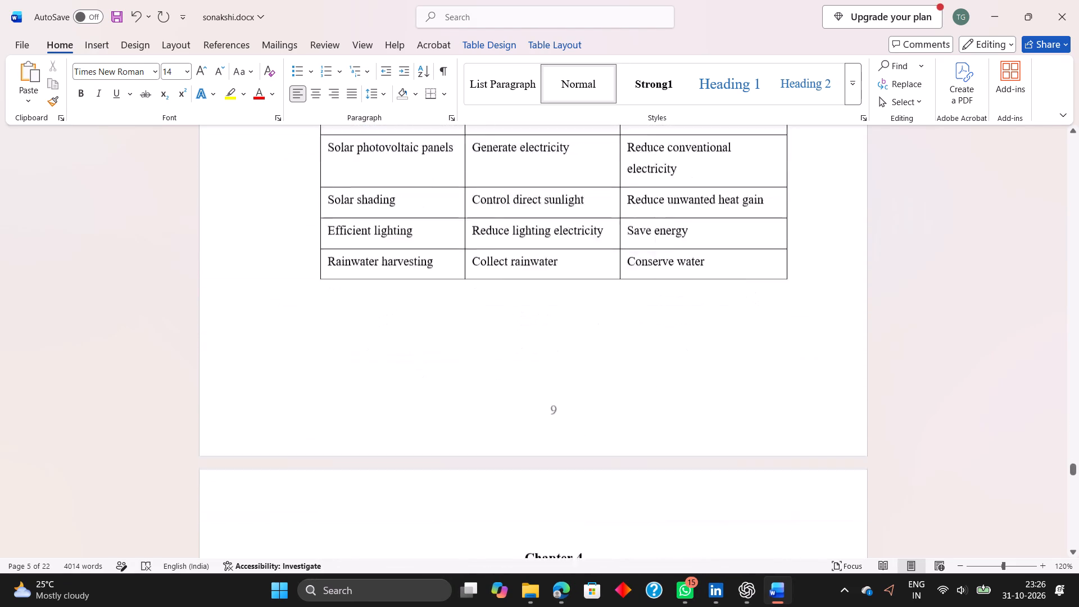
pyautogui.scroll(-4, 422, 372)
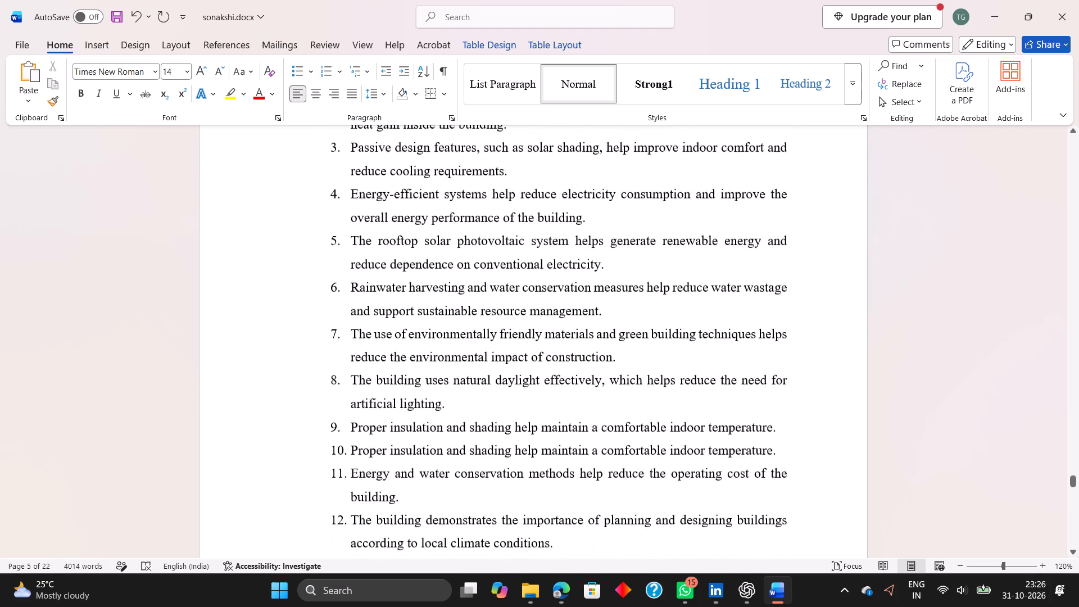
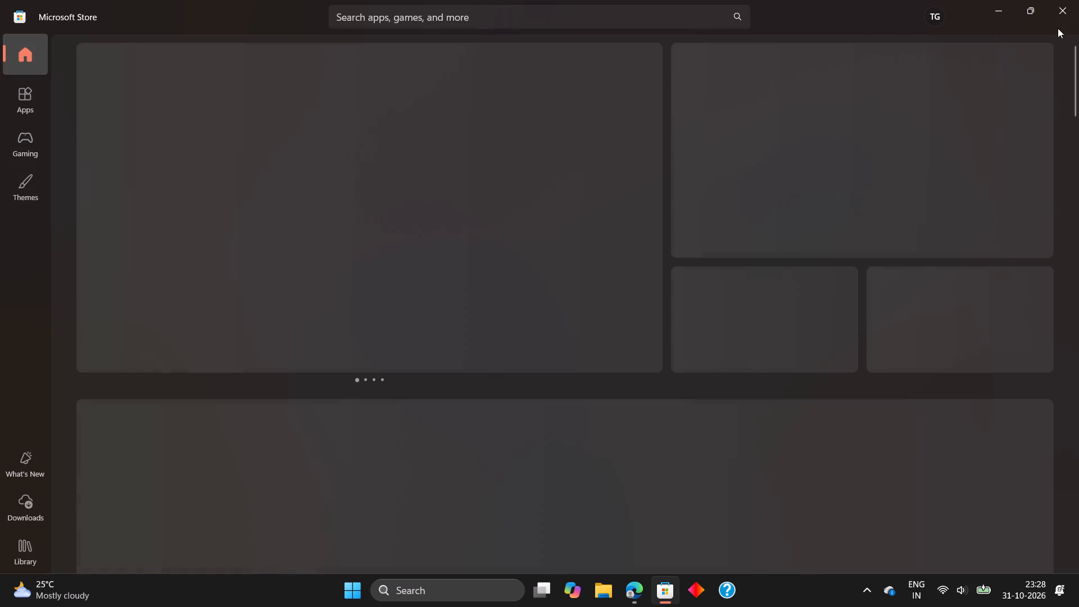
# Close the Microsoft Store window.
pyautogui.click(1058, 24)
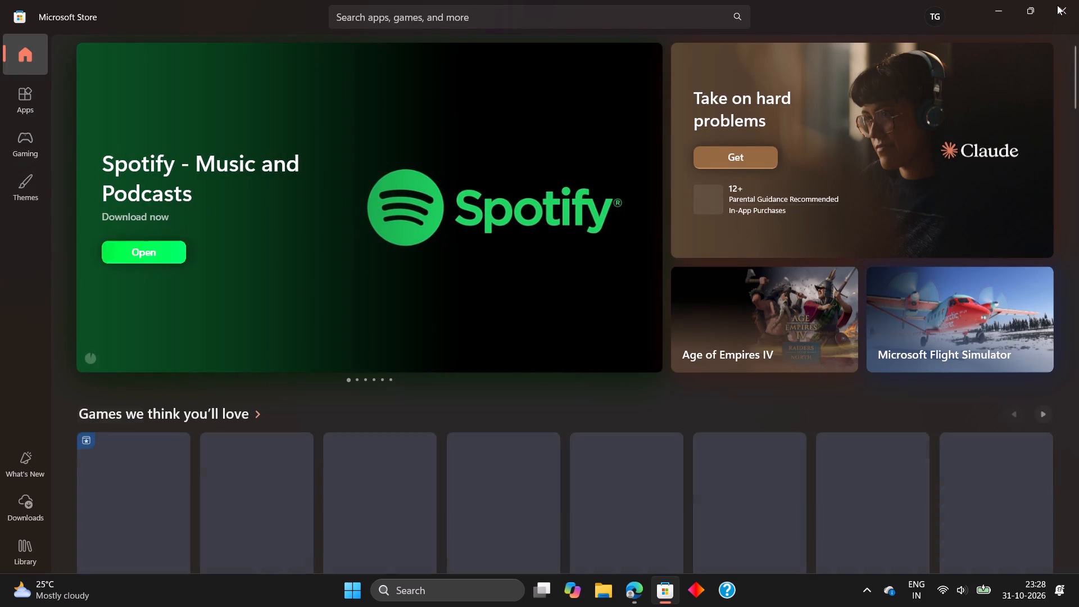
pyautogui.click(1057, 5)
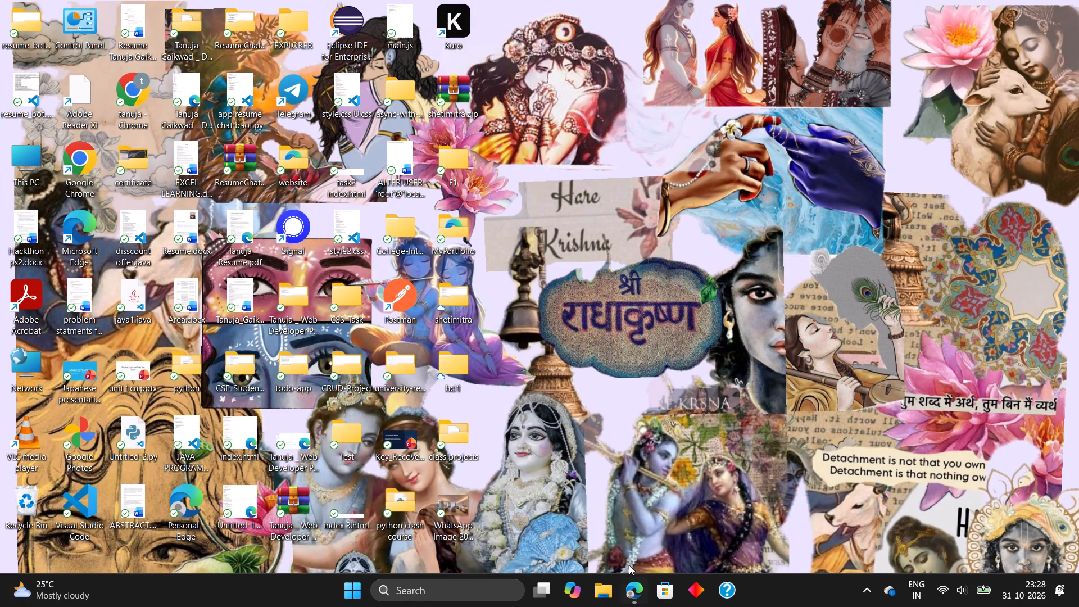
# Bring up the Edge browser window showing the house image and close it with all its tabs.
pyautogui.click(636, 584)
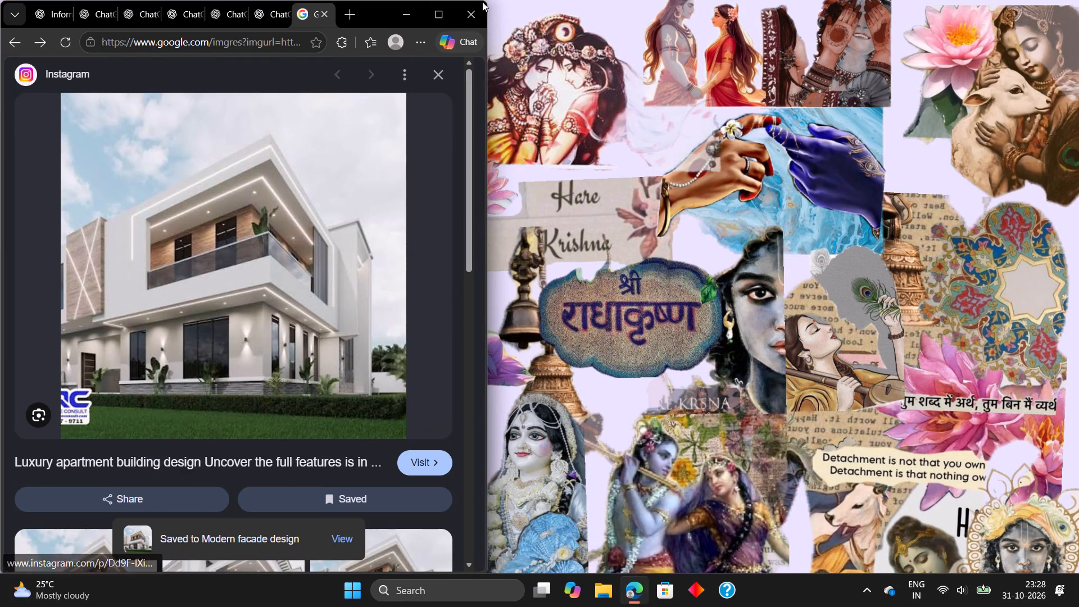
pyautogui.click(464, 6)
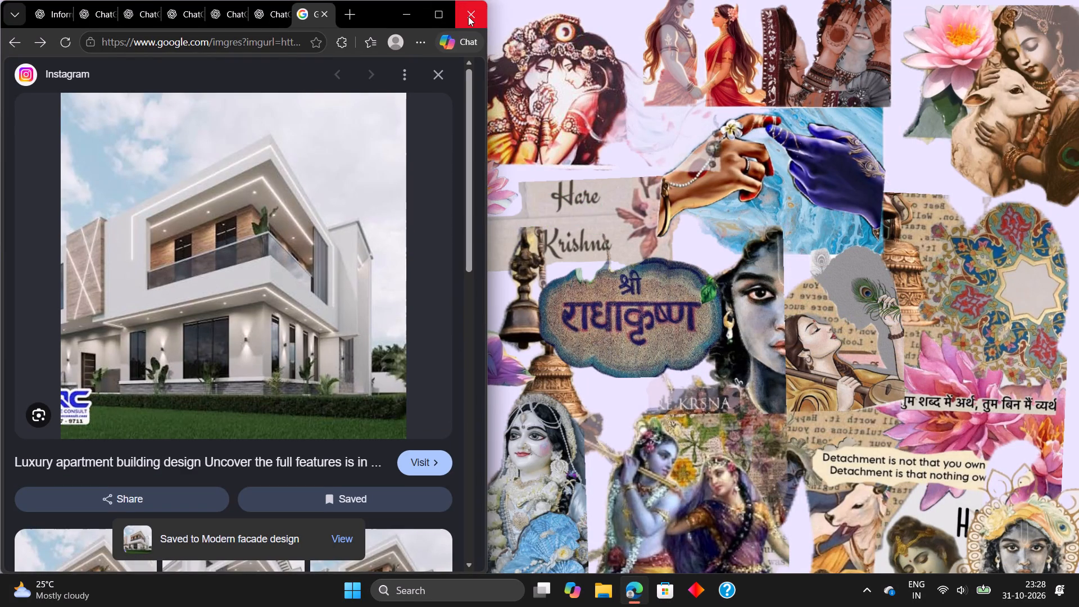
pyautogui.click(468, 16)
pyautogui.tripleClick(468, 16)
pyautogui.doubleClick(468, 16)
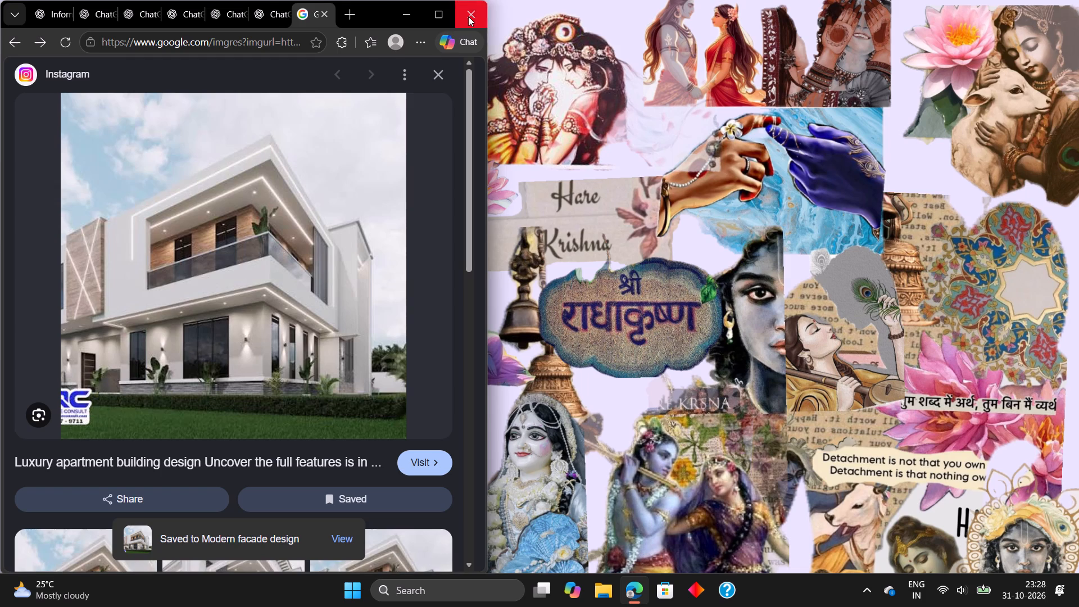
pyautogui.click(468, 16)
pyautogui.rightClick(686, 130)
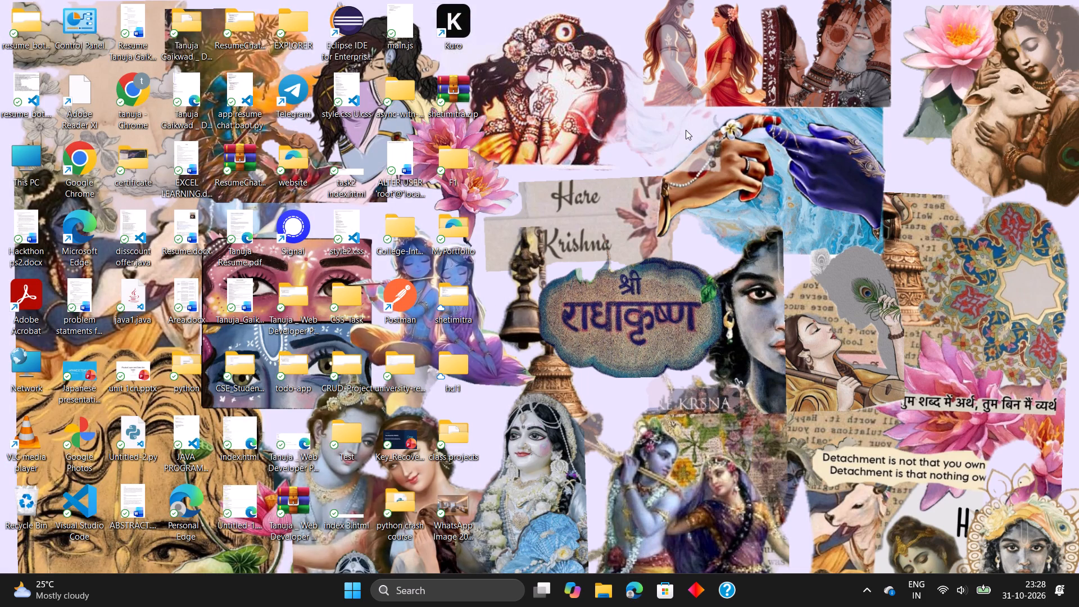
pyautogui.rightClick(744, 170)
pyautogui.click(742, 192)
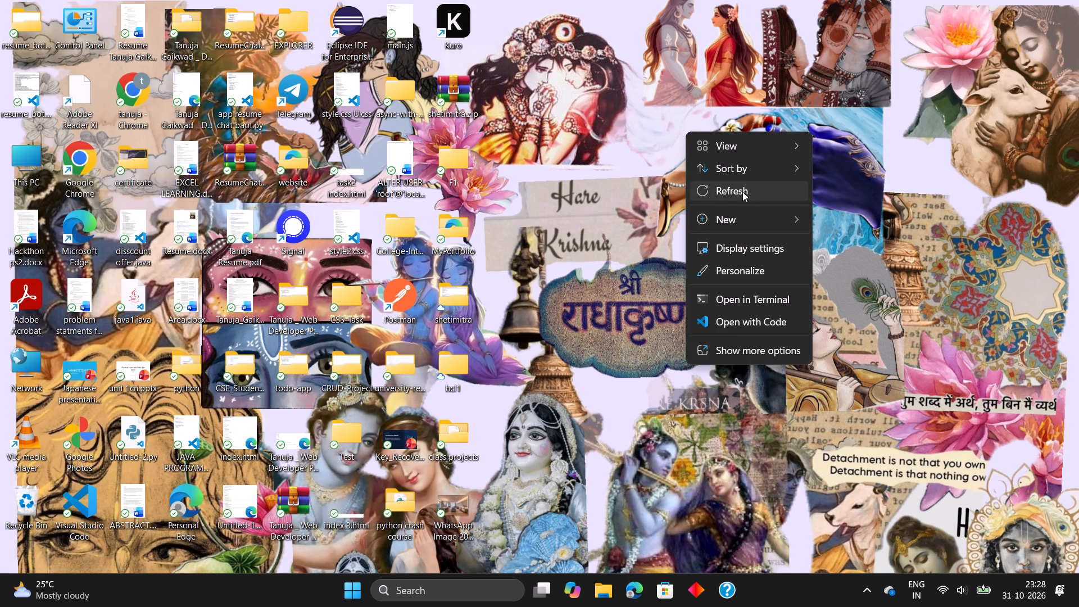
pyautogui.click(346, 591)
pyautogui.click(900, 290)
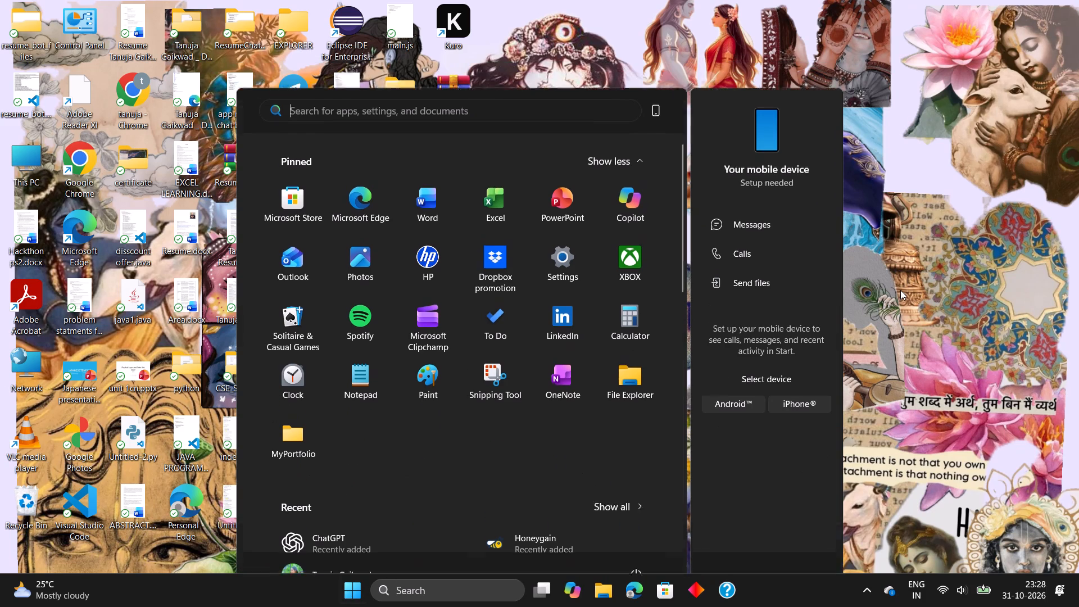
# Delete the WhatsApp image file from the desktop.
pyautogui.click(453, 502)
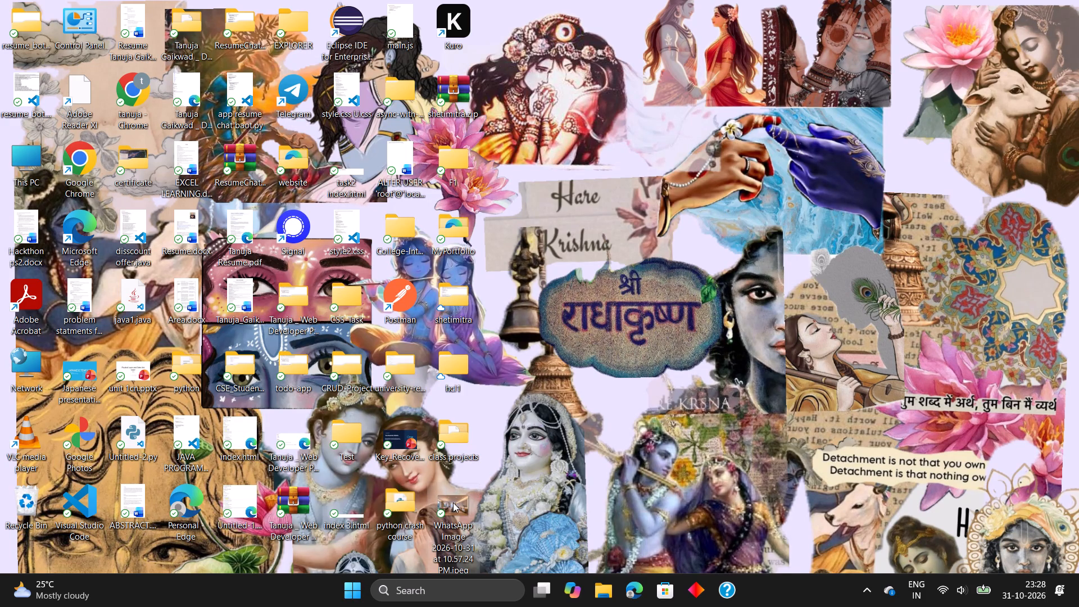
pyautogui.rightClick(453, 502)
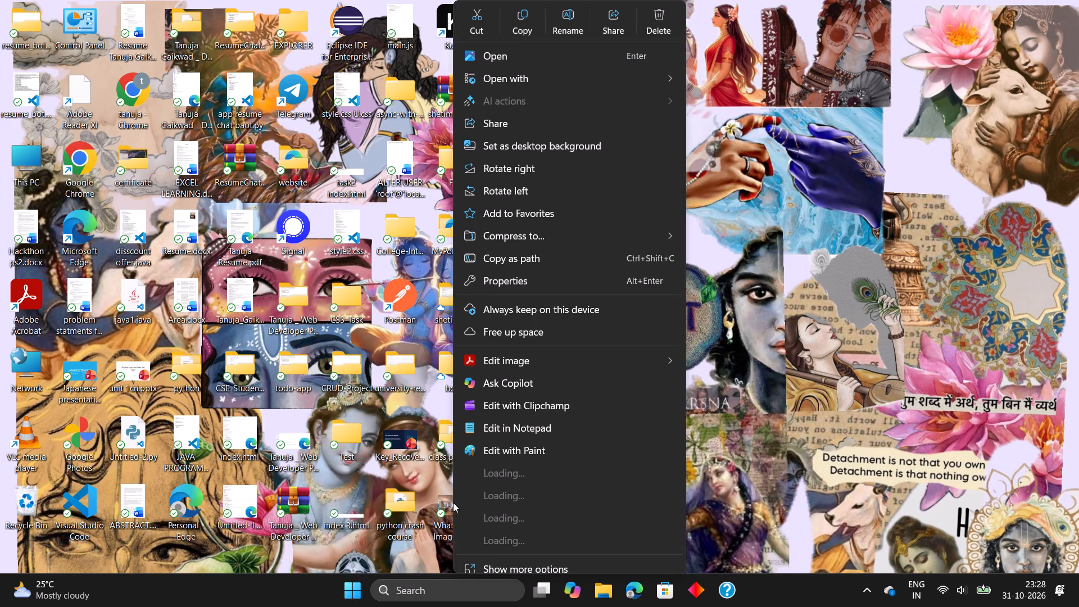
pyautogui.click(647, 26)
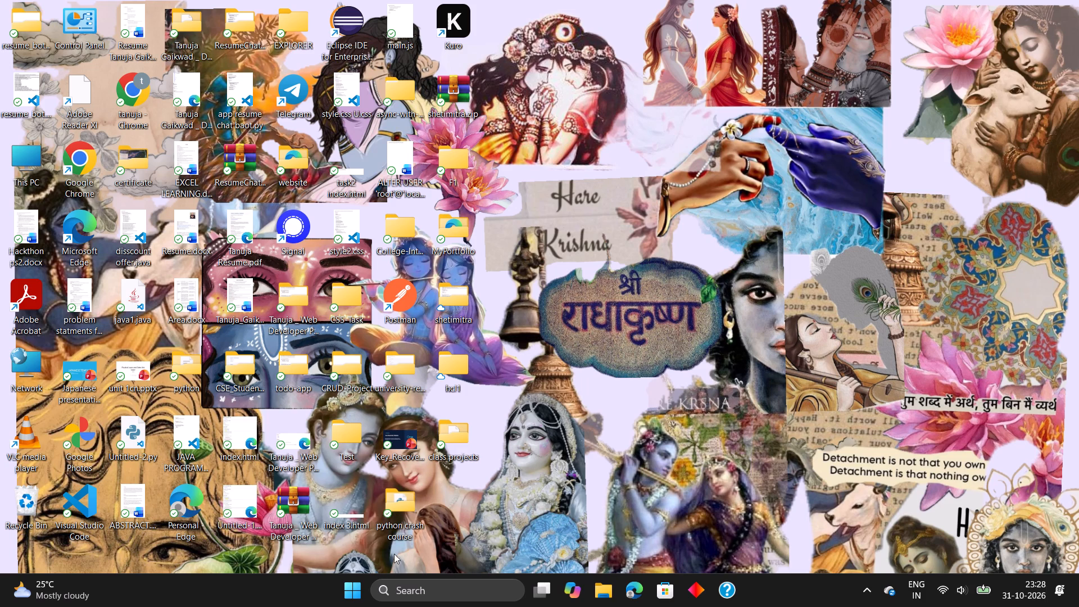
# Shut down the computer.
pyautogui.click(351, 592)
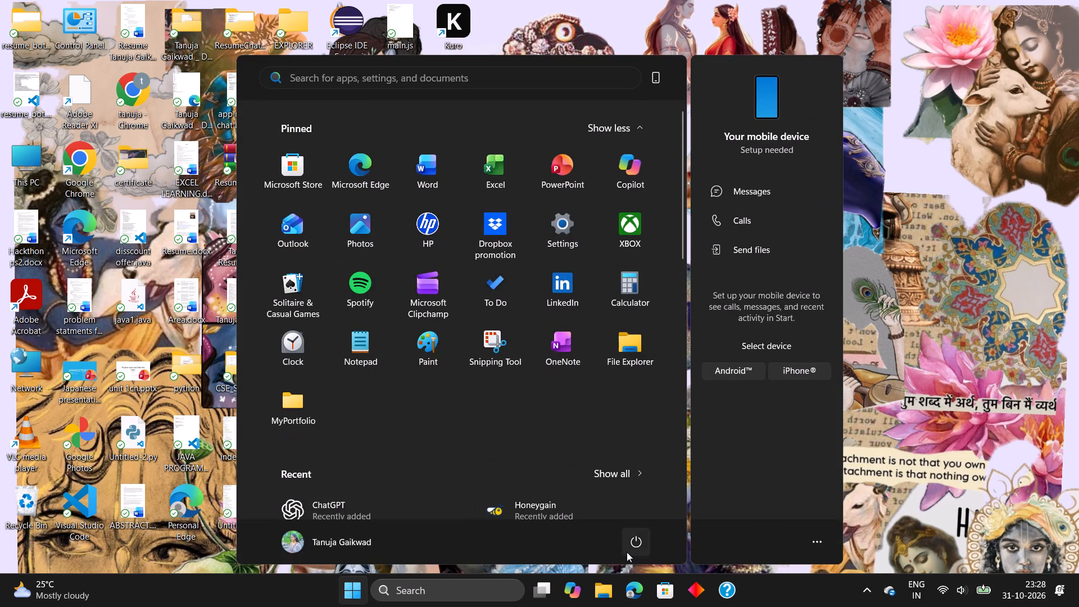
pyautogui.click(628, 551)
pyautogui.click(632, 493)
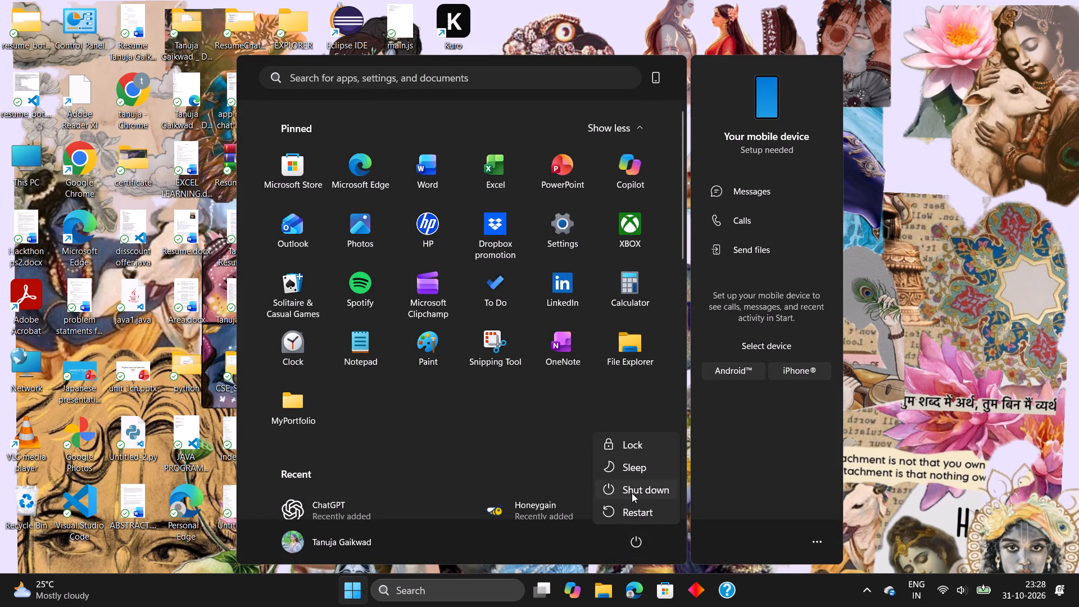